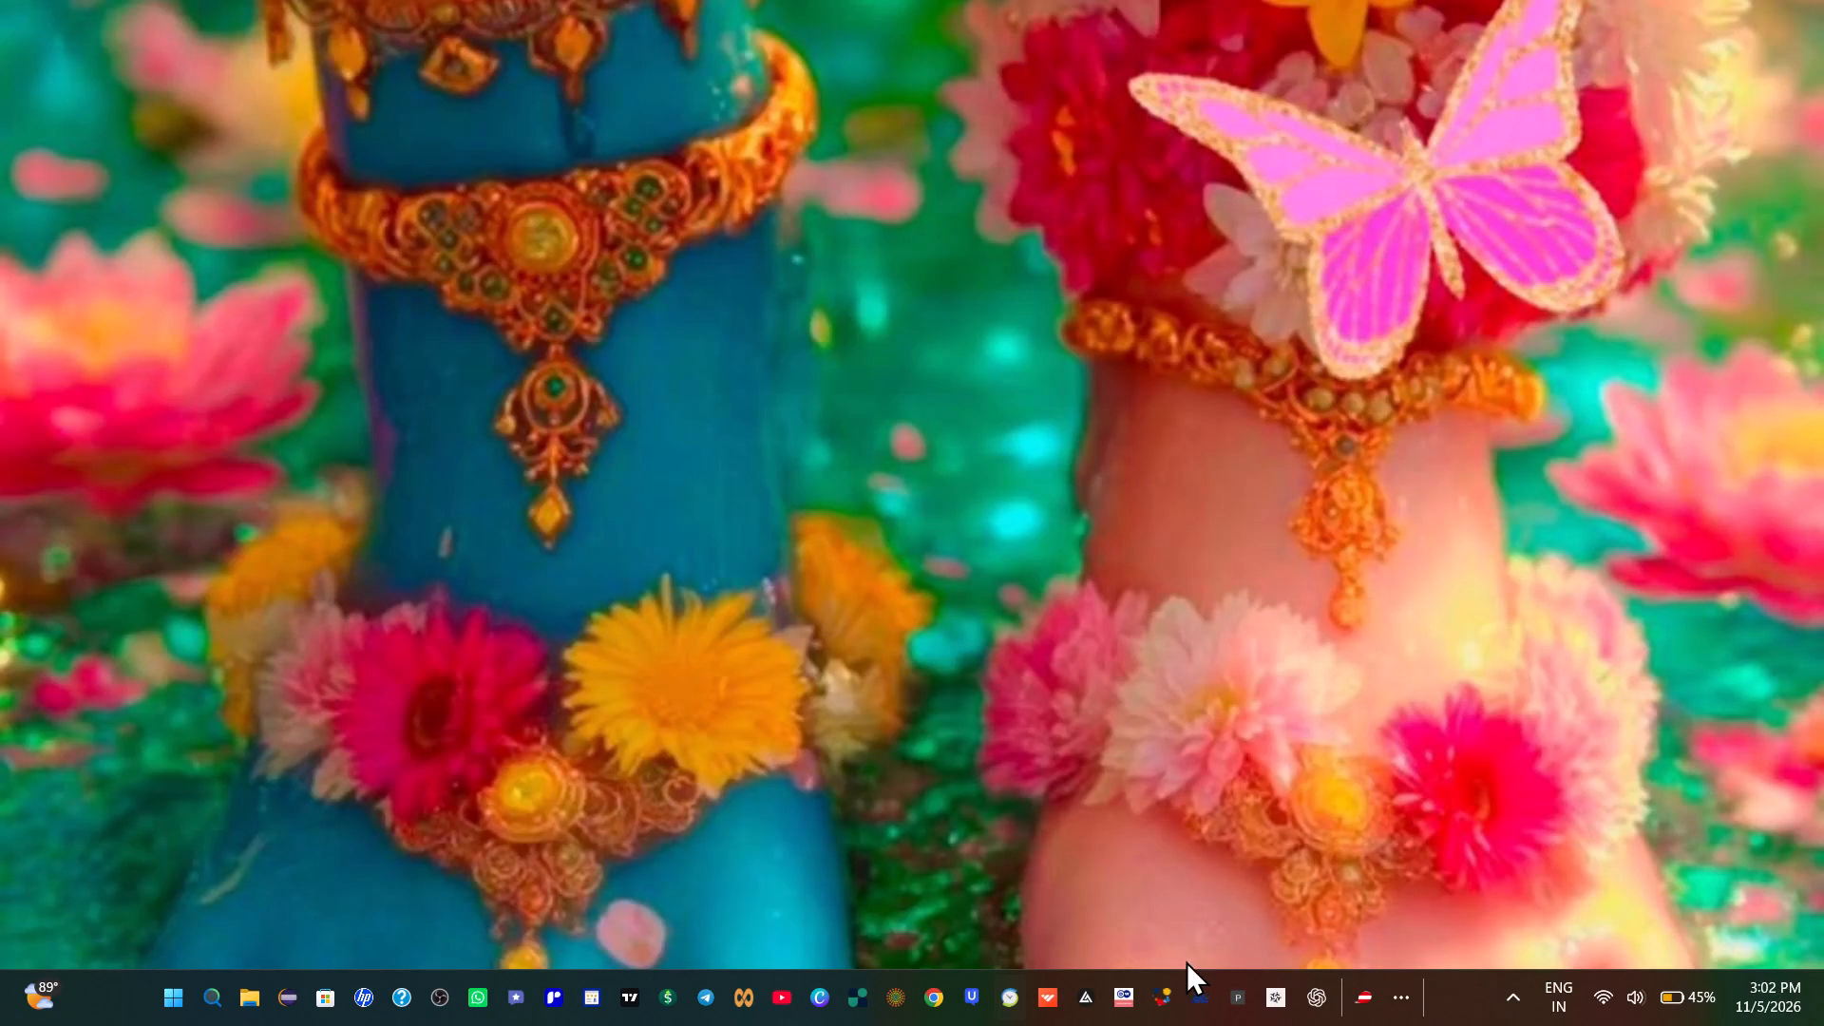
Open the Canva desktop app.
left_click(1203, 996)
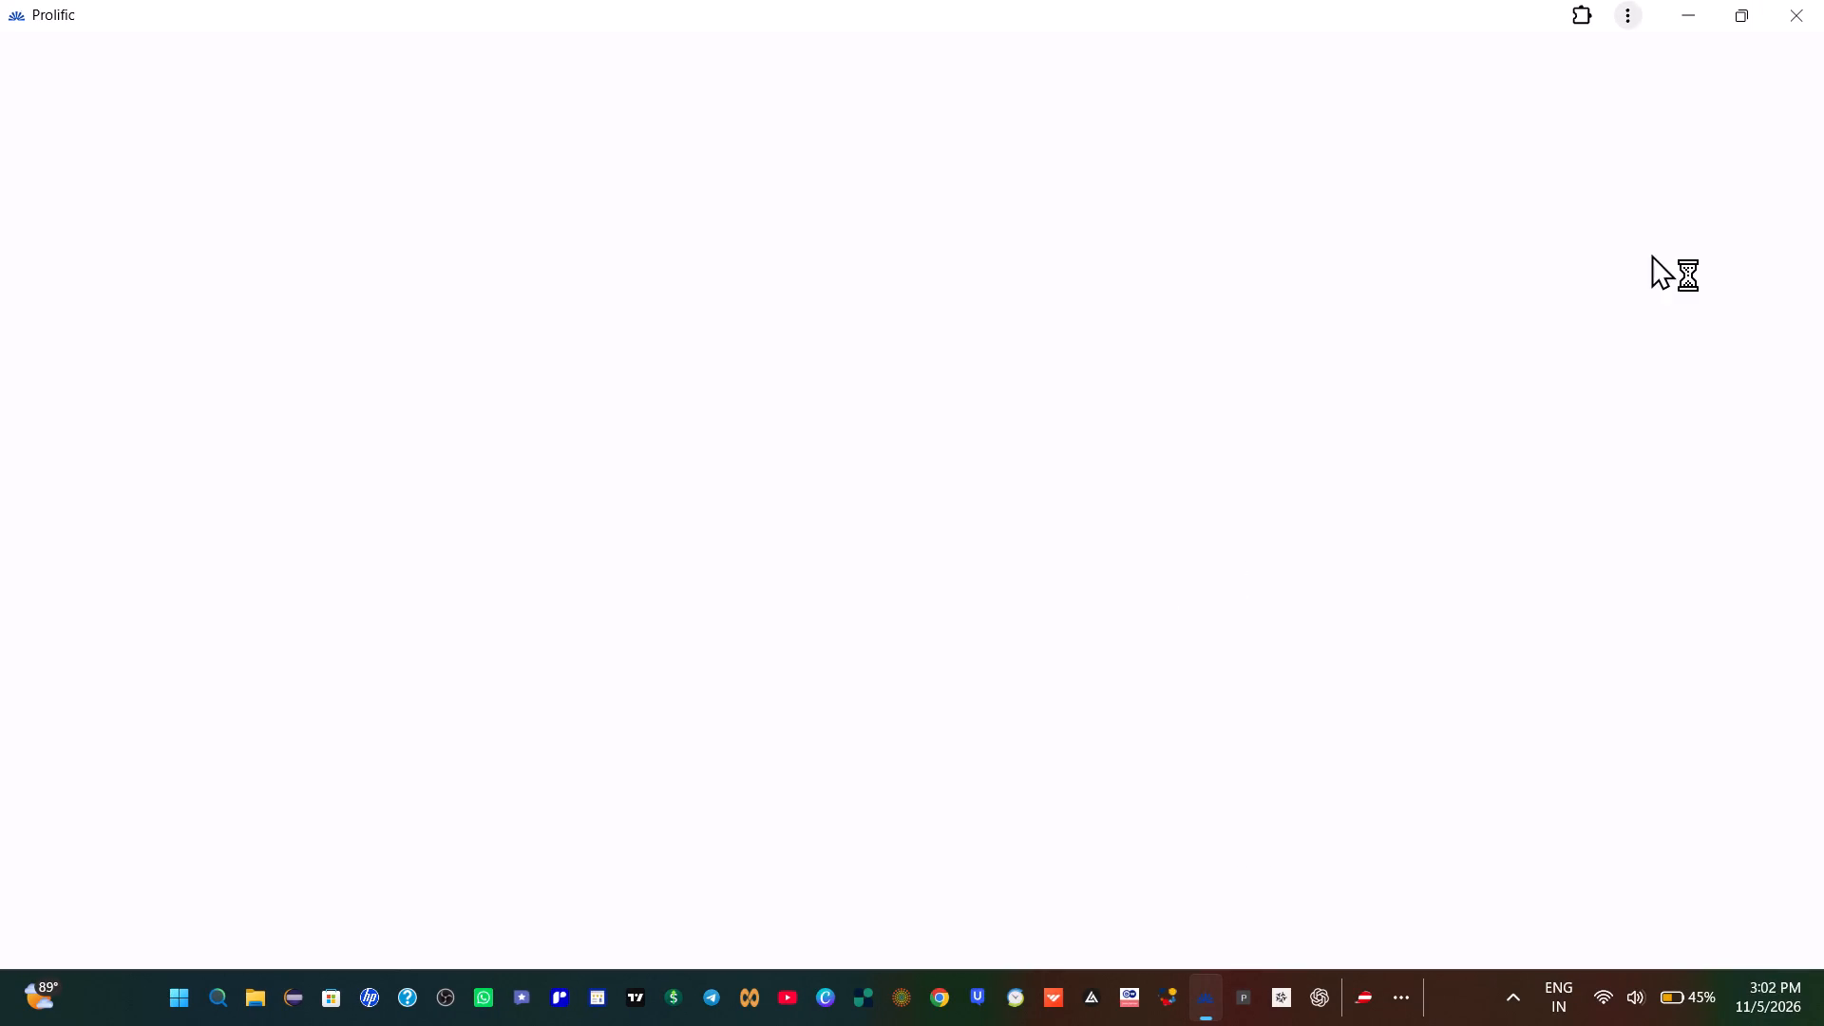
left_click(1681, 19)
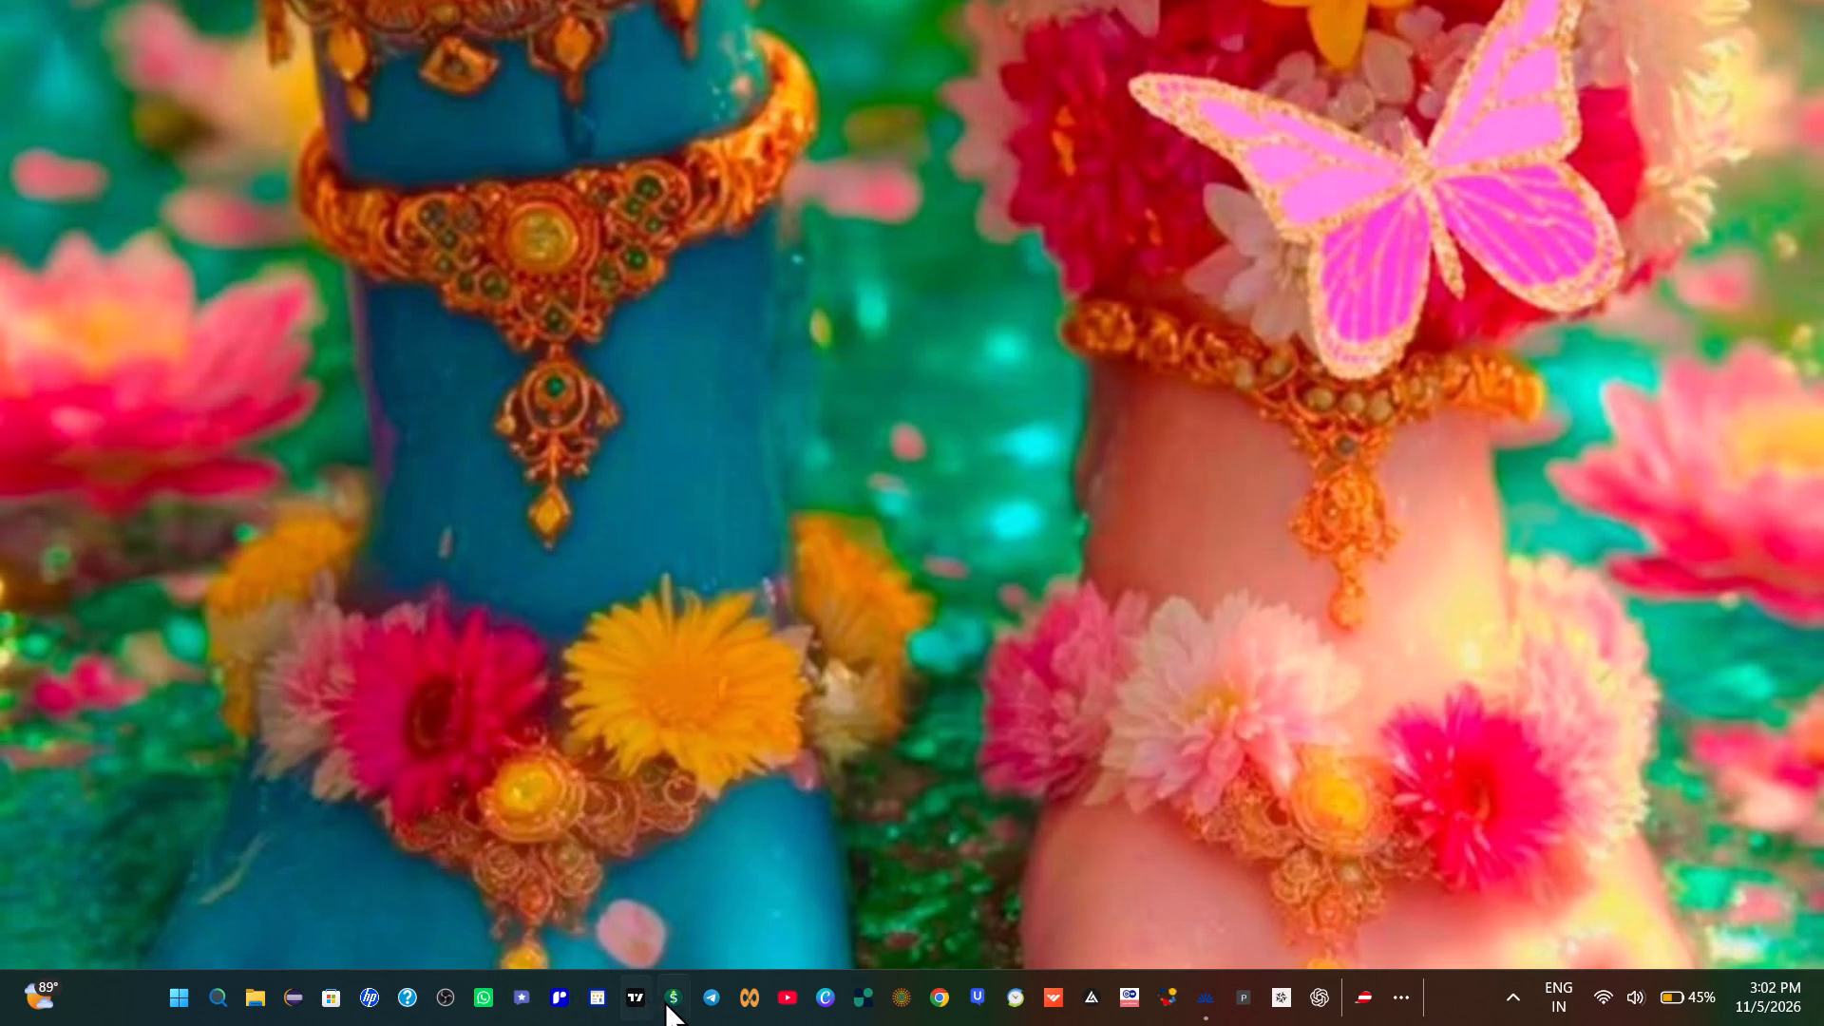
left_click(828, 1004)
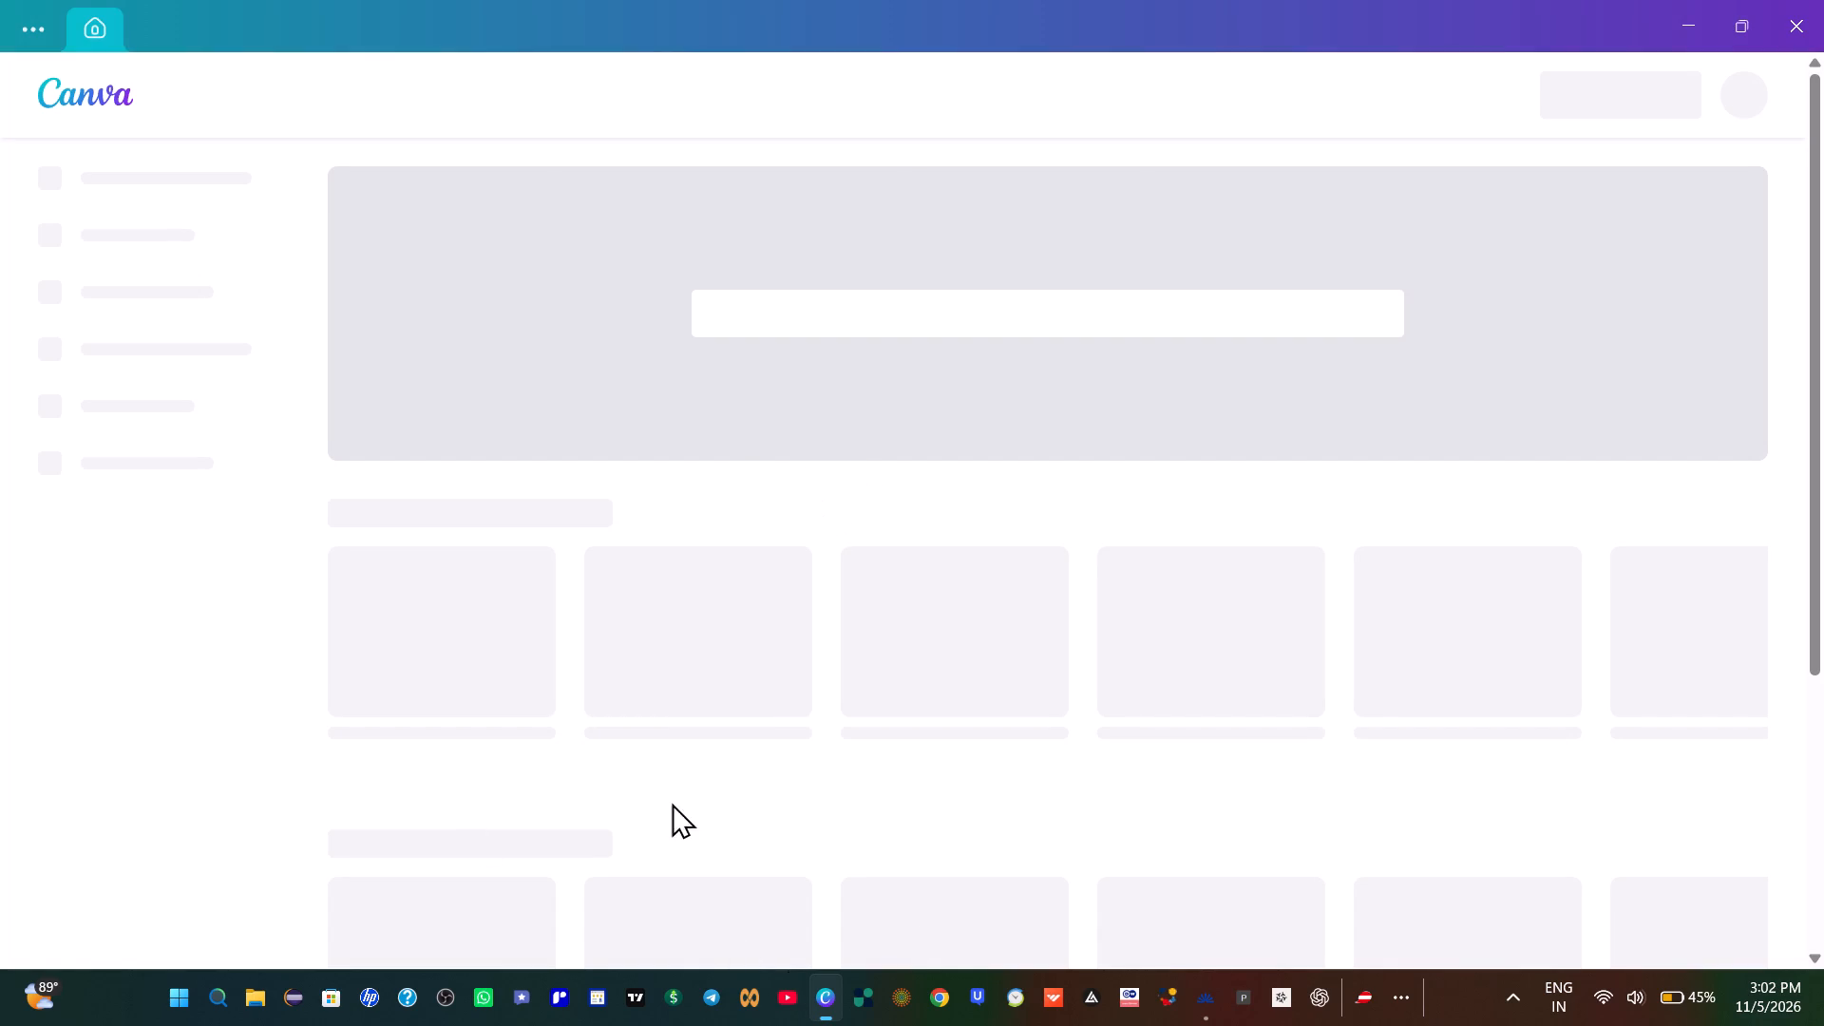
Switch to Google Chrome with the first listed profile and look up "valhalla calling by ragal ironbull lyrics".
left_click(938, 1004)
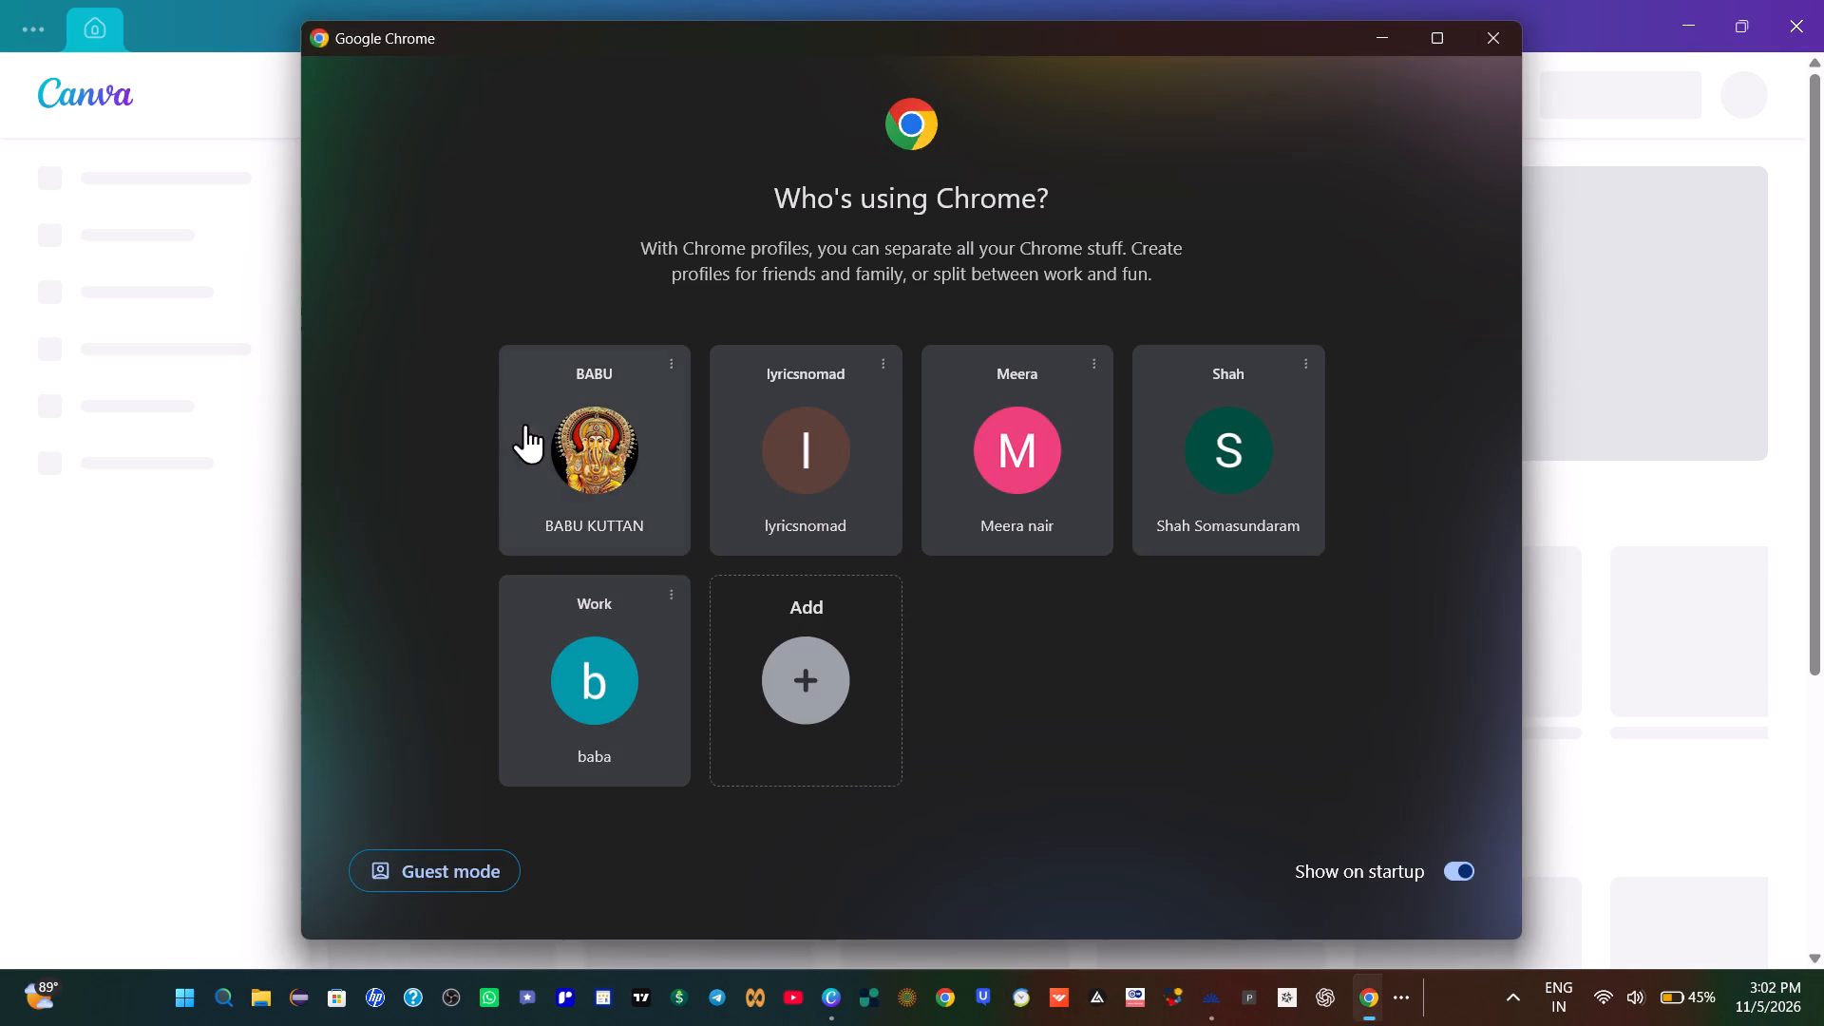
left_click(610, 468)
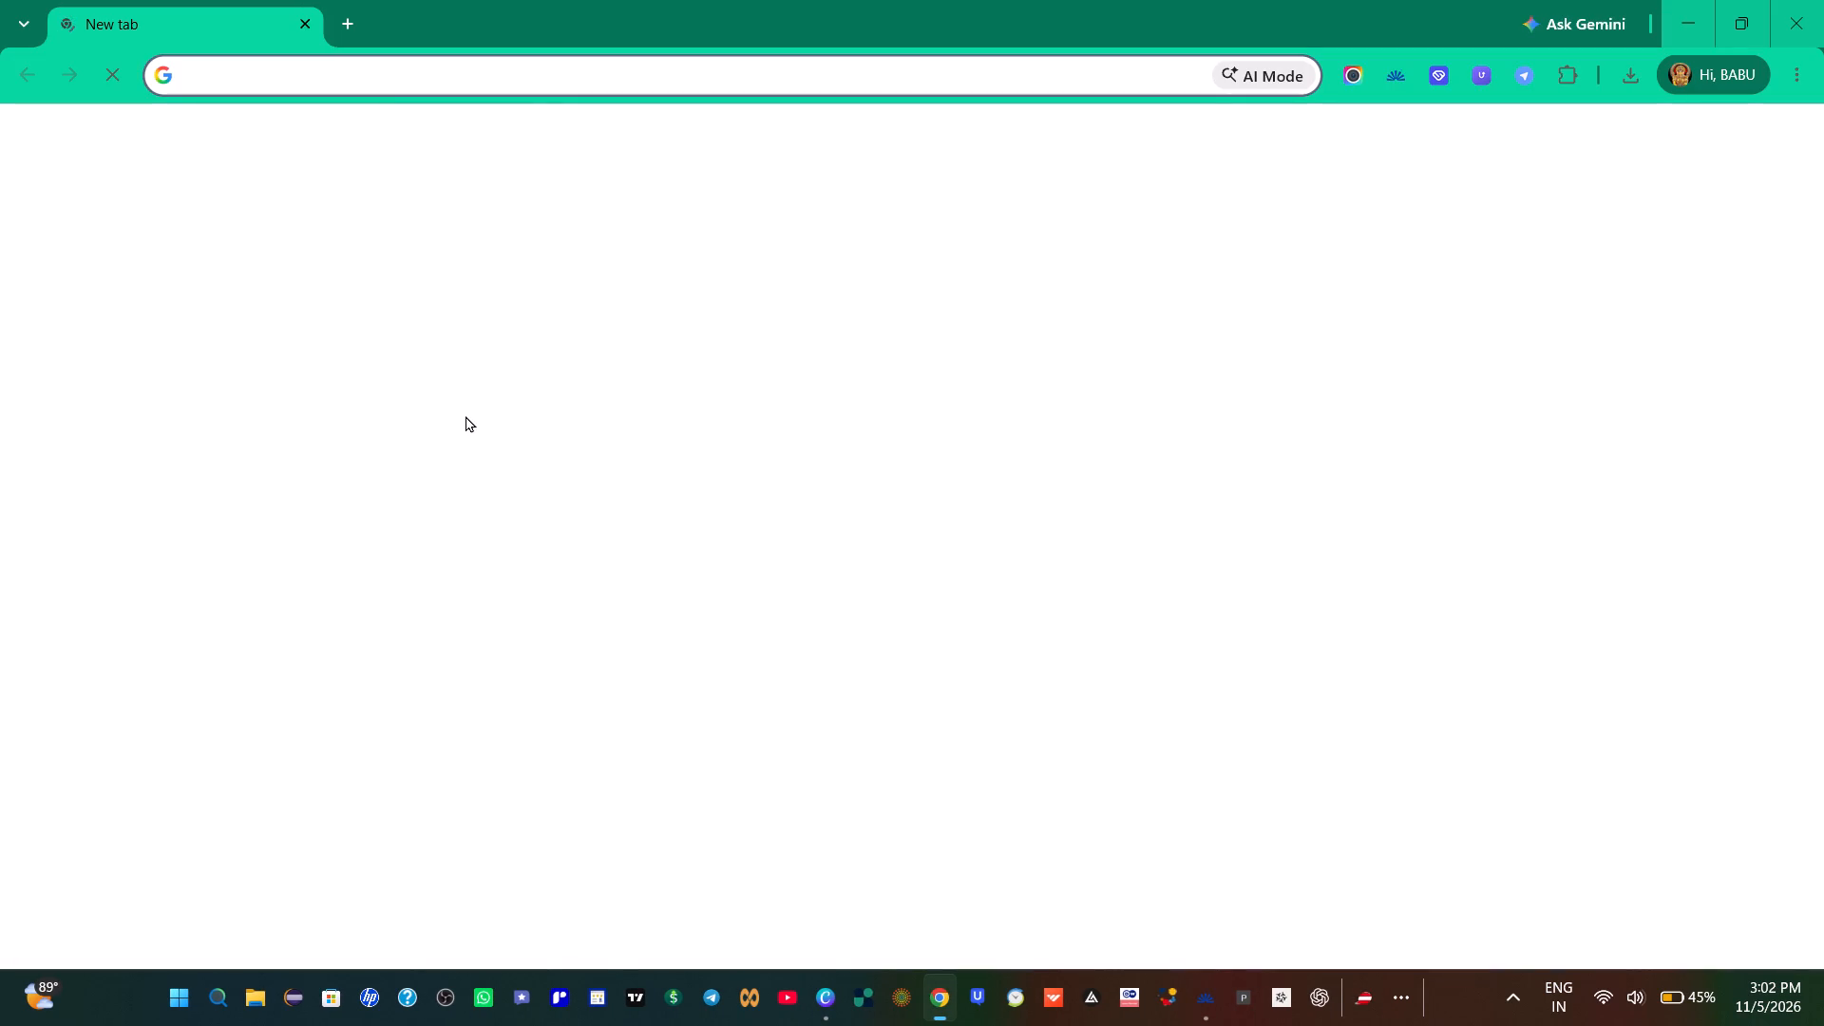
left_click(635, 446)
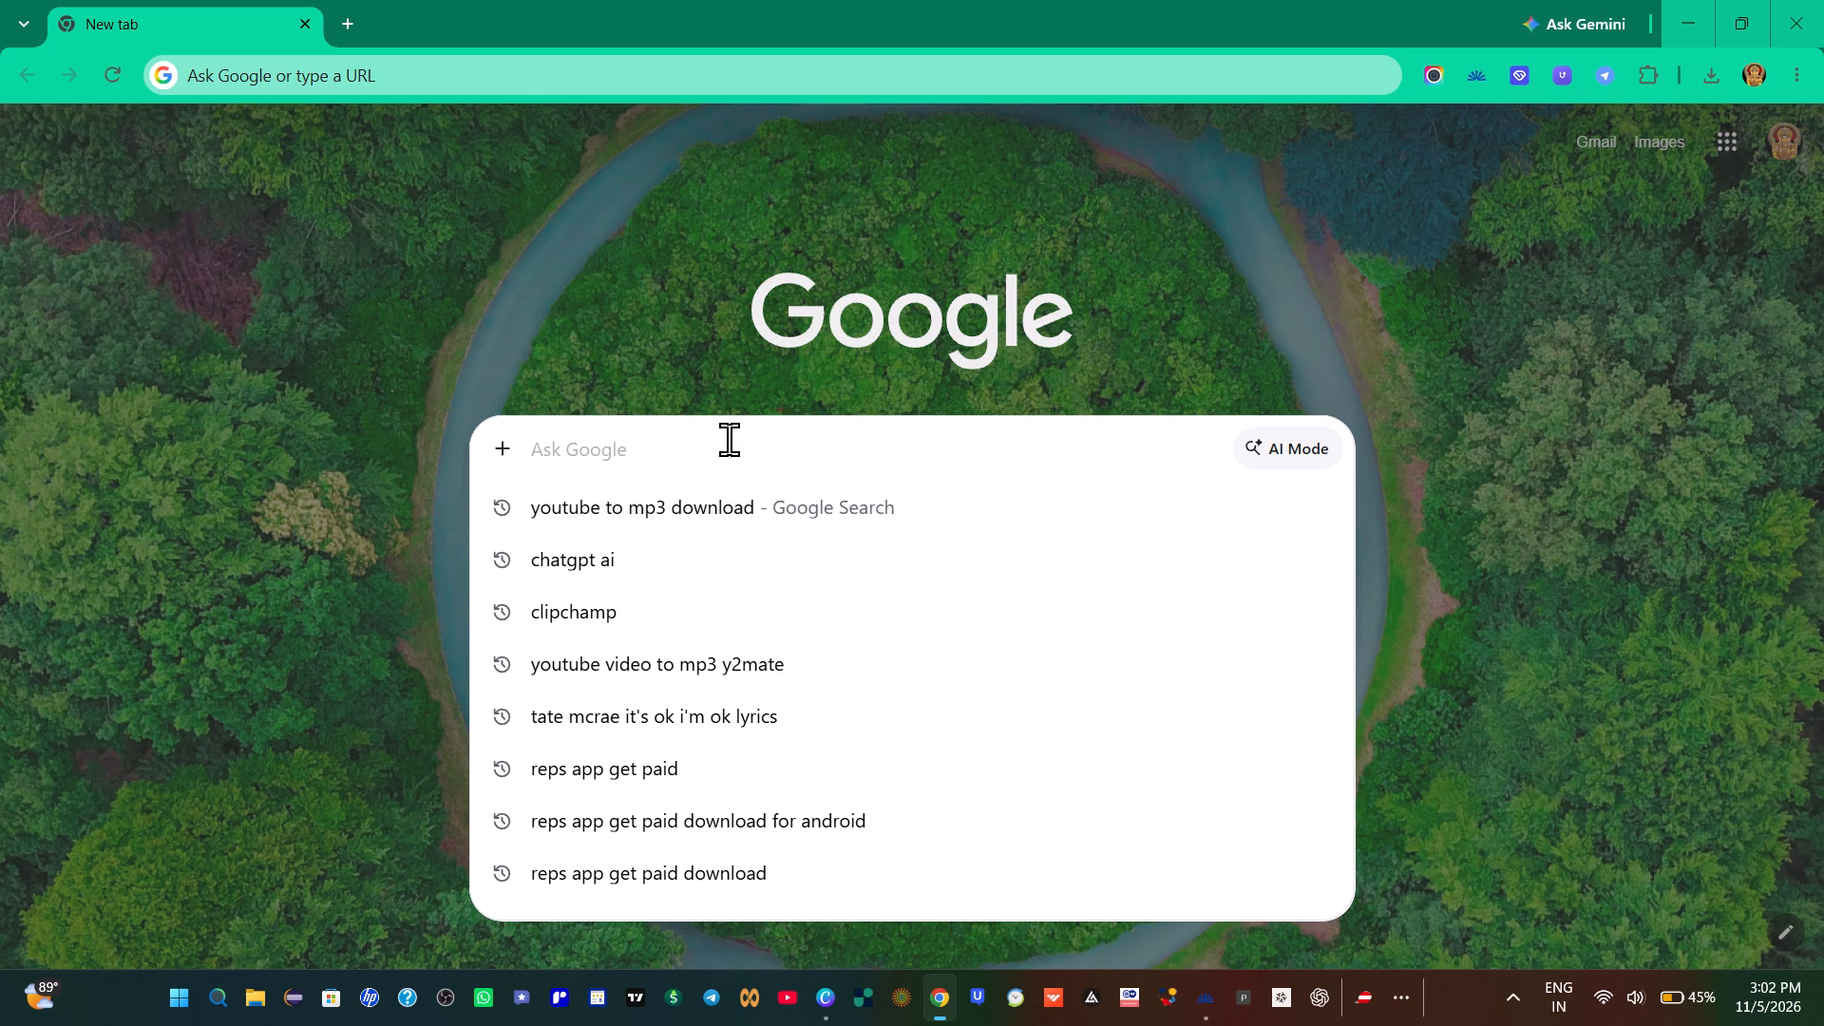
type("valhalla calling by")
key("space")
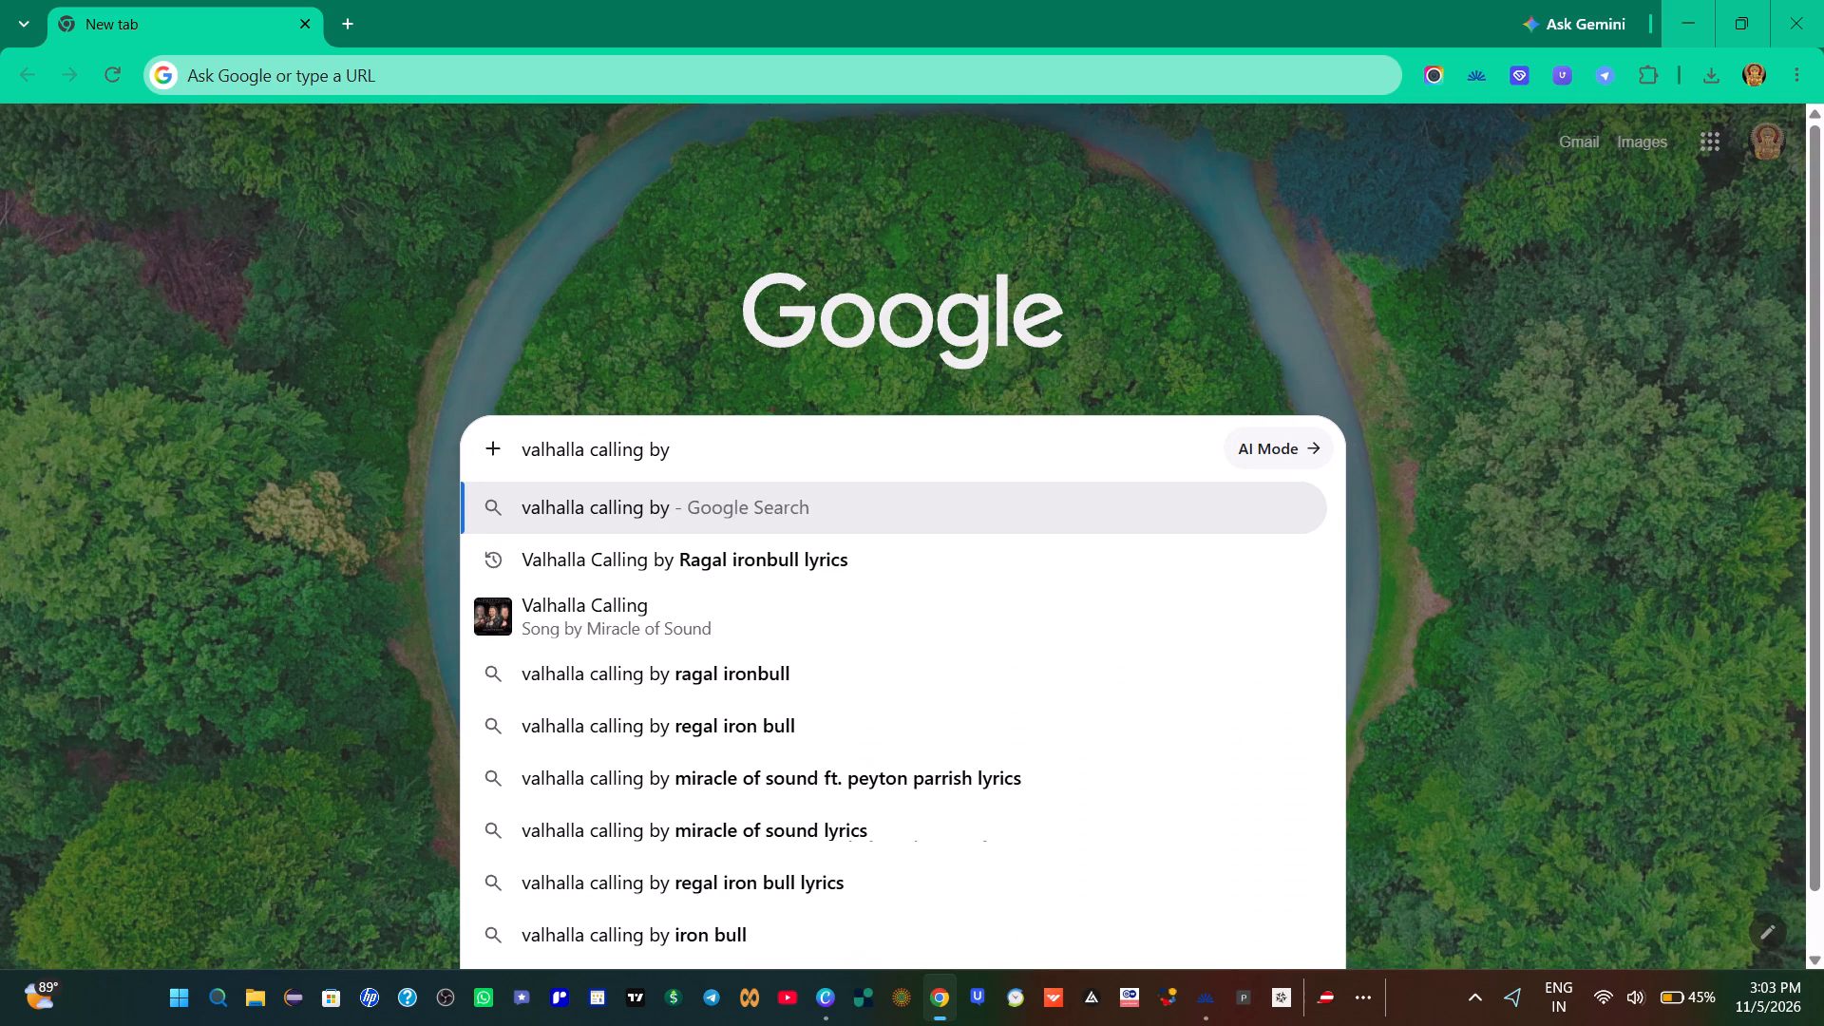
type("ra")
type("gal ironbull")
key("space")
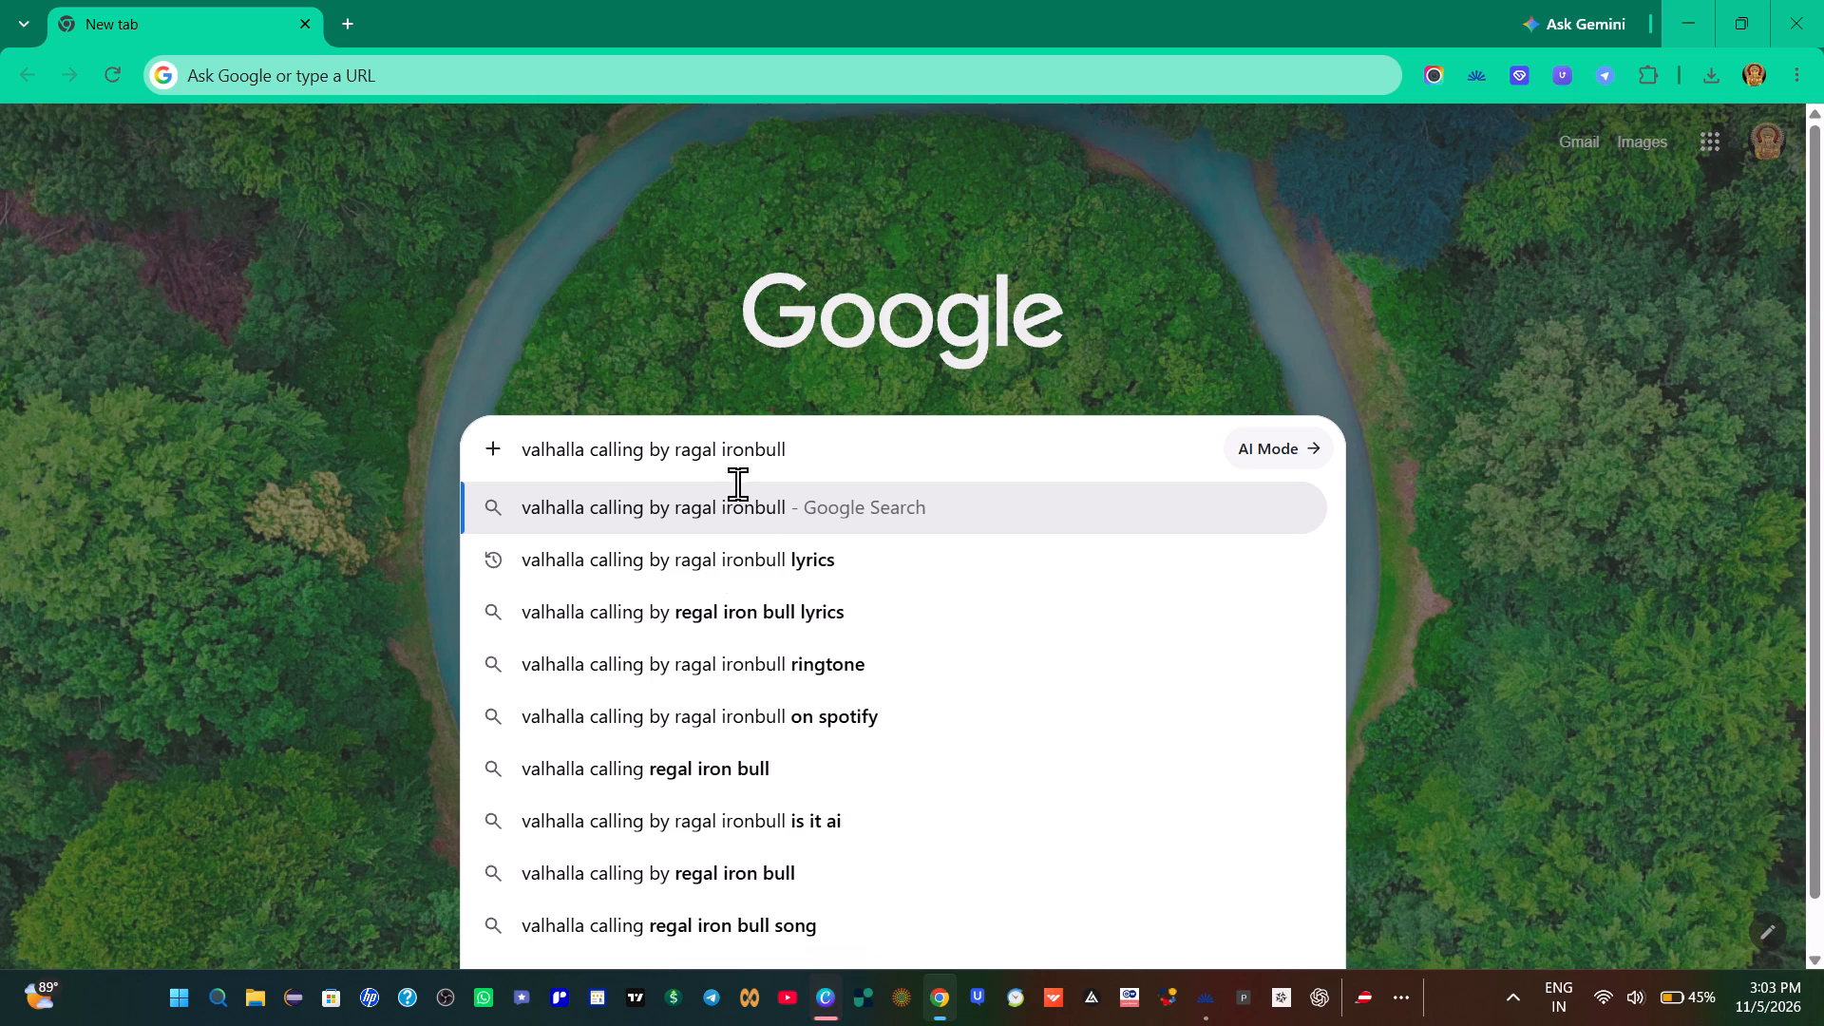
left_click(738, 565)
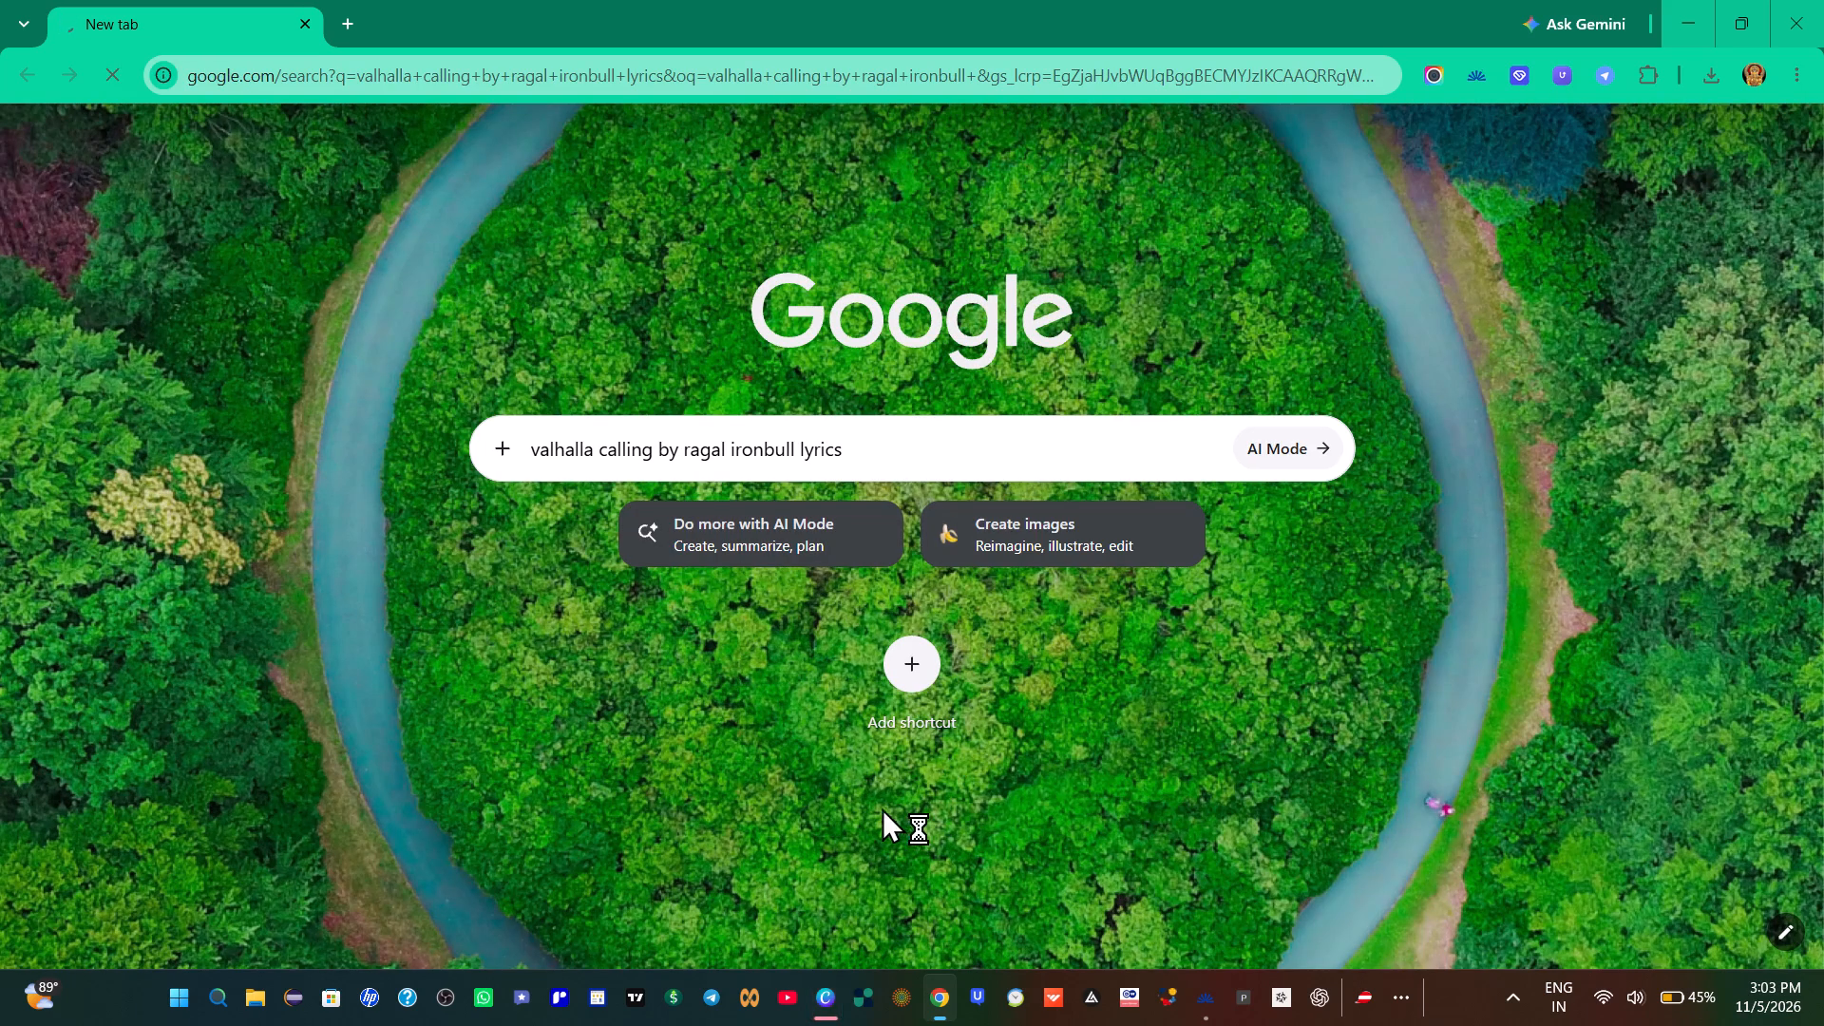
scroll(822, 795, "down", 2)
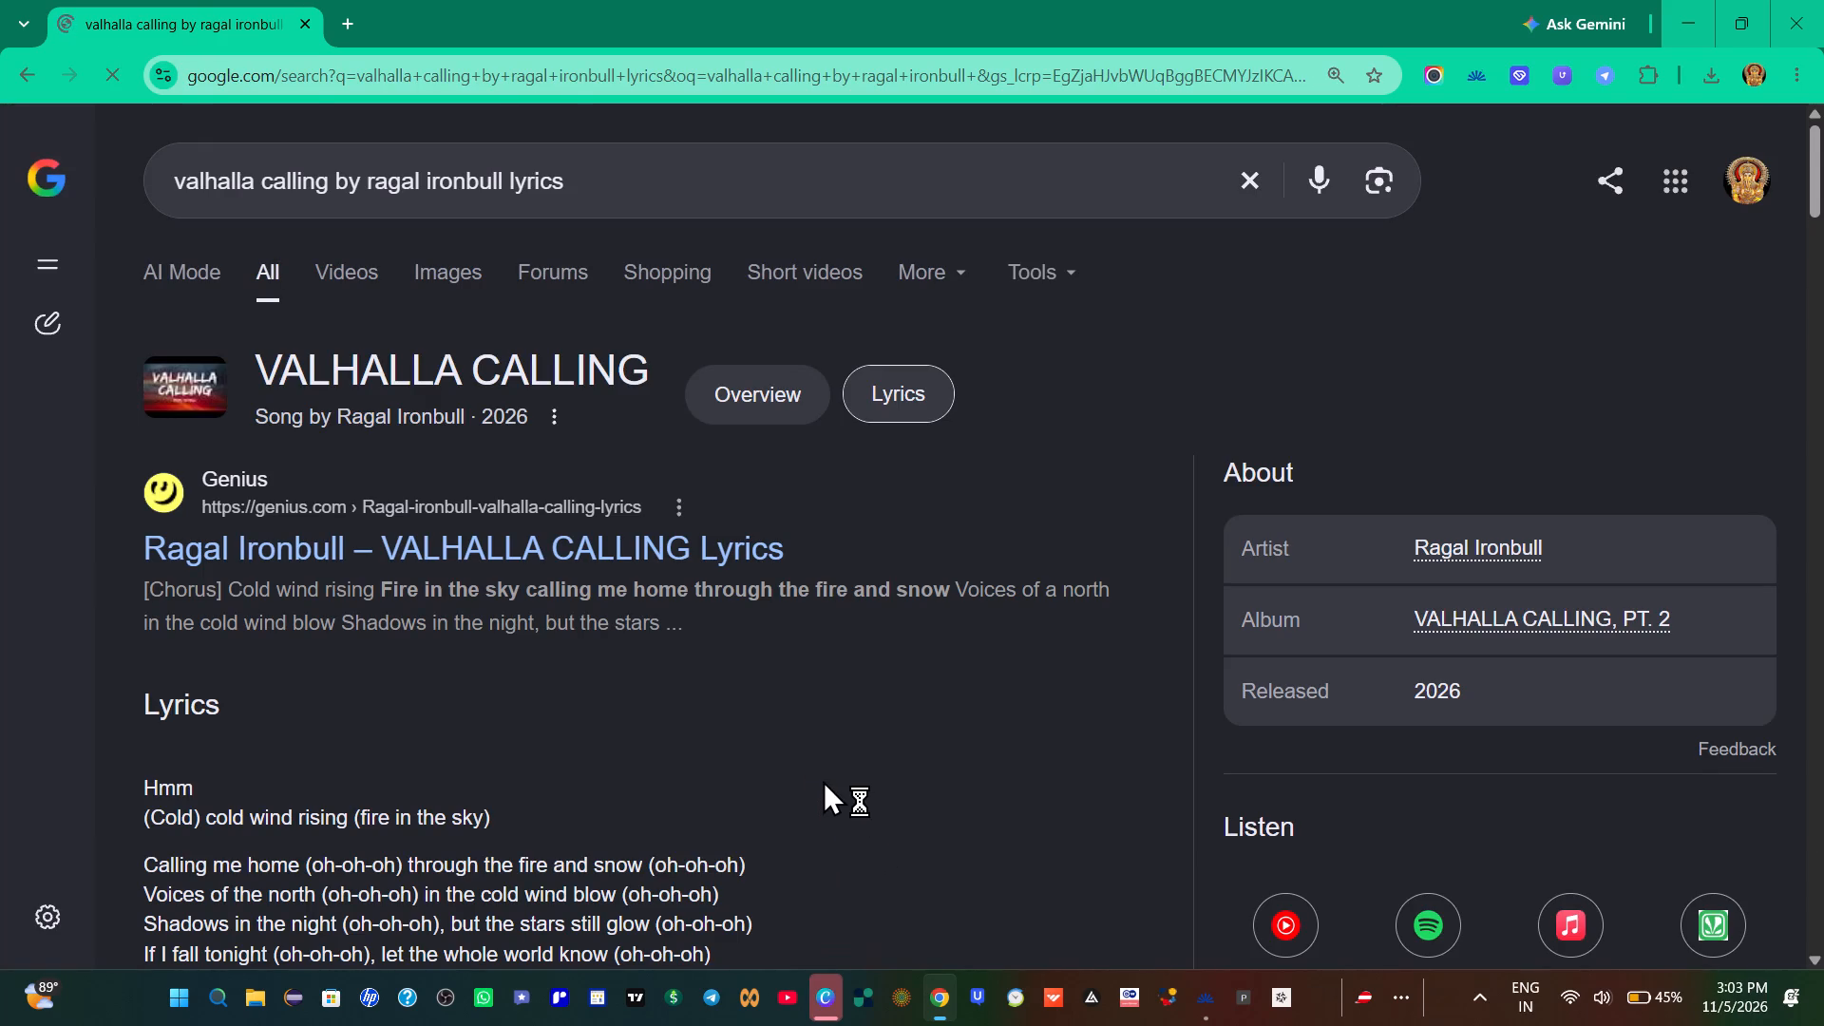
scroll(823, 778, "down", 3)
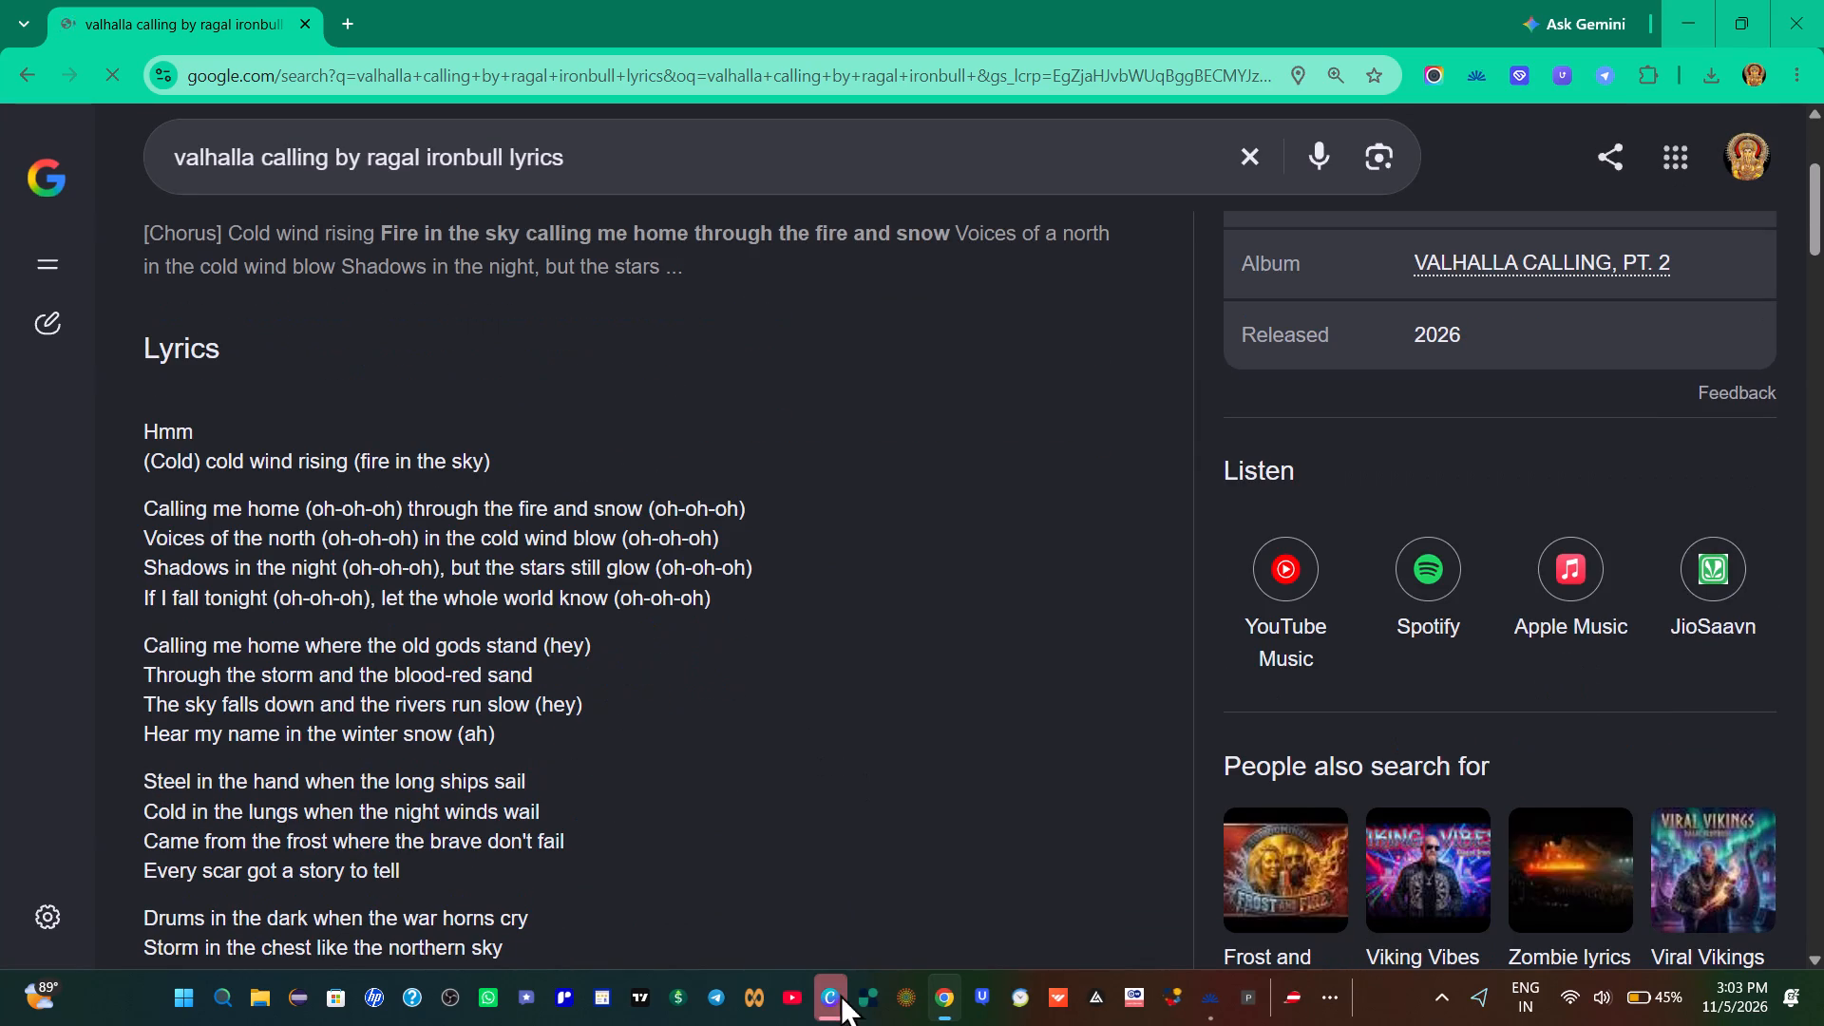
Switch to Canva and add the recently used "Welcome to my channel" video template to the fdsvfvgfrg video.
left_click(838, 1005)
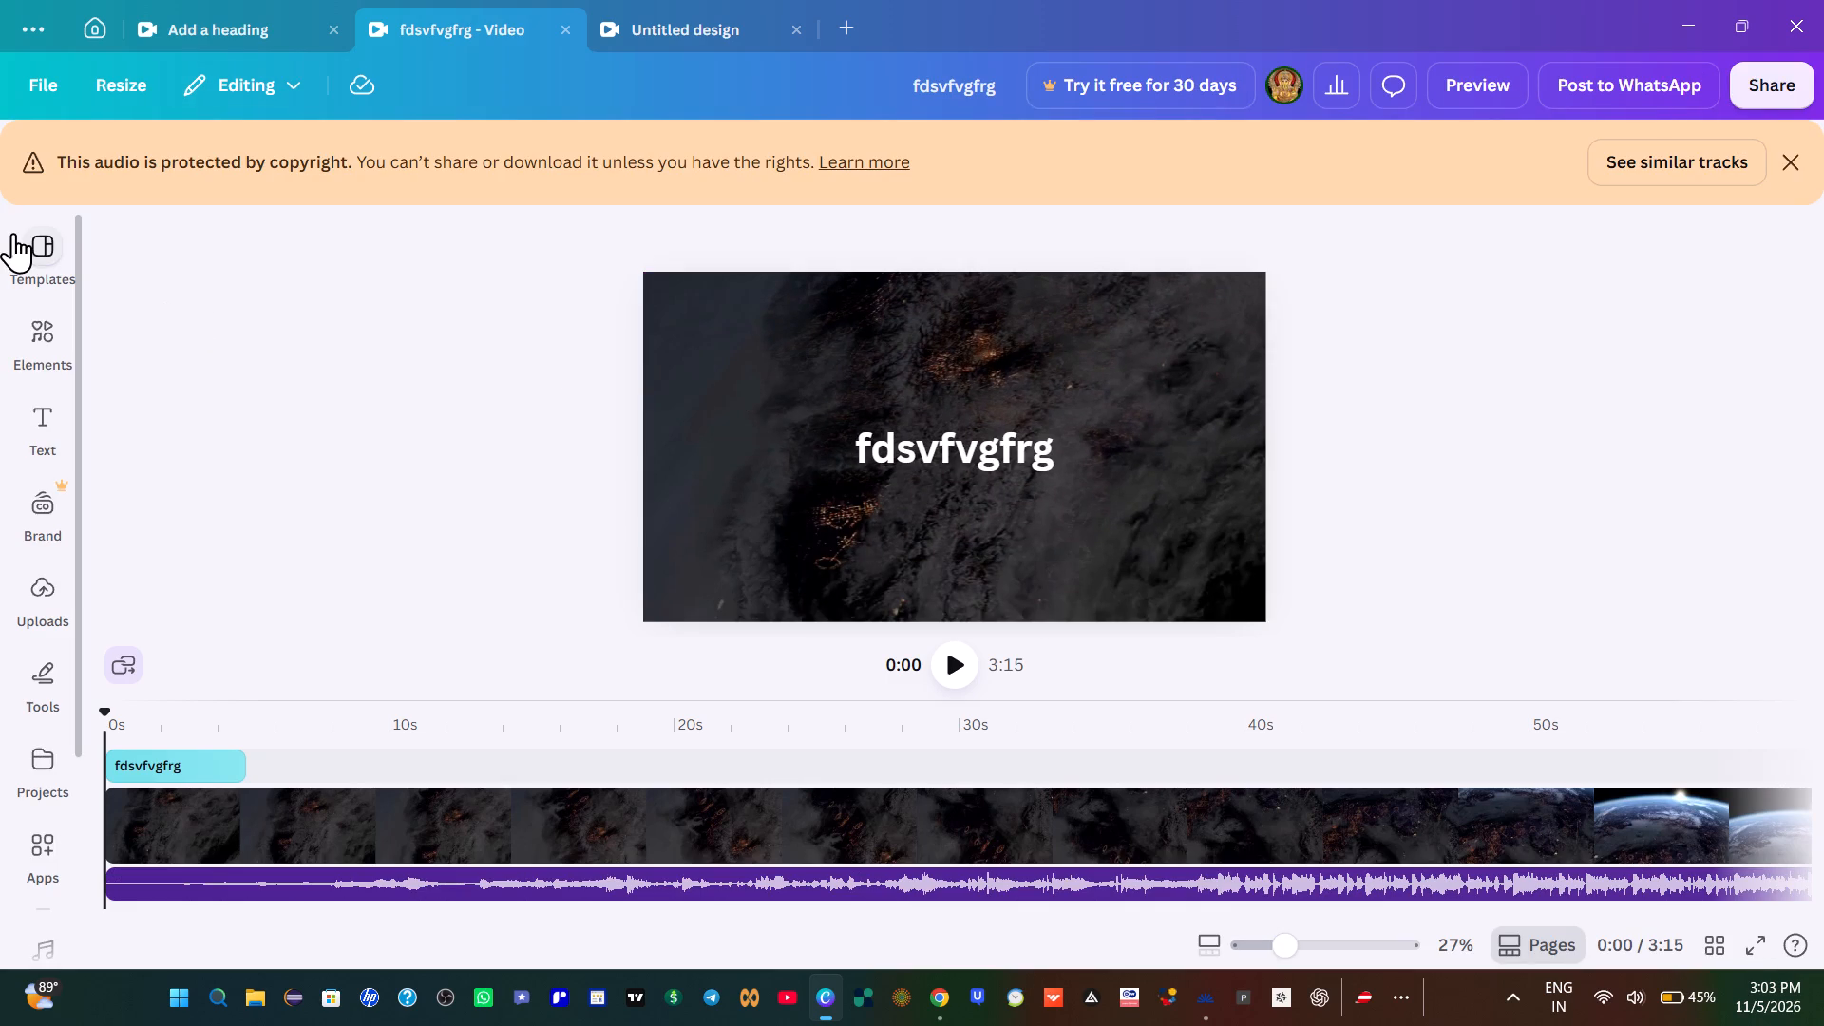
left_click(51, 256)
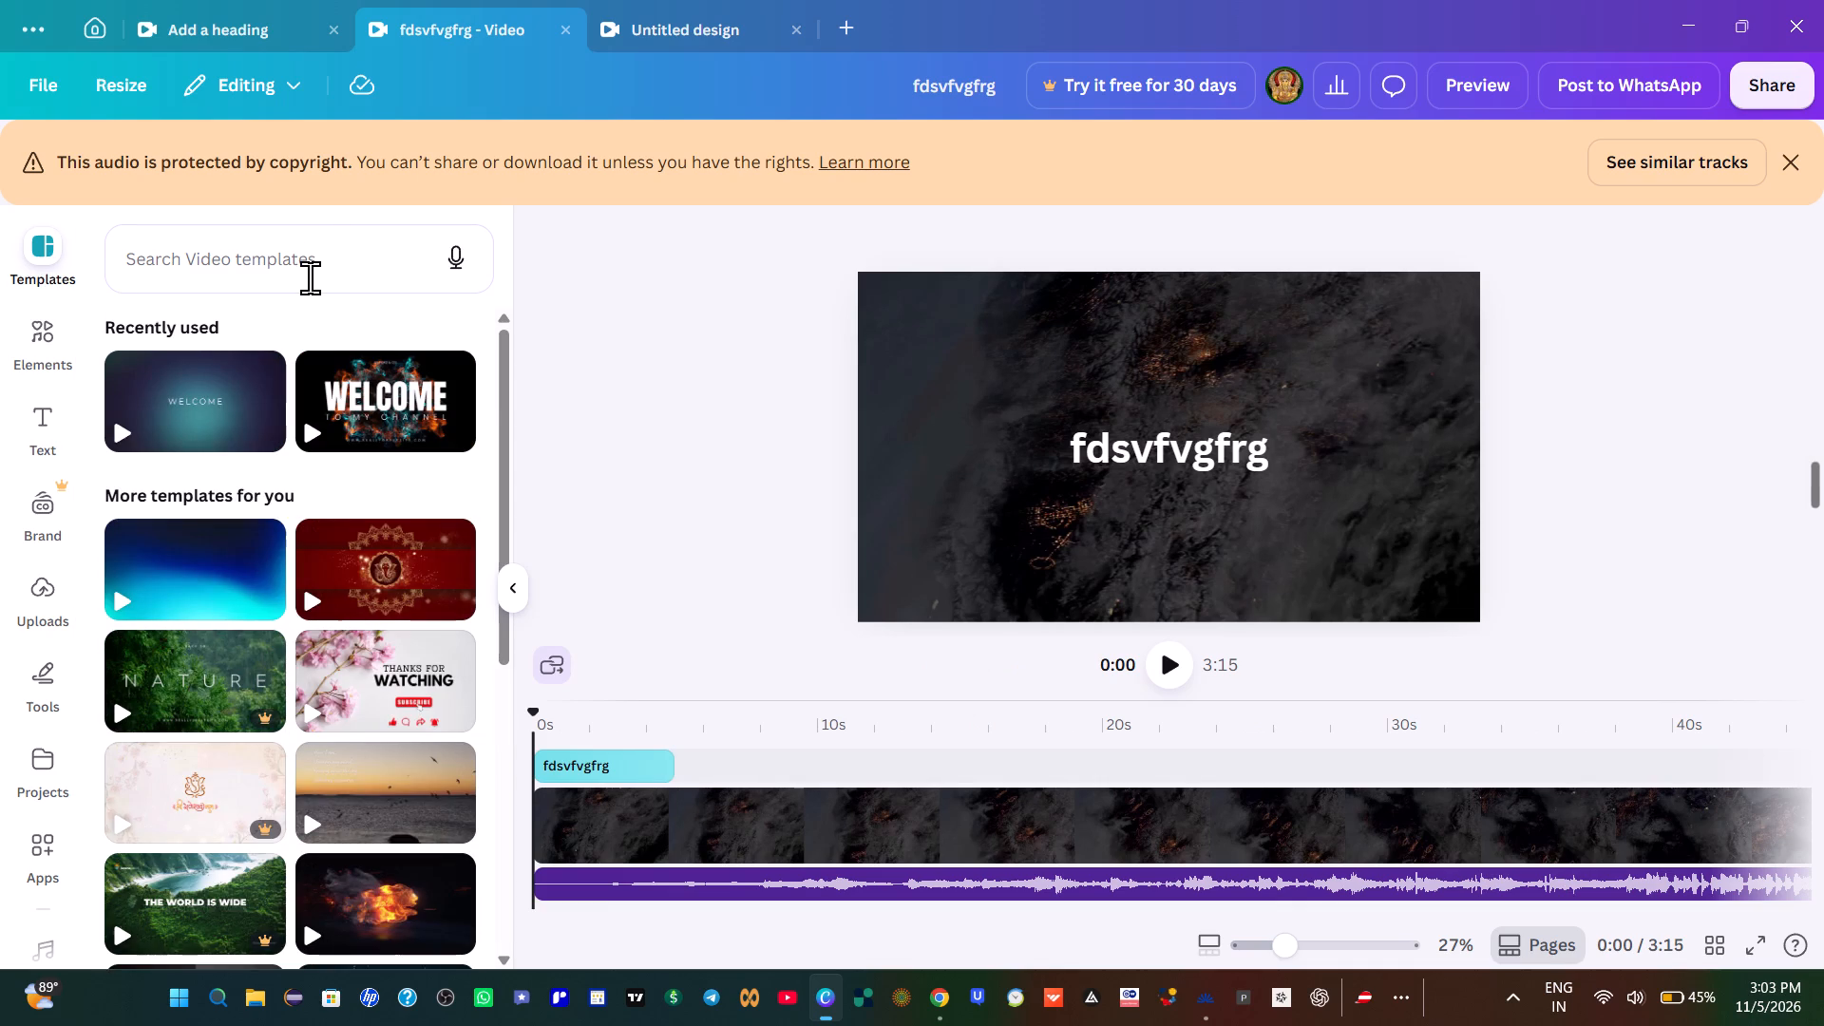
left_click(378, 398)
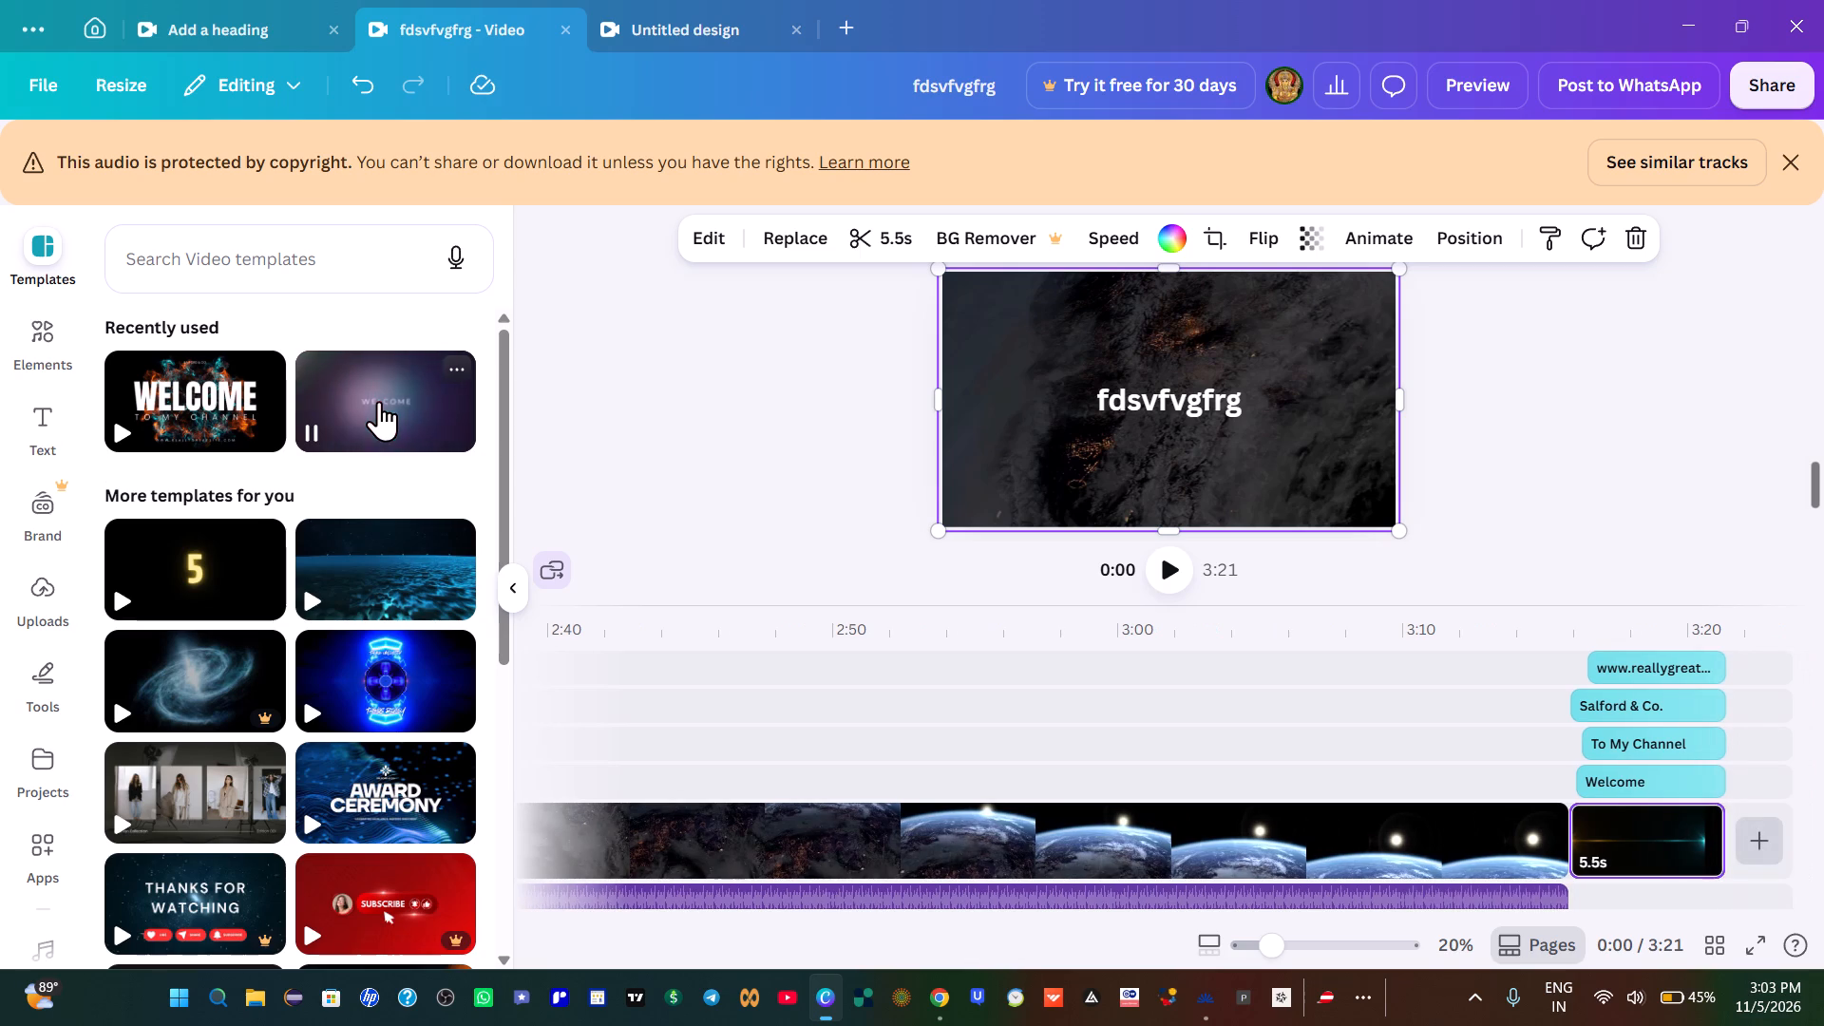
Play back the added welcome clip and the video's opening, dismissing the survey notifications.
left_click(1574, 705)
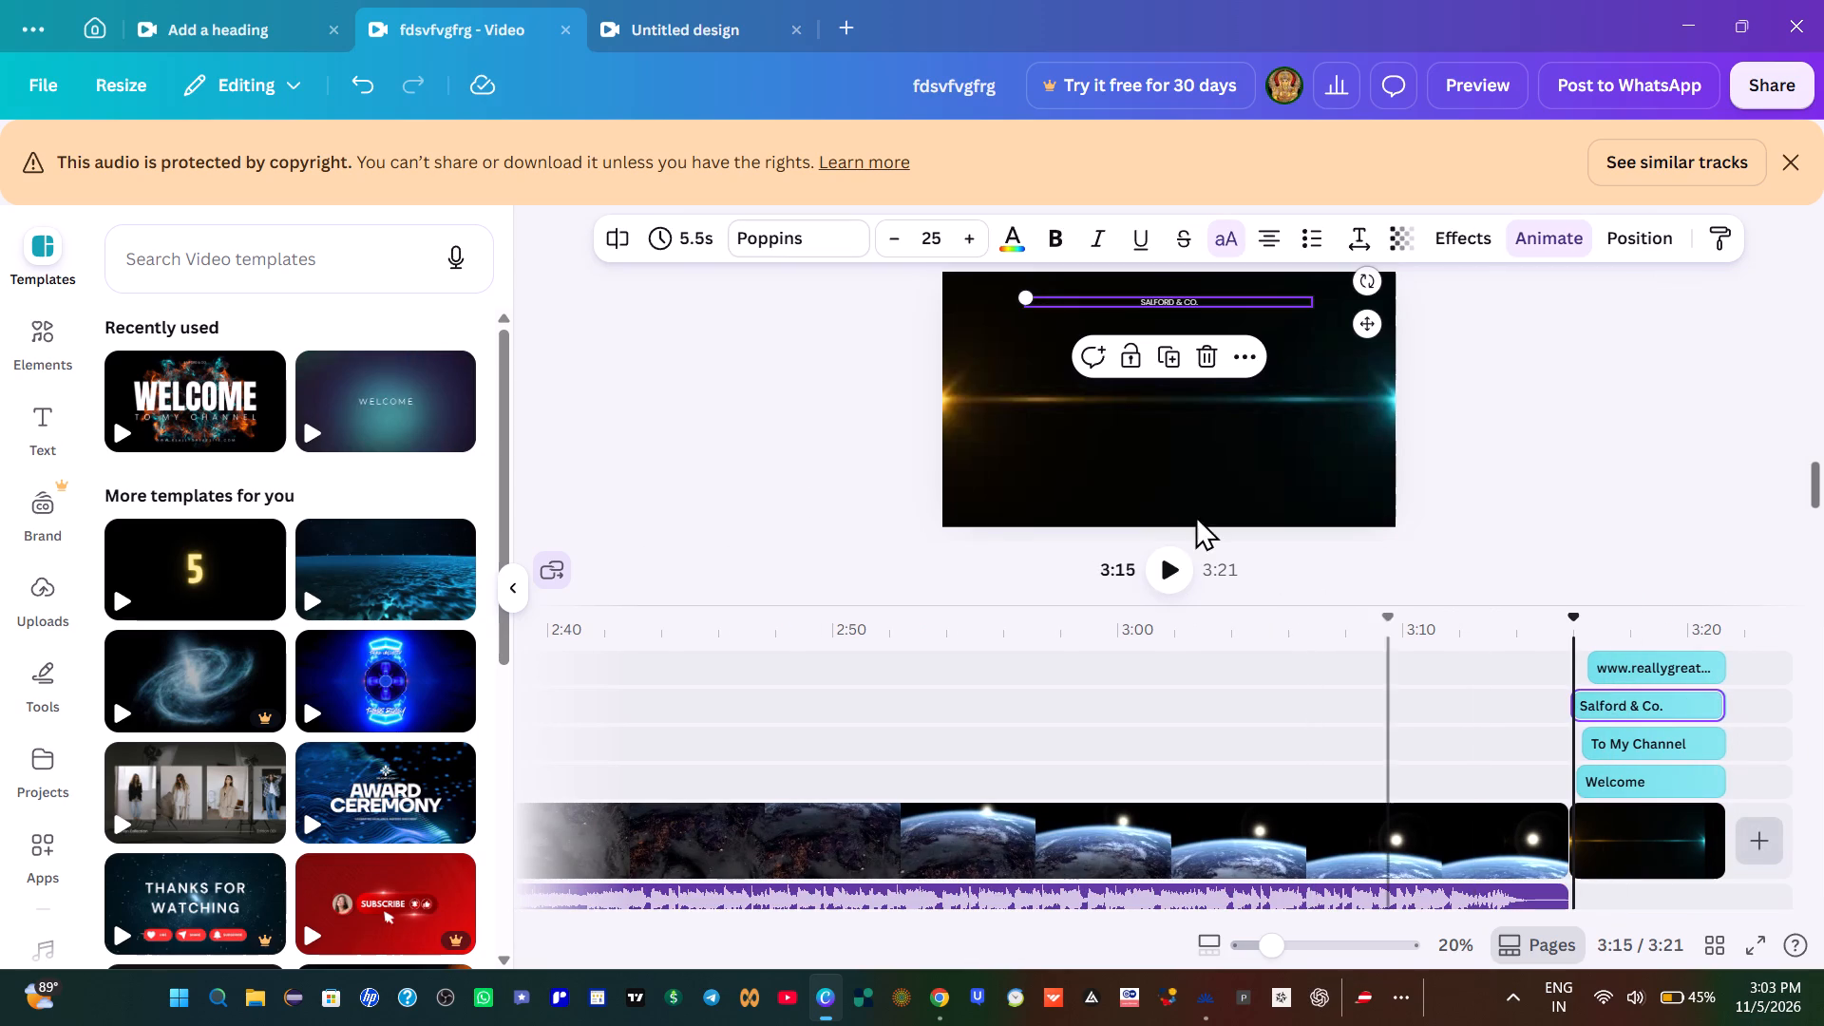
left_click(1168, 574)
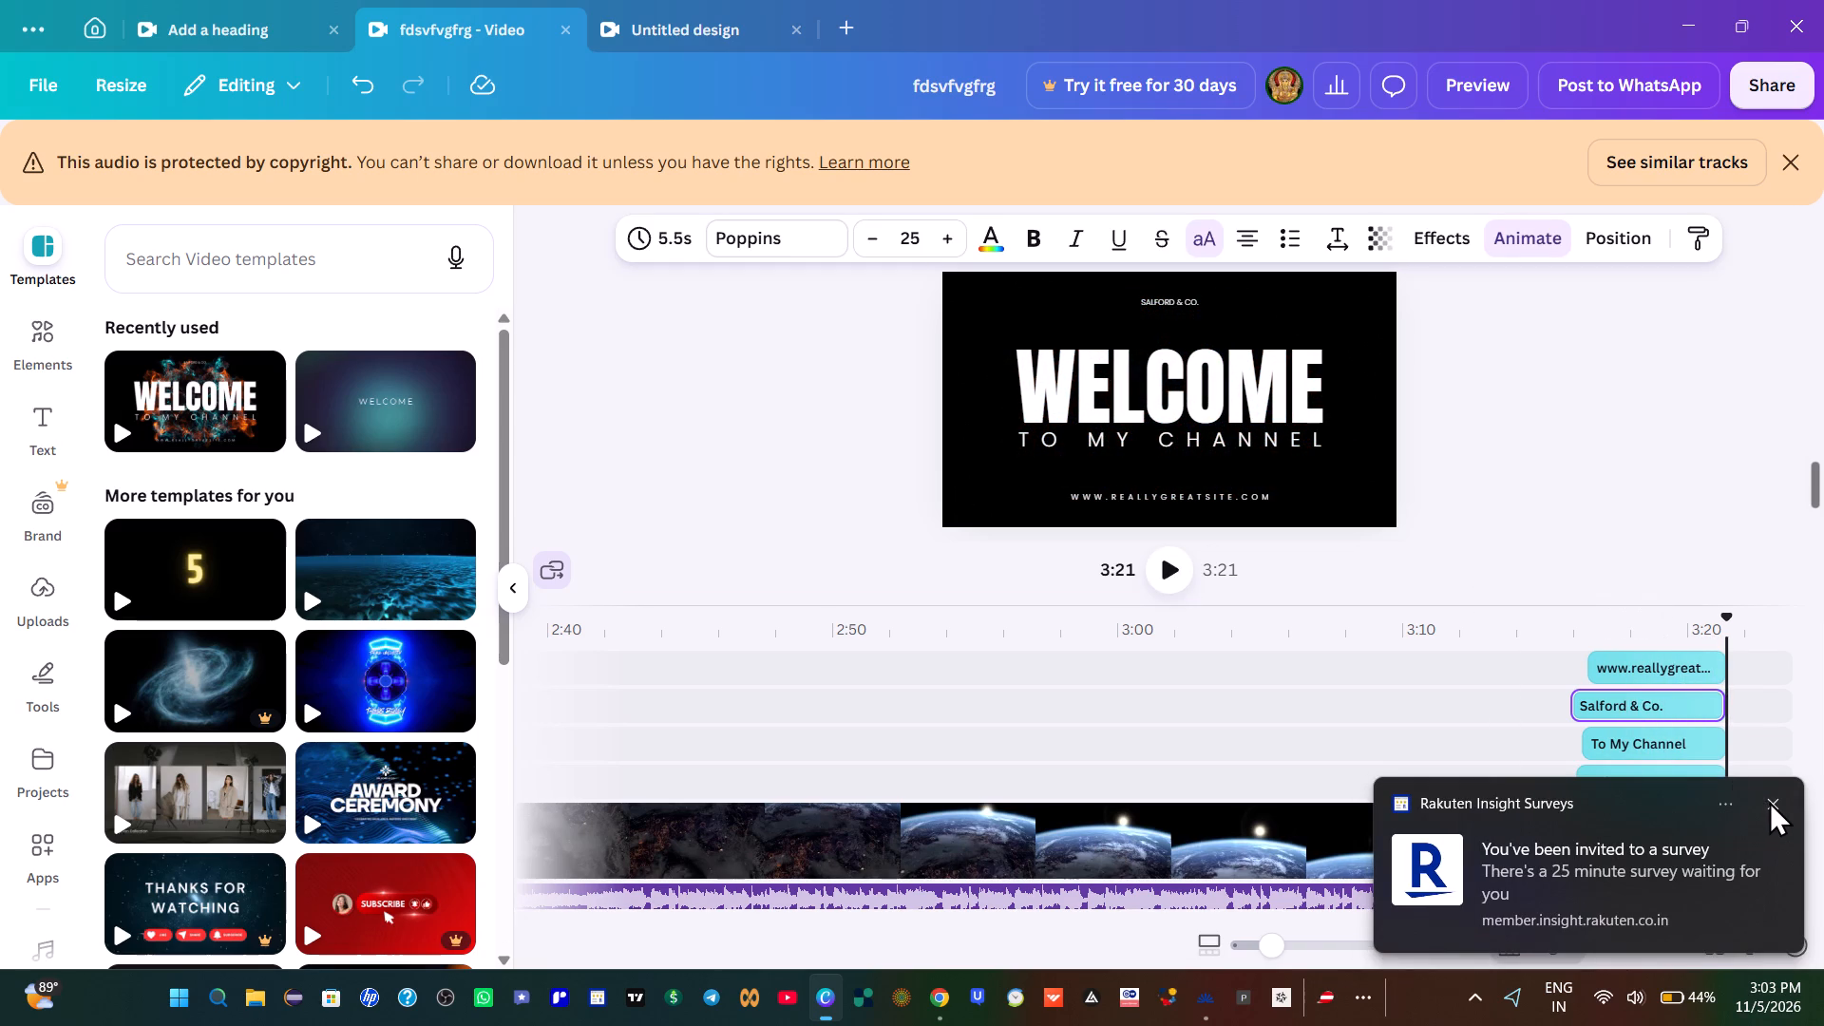
left_click(1769, 801)
left_click(1168, 574)
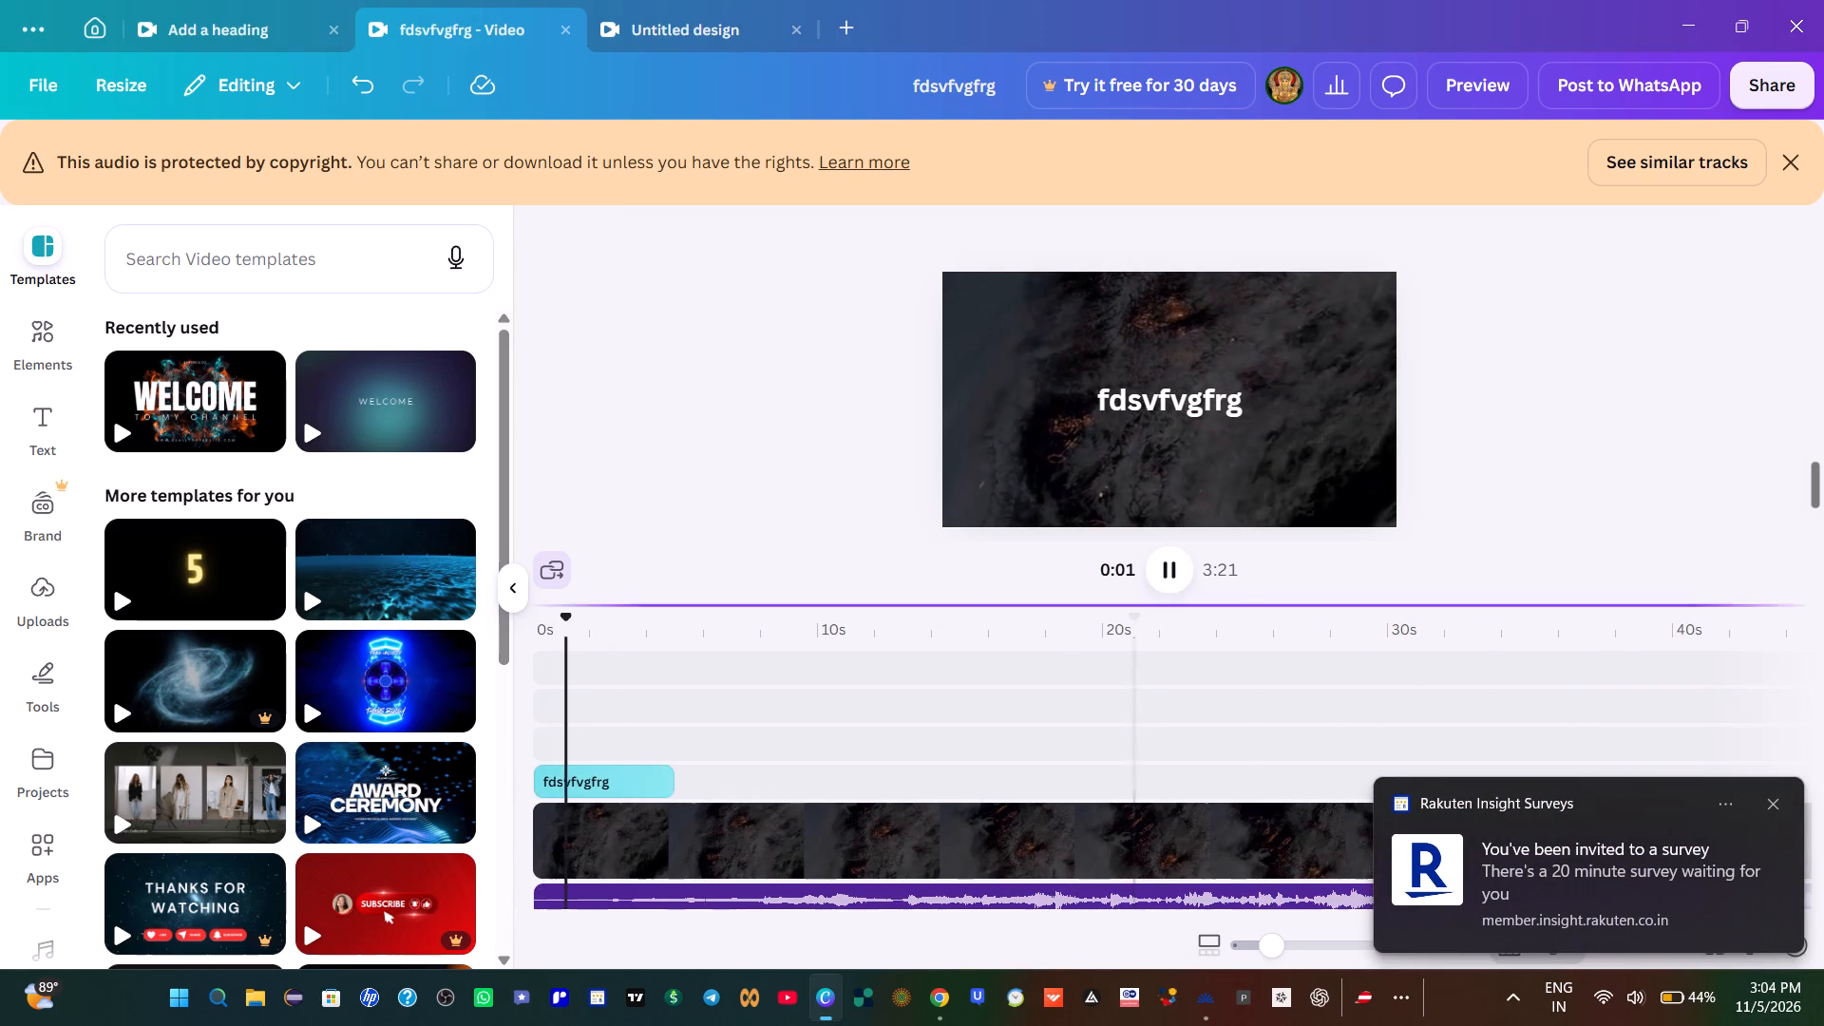
left_click(1182, 572)
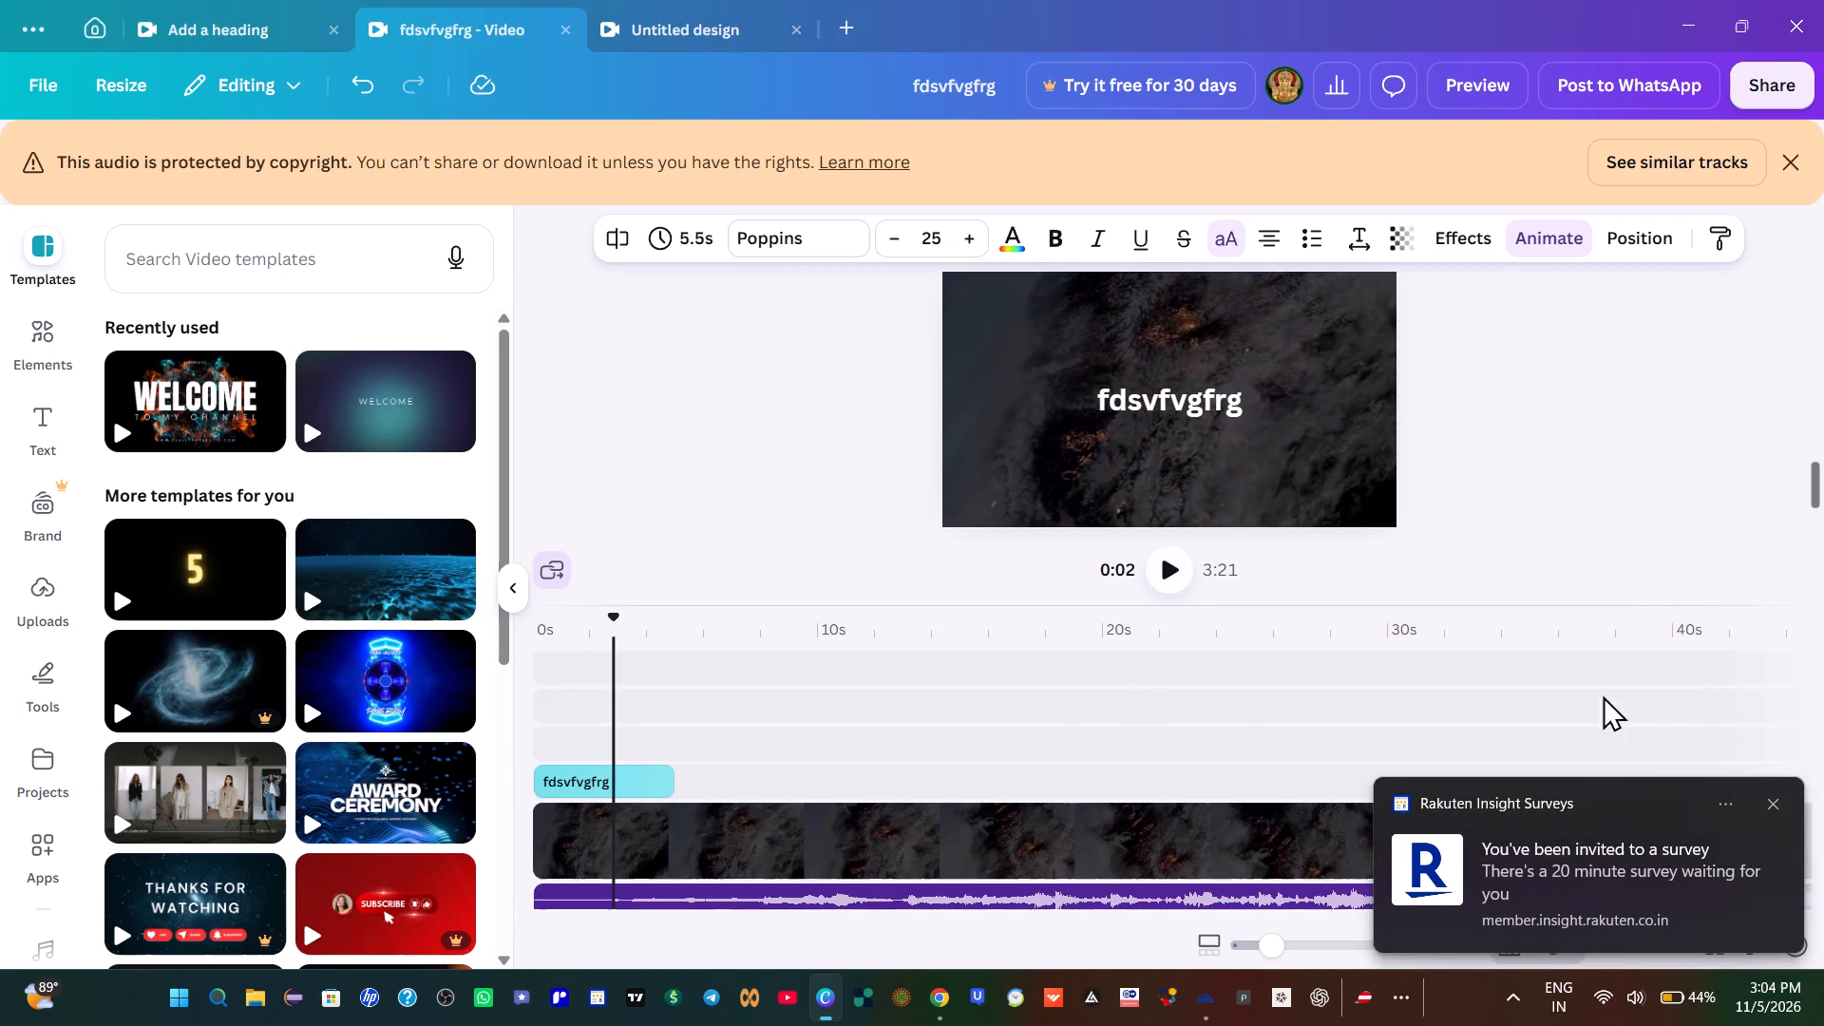
left_click(1776, 797)
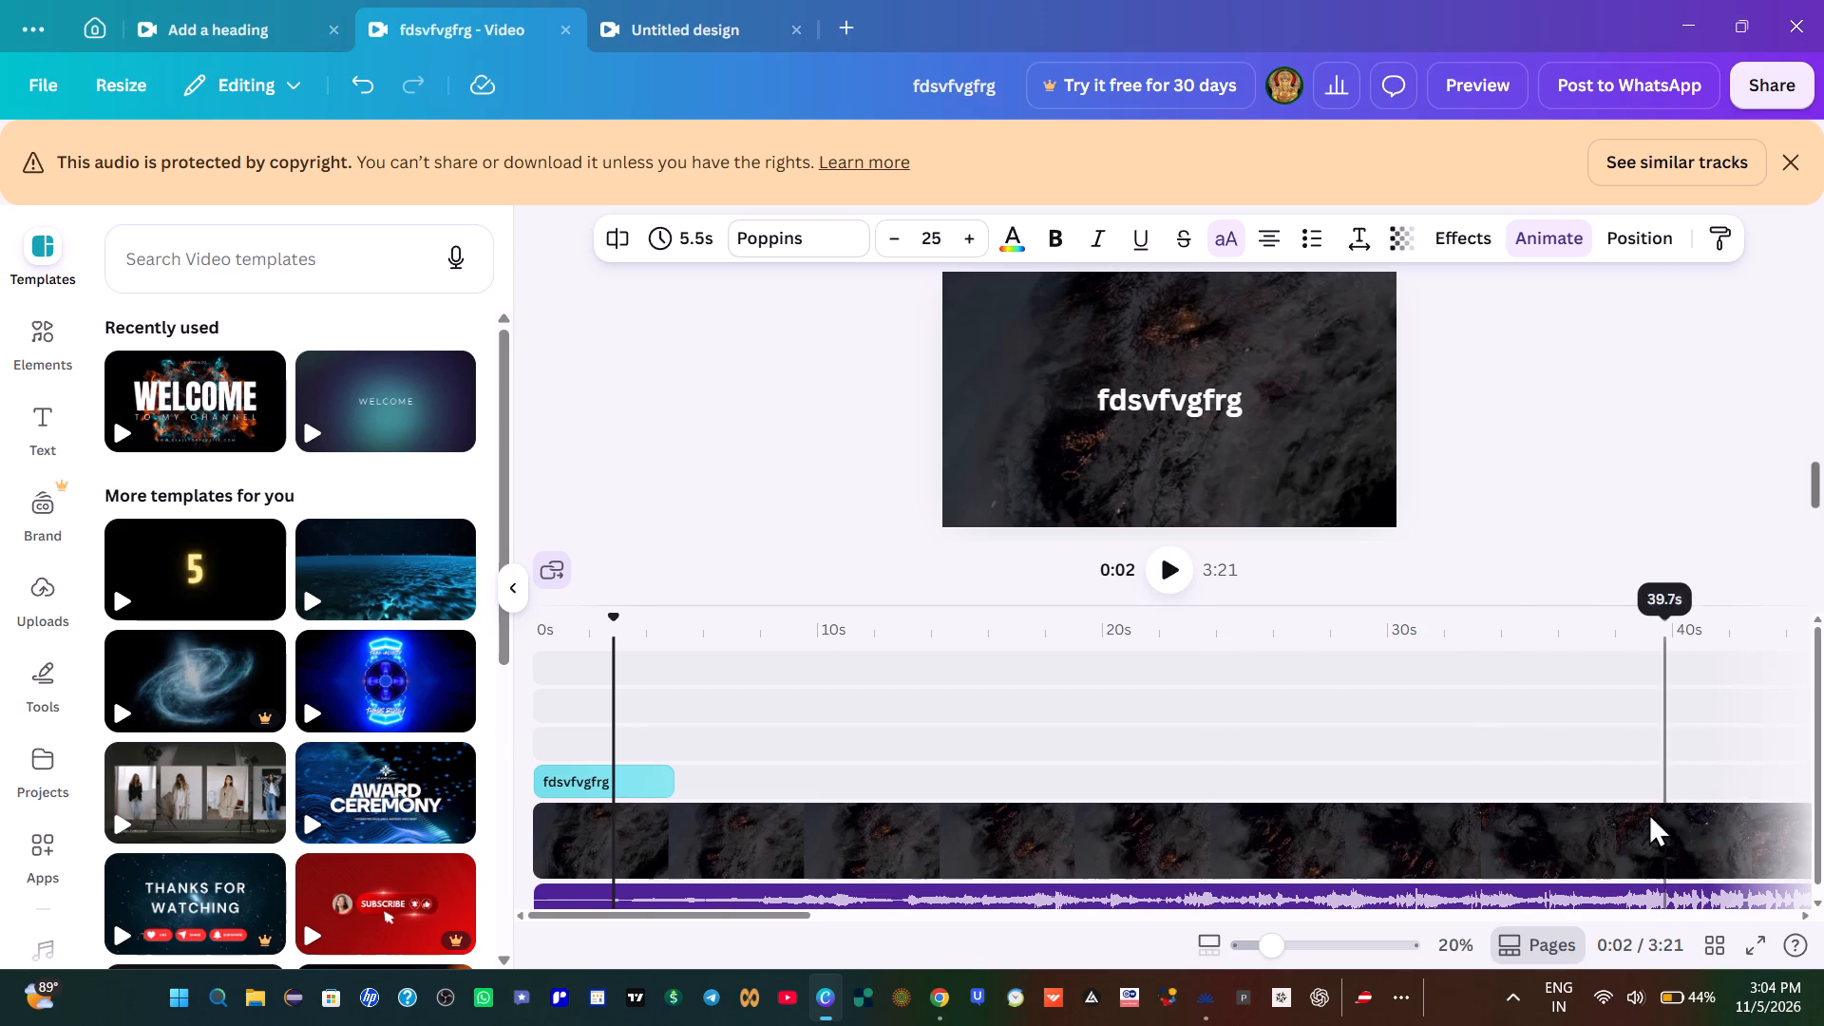
Move the welcome template's background video from the end of the timeline onto an overlay track starting at 0s.
left_click_drag(774, 911, 1258, 950)
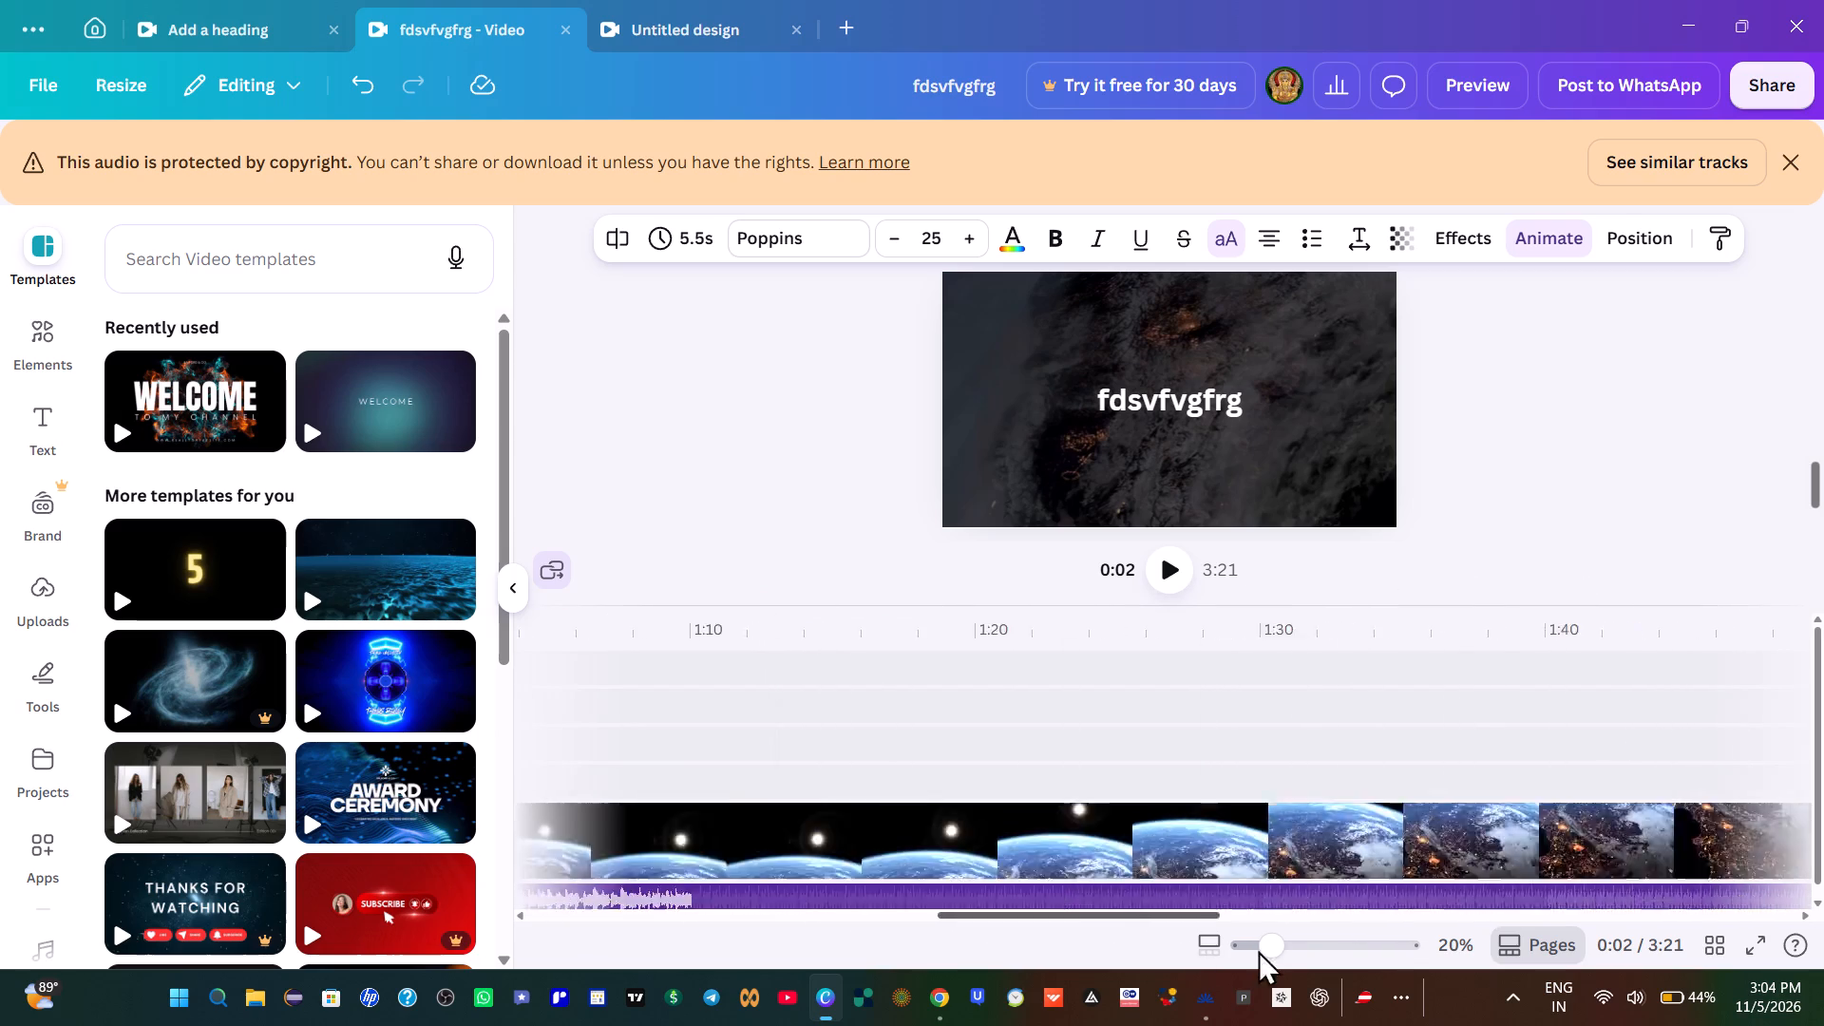
left_click_drag(1258, 950, 1792, 973)
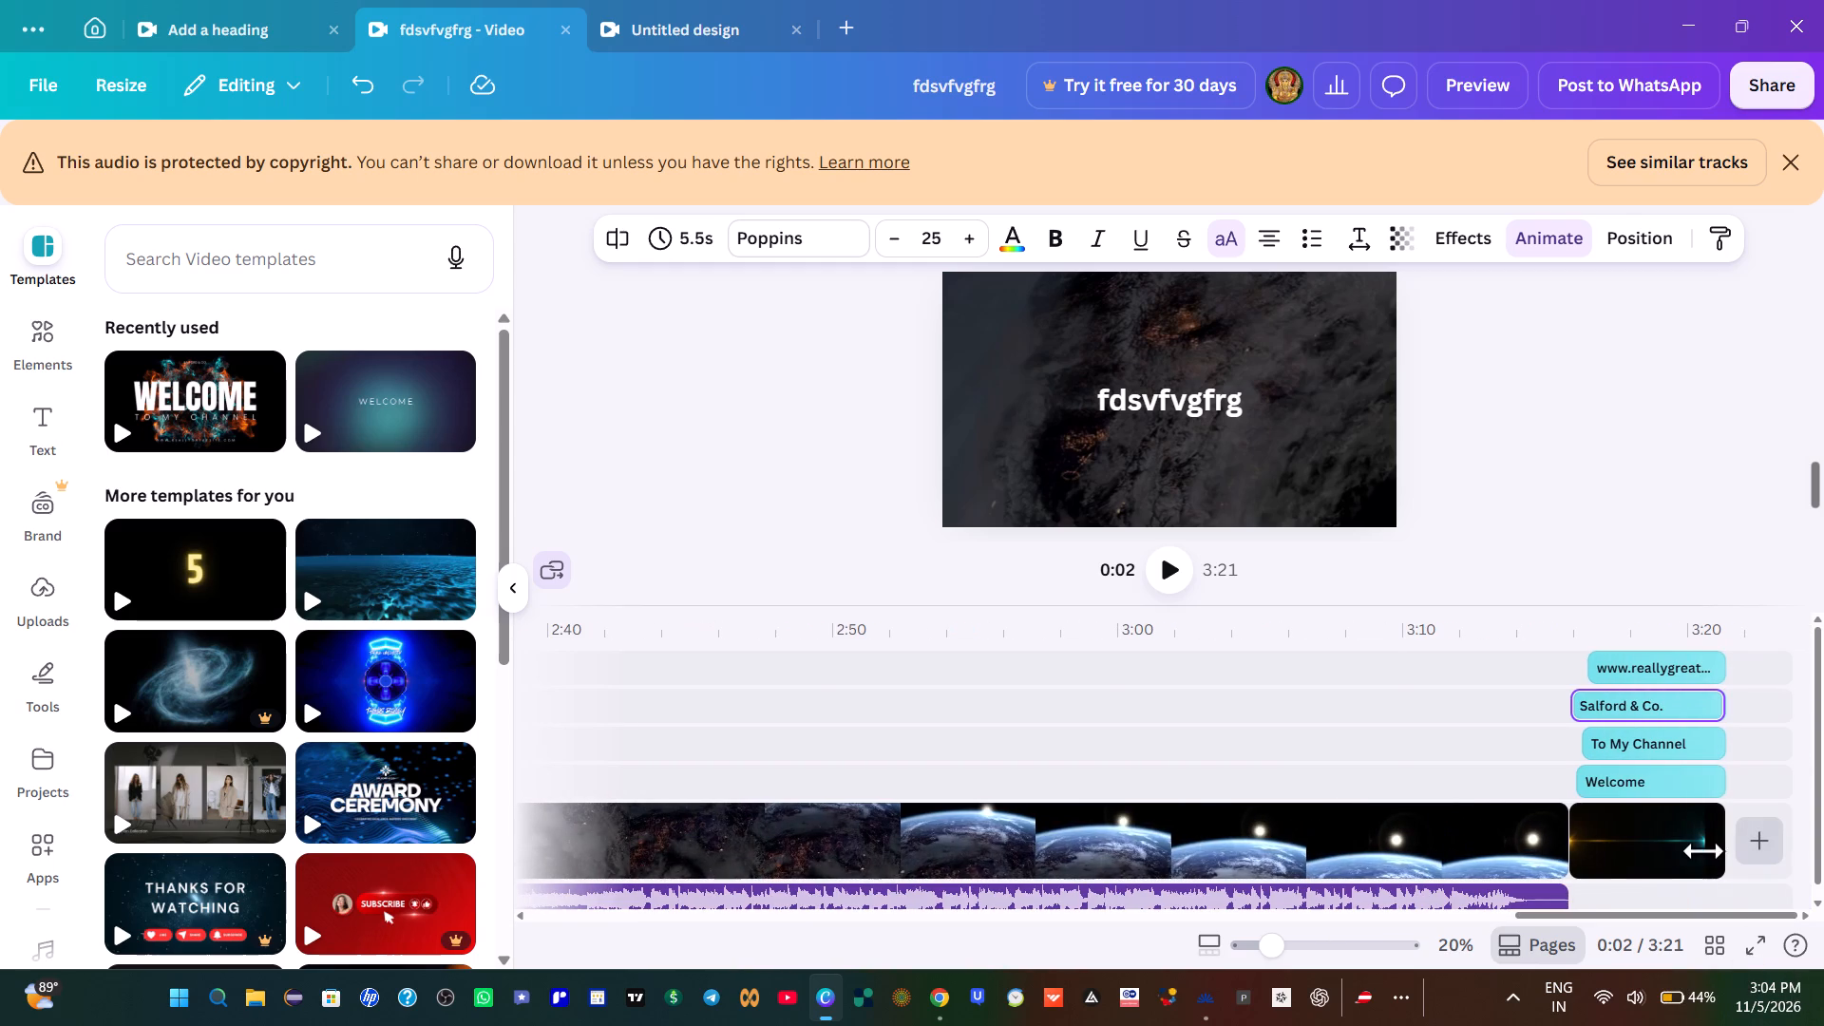
left_click_drag(1643, 845, 1609, 791)
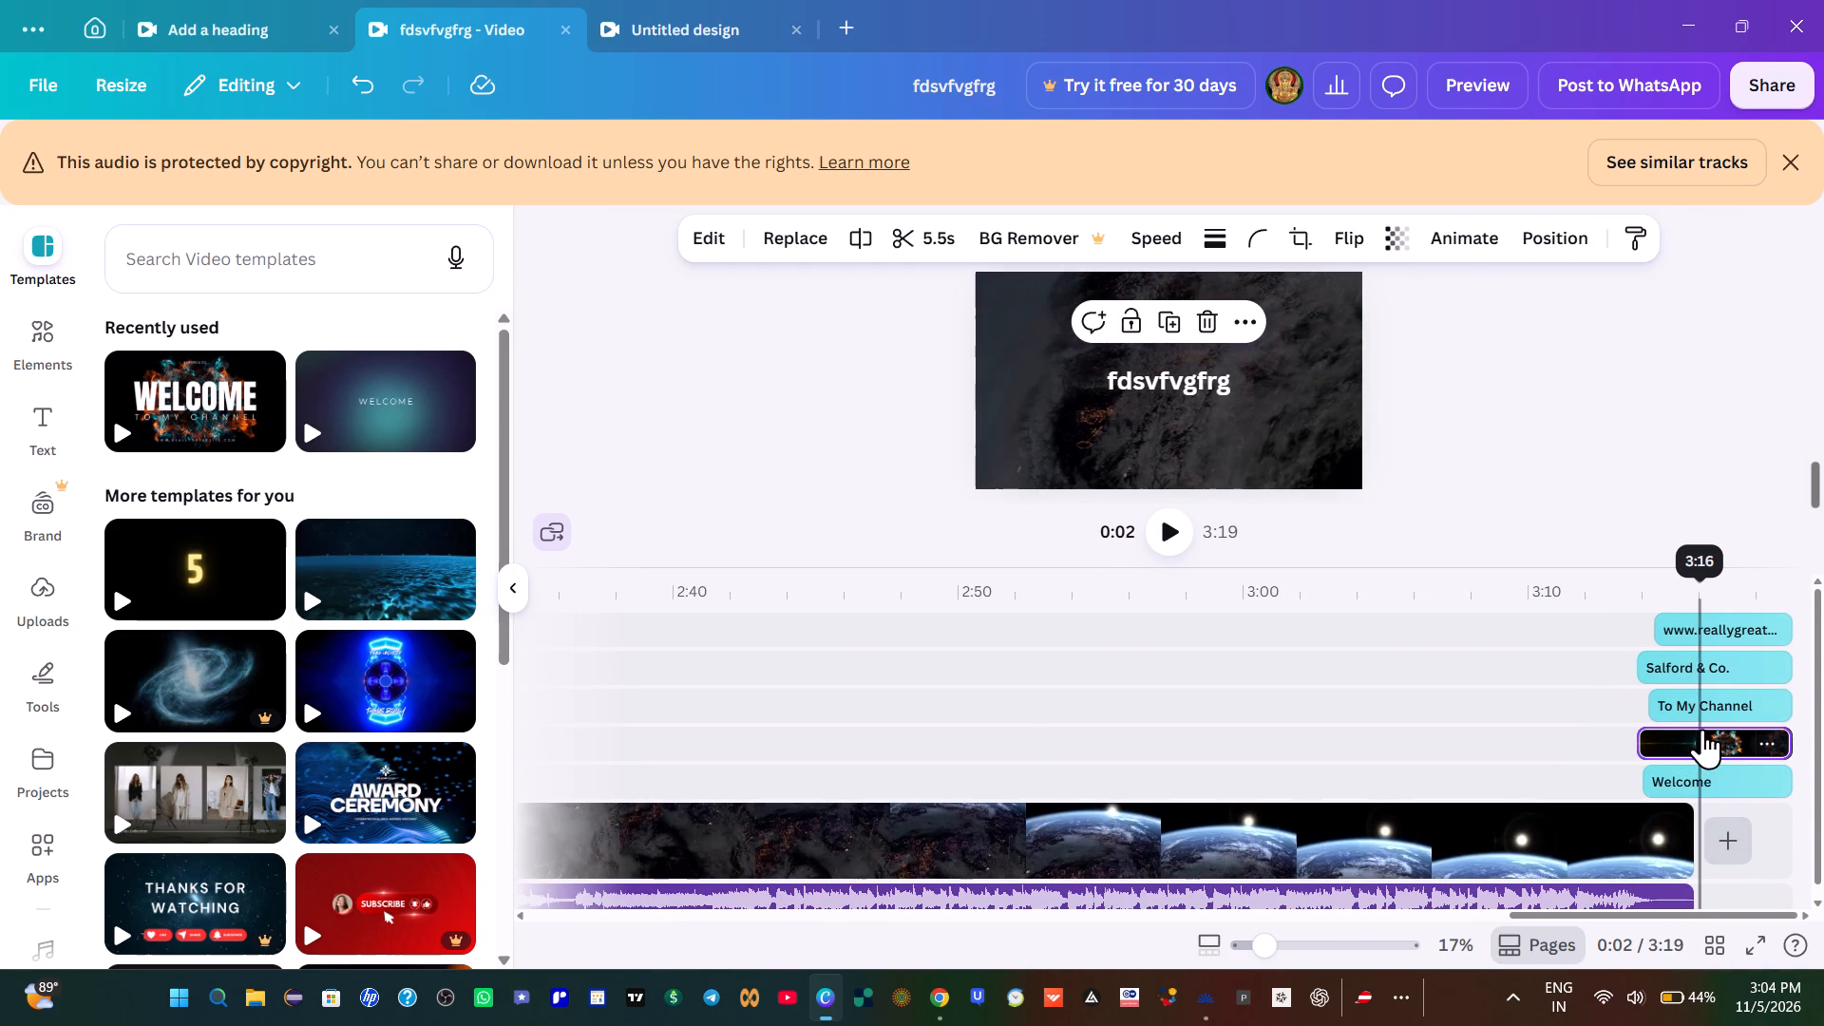
left_click_drag(1698, 727, 593, 695)
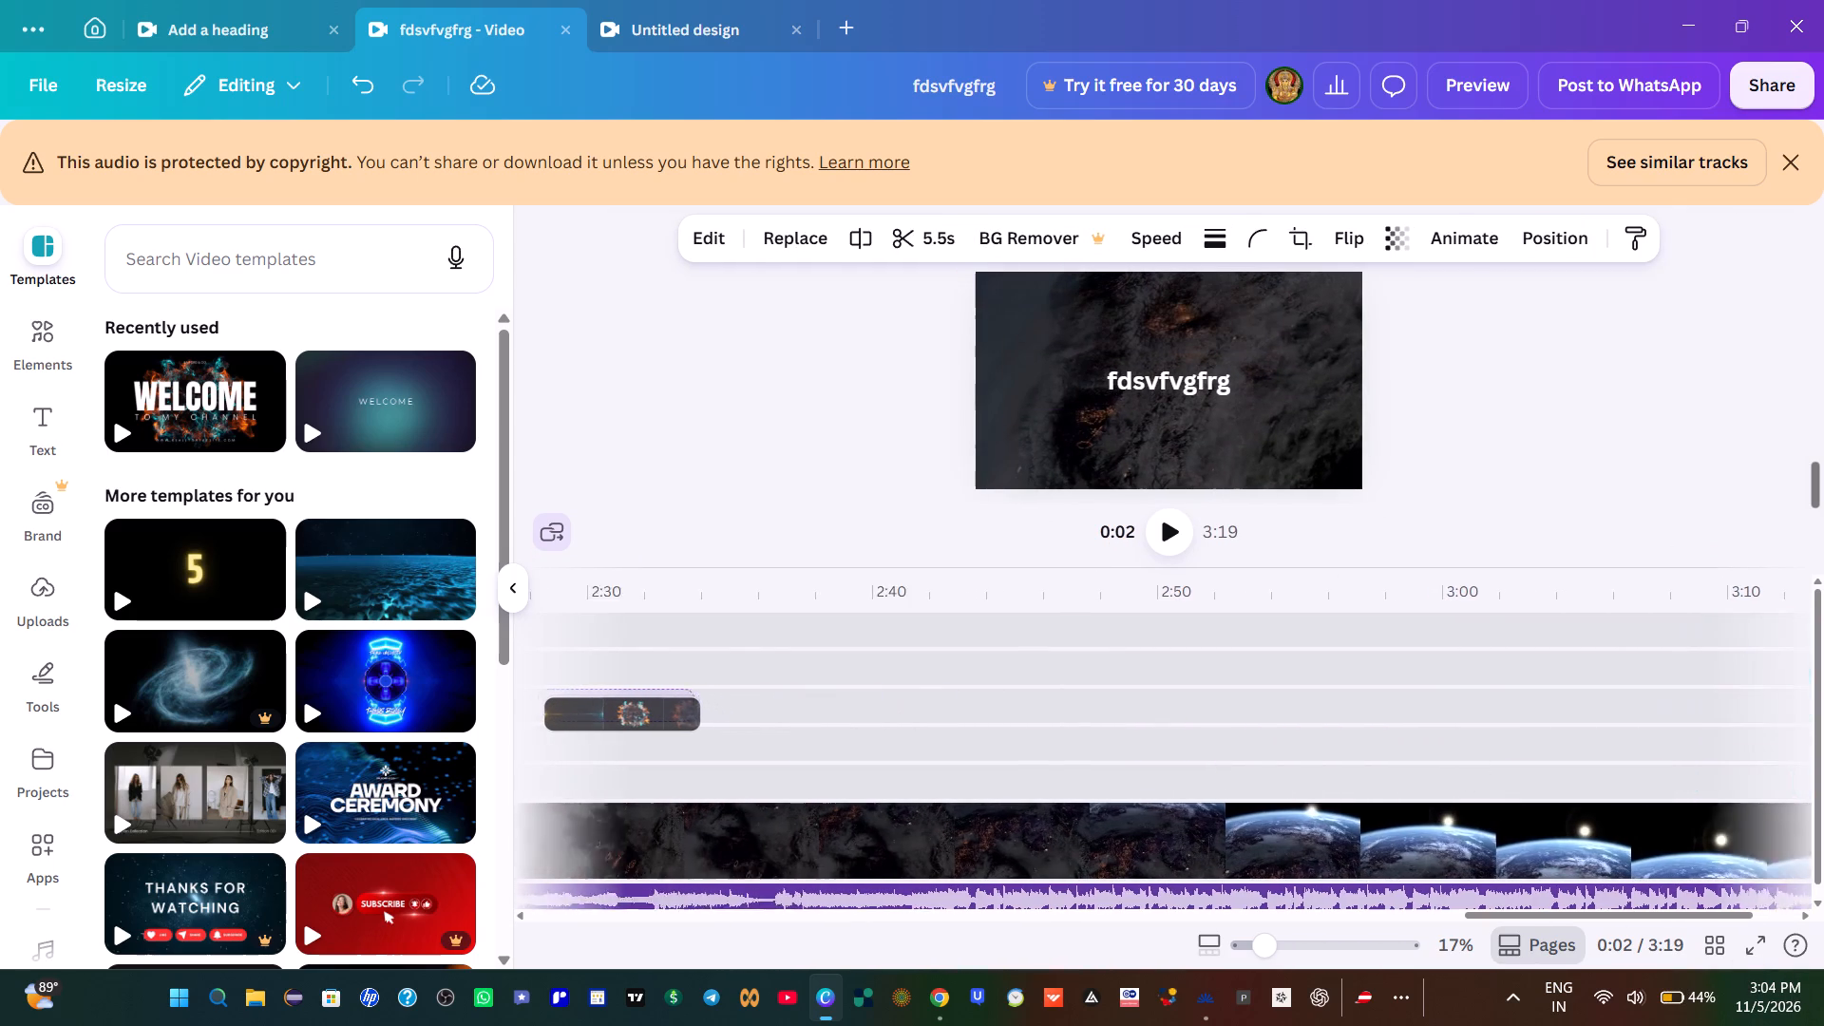
left_click_drag(593, 695, 592, 695)
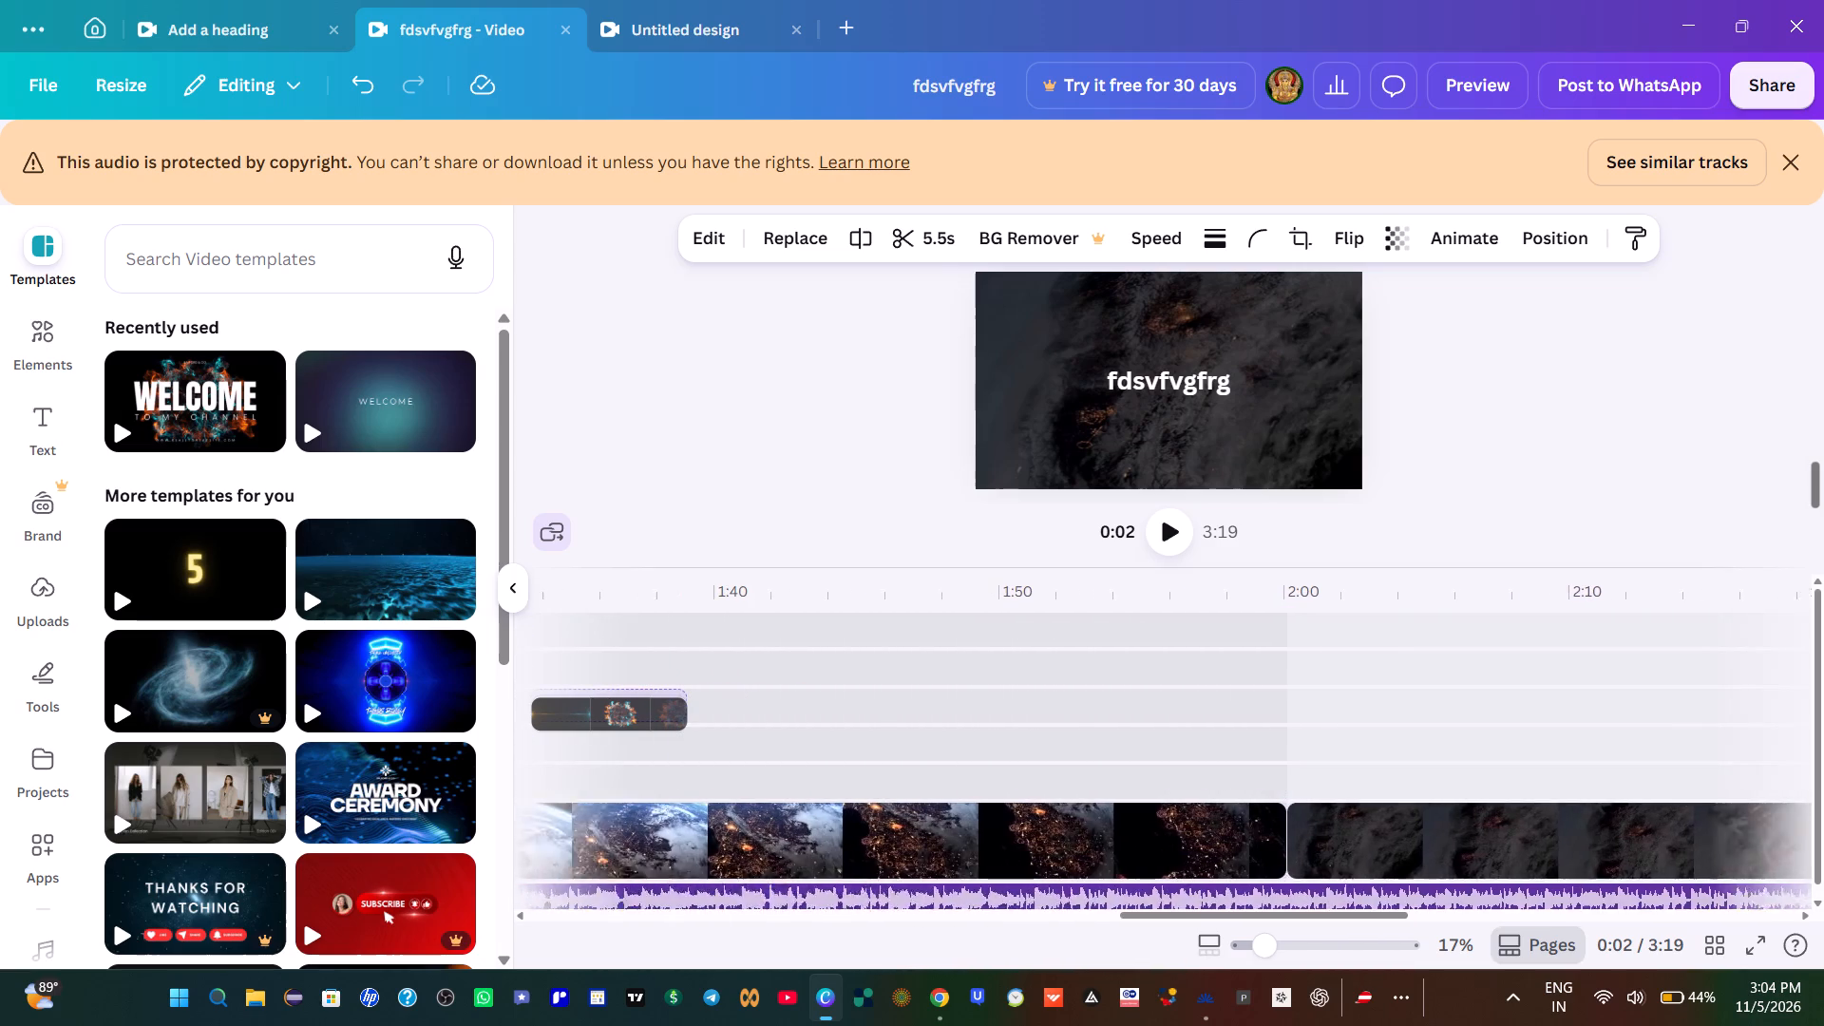
left_click_drag(592, 695, 596, 695)
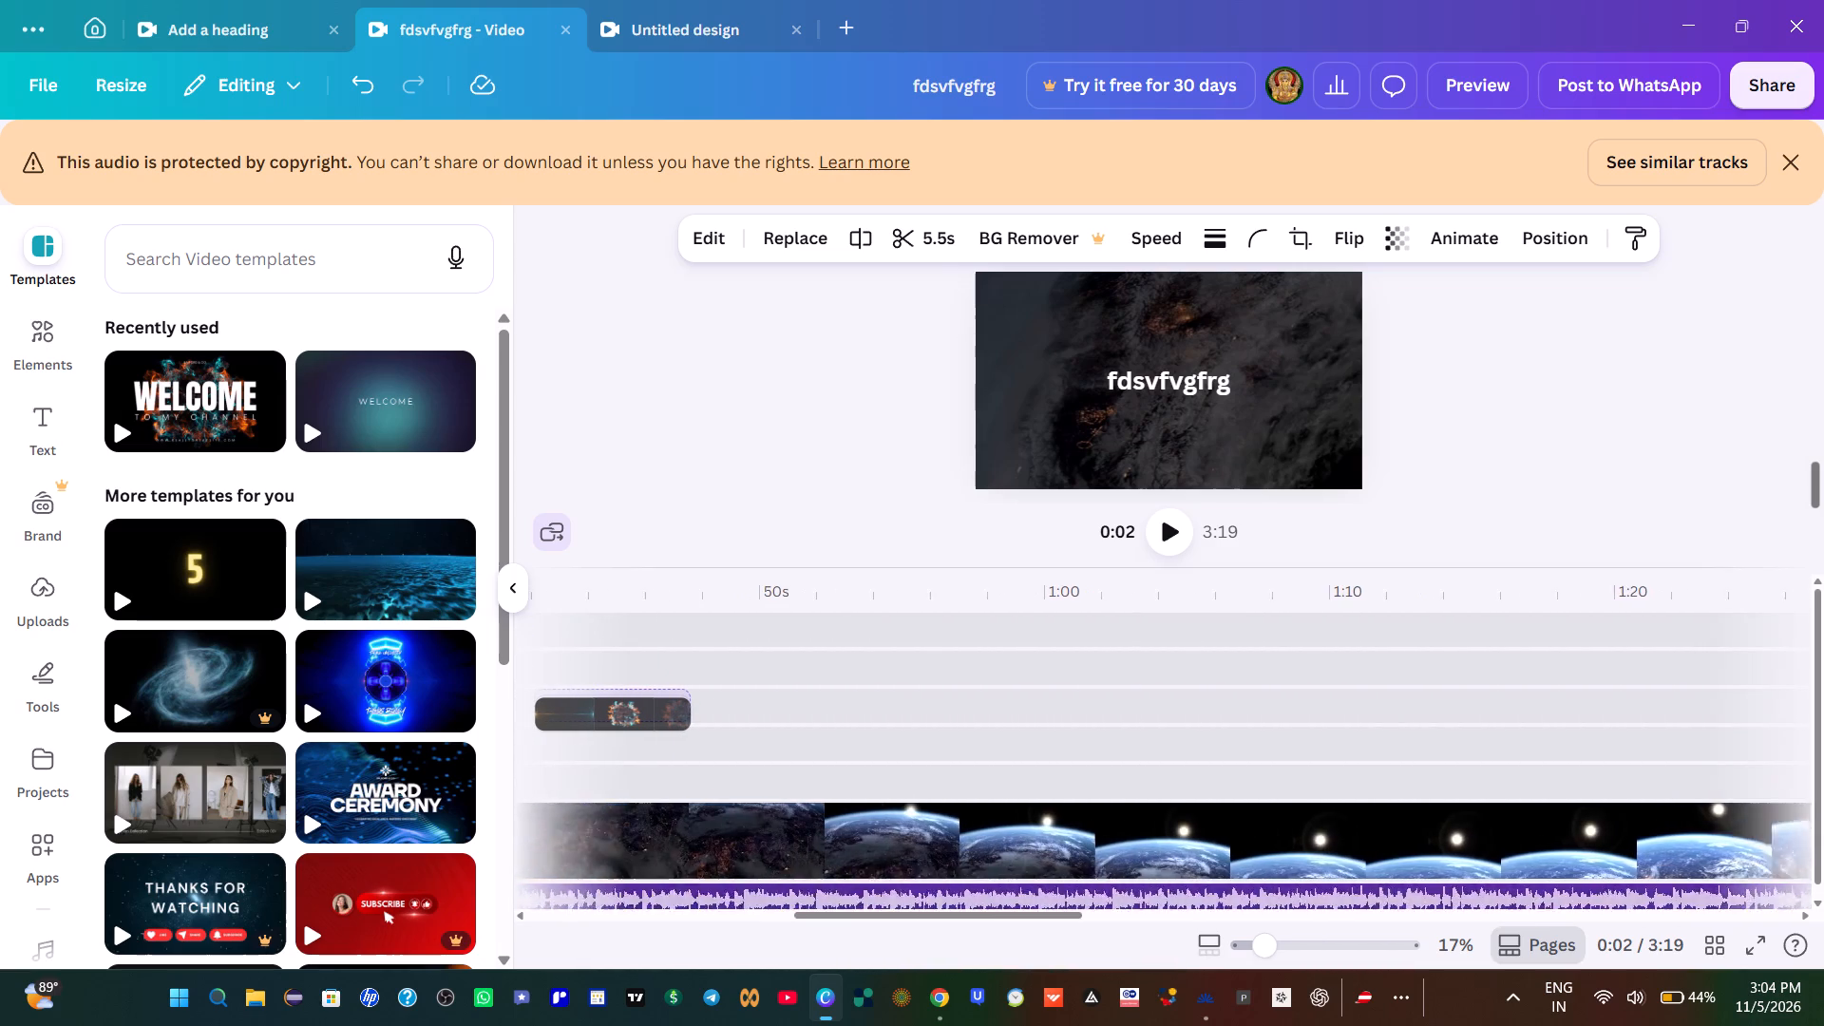
left_click_drag(596, 695, 598, 694)
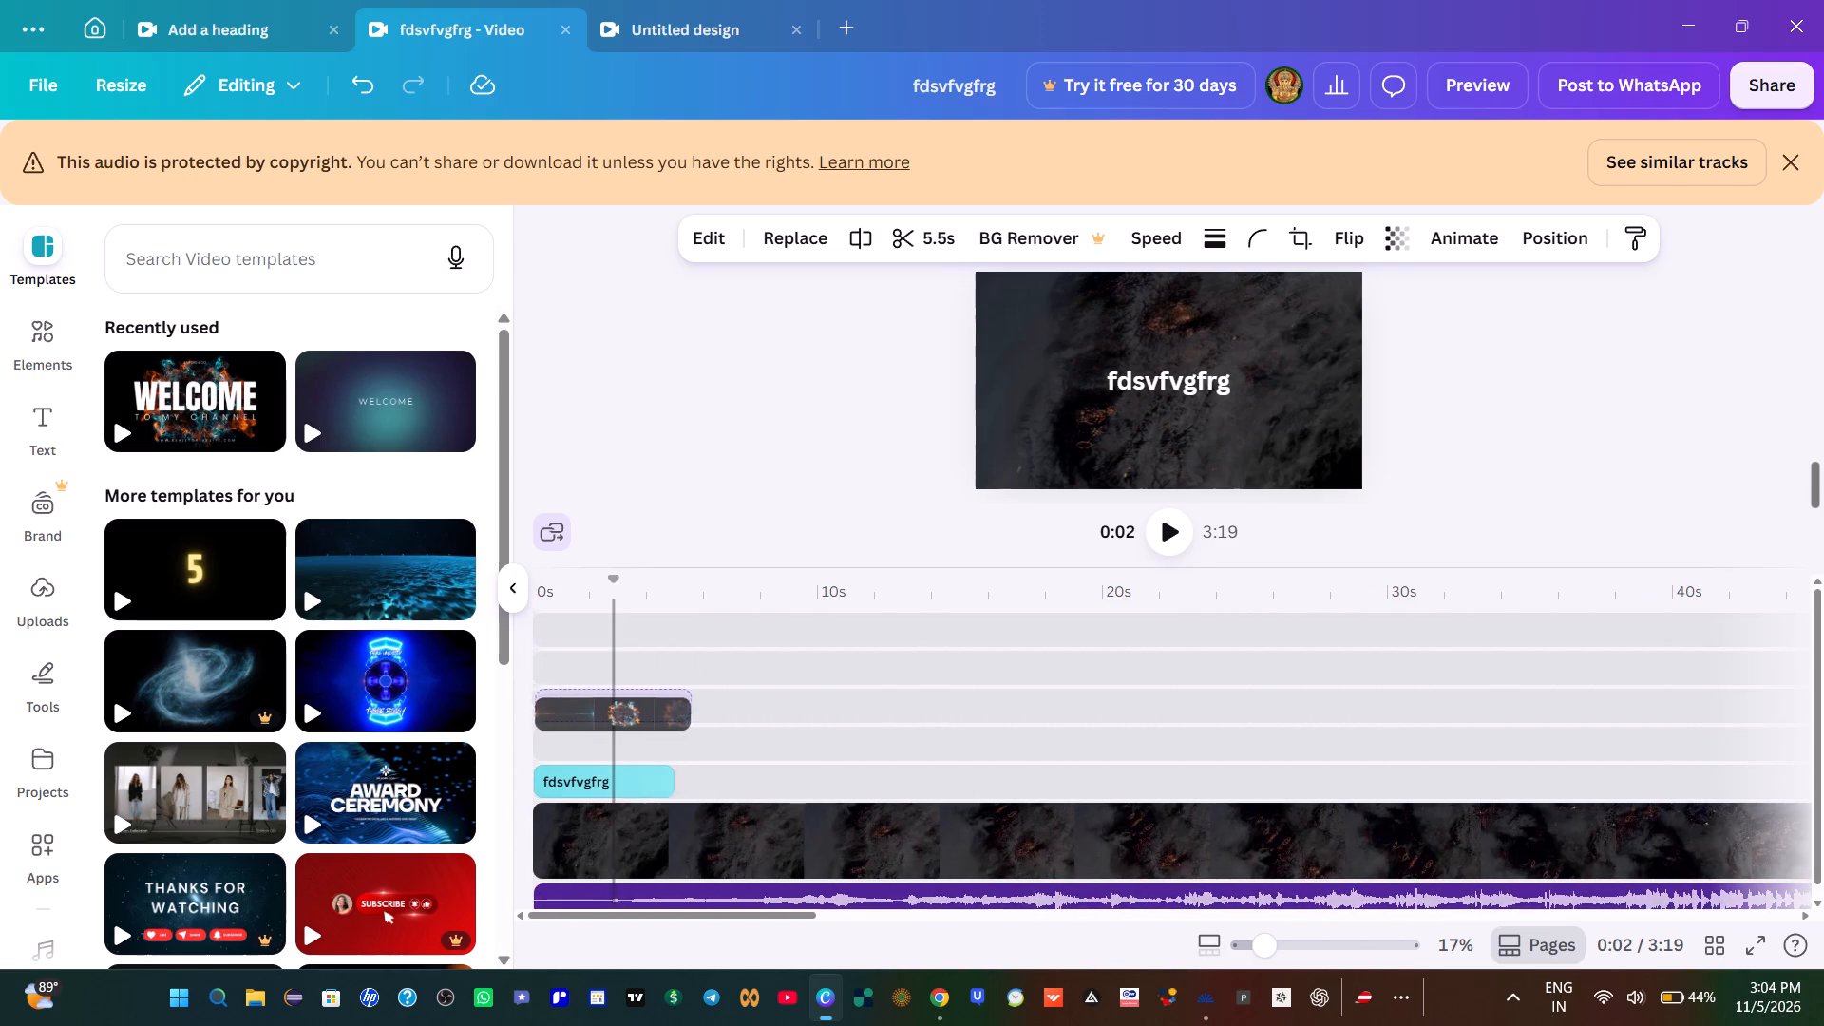
left_click_drag(598, 694, 602, 693)
left_click_drag(581, 741, 569, 738)
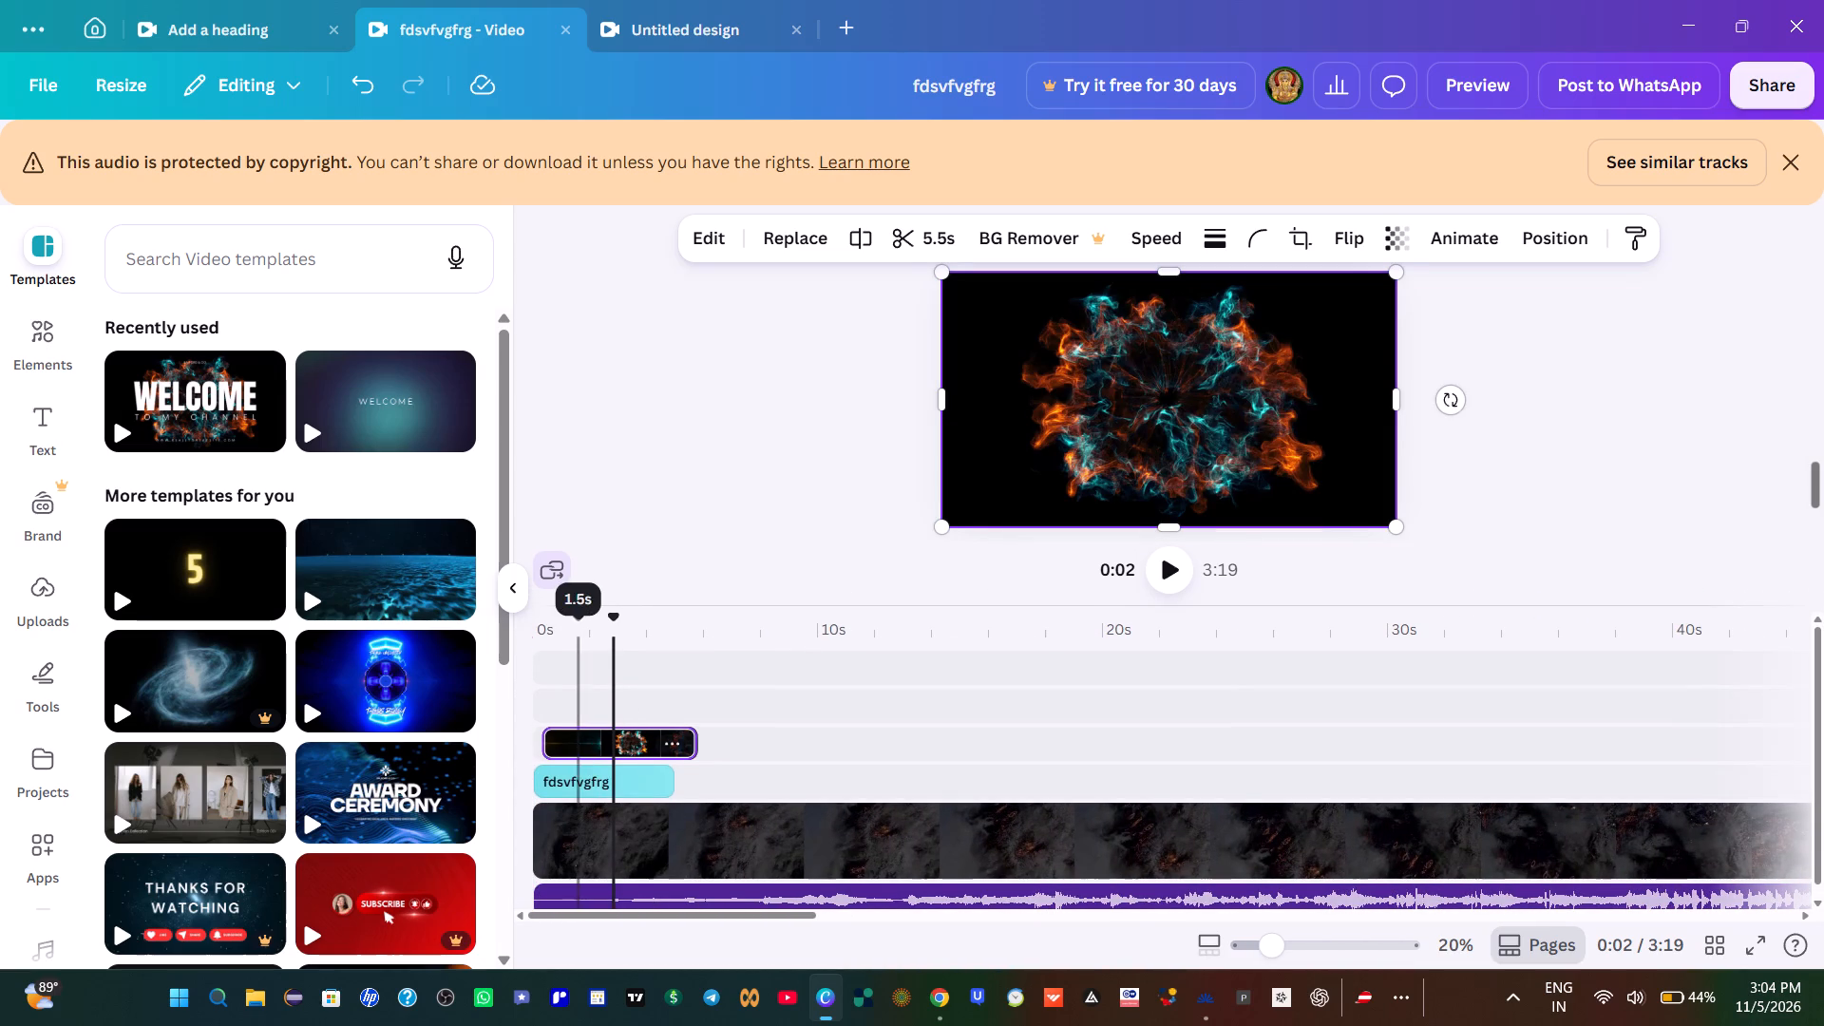
left_click_drag(569, 738, 565, 738)
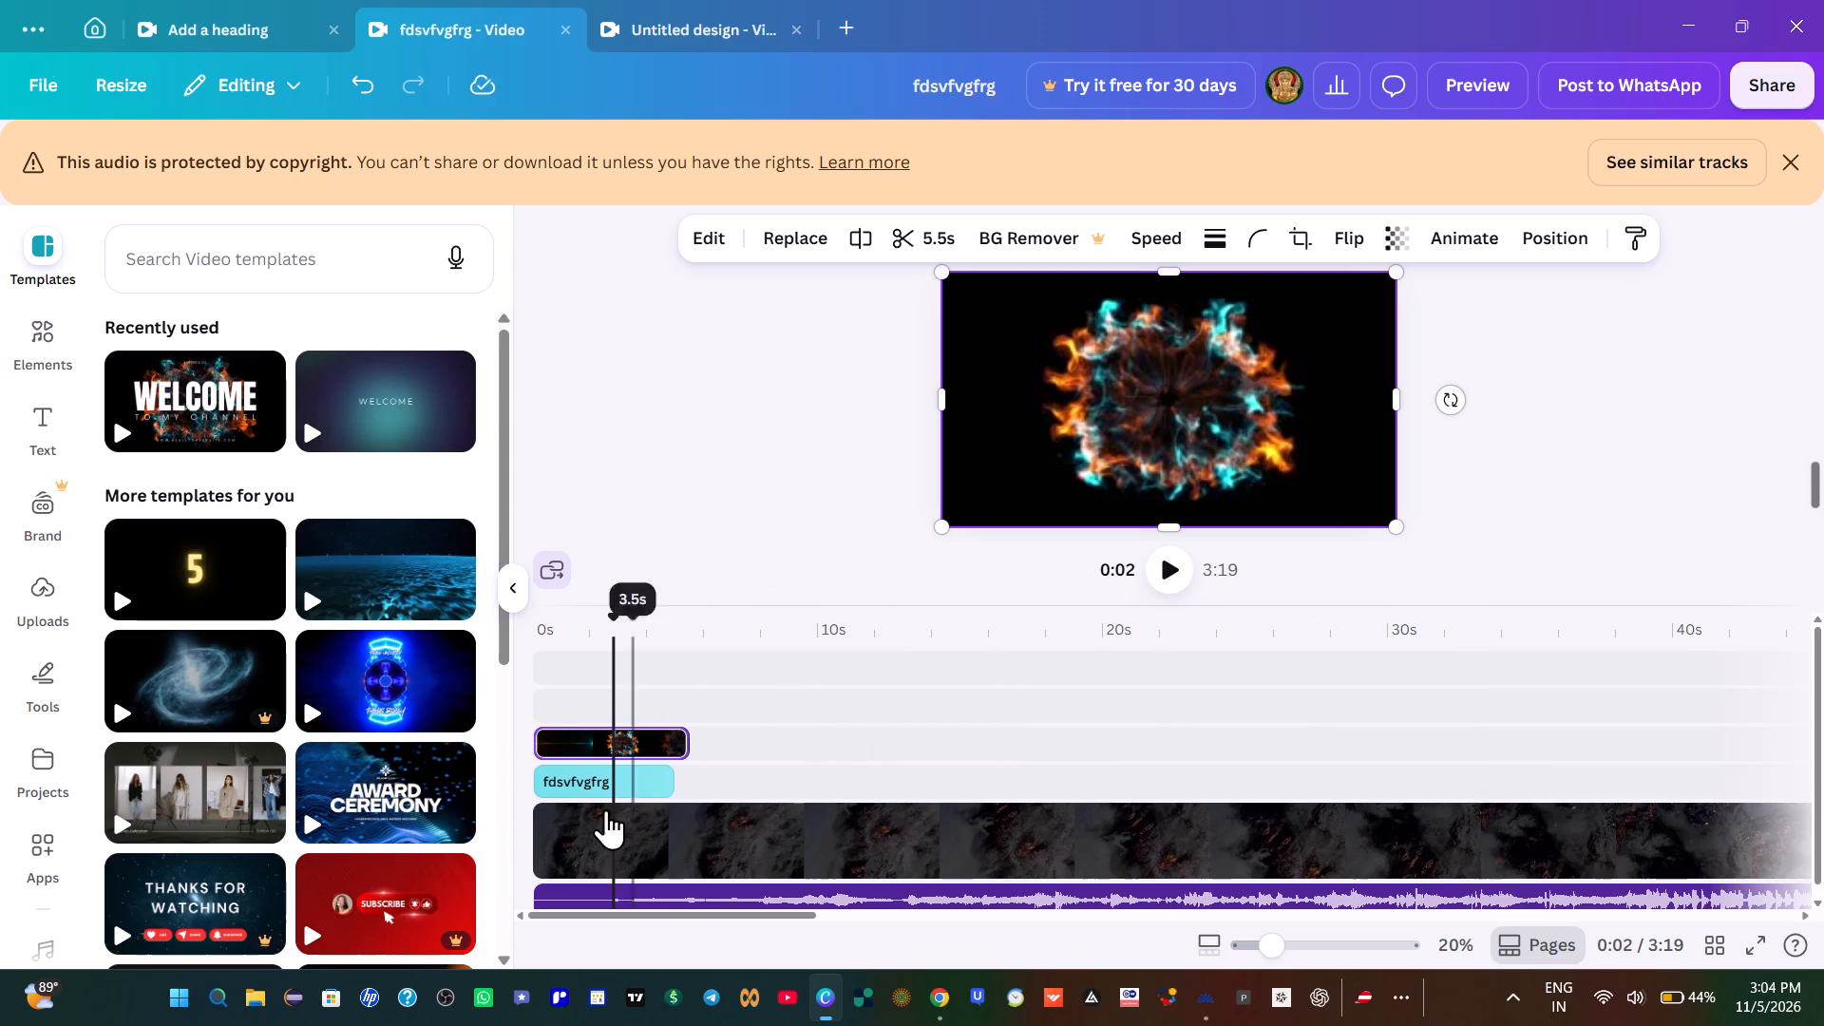
Delete the fdsvfvgfrg title text at the start of the timeline.
right_click(573, 790)
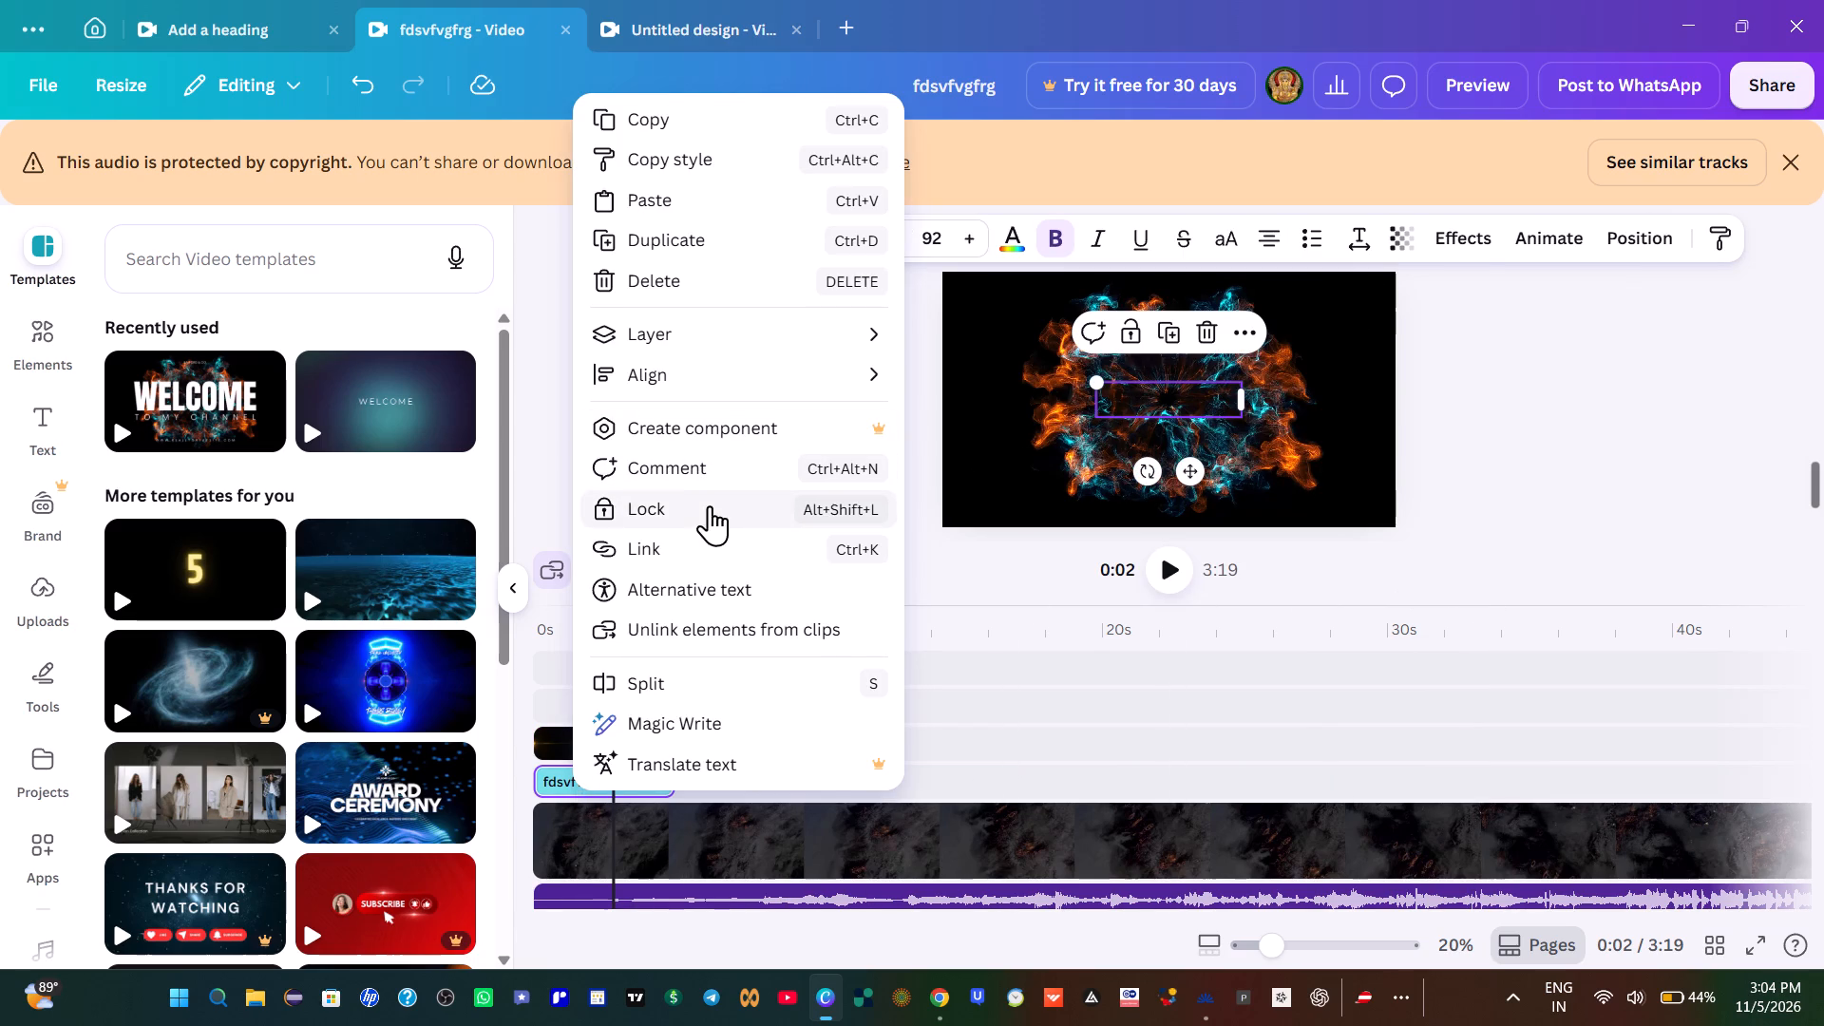
left_click(676, 286)
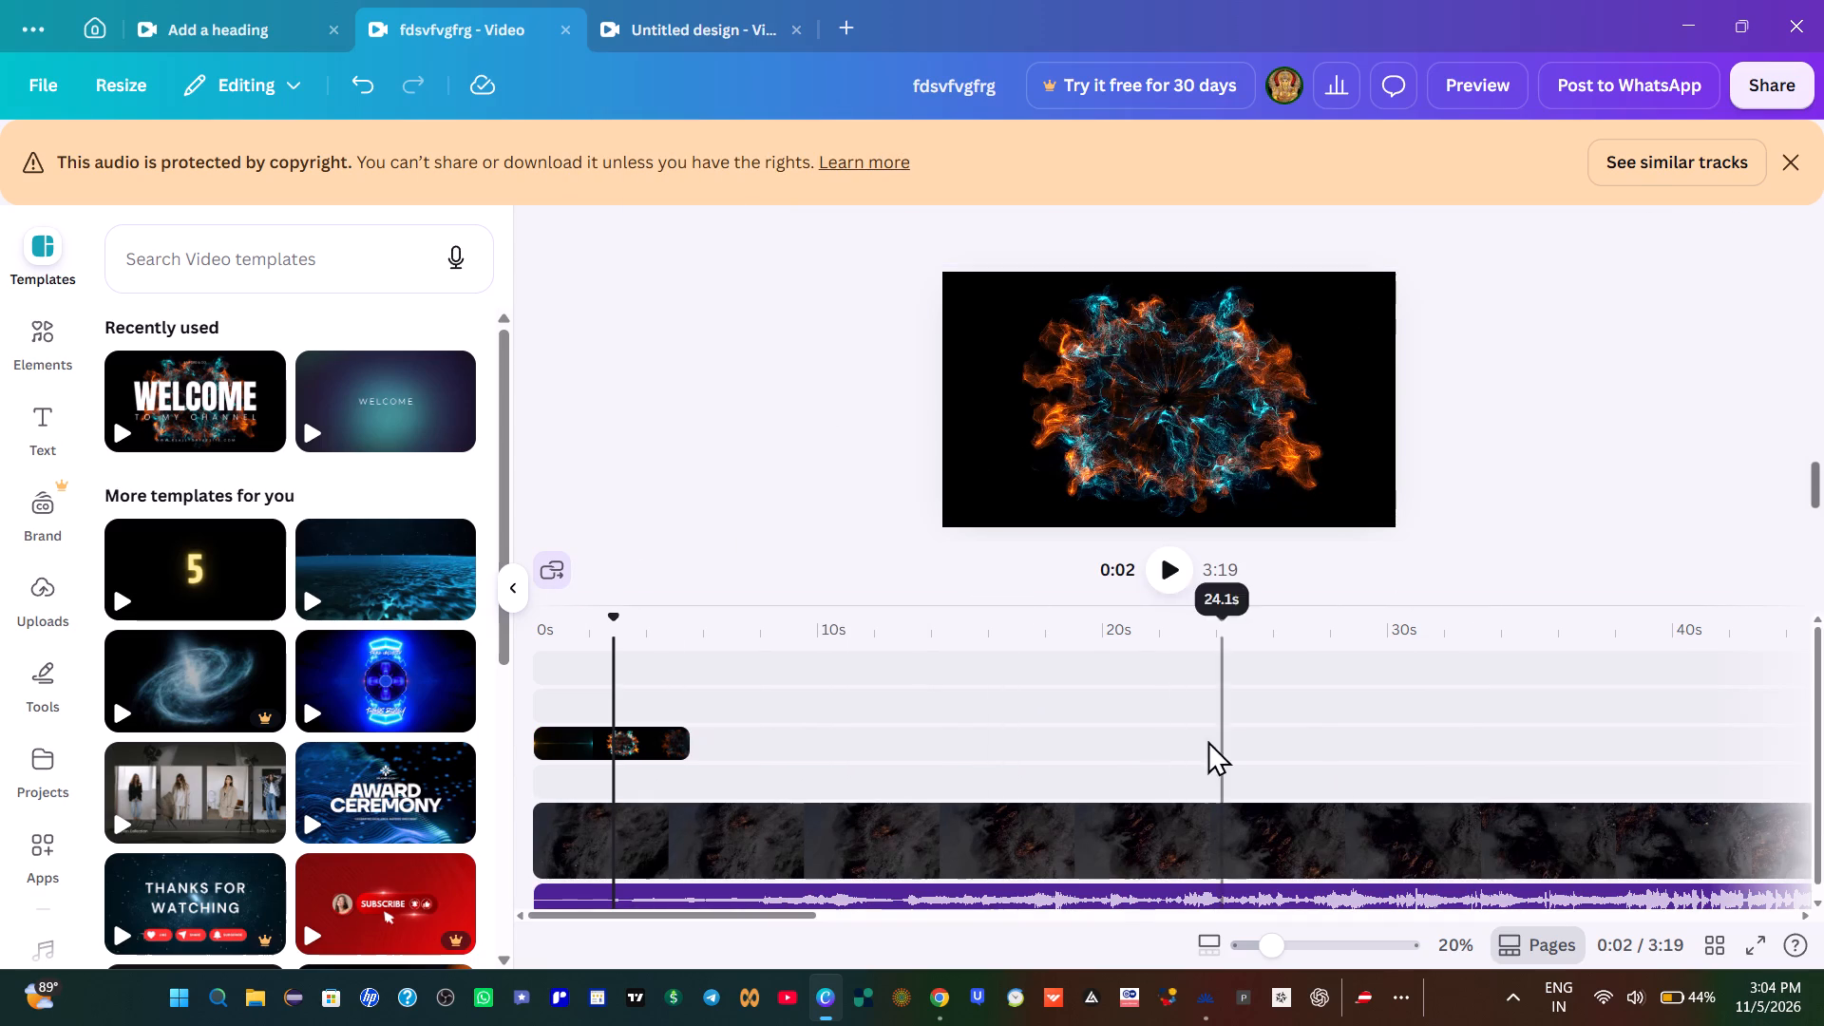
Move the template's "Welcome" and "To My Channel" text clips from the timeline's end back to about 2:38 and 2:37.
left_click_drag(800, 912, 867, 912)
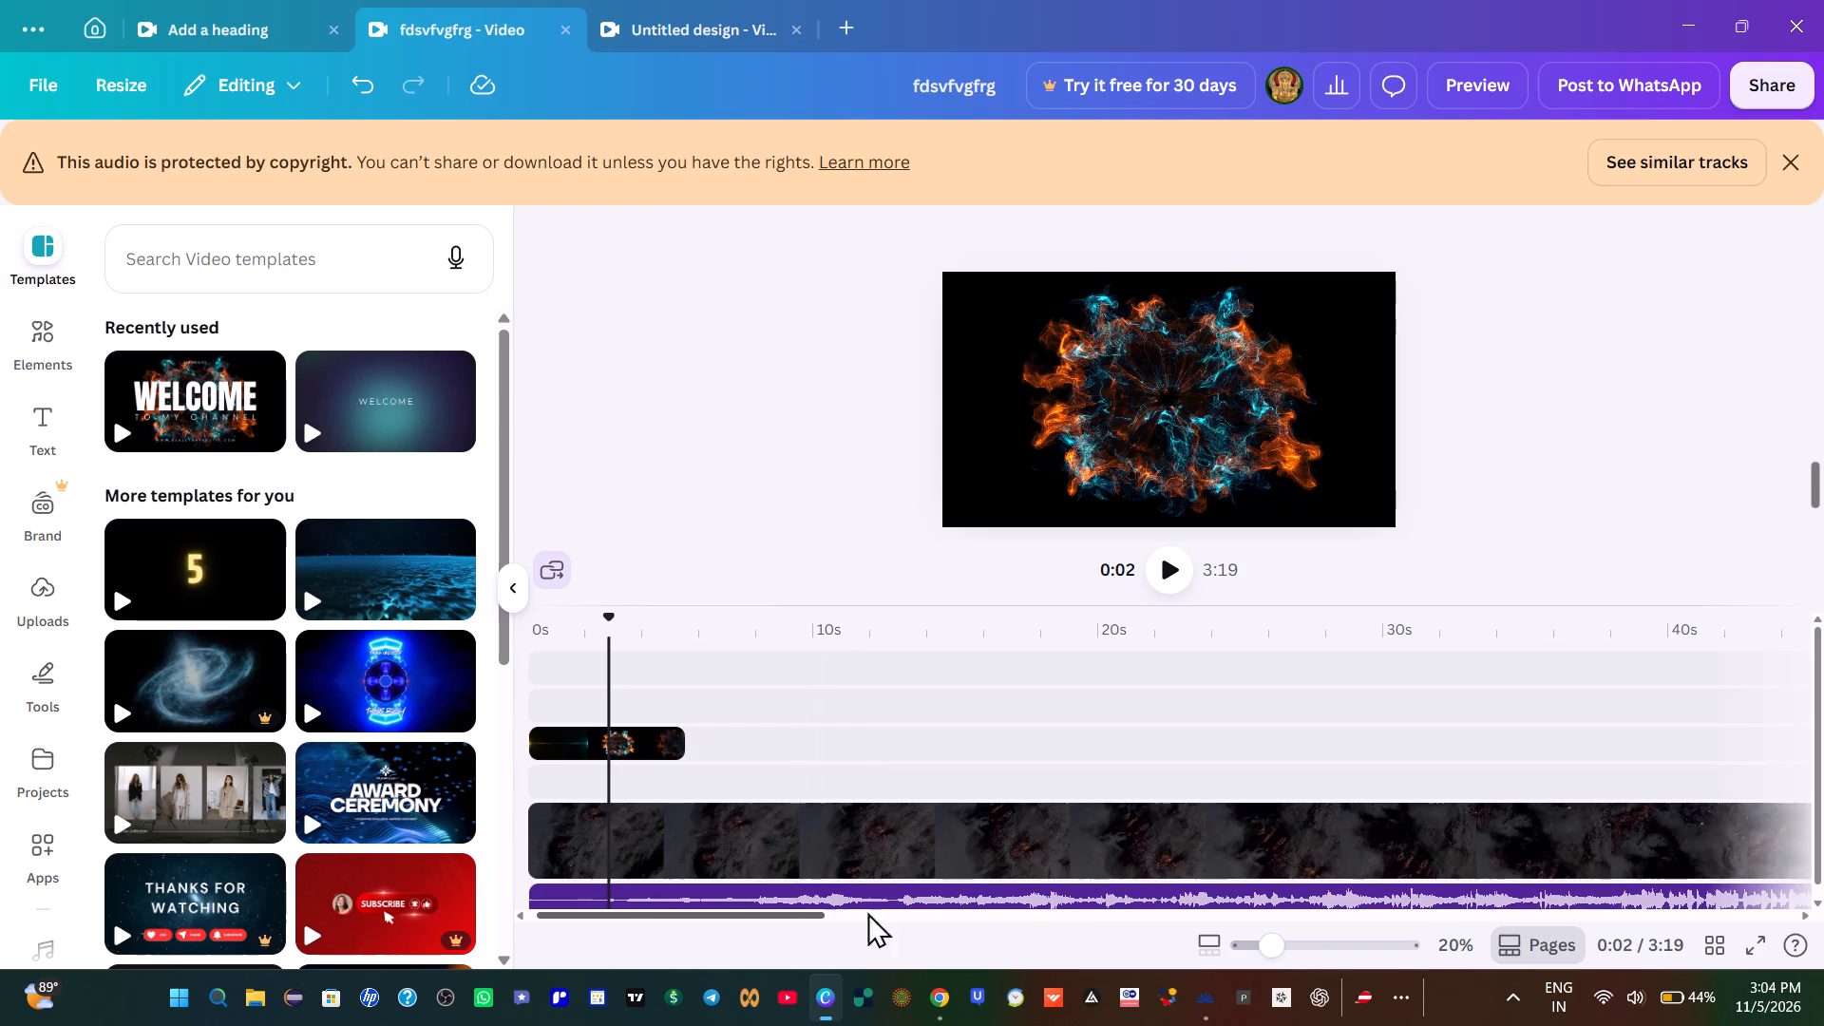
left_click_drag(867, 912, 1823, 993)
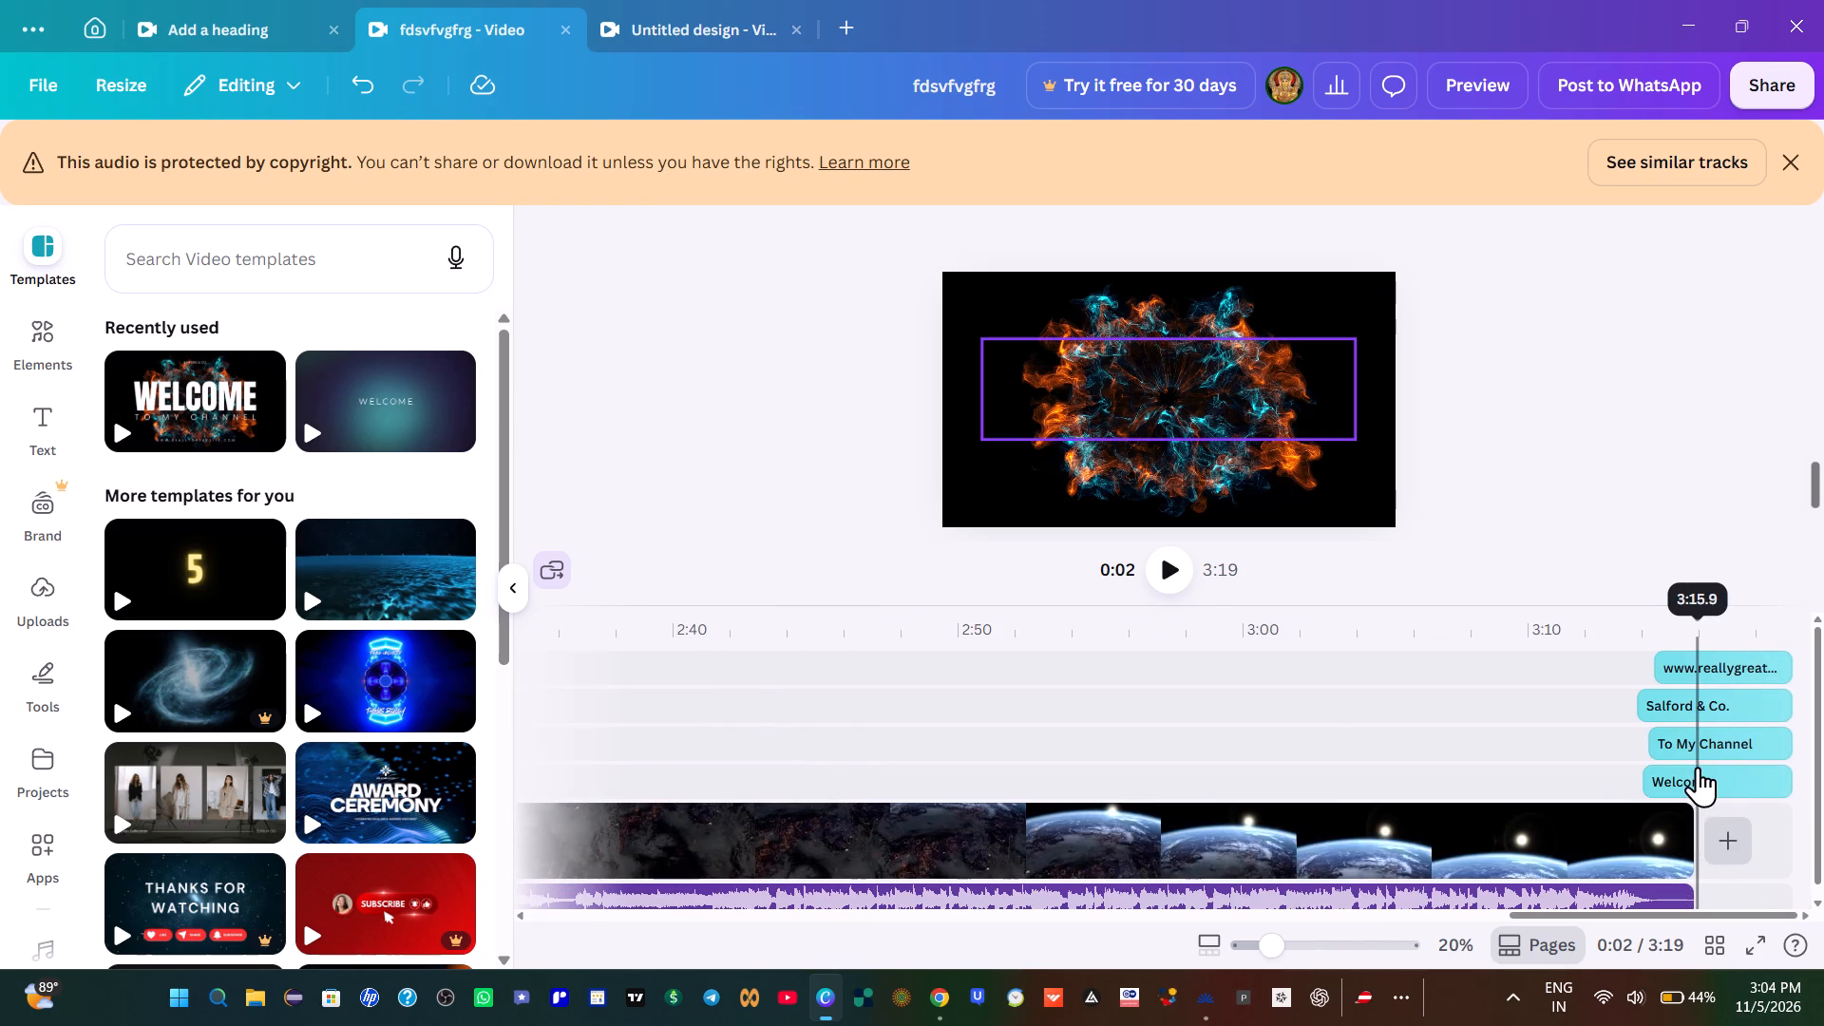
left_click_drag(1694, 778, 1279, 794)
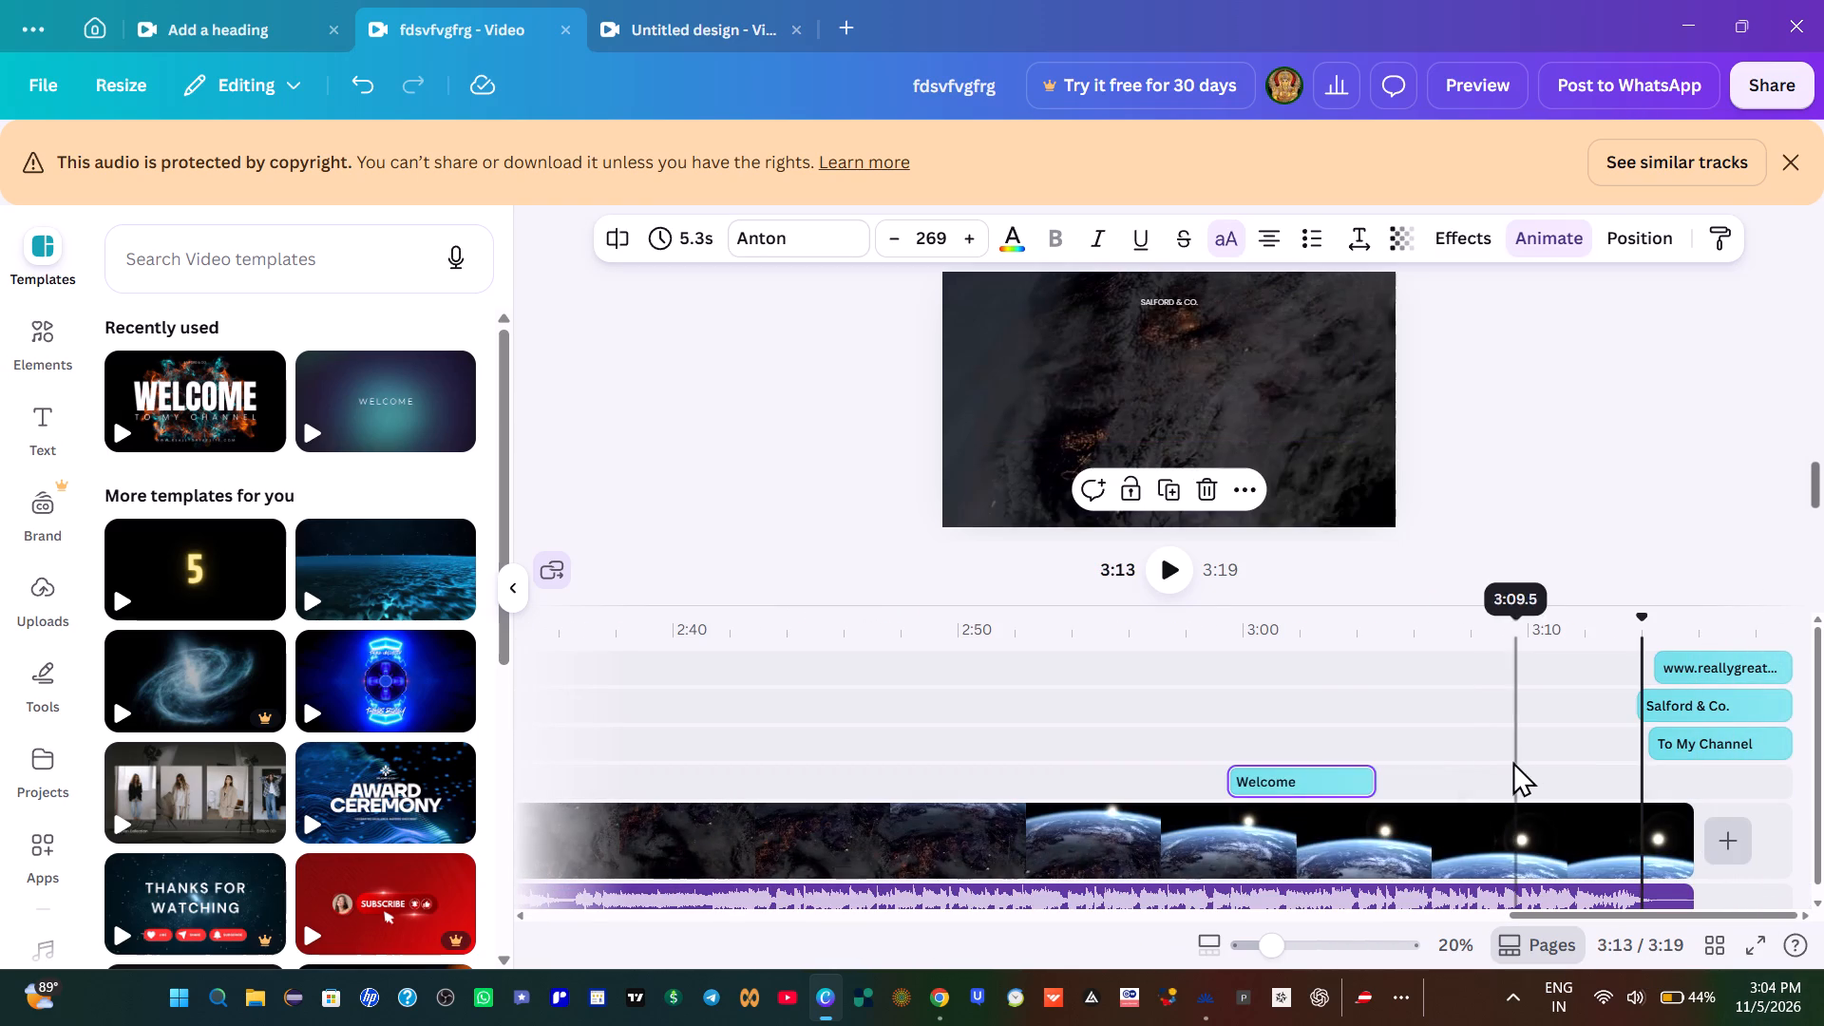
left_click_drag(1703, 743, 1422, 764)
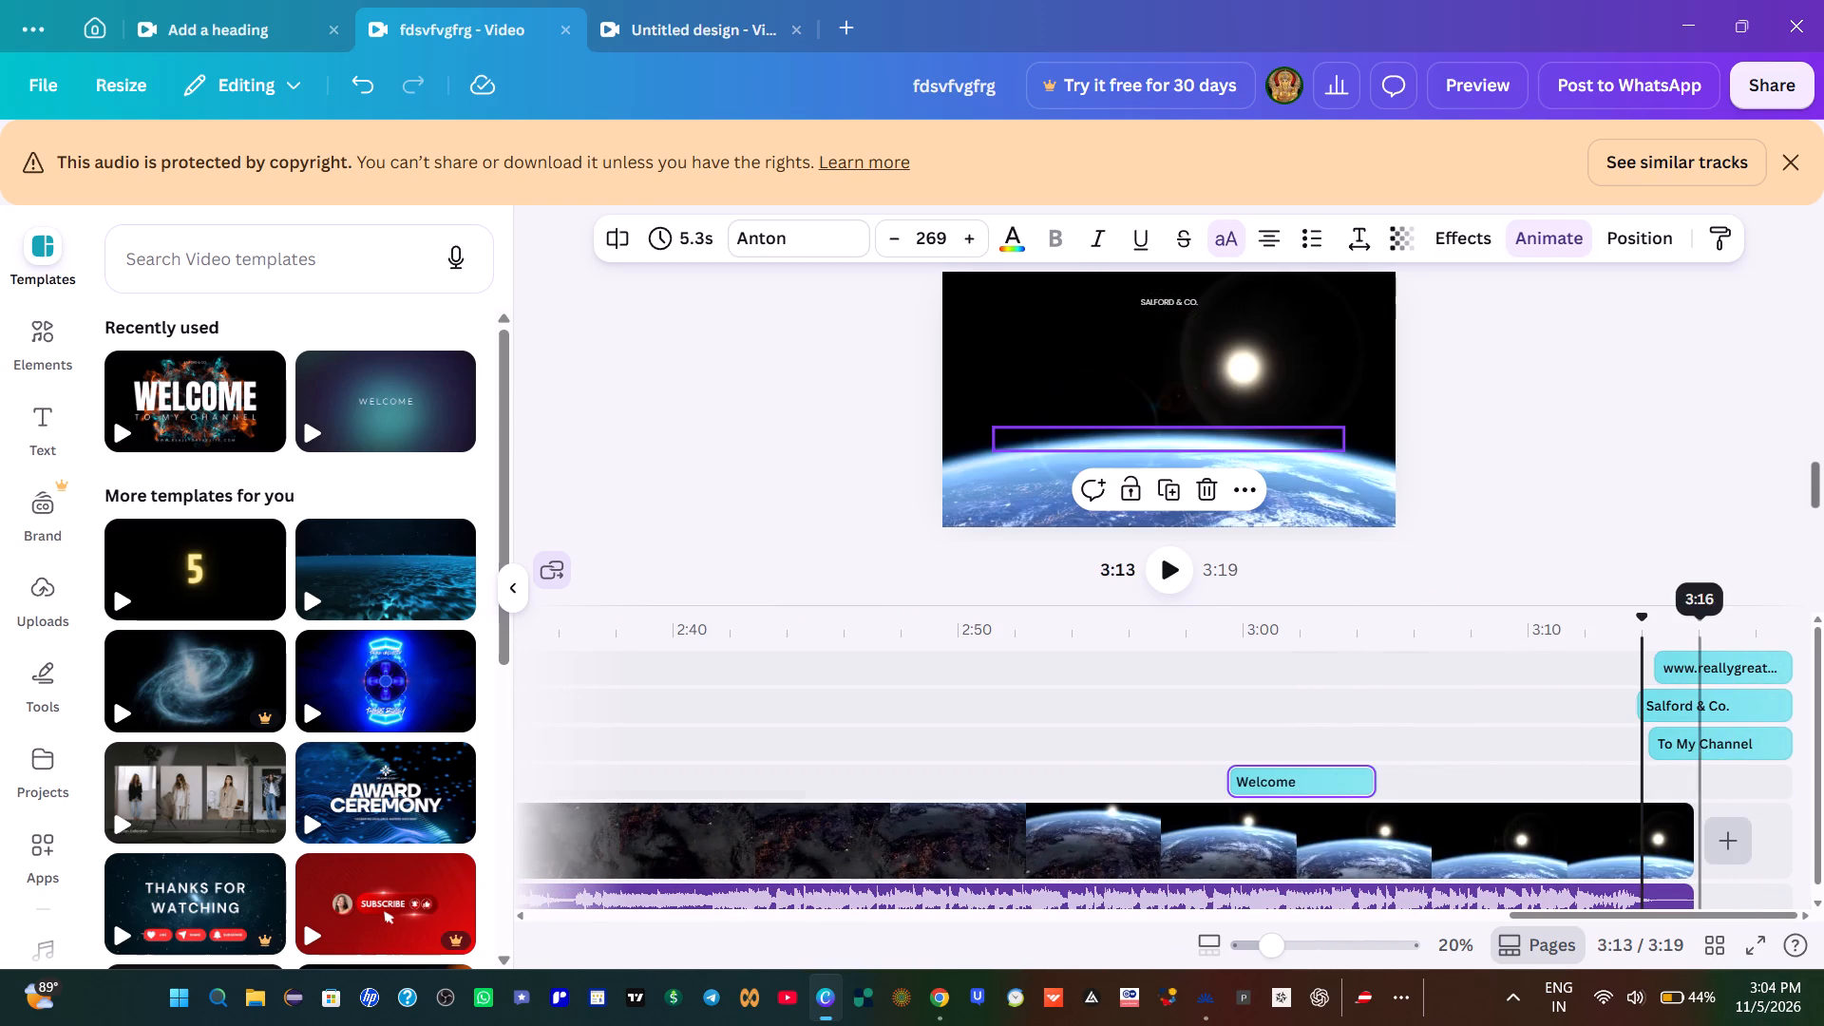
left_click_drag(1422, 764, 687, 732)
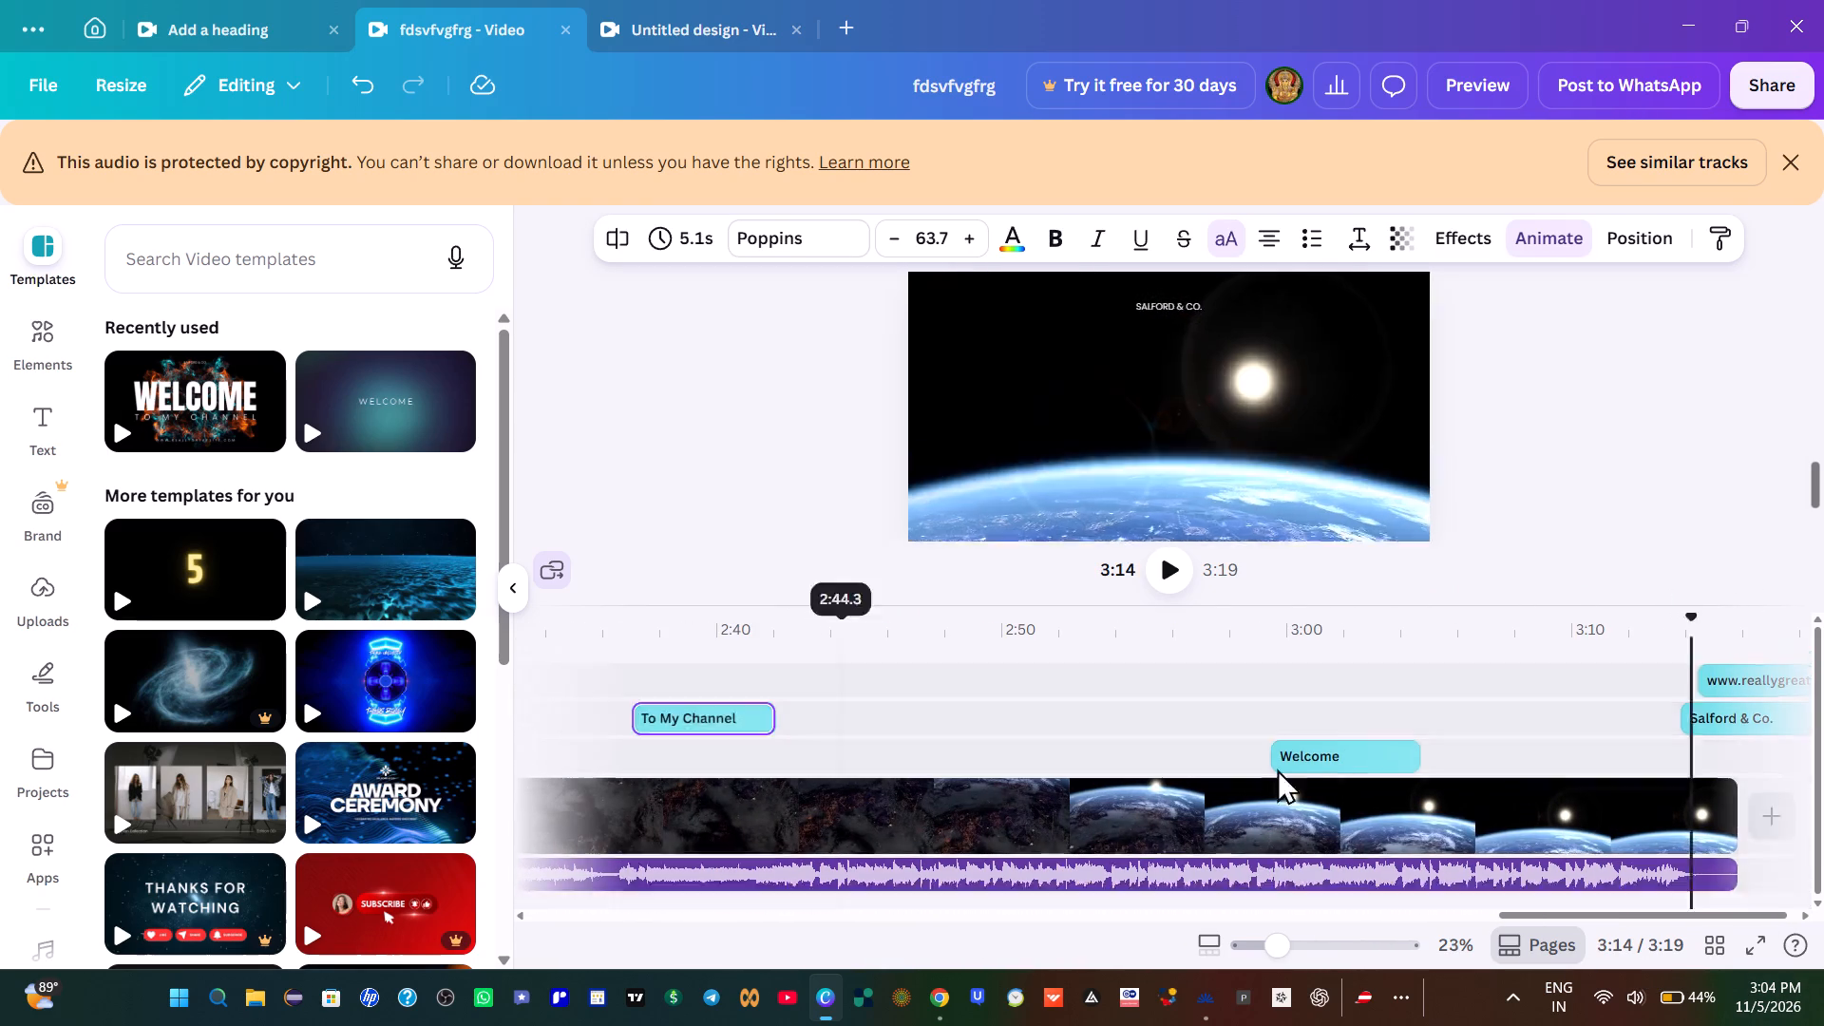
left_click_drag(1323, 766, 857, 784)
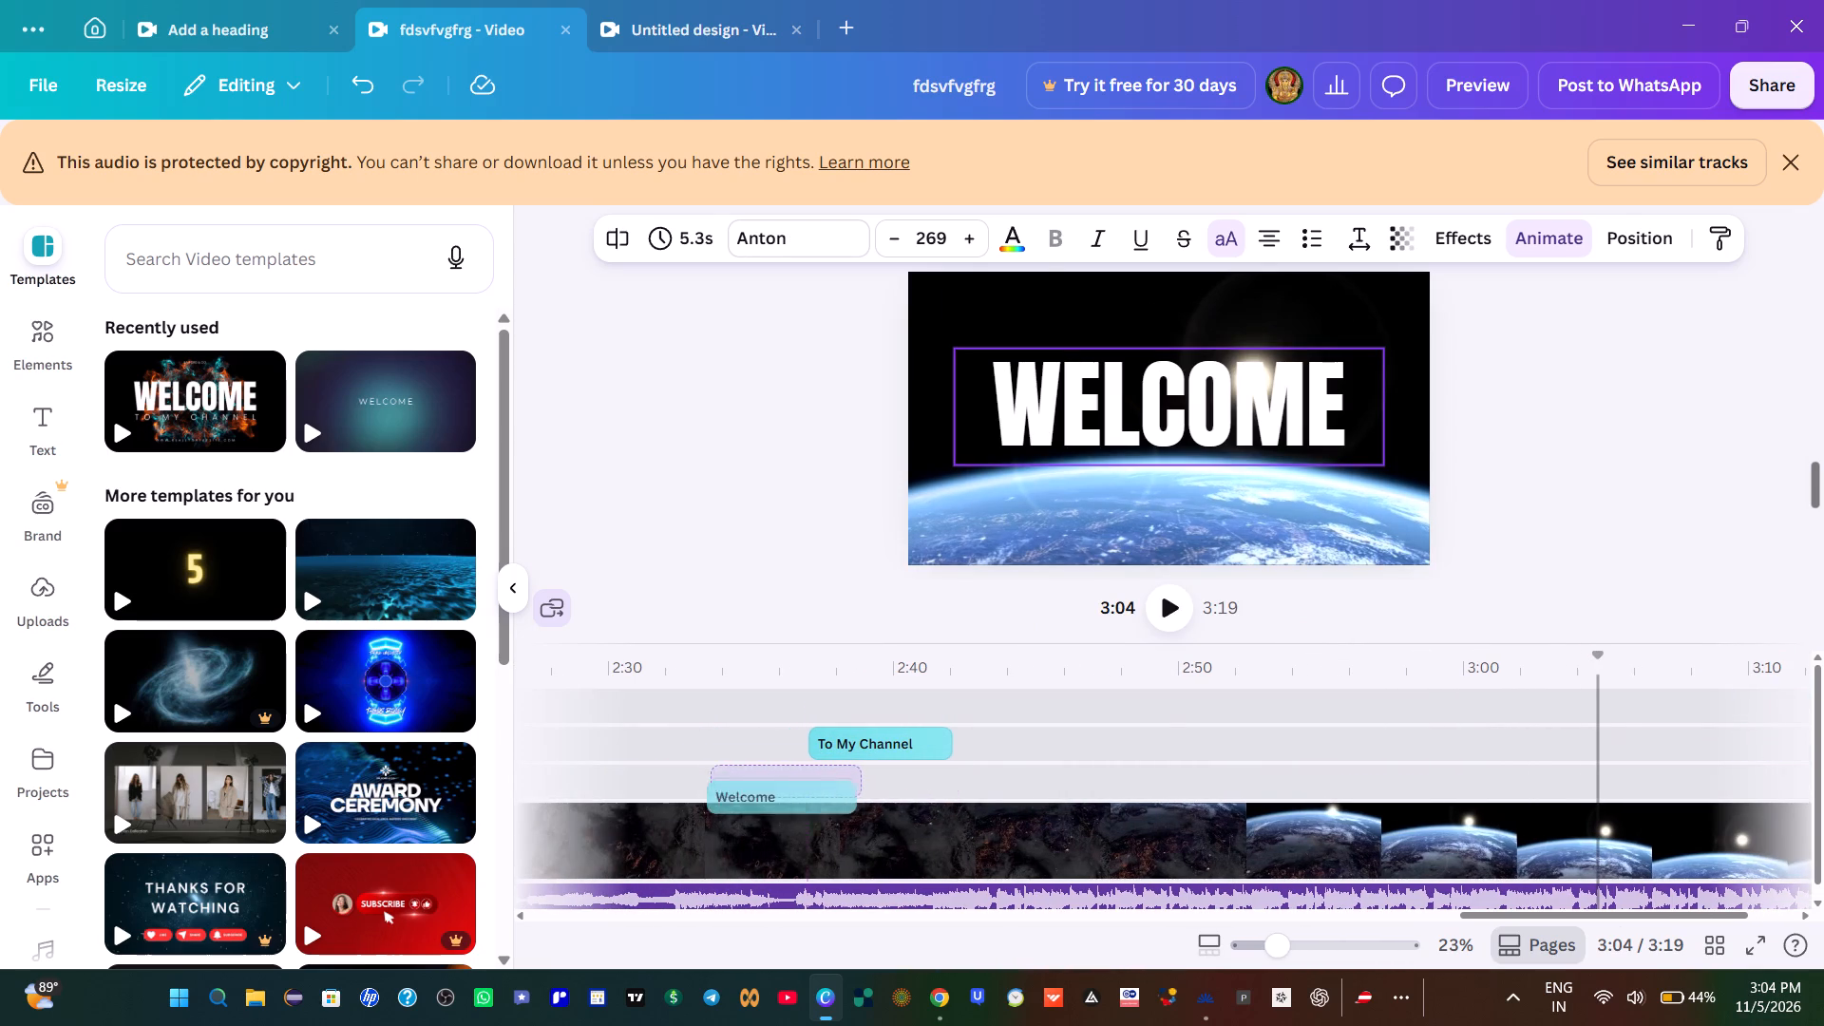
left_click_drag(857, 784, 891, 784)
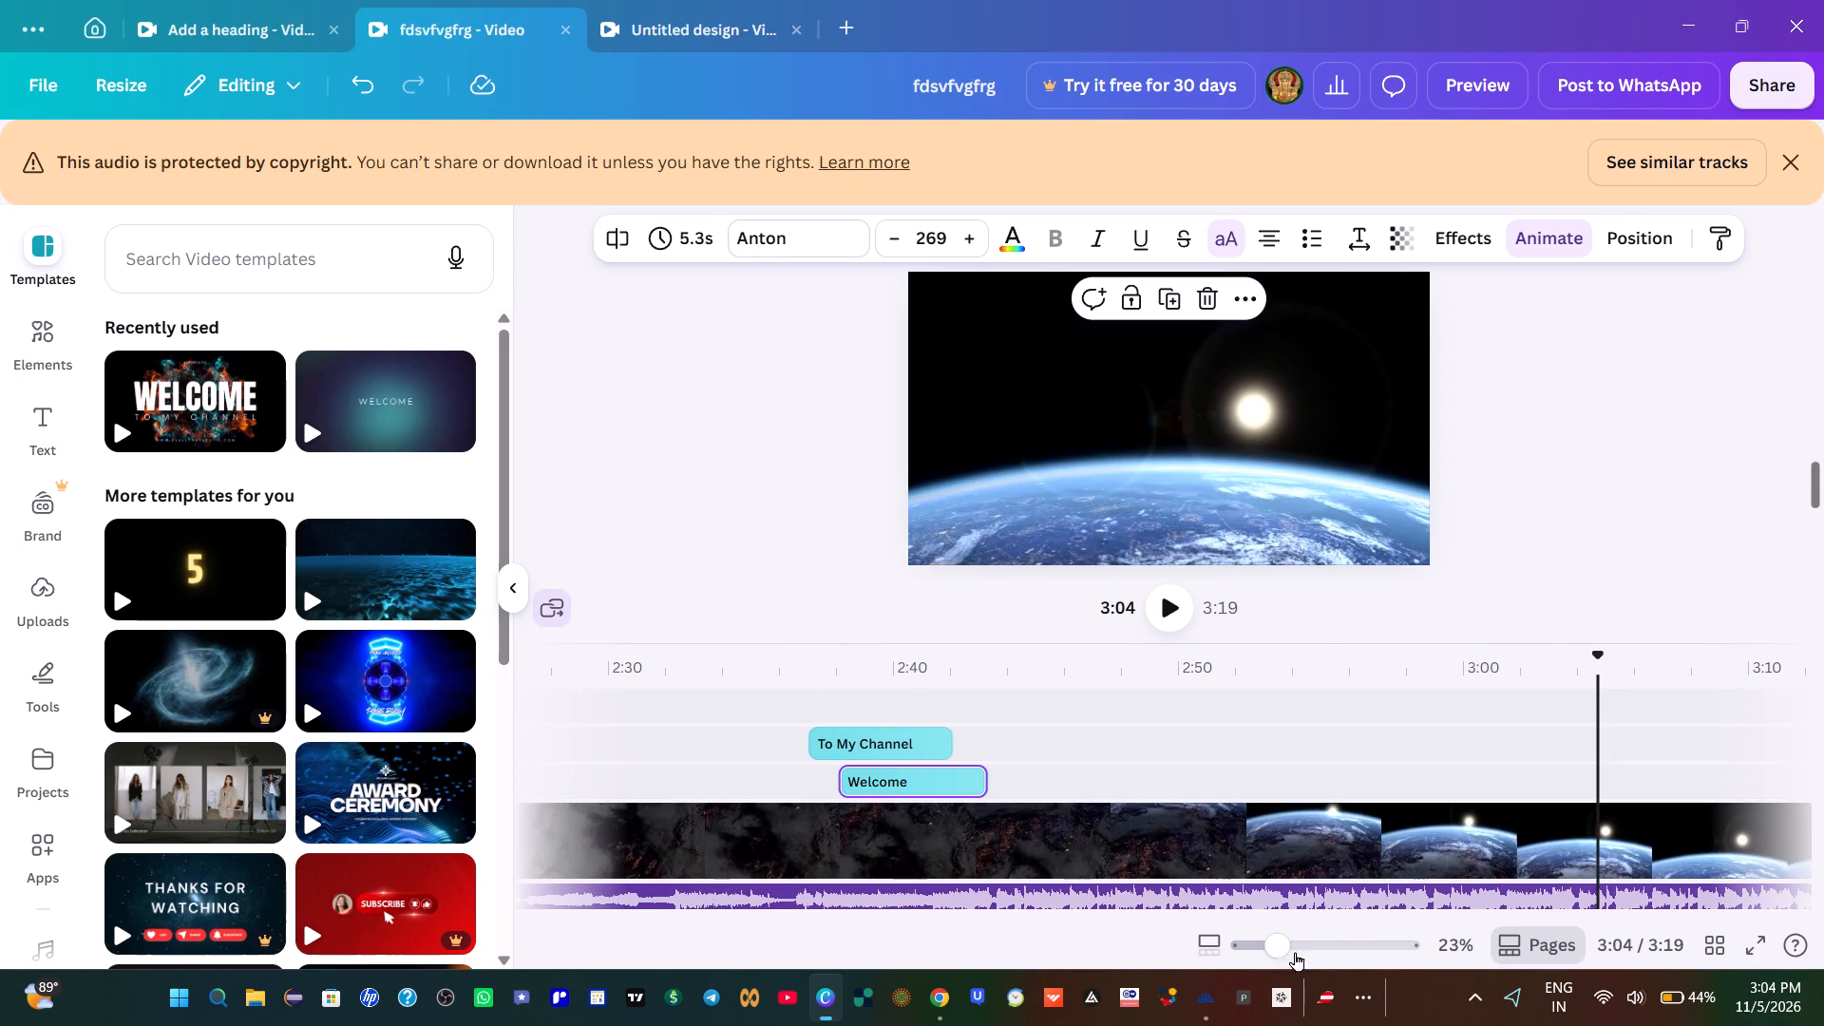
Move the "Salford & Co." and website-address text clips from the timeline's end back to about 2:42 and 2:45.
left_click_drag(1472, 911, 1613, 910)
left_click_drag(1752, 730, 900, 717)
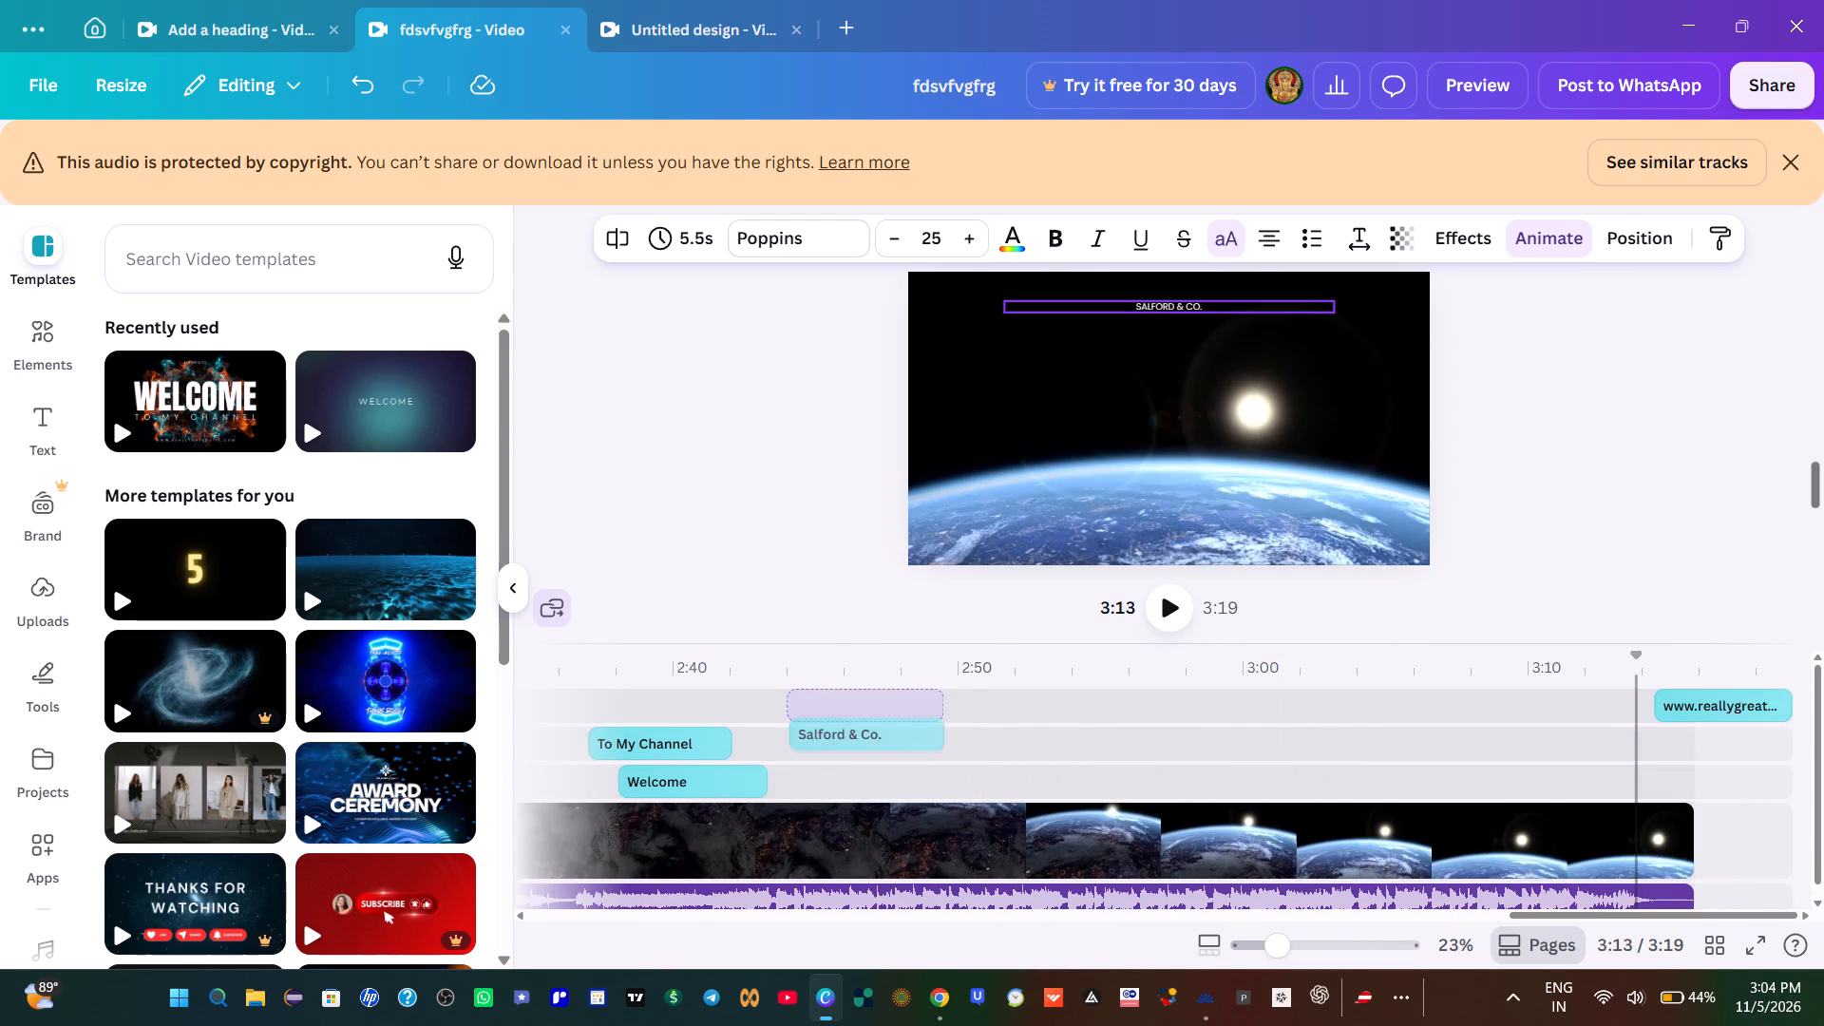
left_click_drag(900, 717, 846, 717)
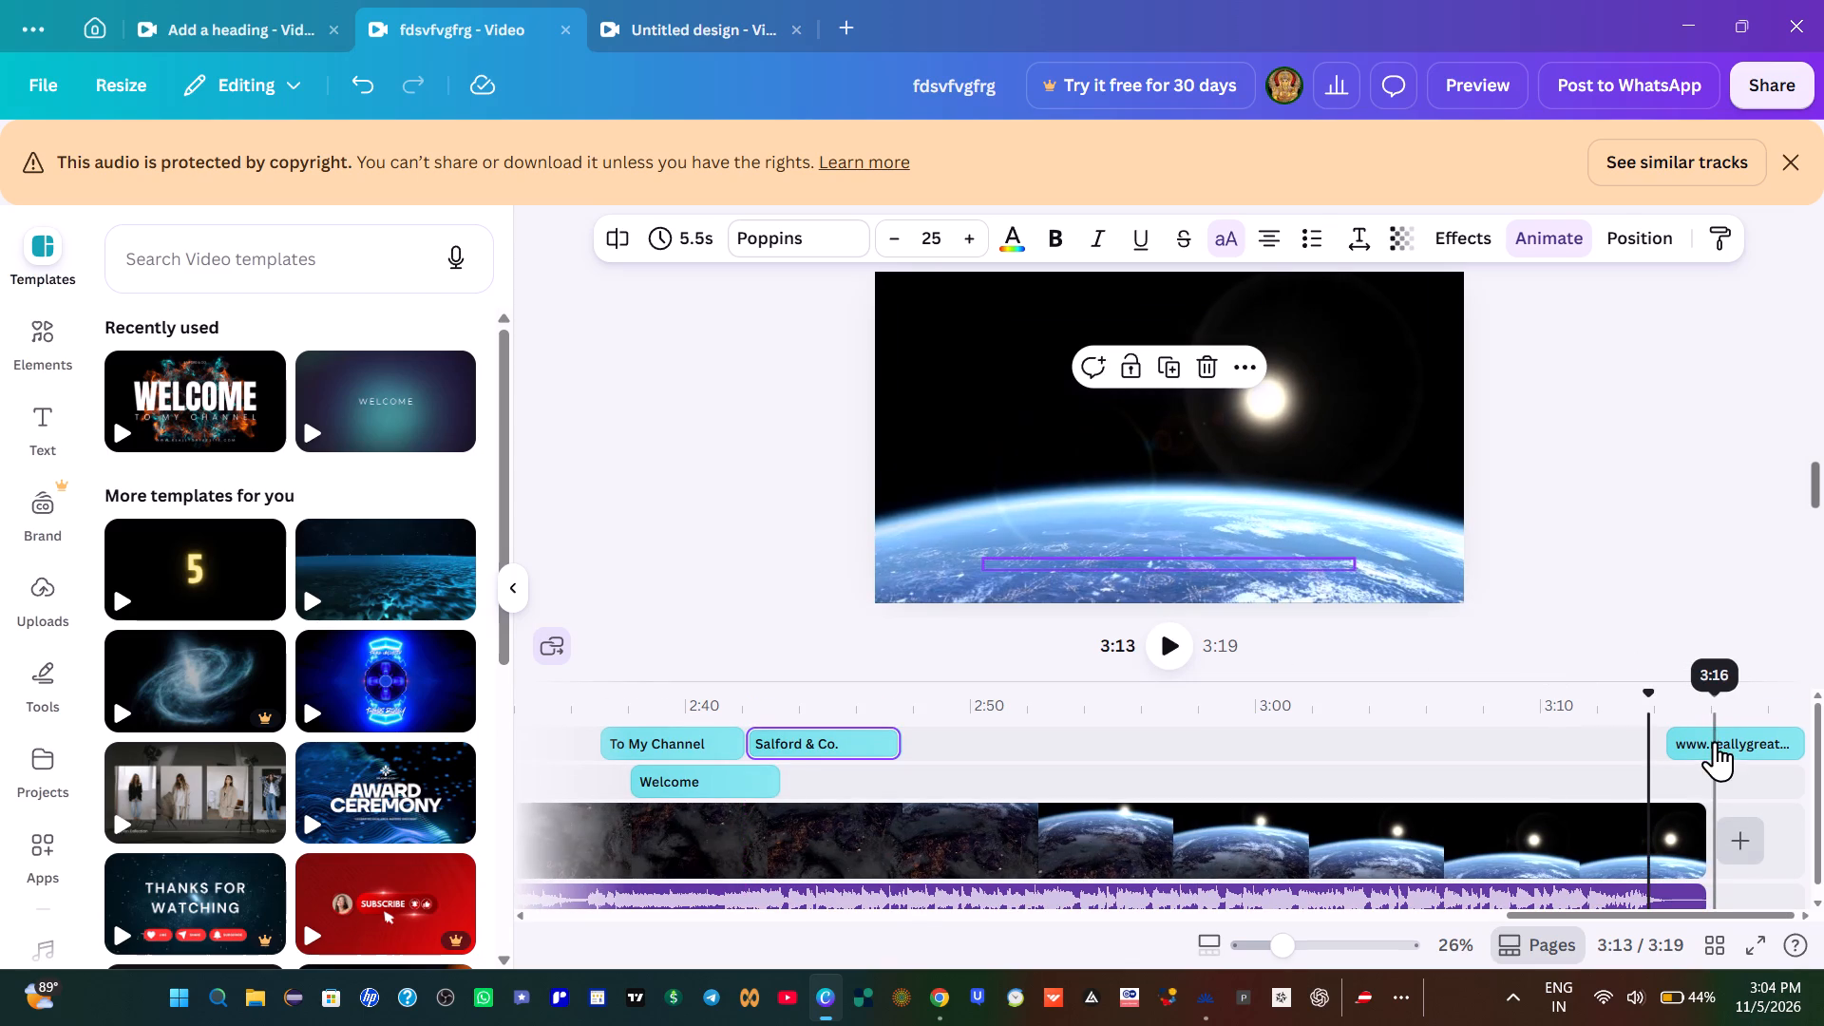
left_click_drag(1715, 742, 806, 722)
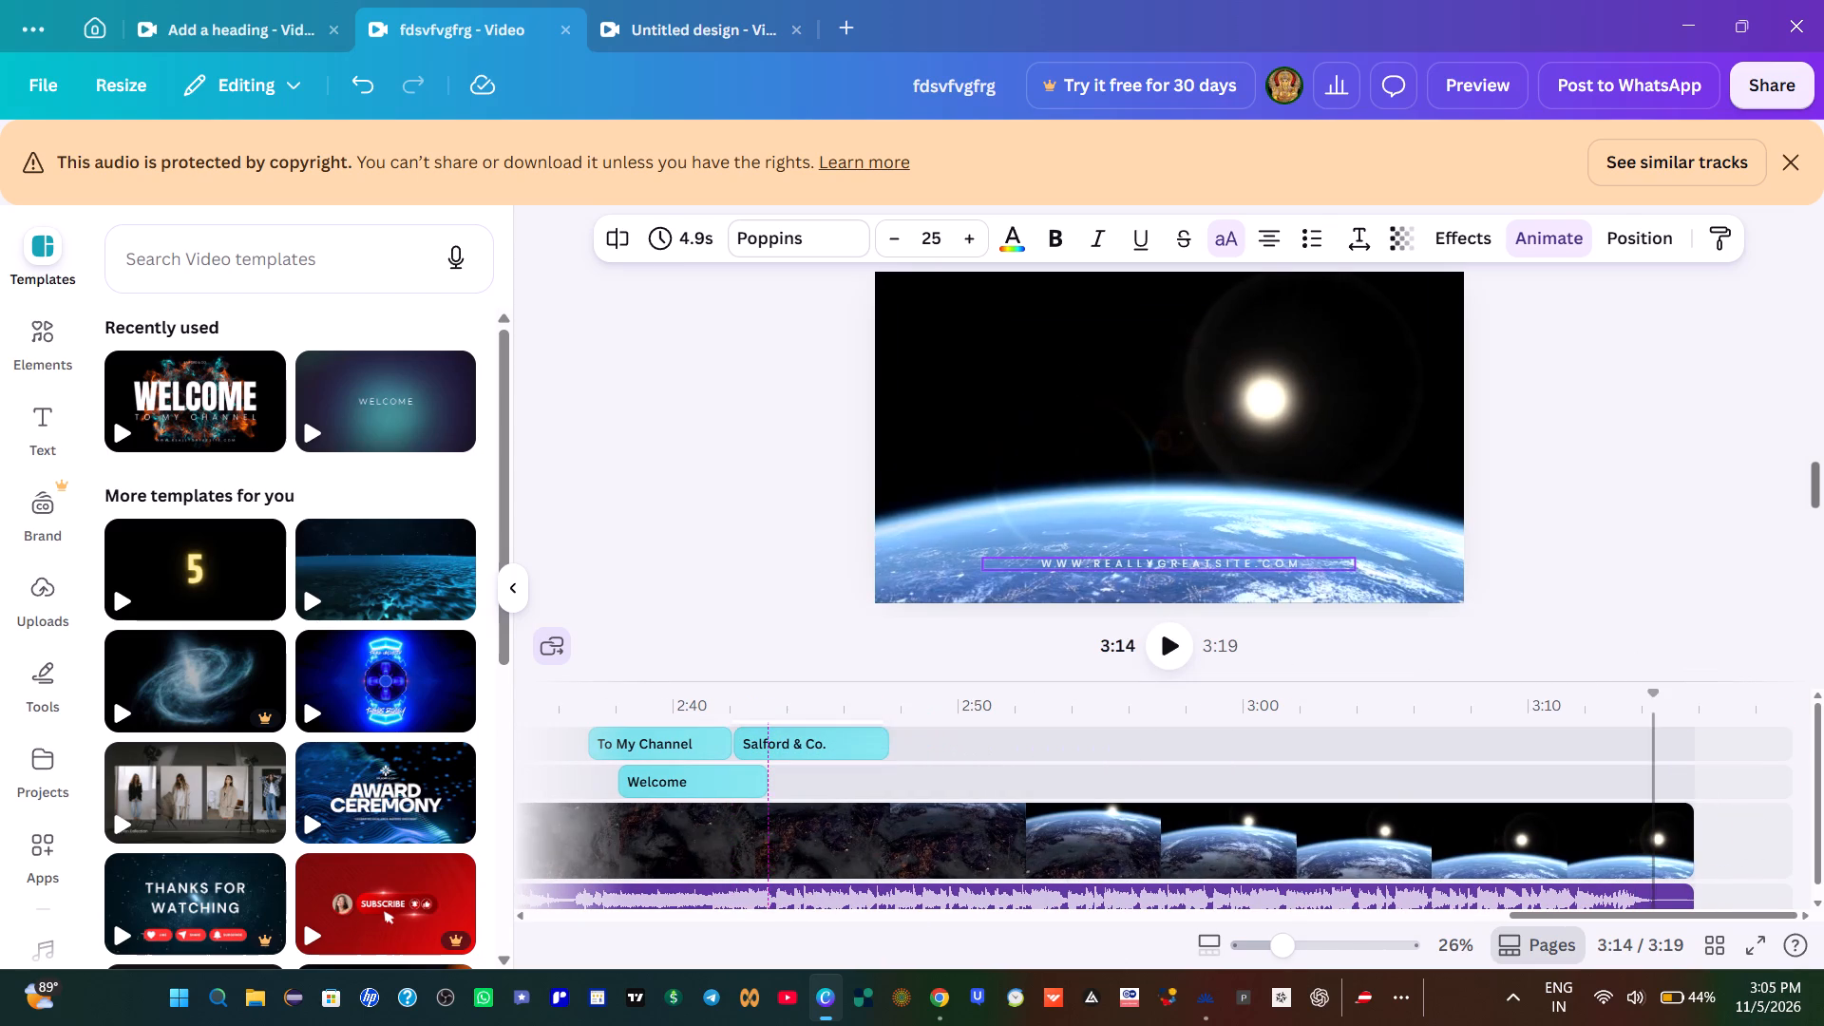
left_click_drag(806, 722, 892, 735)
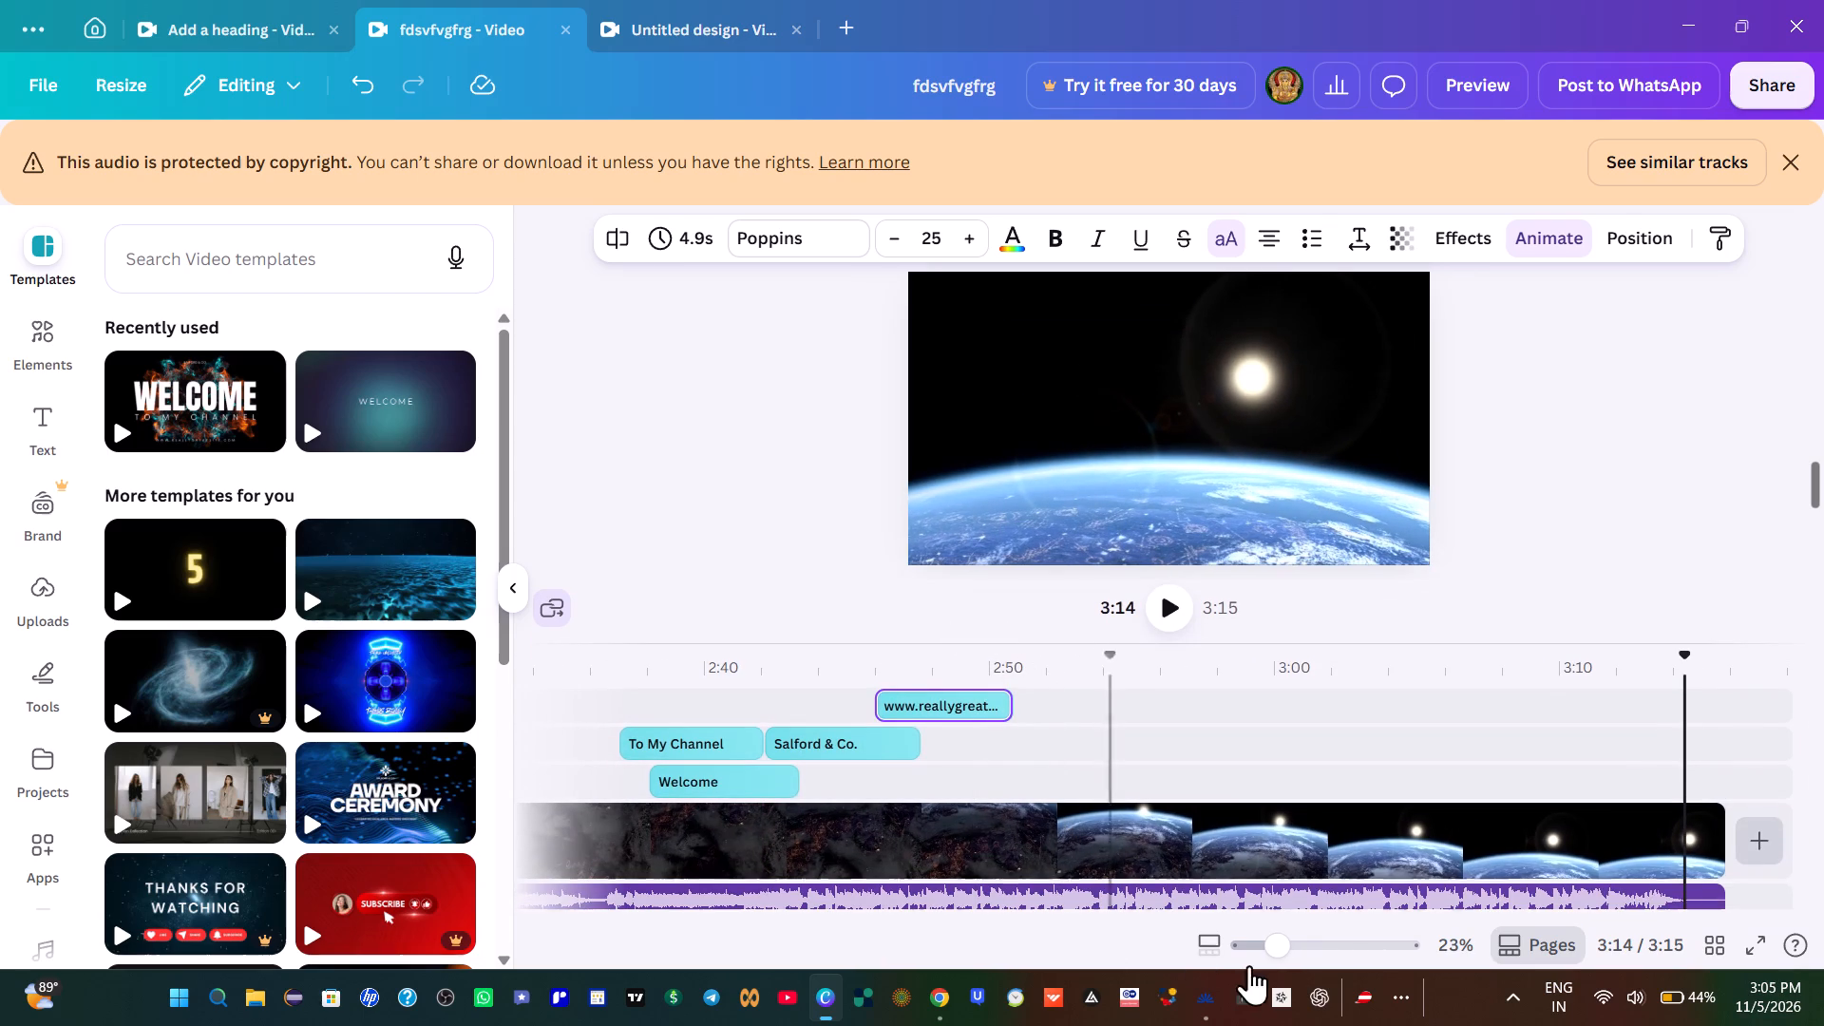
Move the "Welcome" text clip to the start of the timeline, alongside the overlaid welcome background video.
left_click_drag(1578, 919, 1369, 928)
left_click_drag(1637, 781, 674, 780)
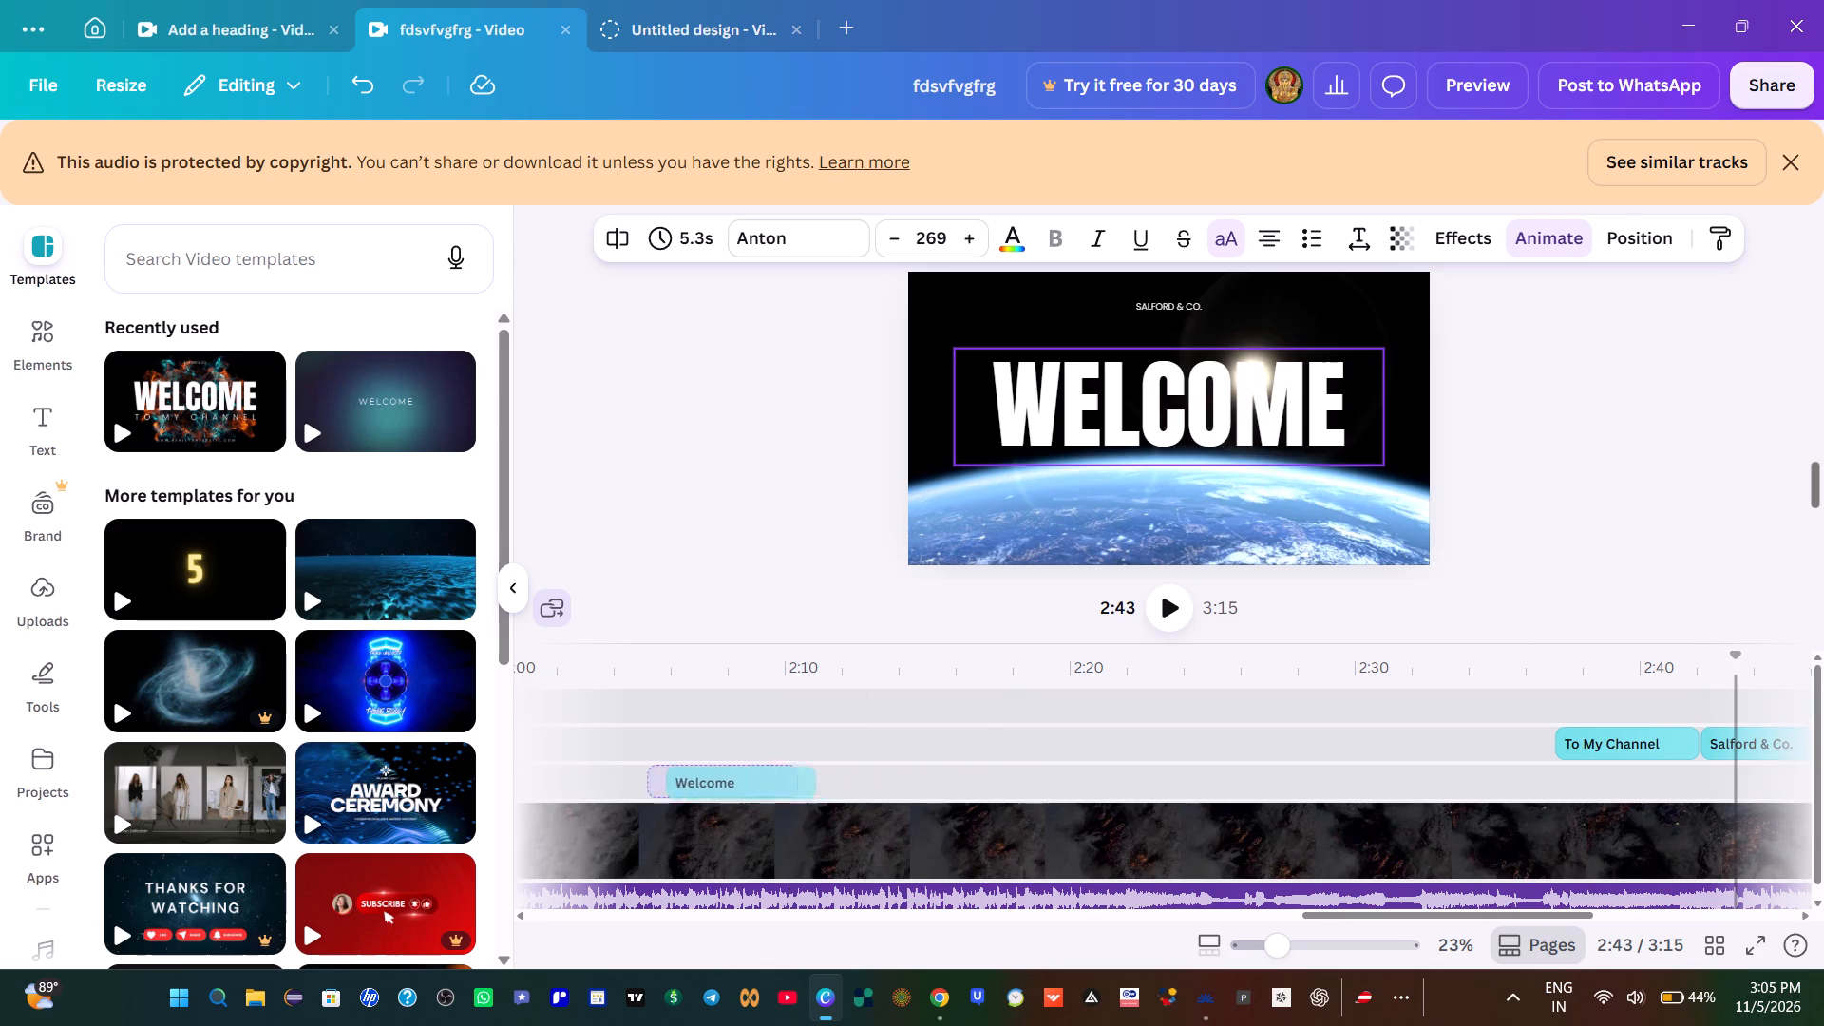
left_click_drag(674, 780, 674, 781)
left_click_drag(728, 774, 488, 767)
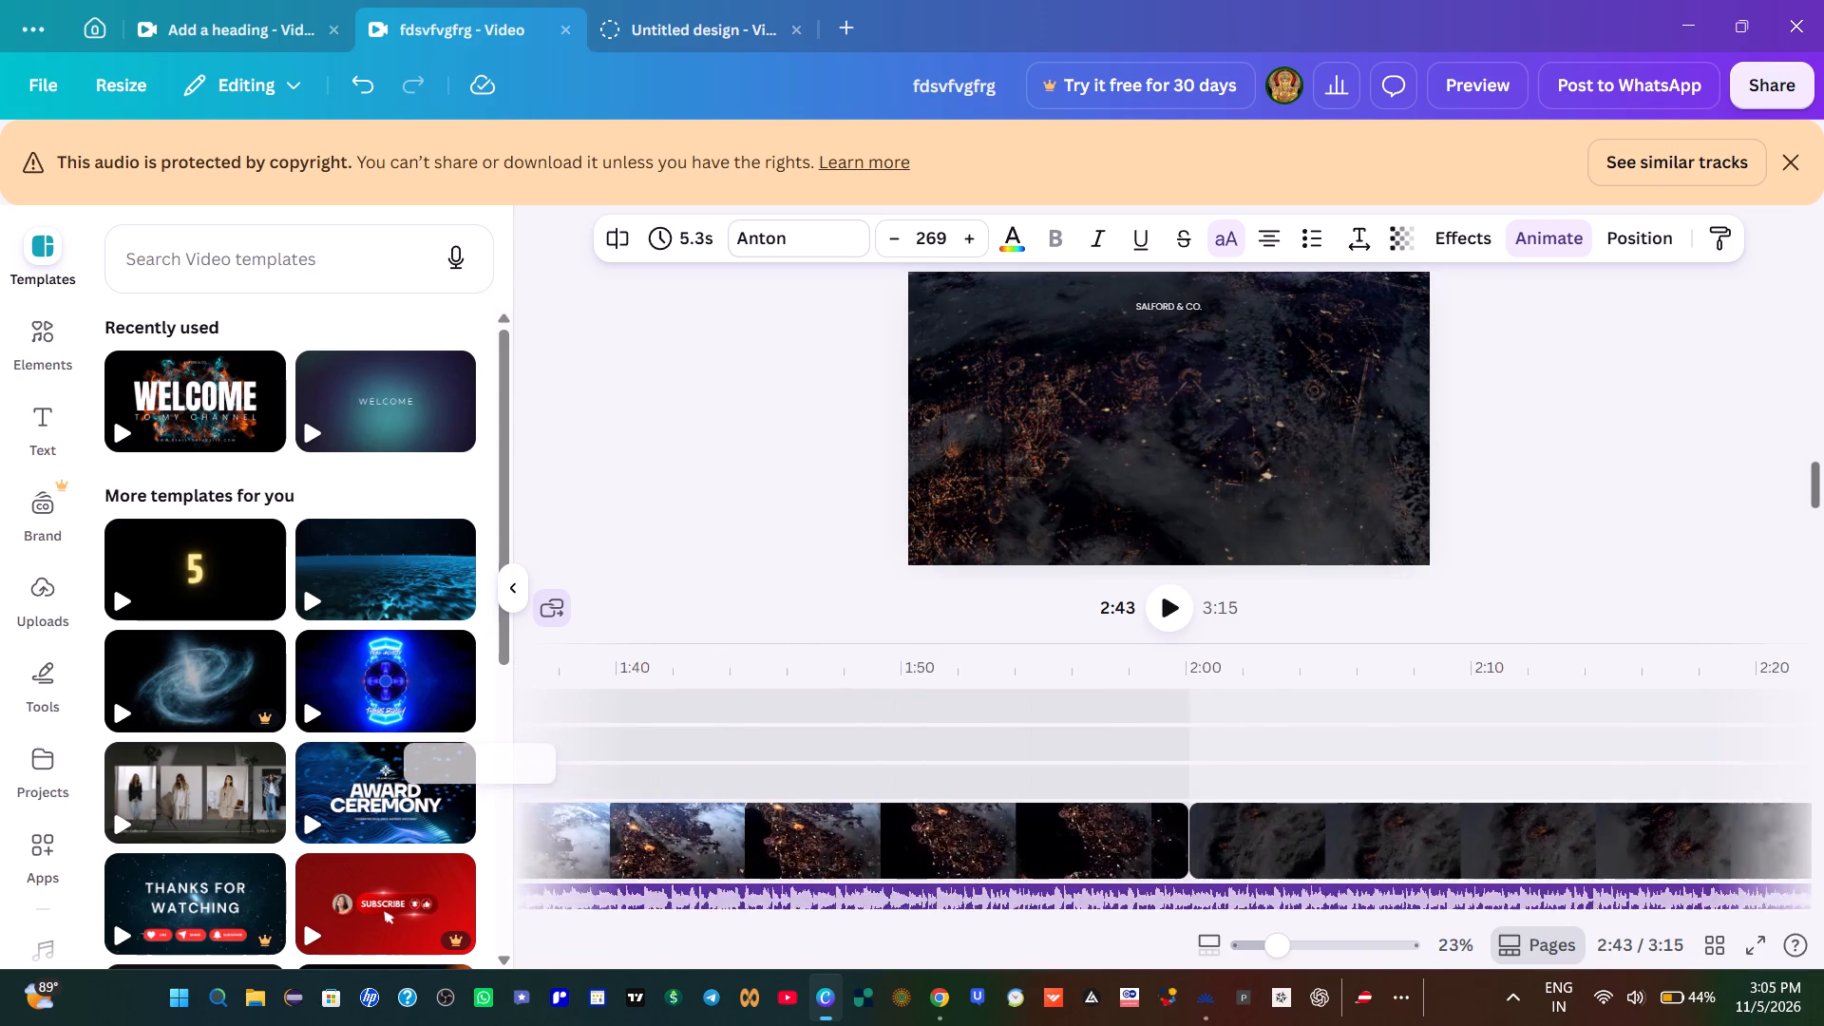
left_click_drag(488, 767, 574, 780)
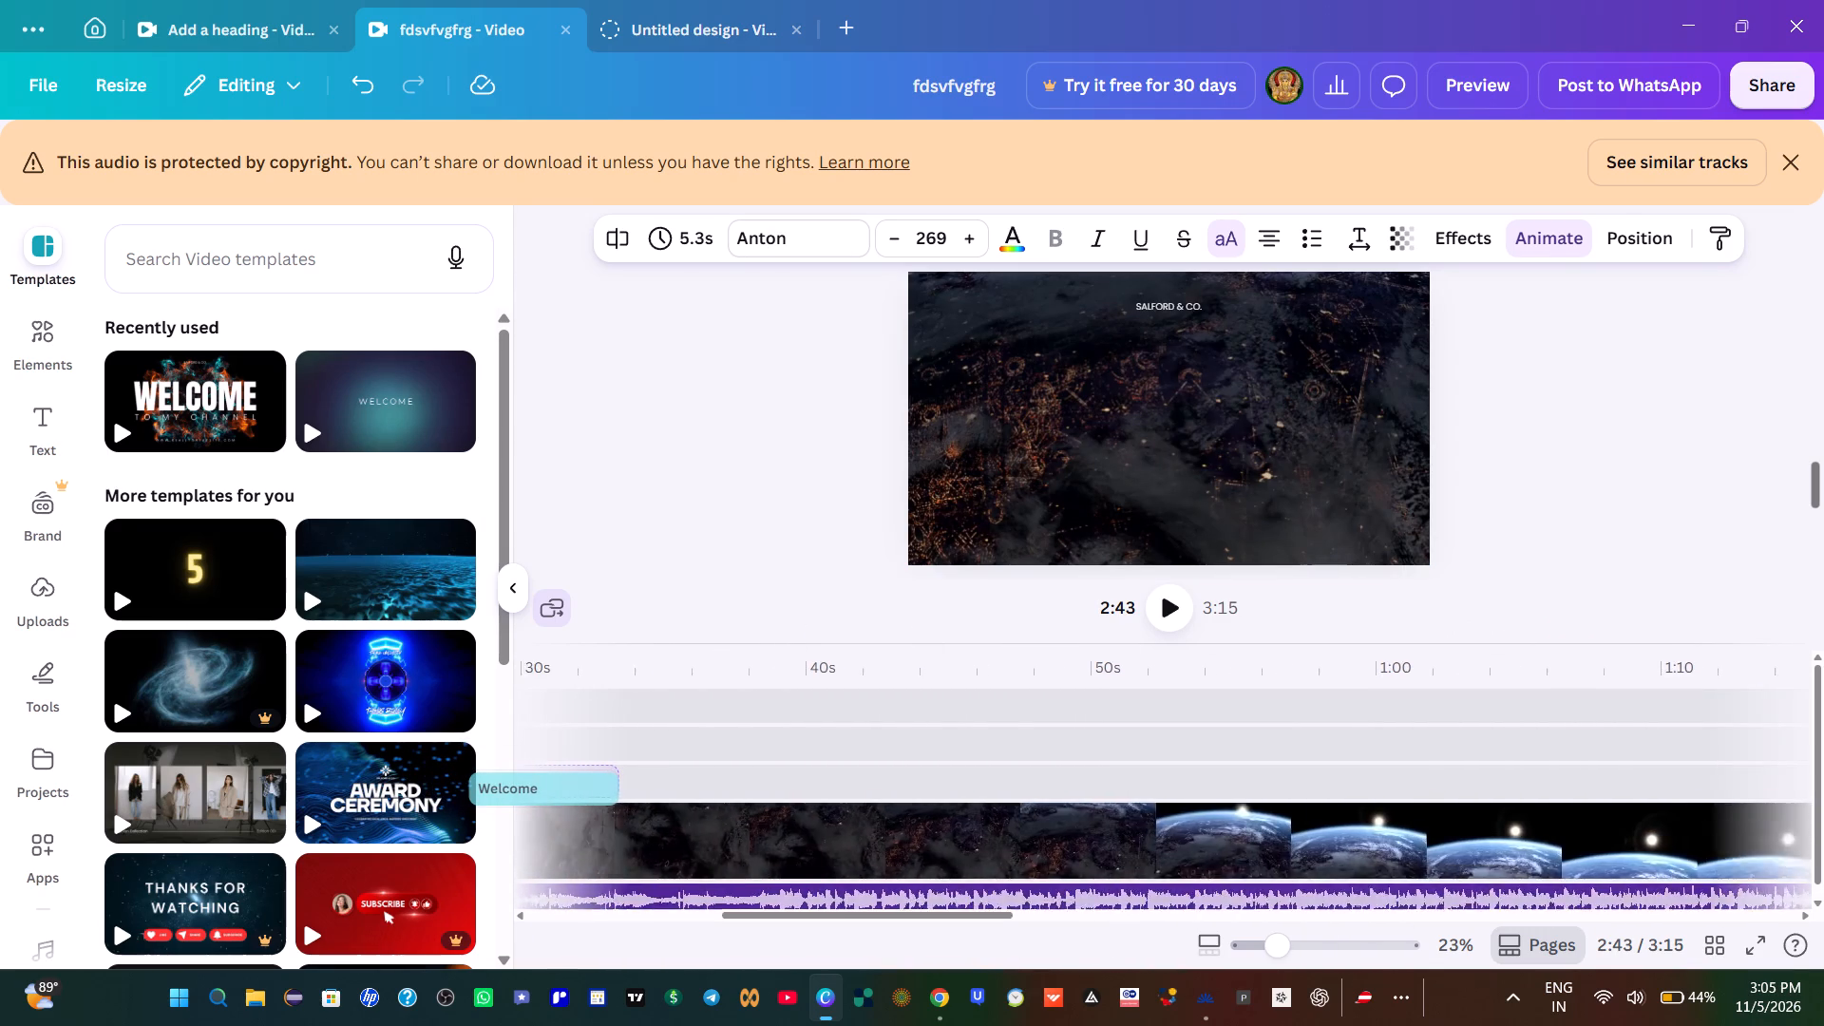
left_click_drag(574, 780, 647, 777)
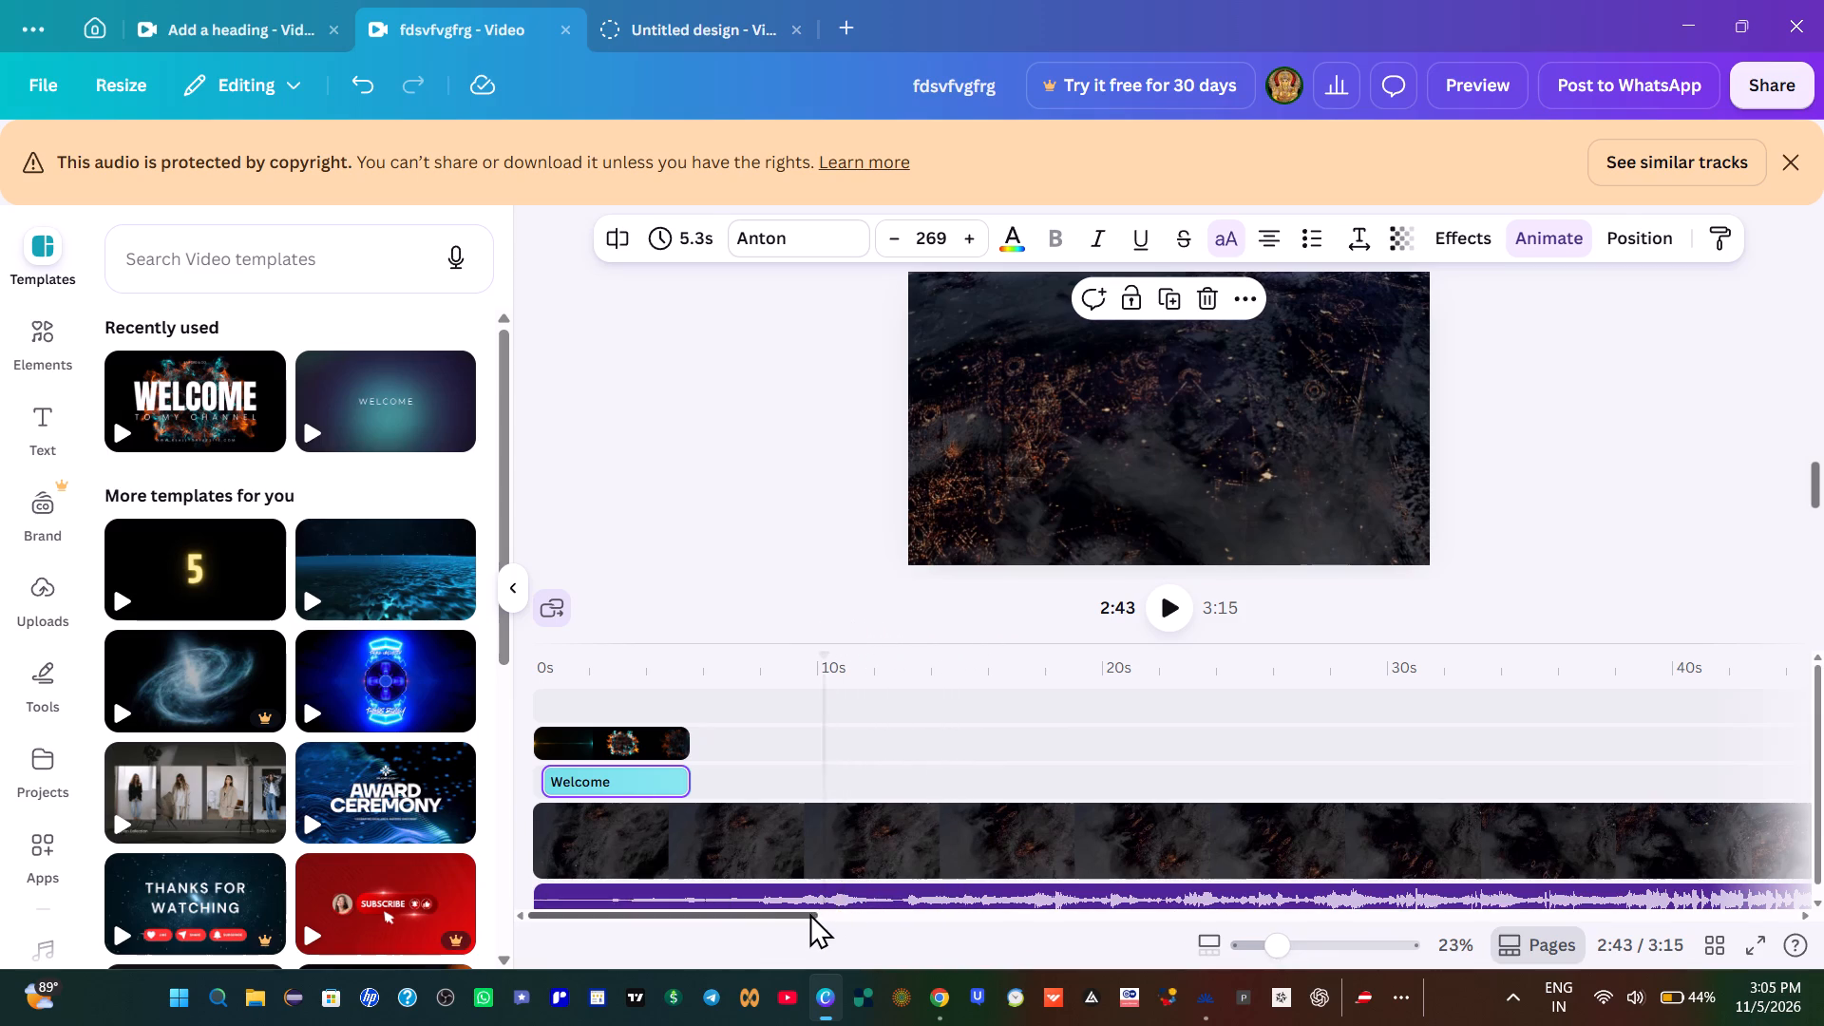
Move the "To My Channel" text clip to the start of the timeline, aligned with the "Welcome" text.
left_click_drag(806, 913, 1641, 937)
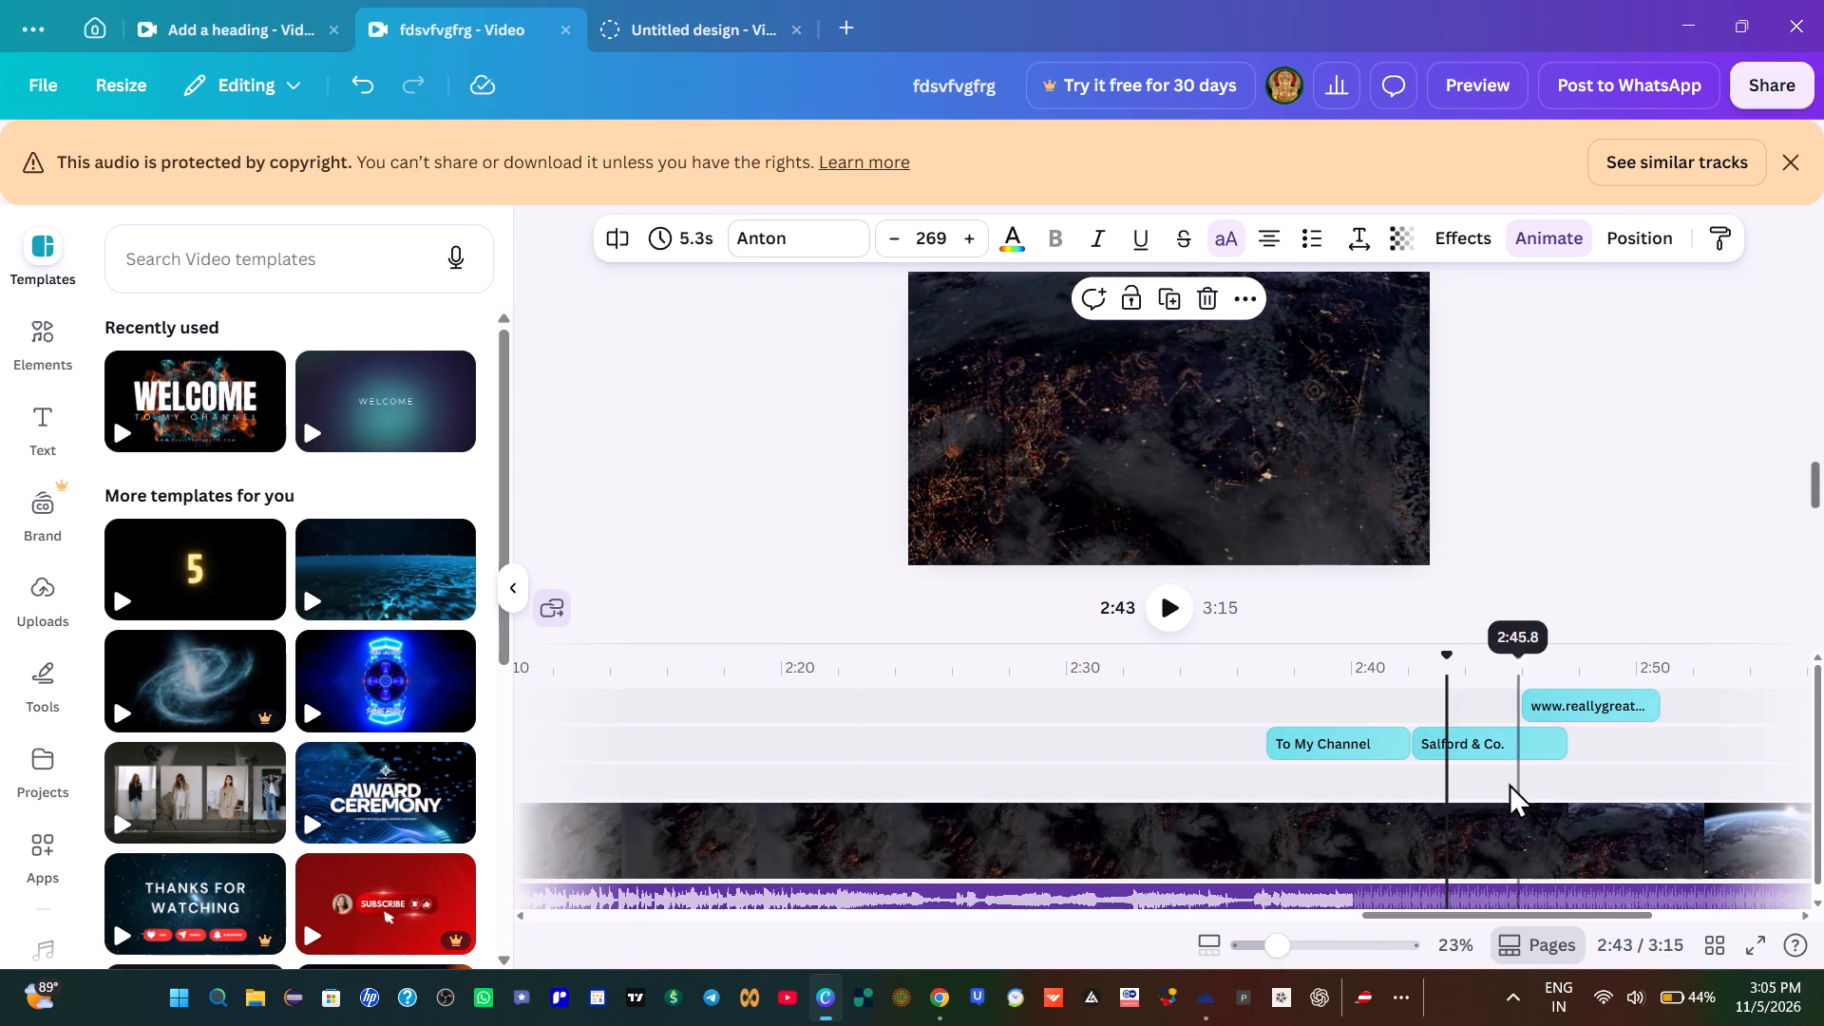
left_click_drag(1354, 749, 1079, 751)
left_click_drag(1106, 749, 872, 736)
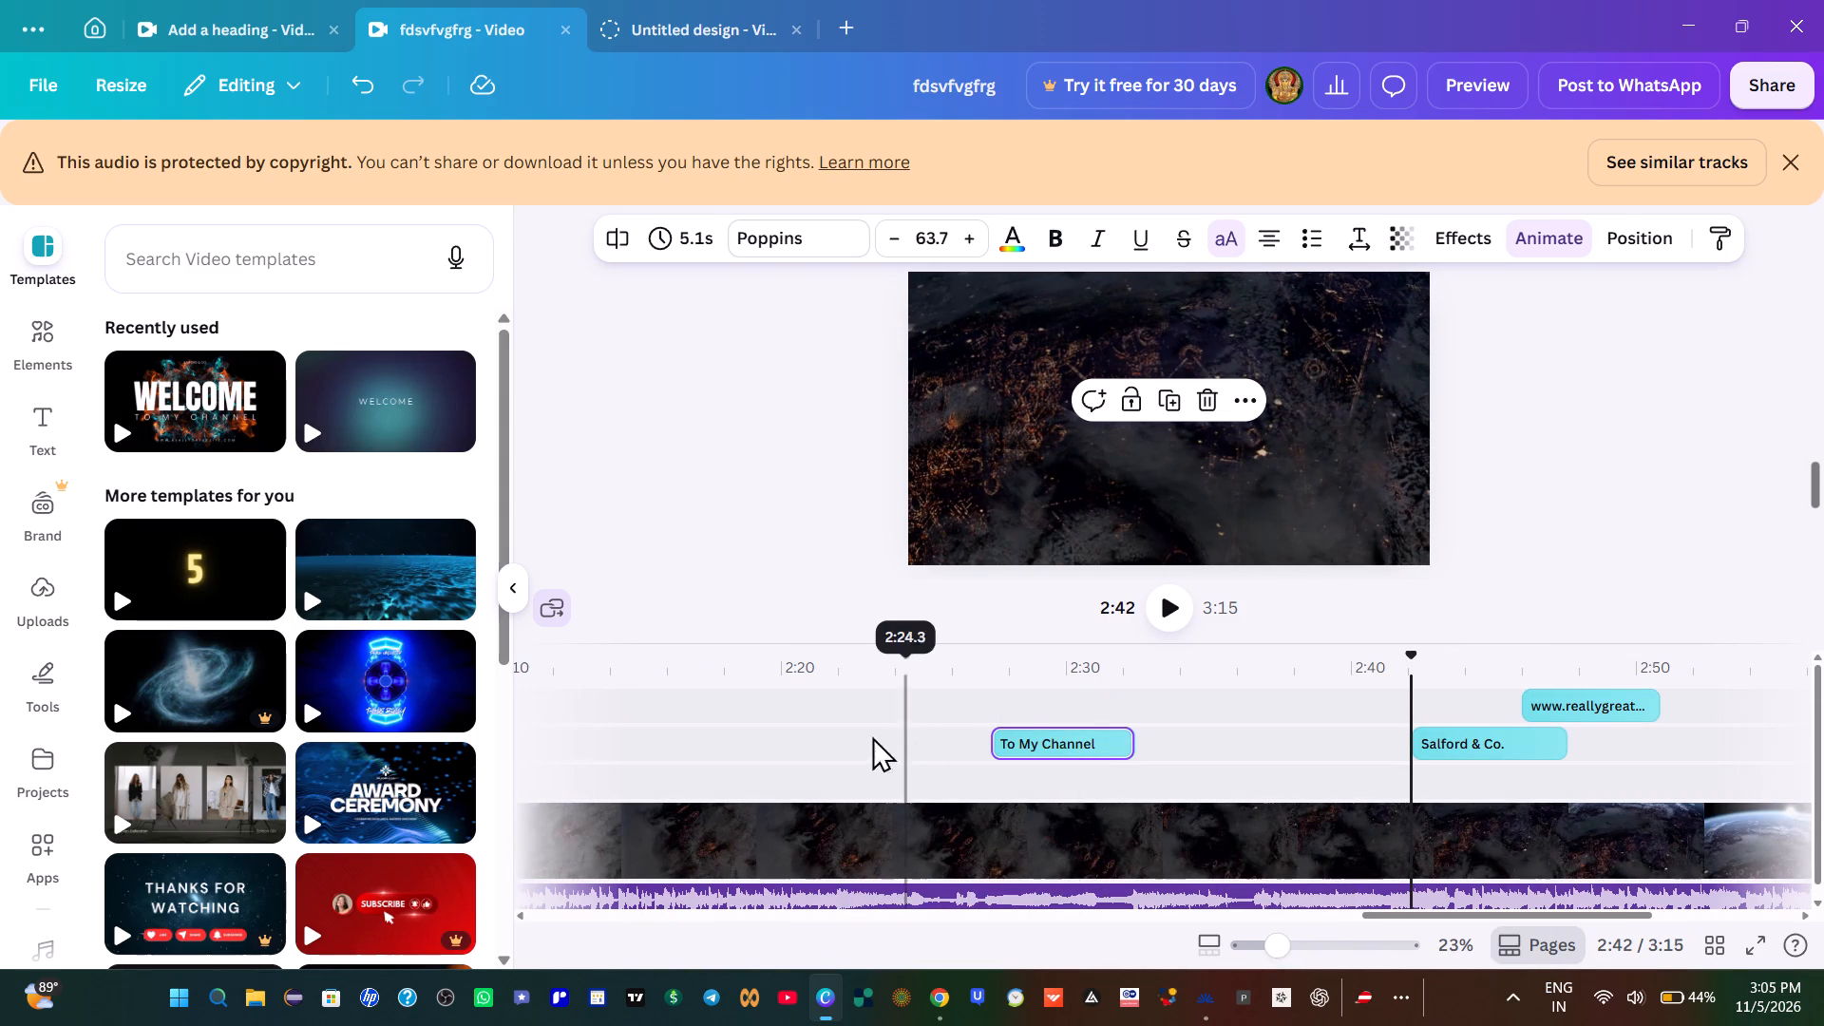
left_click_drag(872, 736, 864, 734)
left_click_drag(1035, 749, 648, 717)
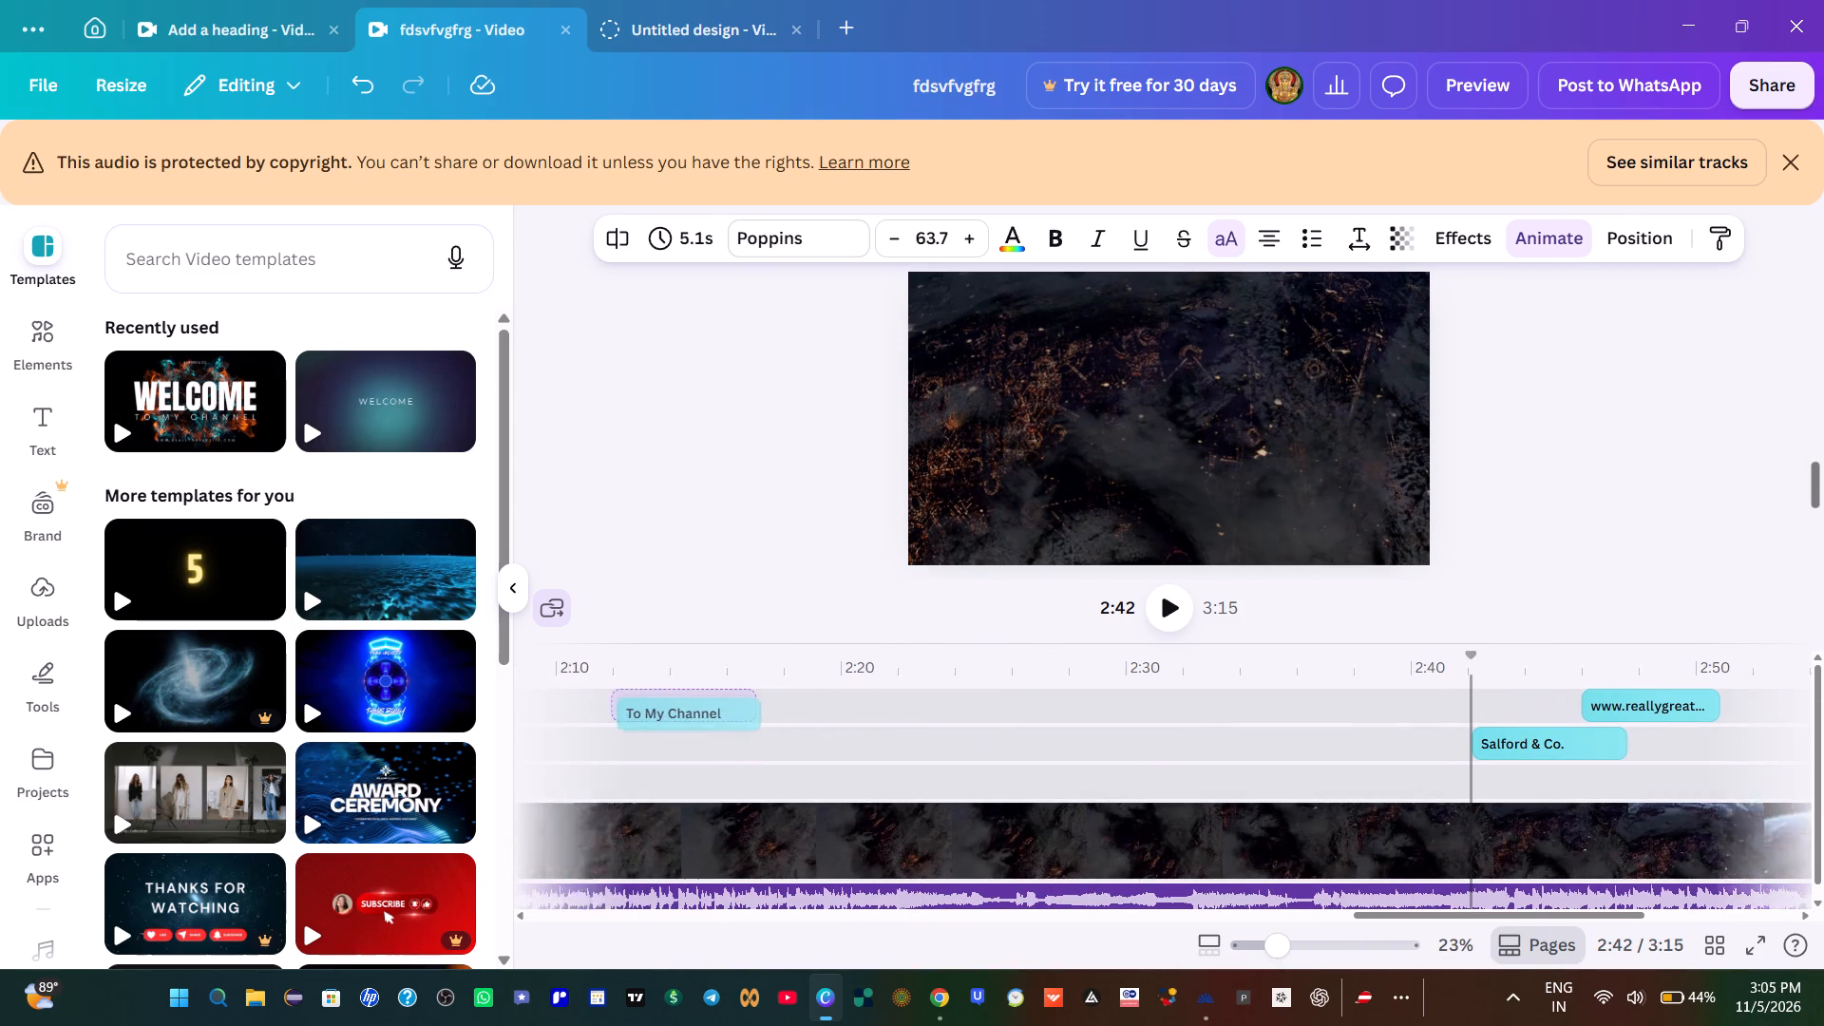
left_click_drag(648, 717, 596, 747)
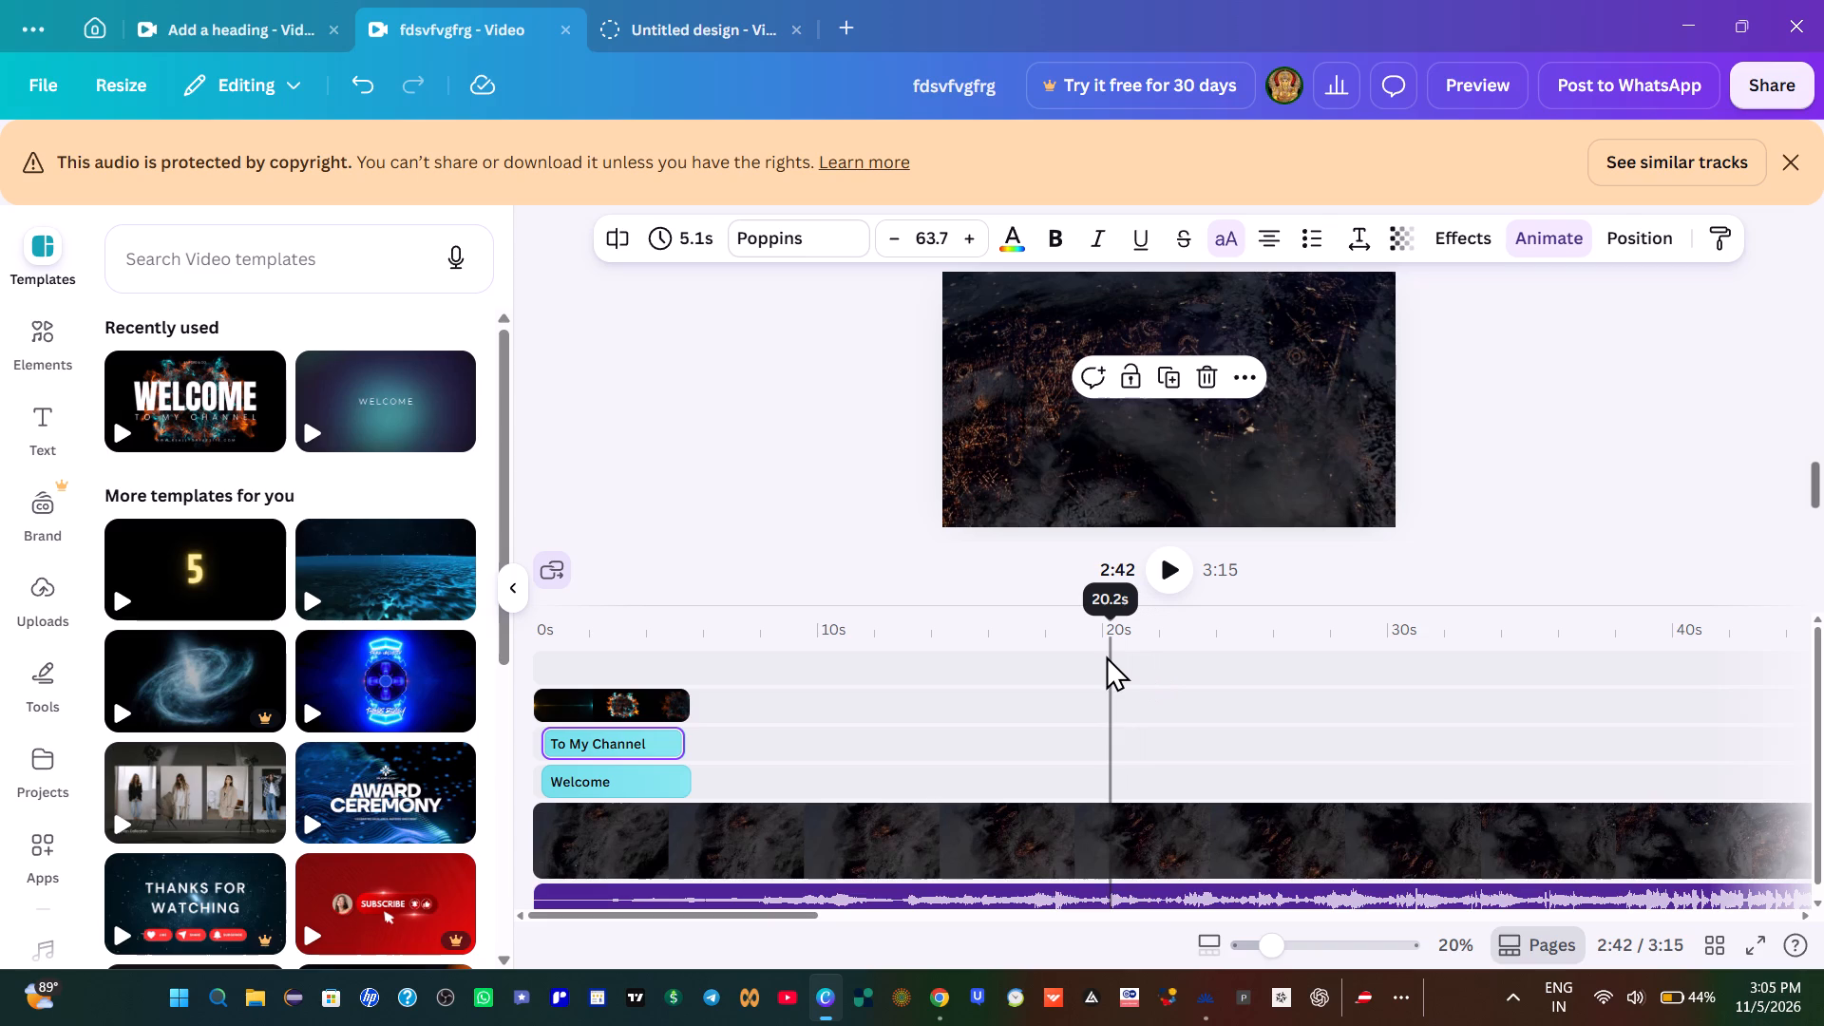
Delete the "To My Channel" text, the "Welcome" text and the overlaid welcome background video at the timeline's start.
right_click(571, 736)
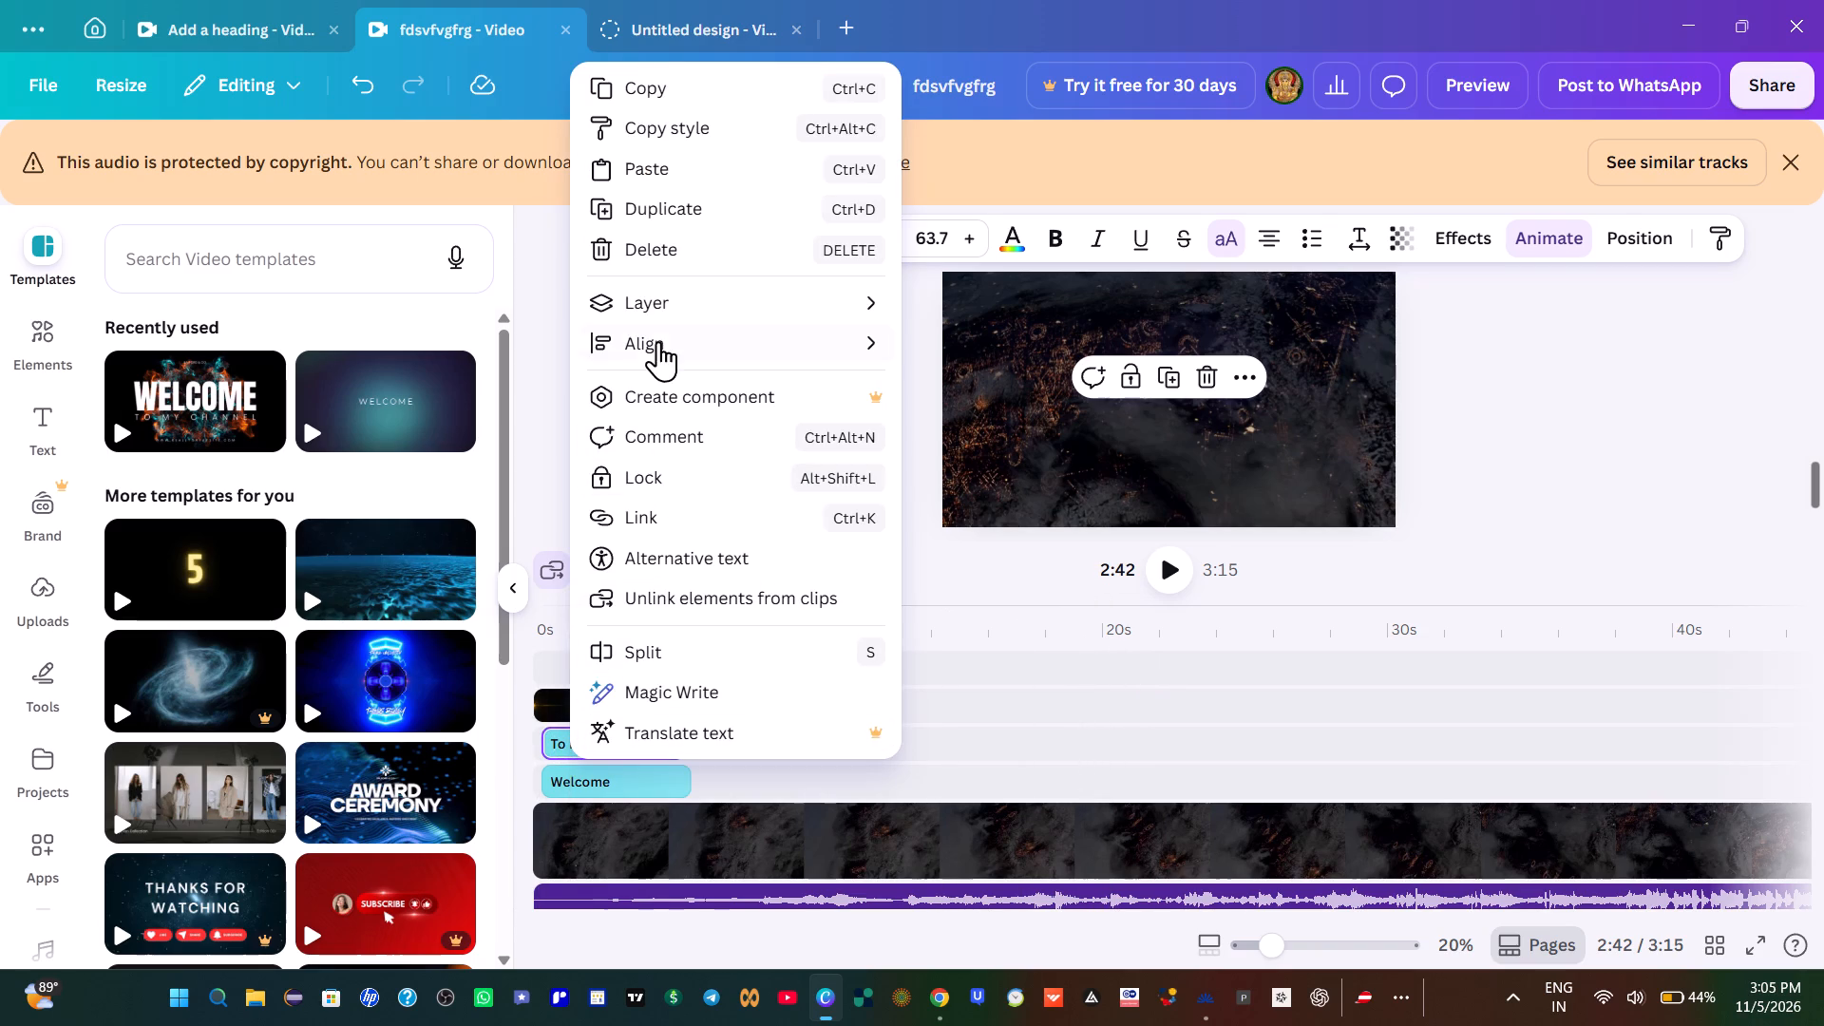
left_click(655, 251)
right_click(624, 778)
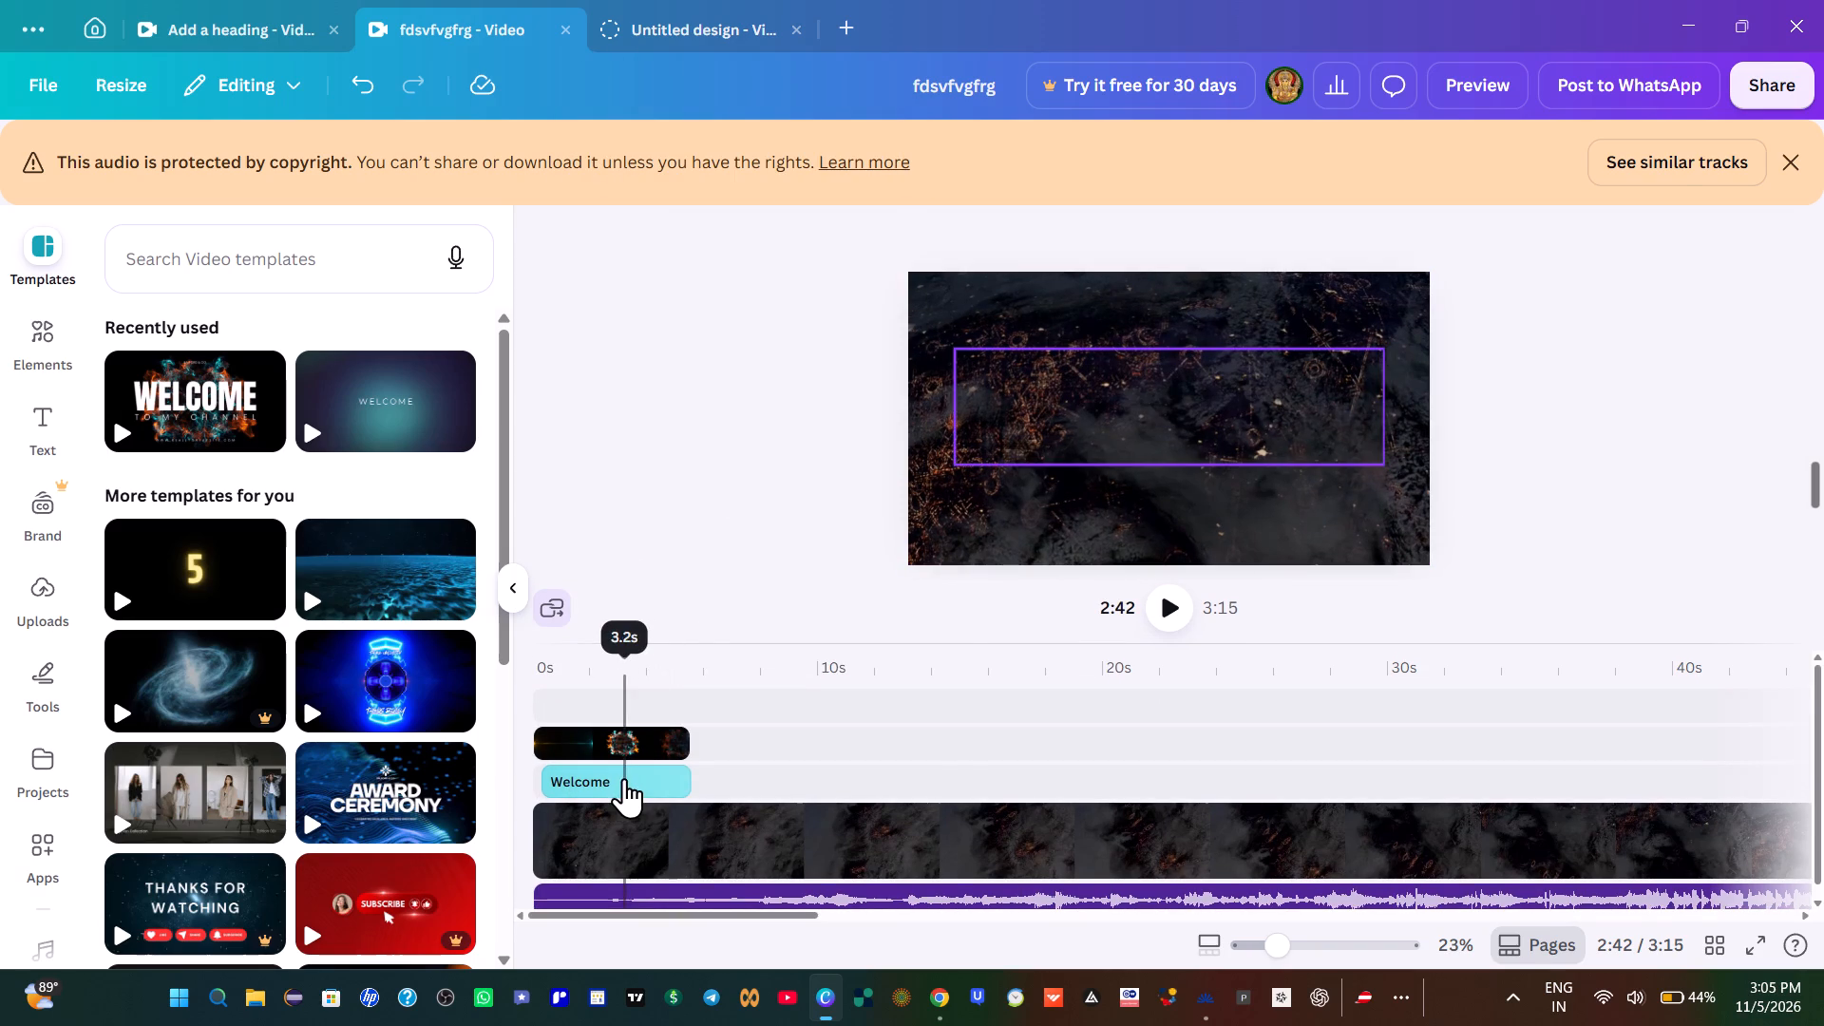
left_click(721, 267)
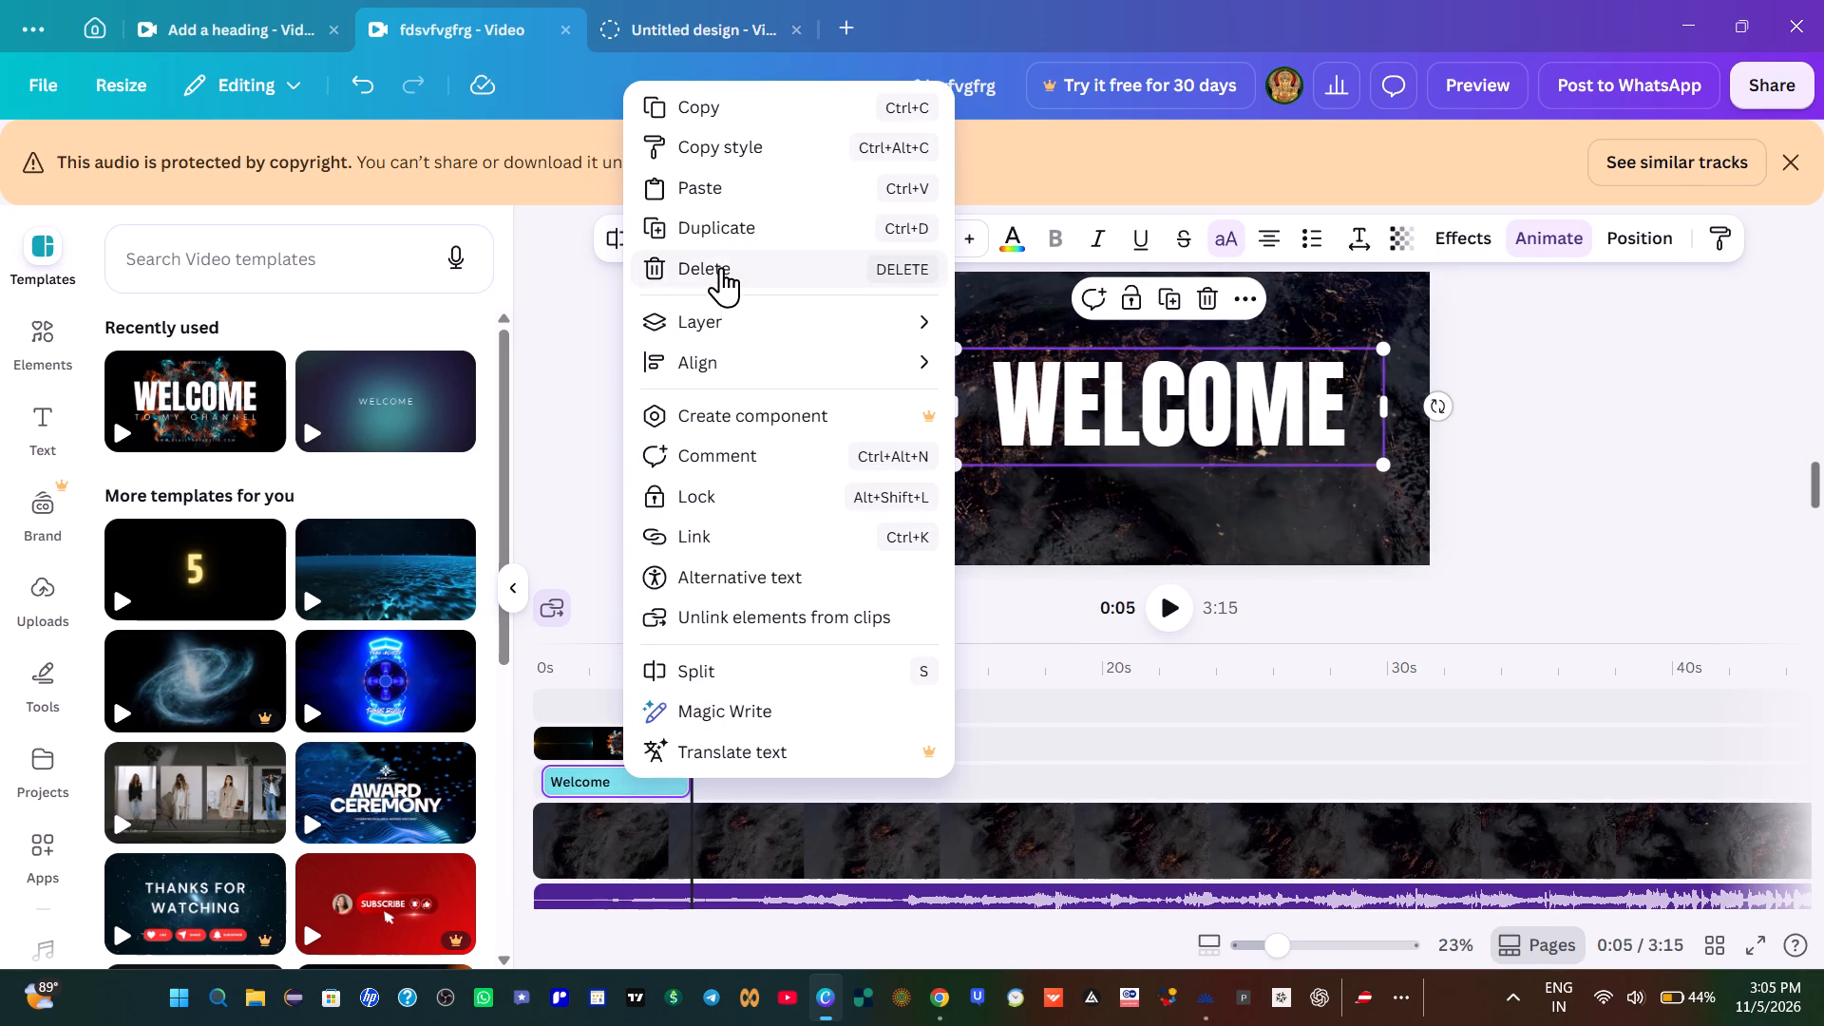
right_click(616, 777)
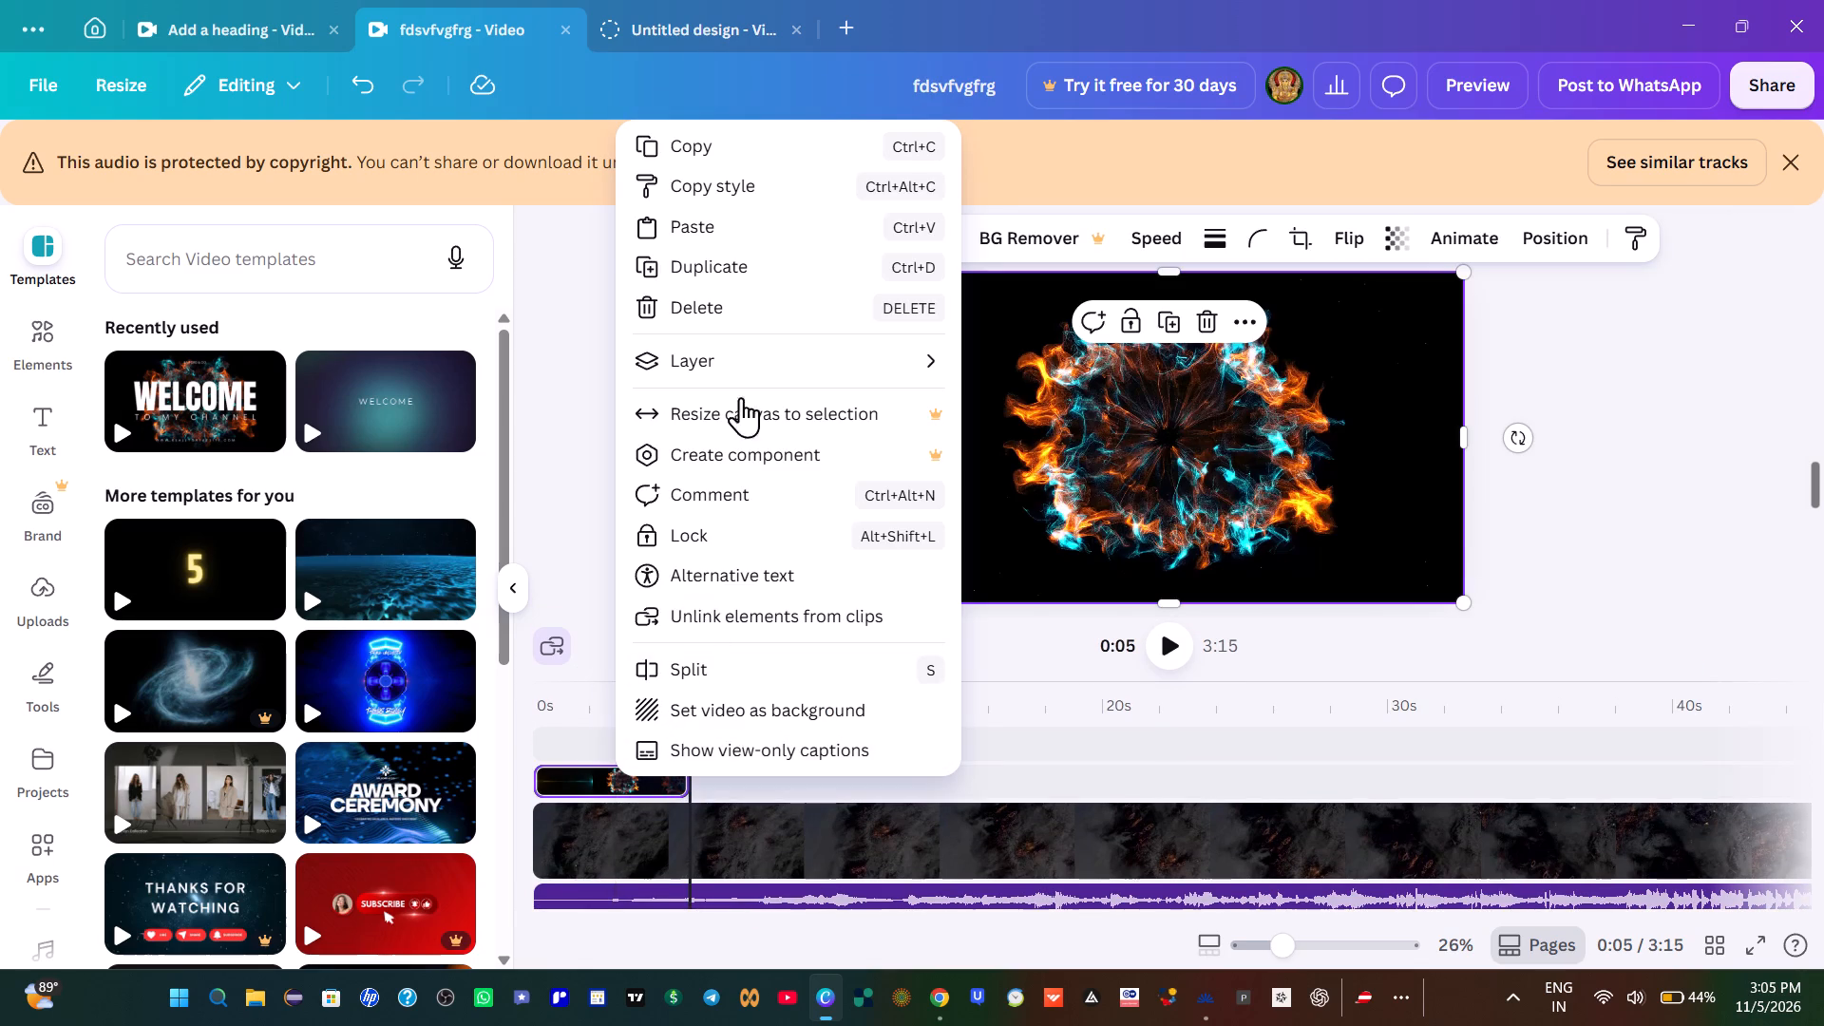
left_click(718, 313)
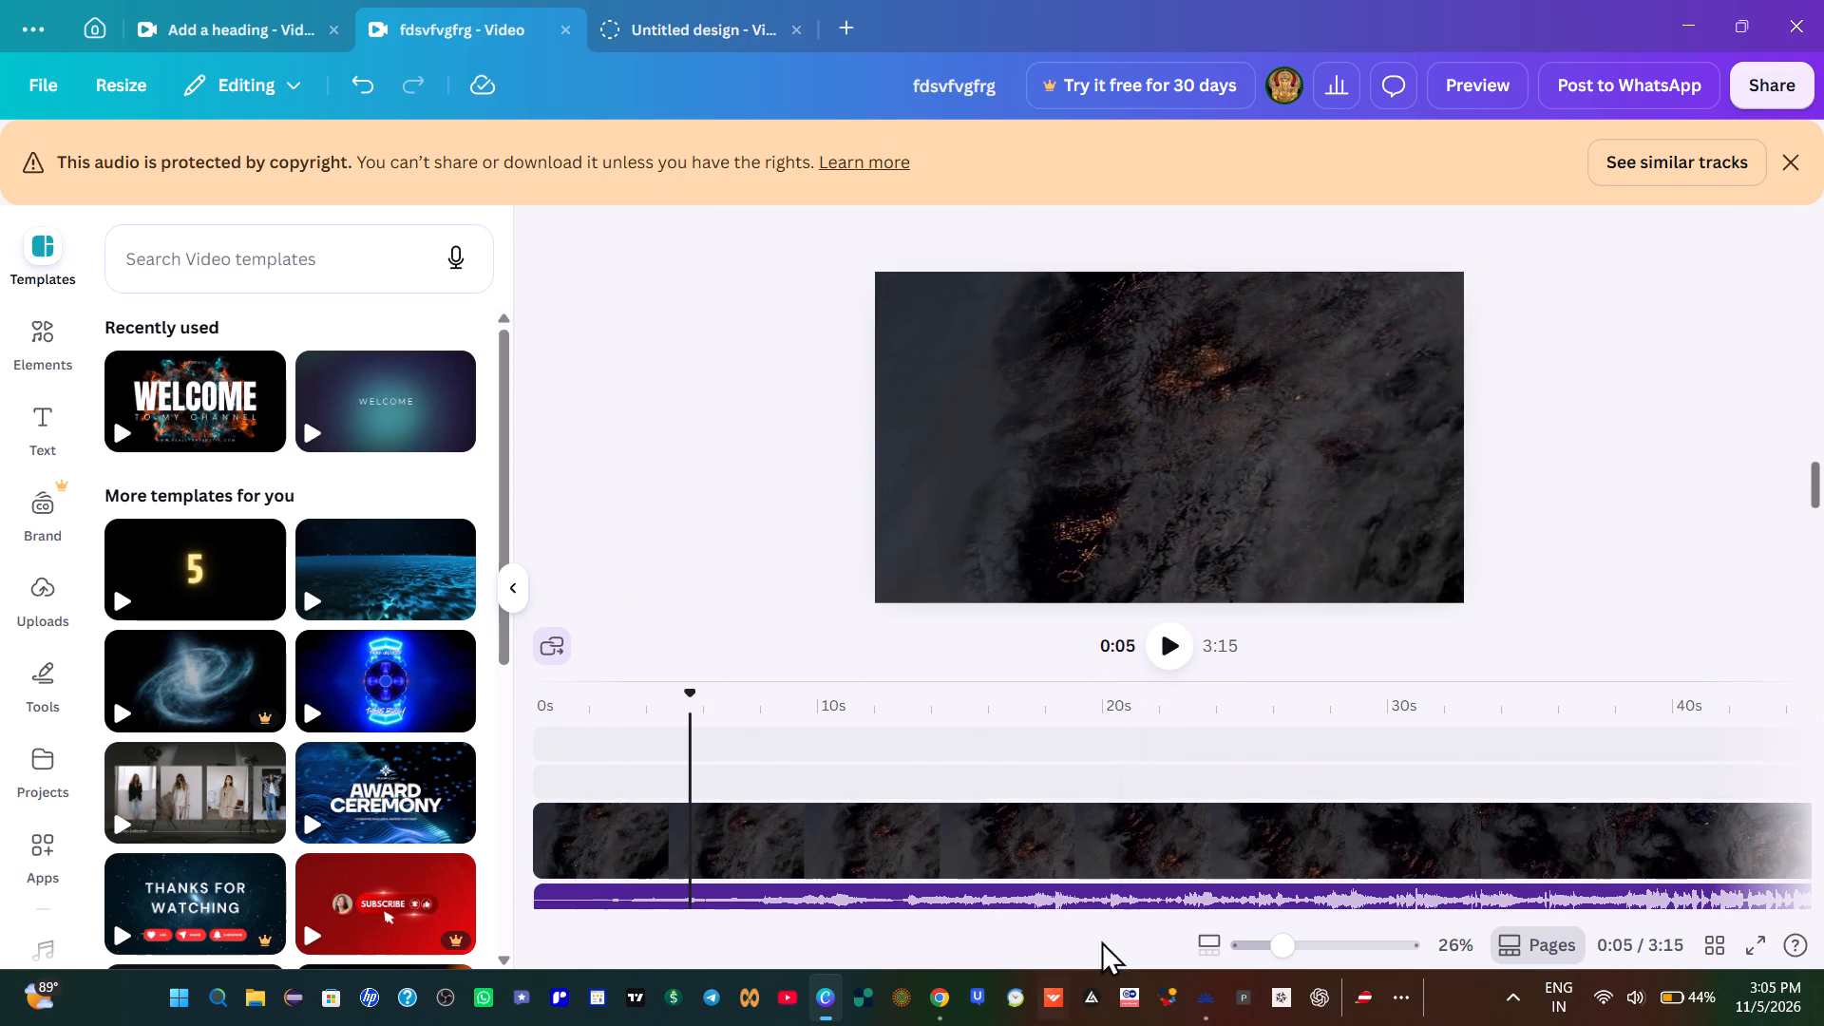
Delete the remaining website-address and "Salford & Co." text clips around 2:45 on the timeline.
left_click_drag(787, 918, 1823, 955)
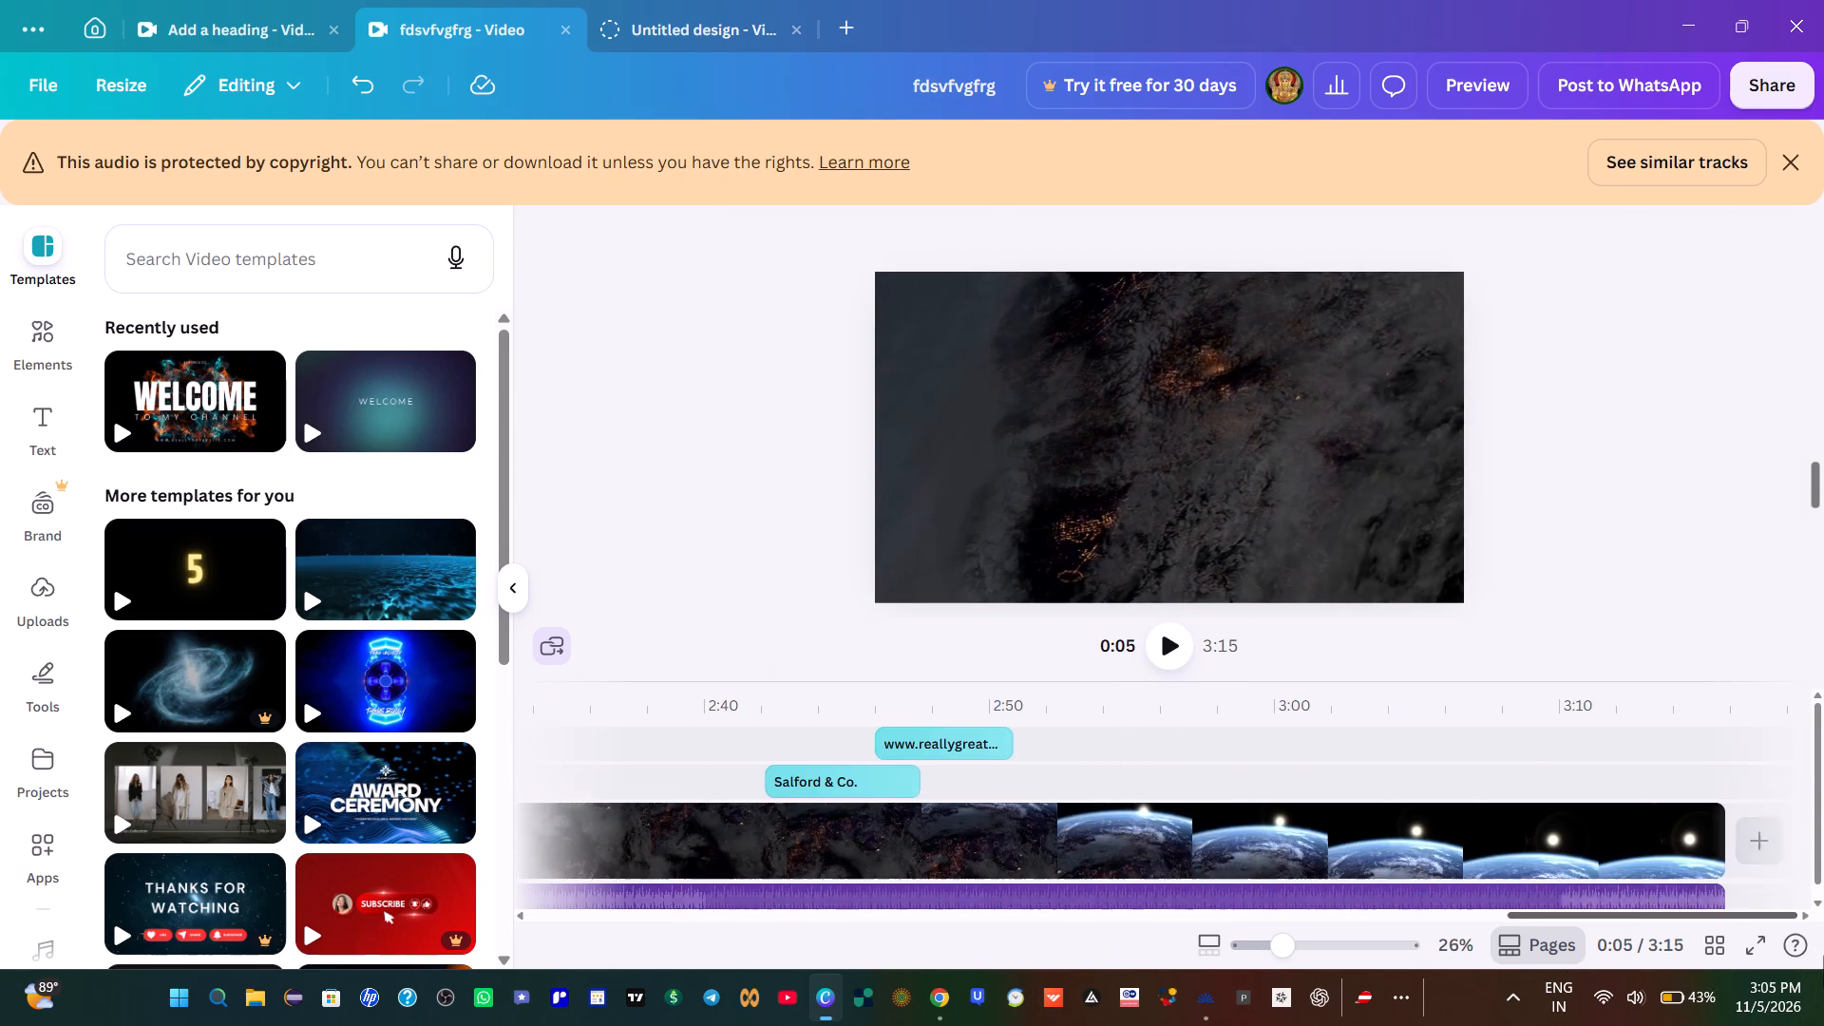
left_click_drag(1823, 955, 1823, 954)
right_click(952, 739)
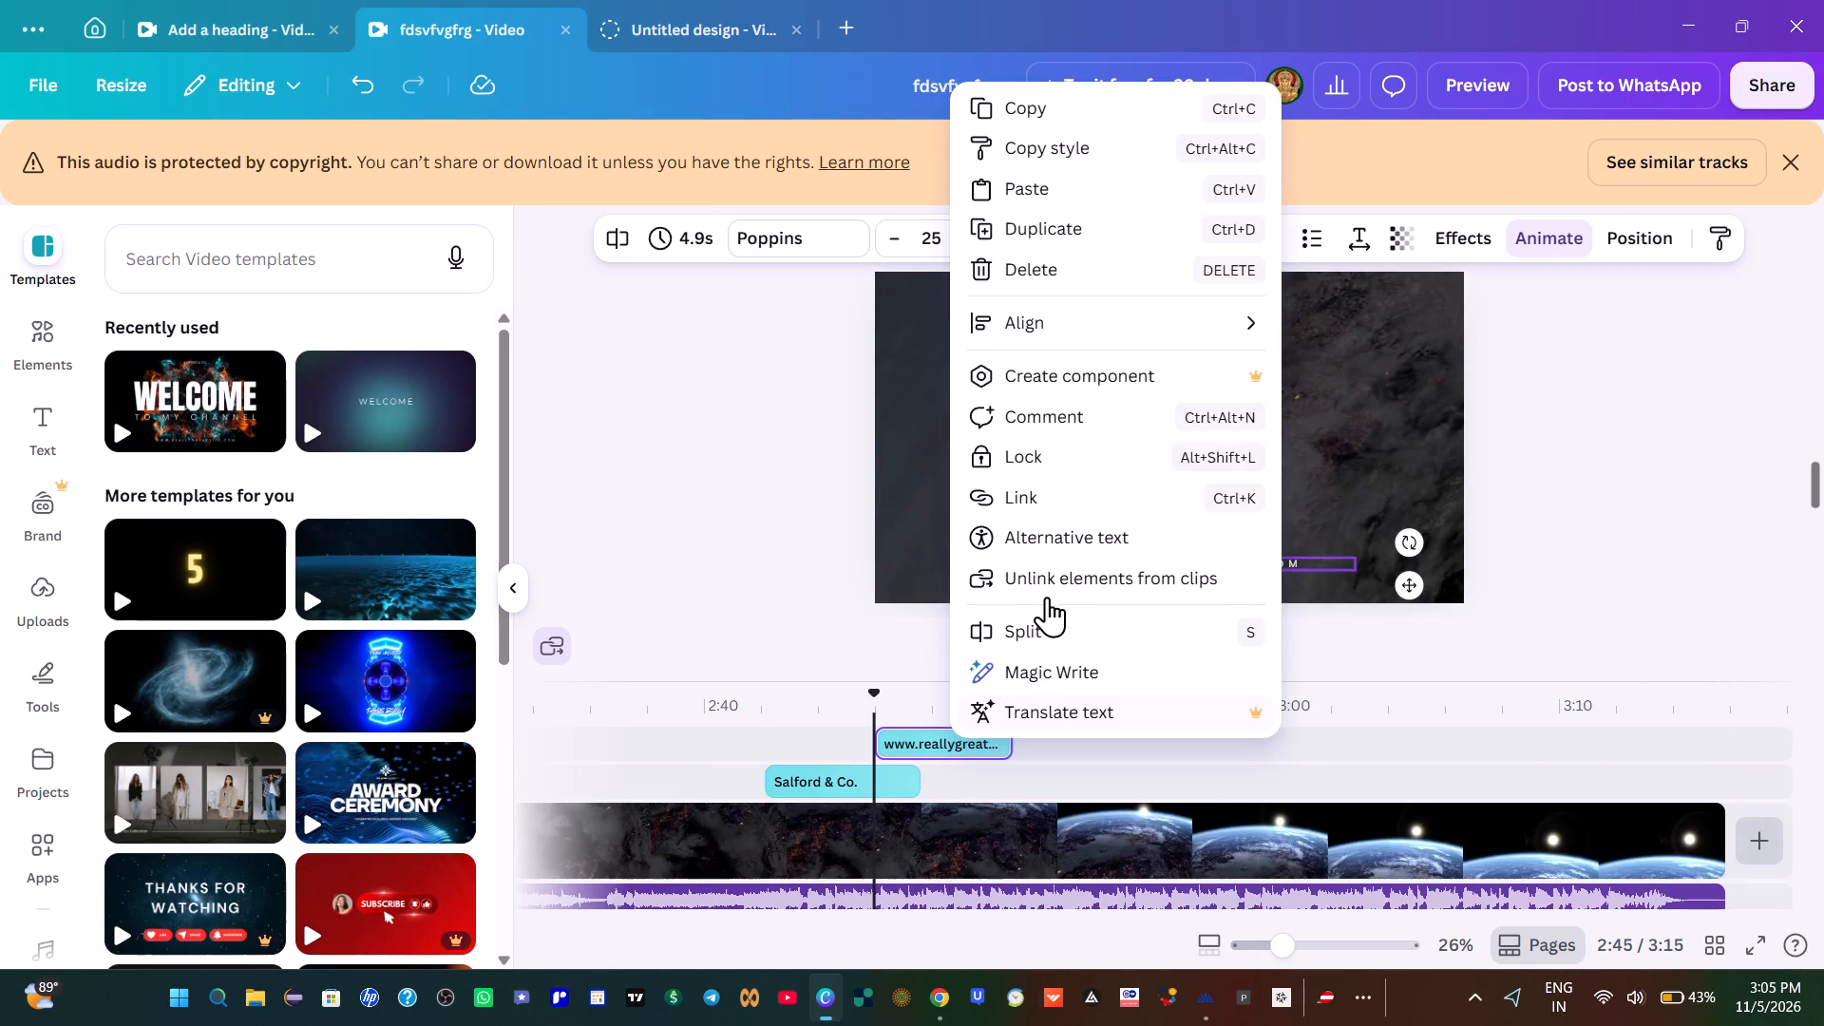
left_click(1044, 275)
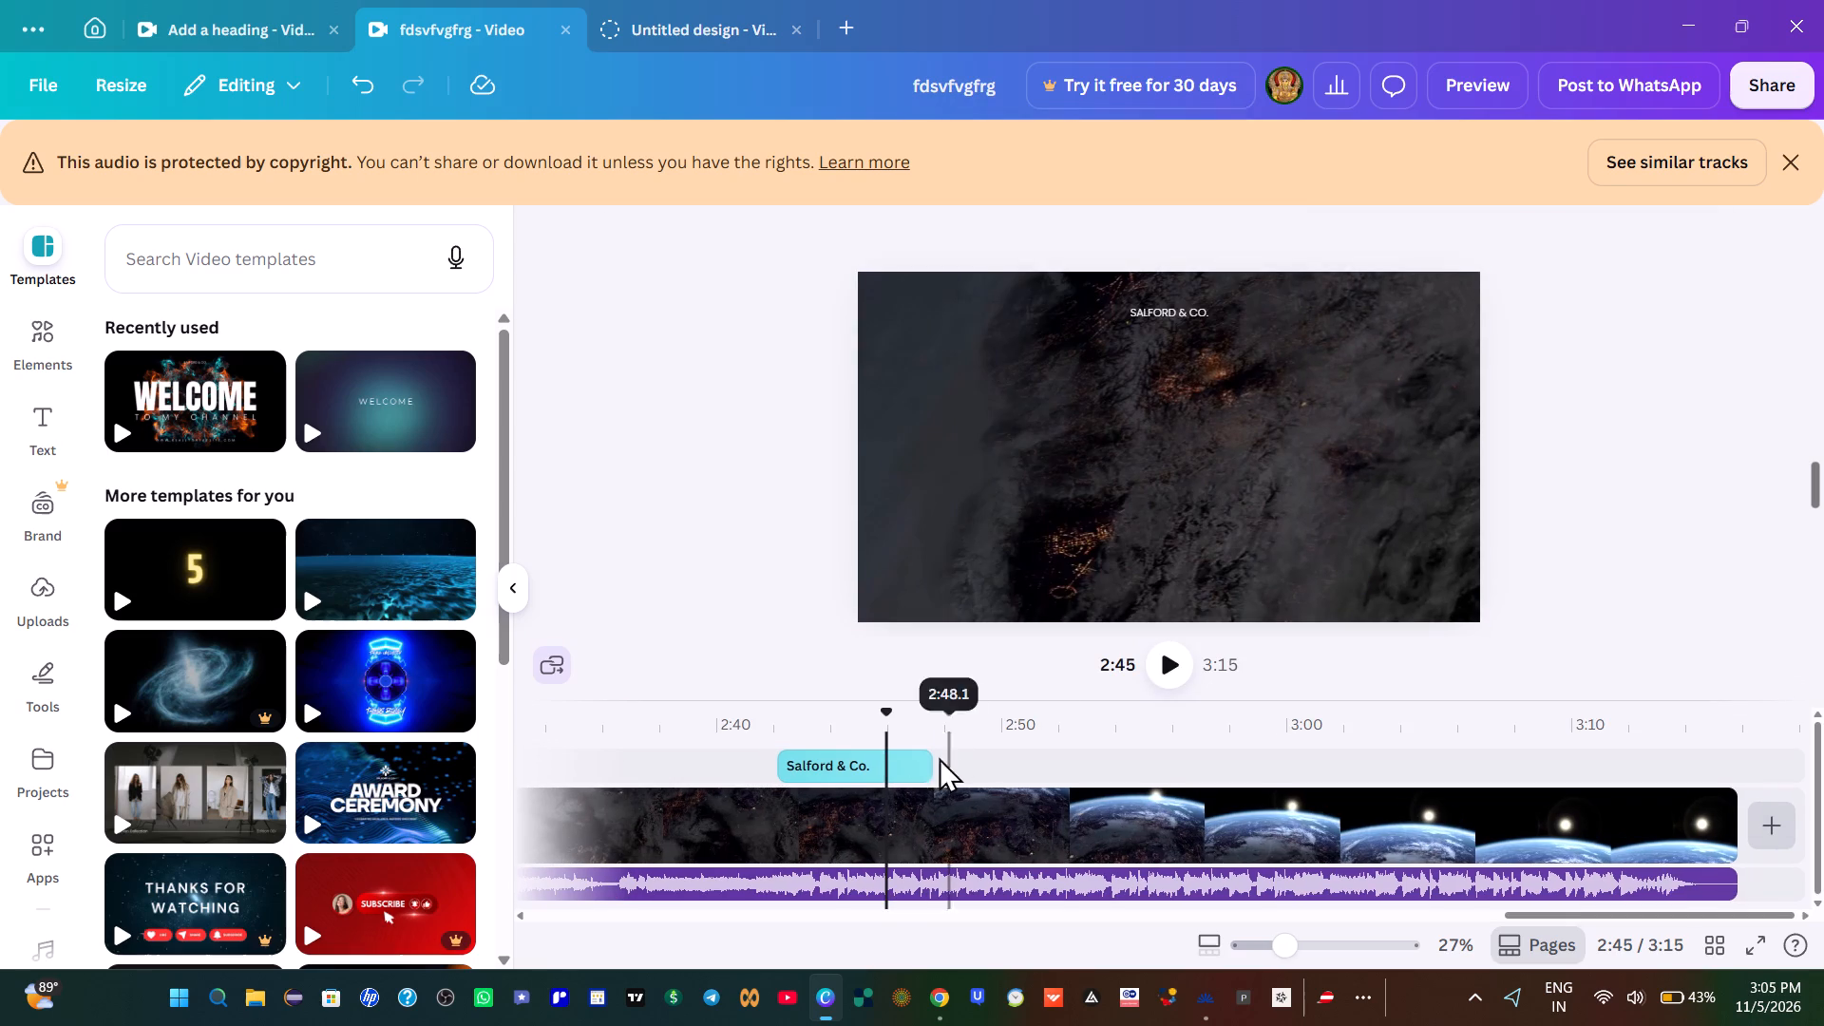
right_click(911, 778)
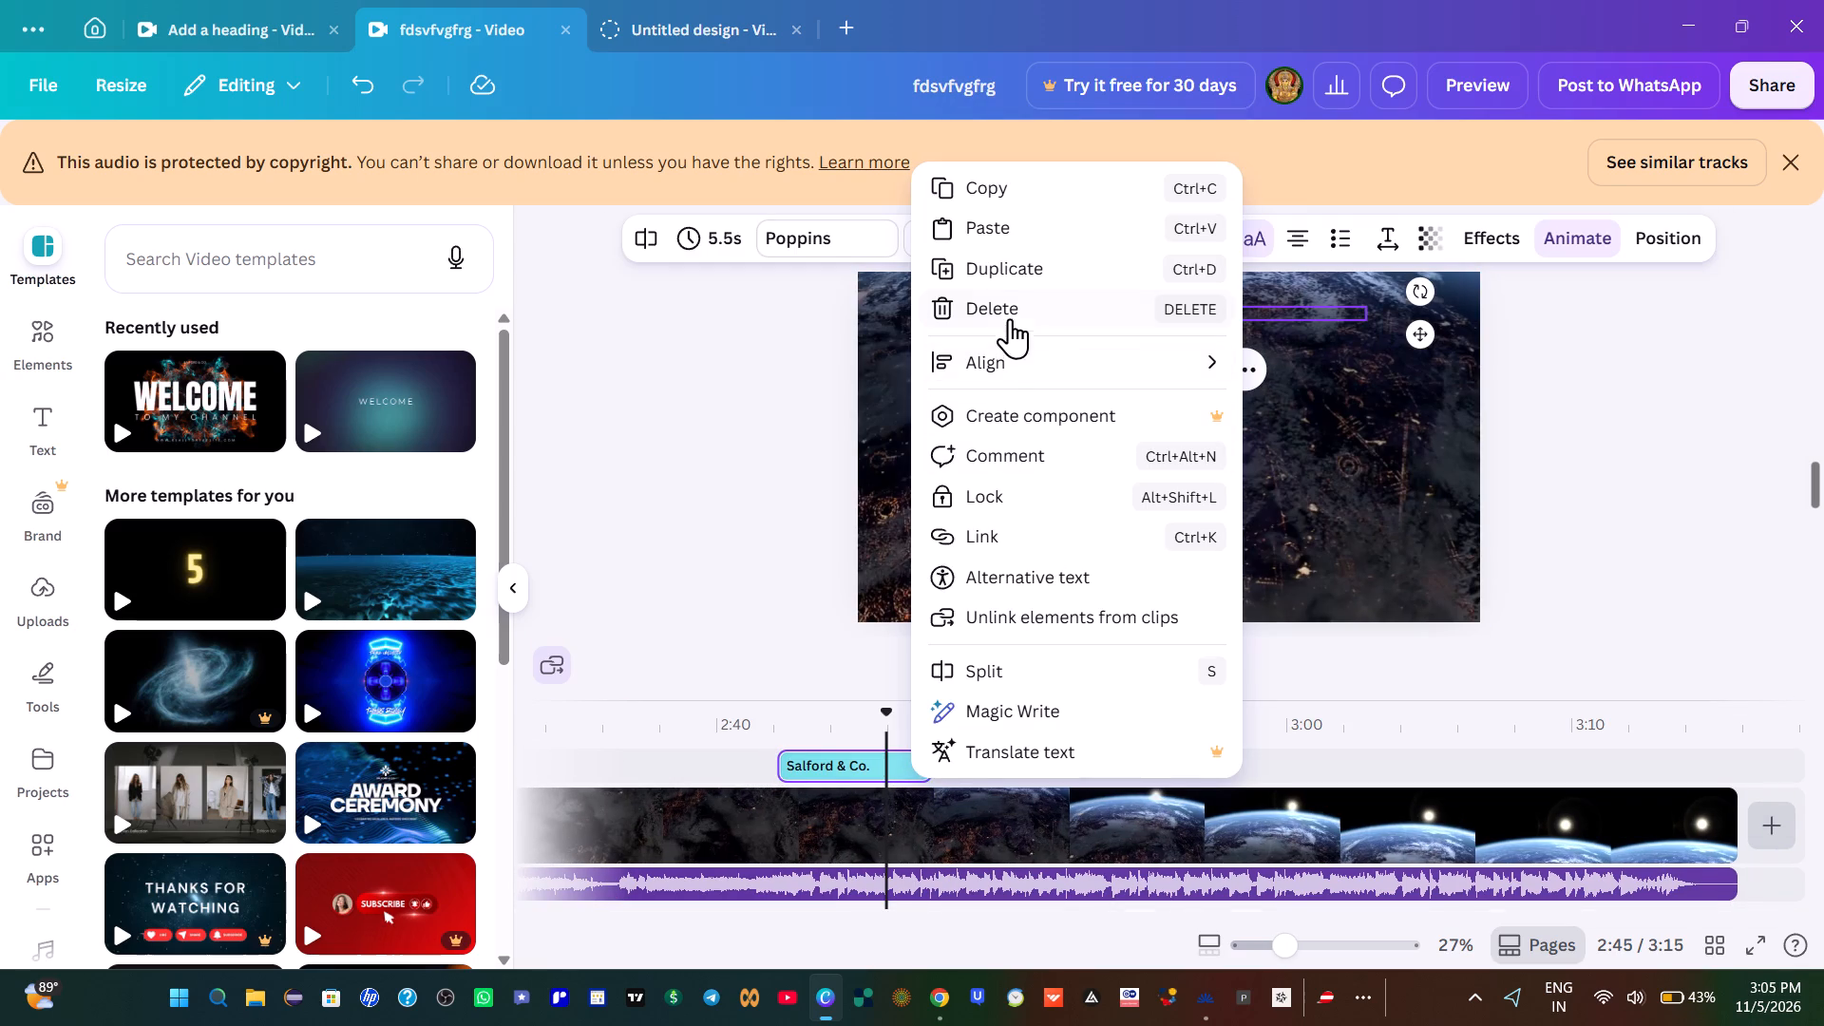
left_click(1010, 311)
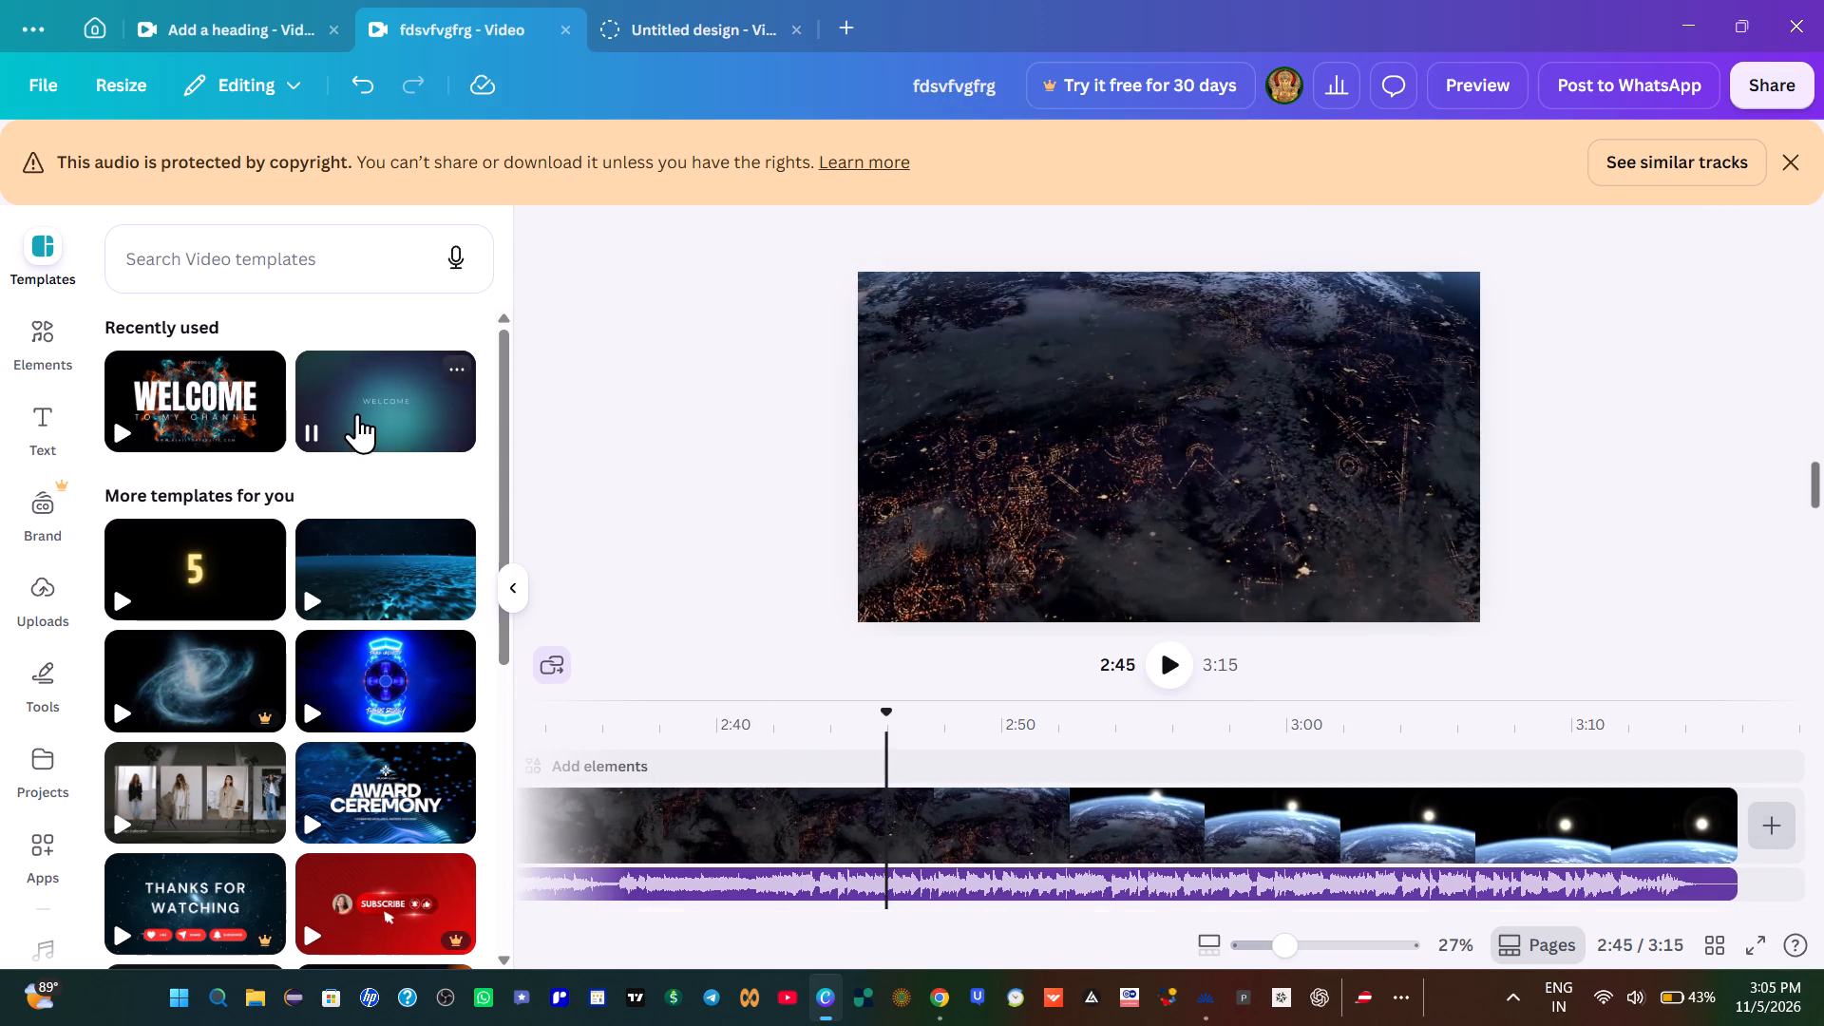
Add the "Welcome" page of the Colorful Blue and Purple Animated YouTube Outro template to the video.
left_click(371, 404)
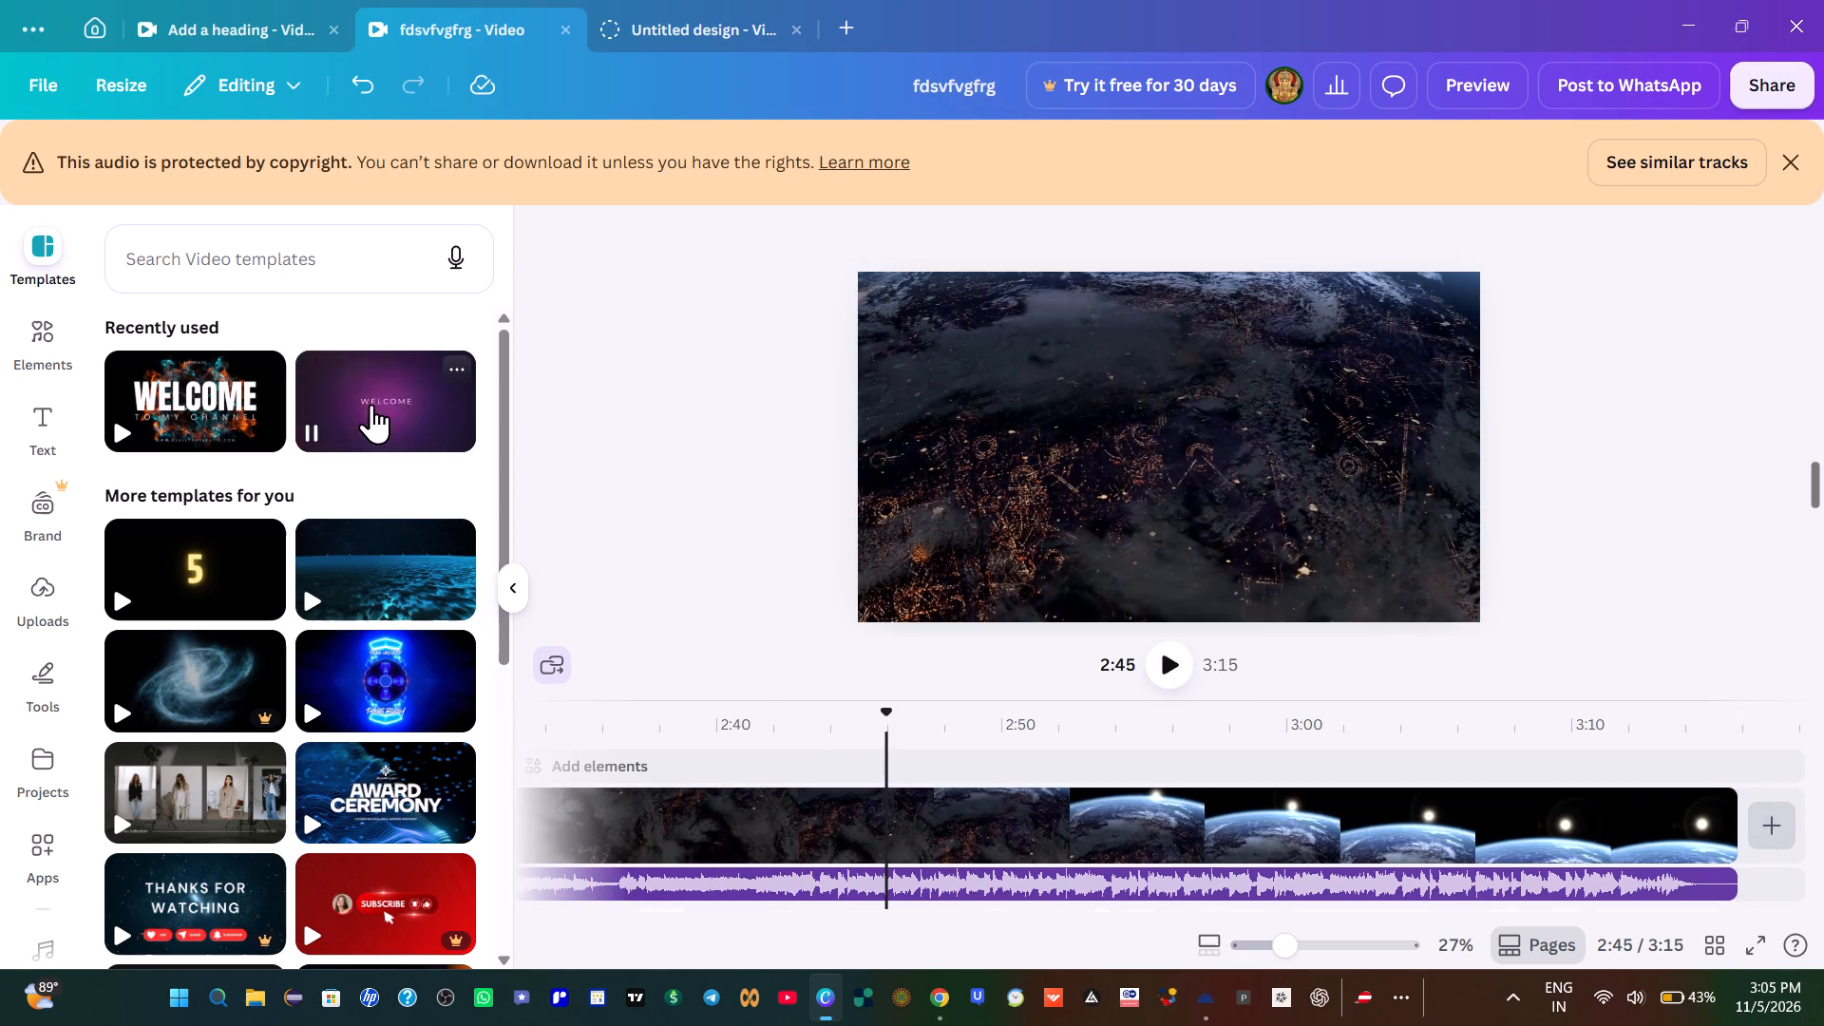
scroll(380, 555, "down", 2)
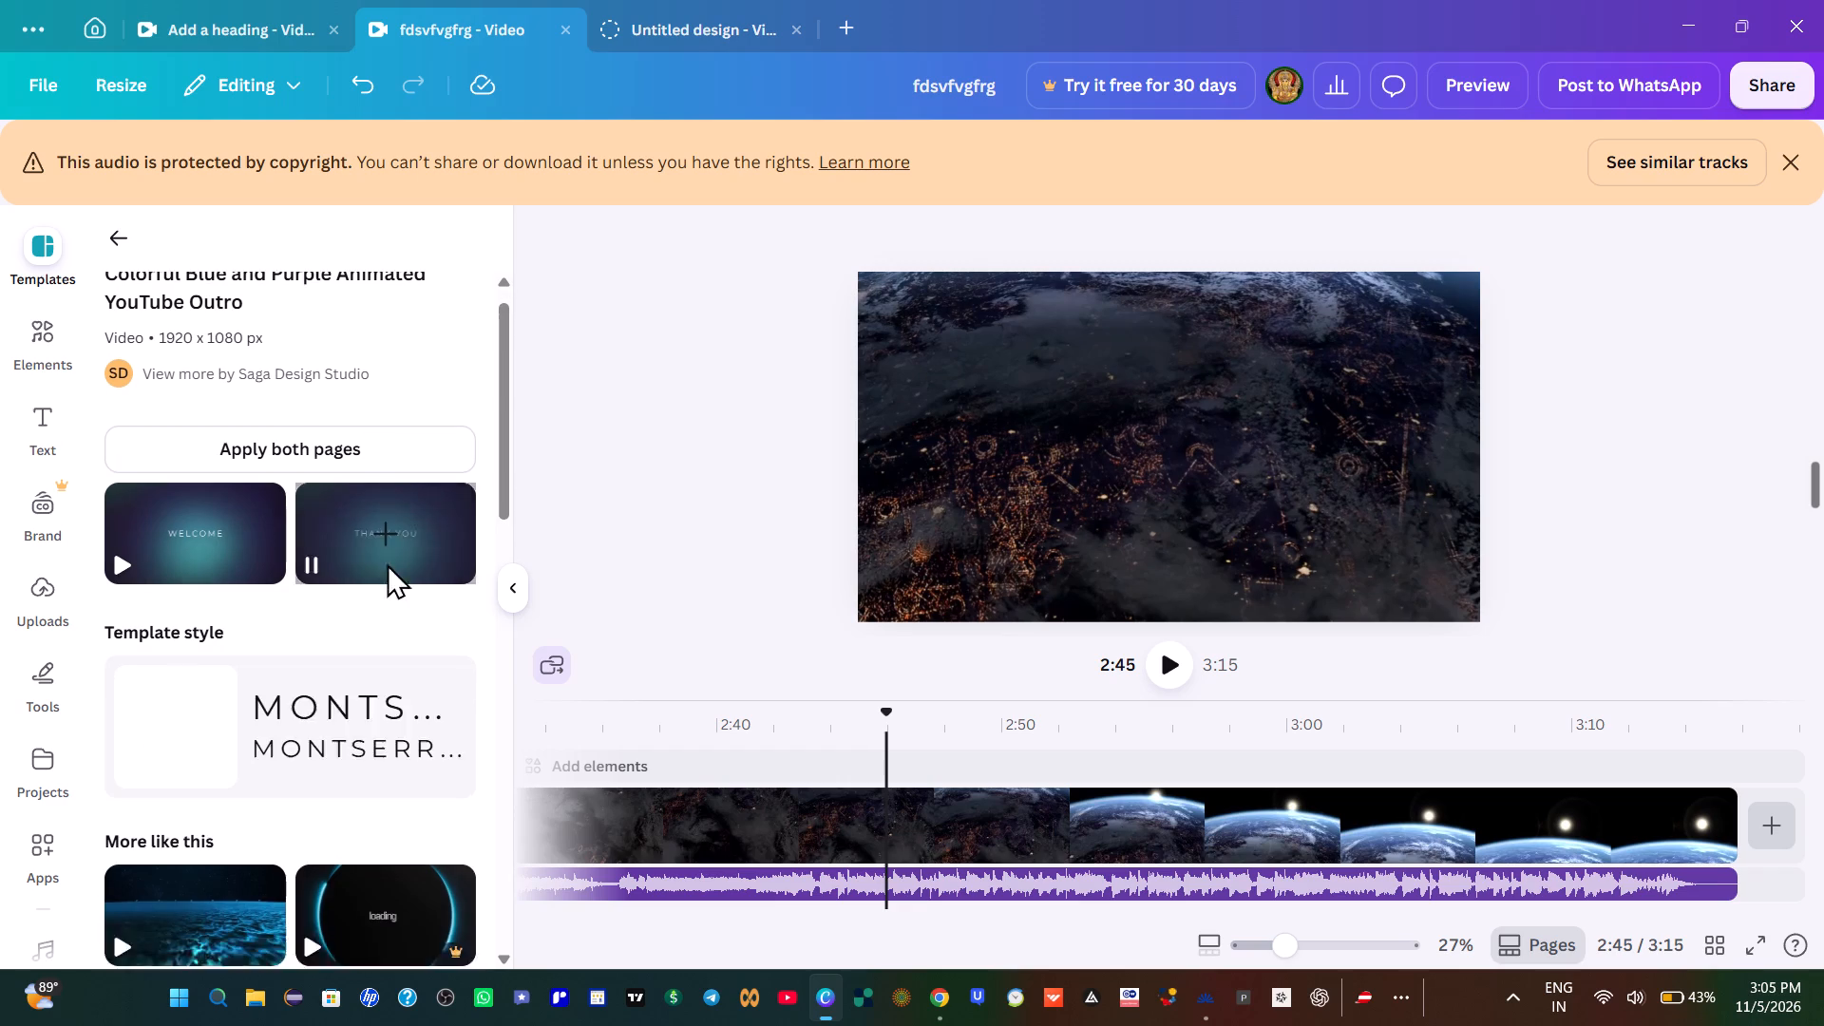
scroll(387, 563, "down", 1)
scroll(388, 537, "up", 5)
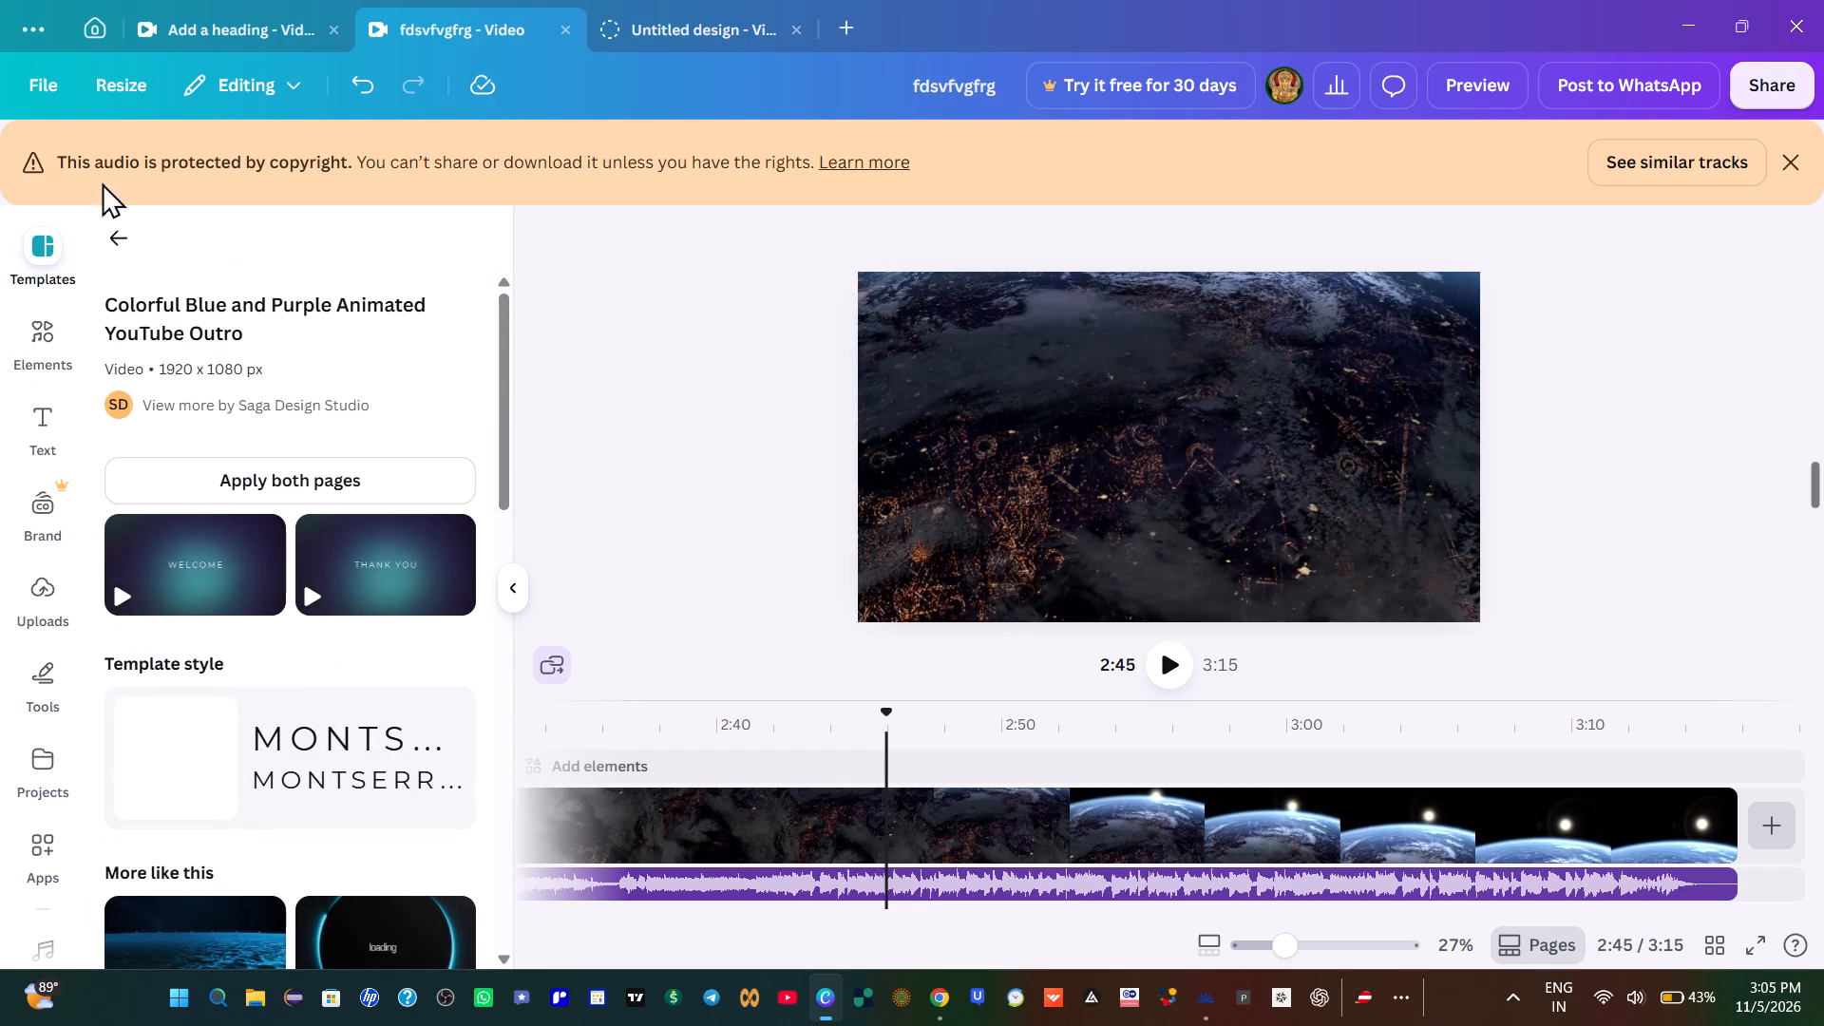
left_click(210, 582)
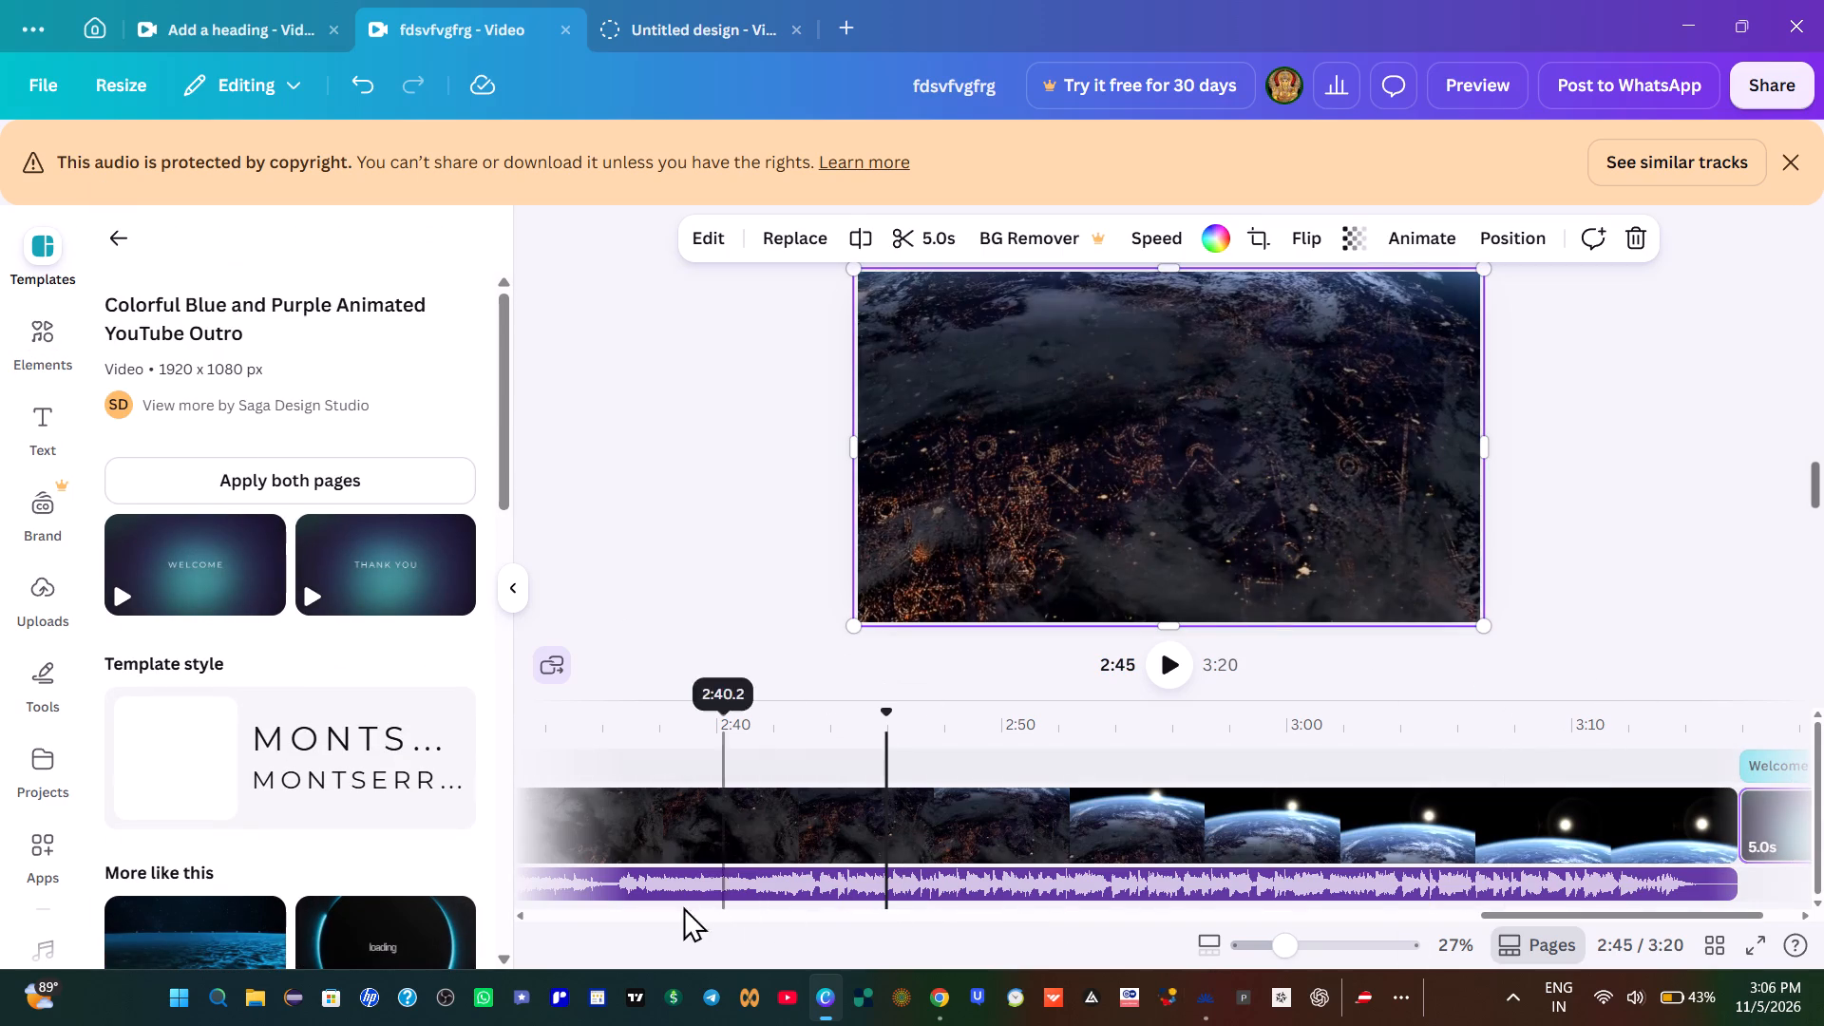
Delete the "Welcome" text over the newly added blue gradient clip at the end of the timeline.
scroll(1609, 911, "up", 2)
left_click_drag(1621, 915, 1823, 910)
right_click(1646, 784)
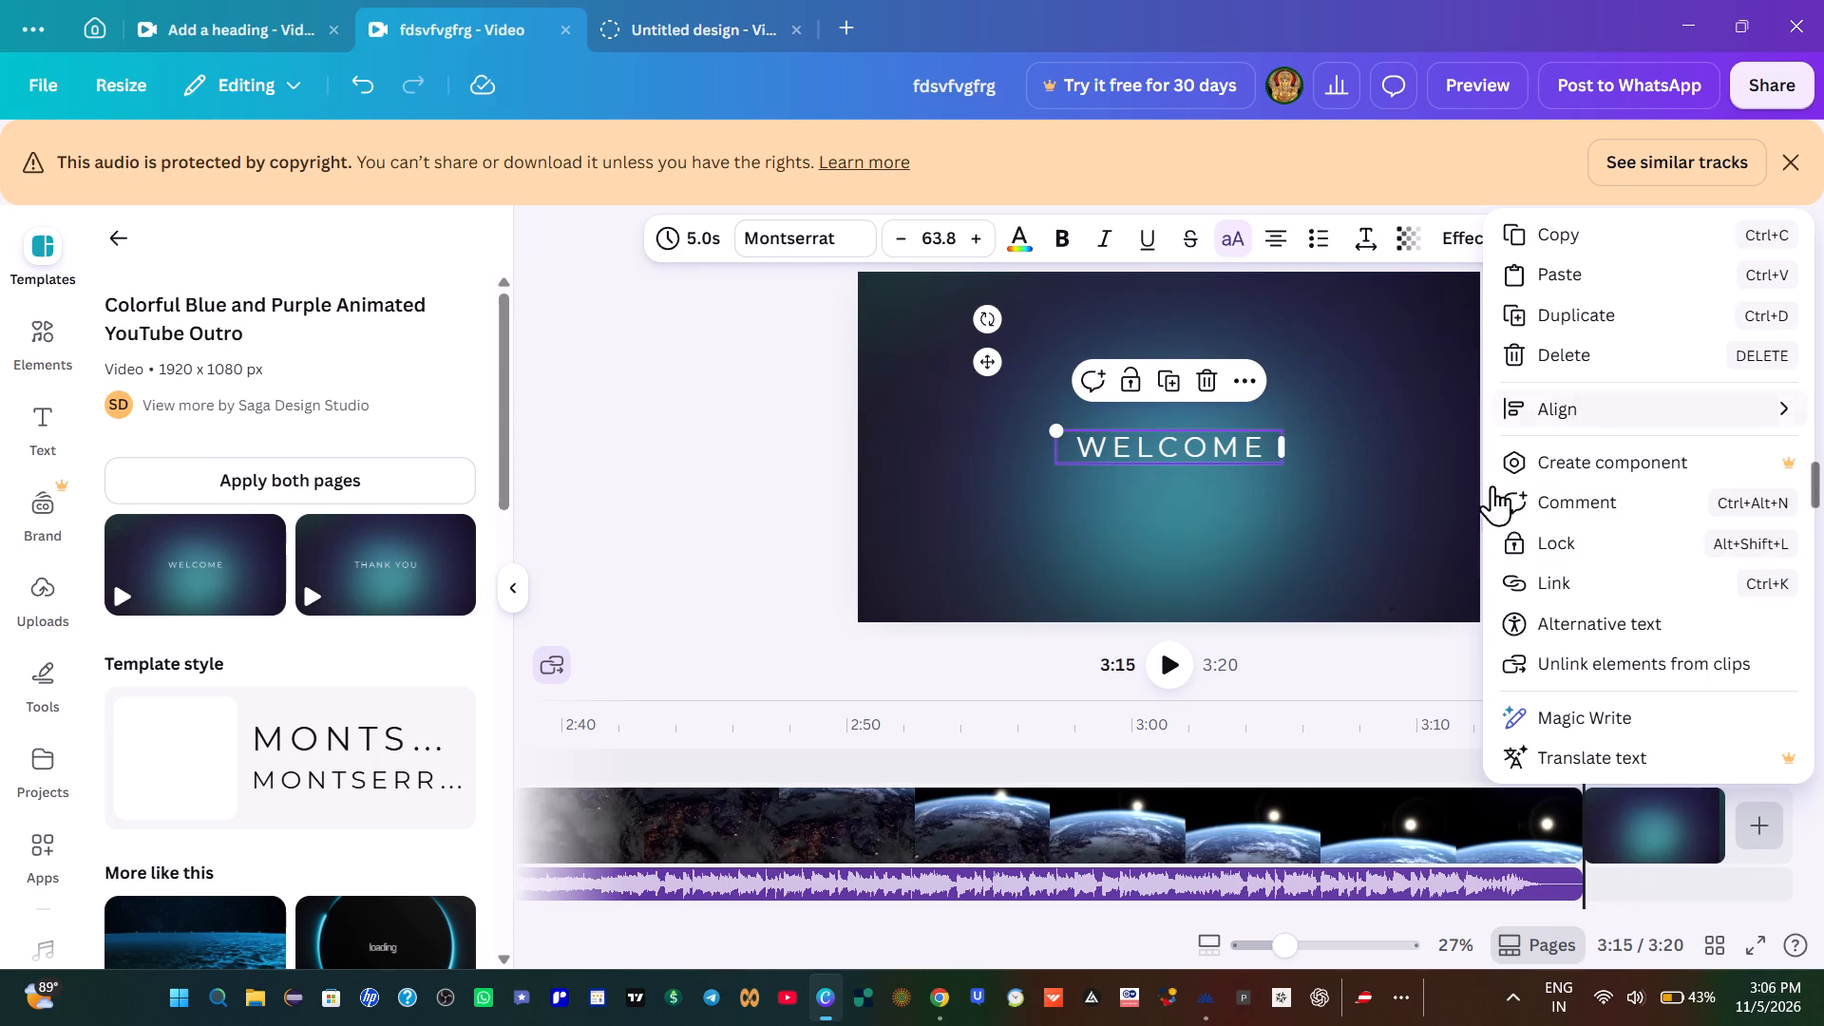
left_click(1567, 360)
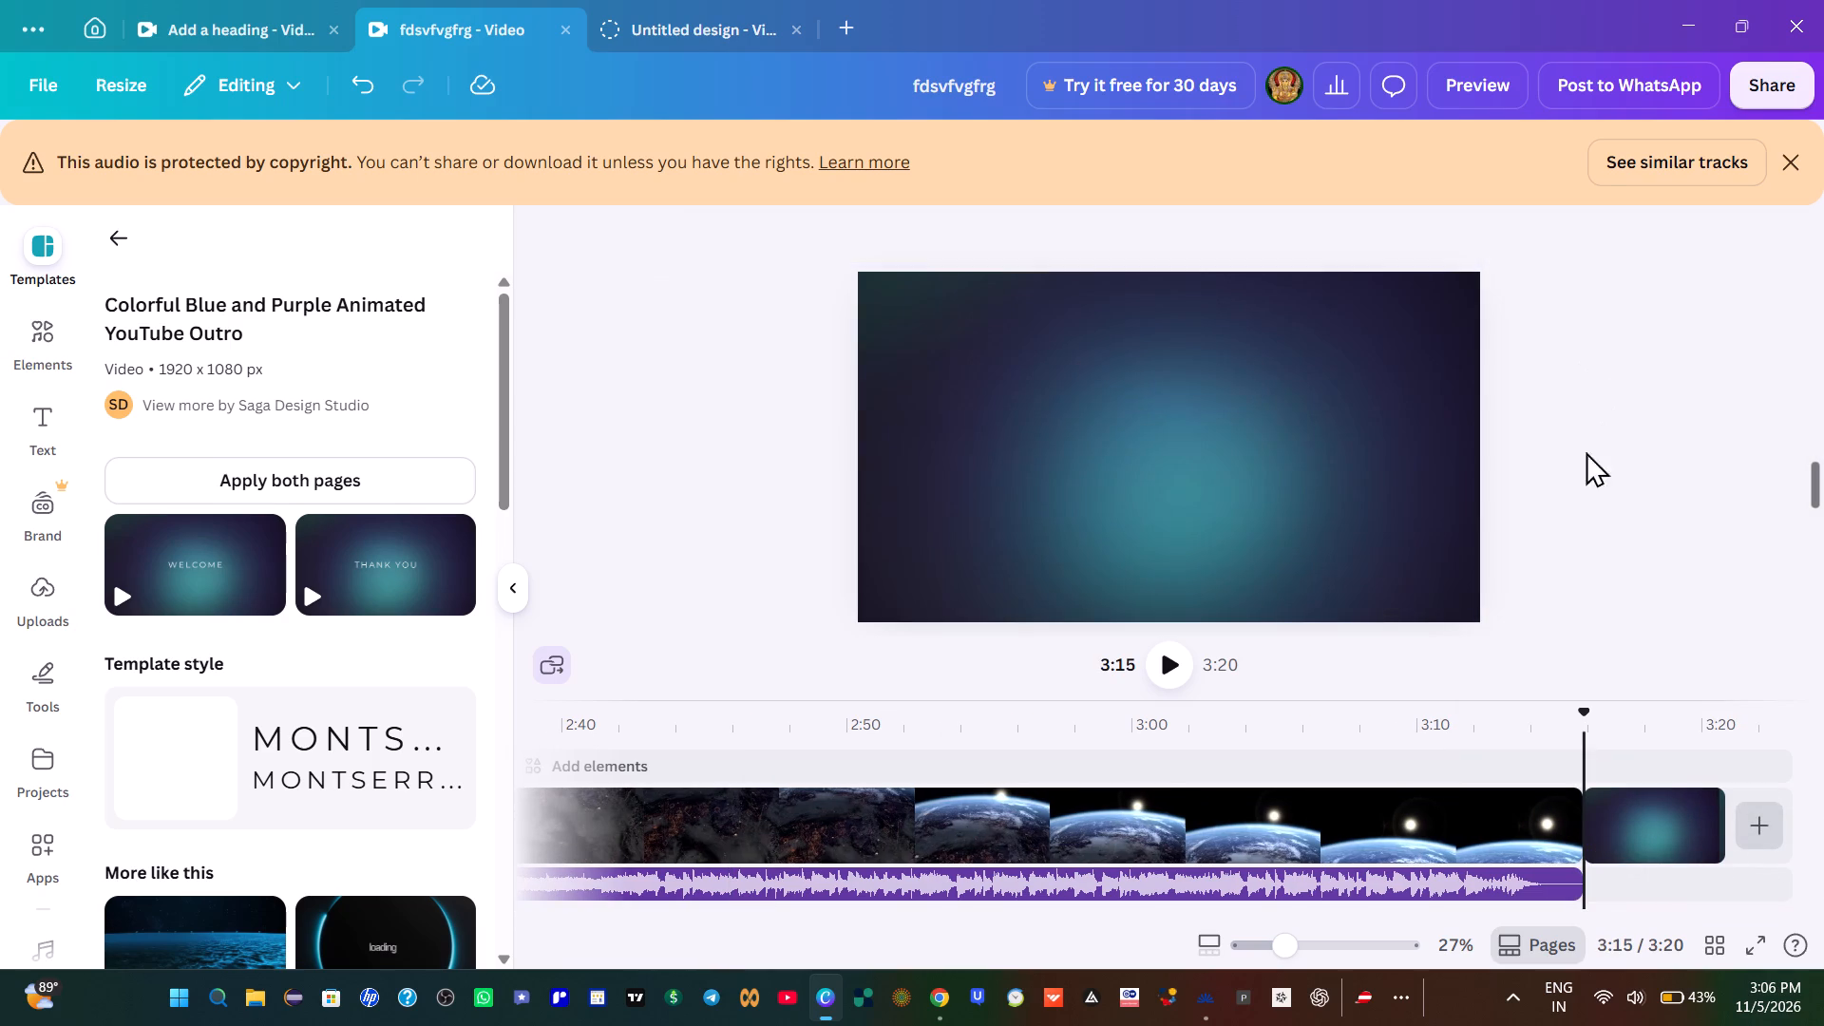
Delete the blue gradient page at the end of the timeline.
right_click(1670, 803)
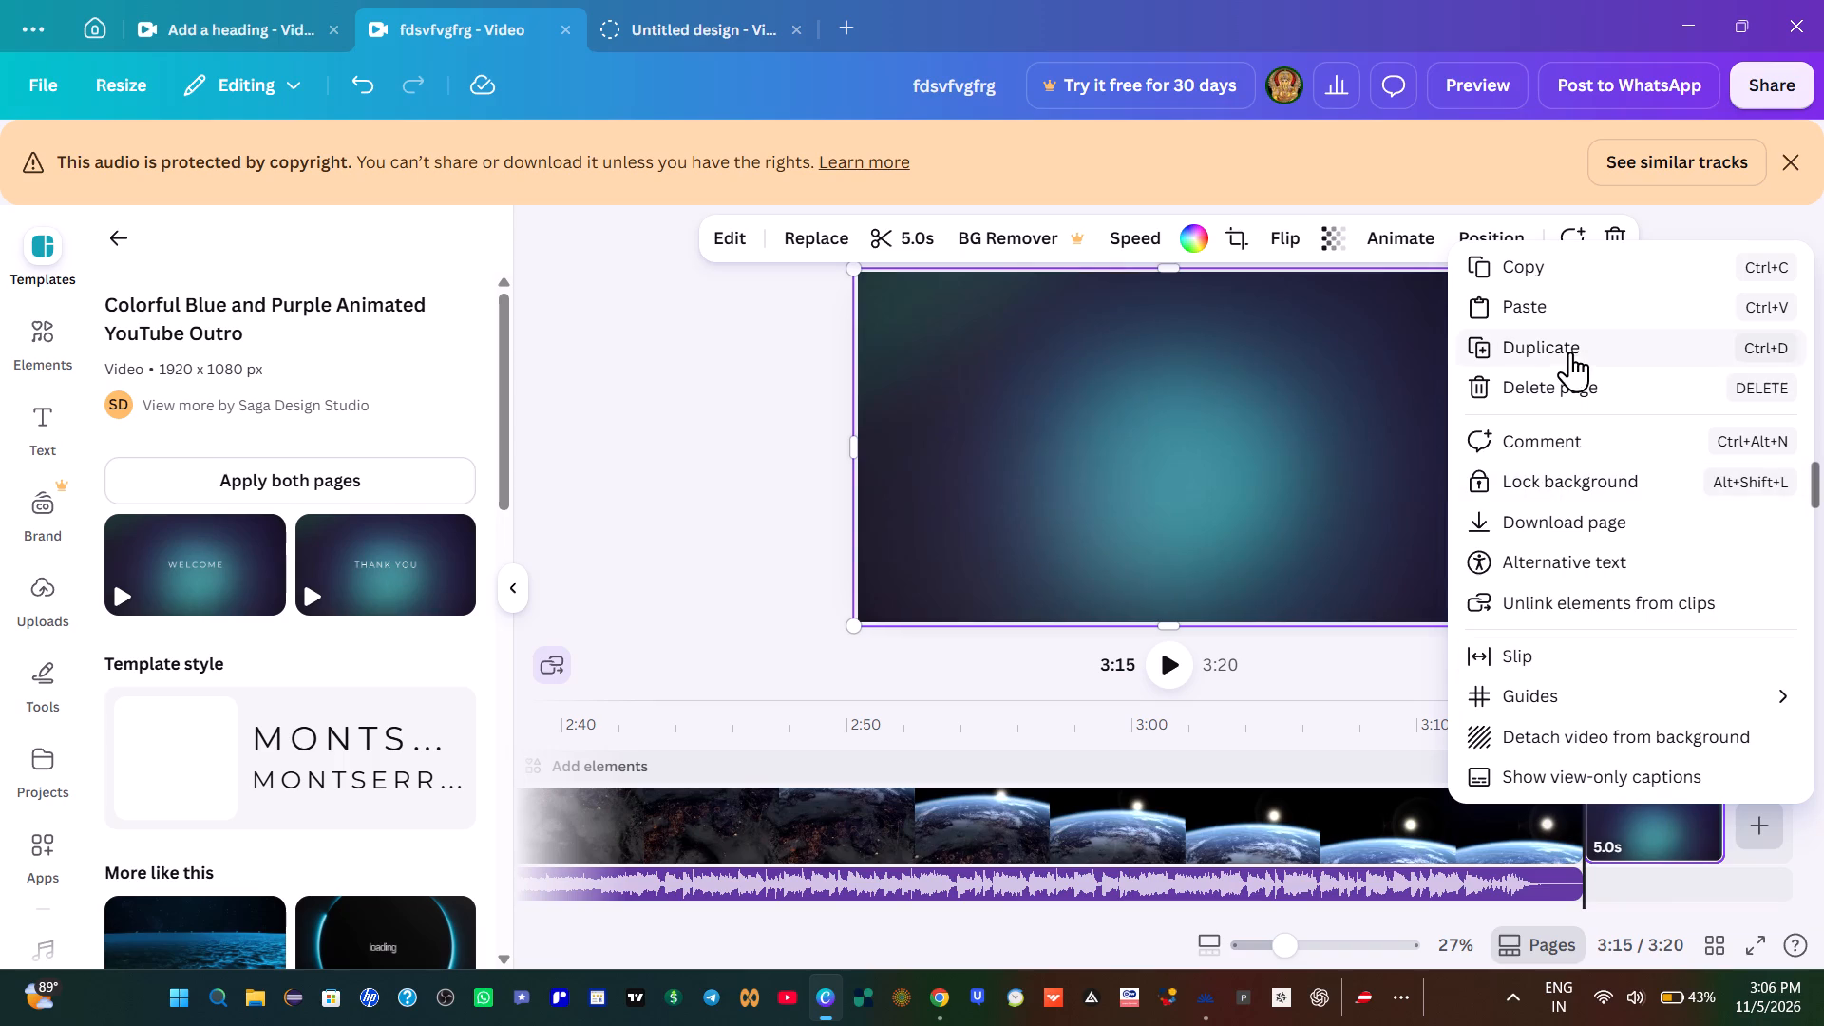
left_click(1548, 381)
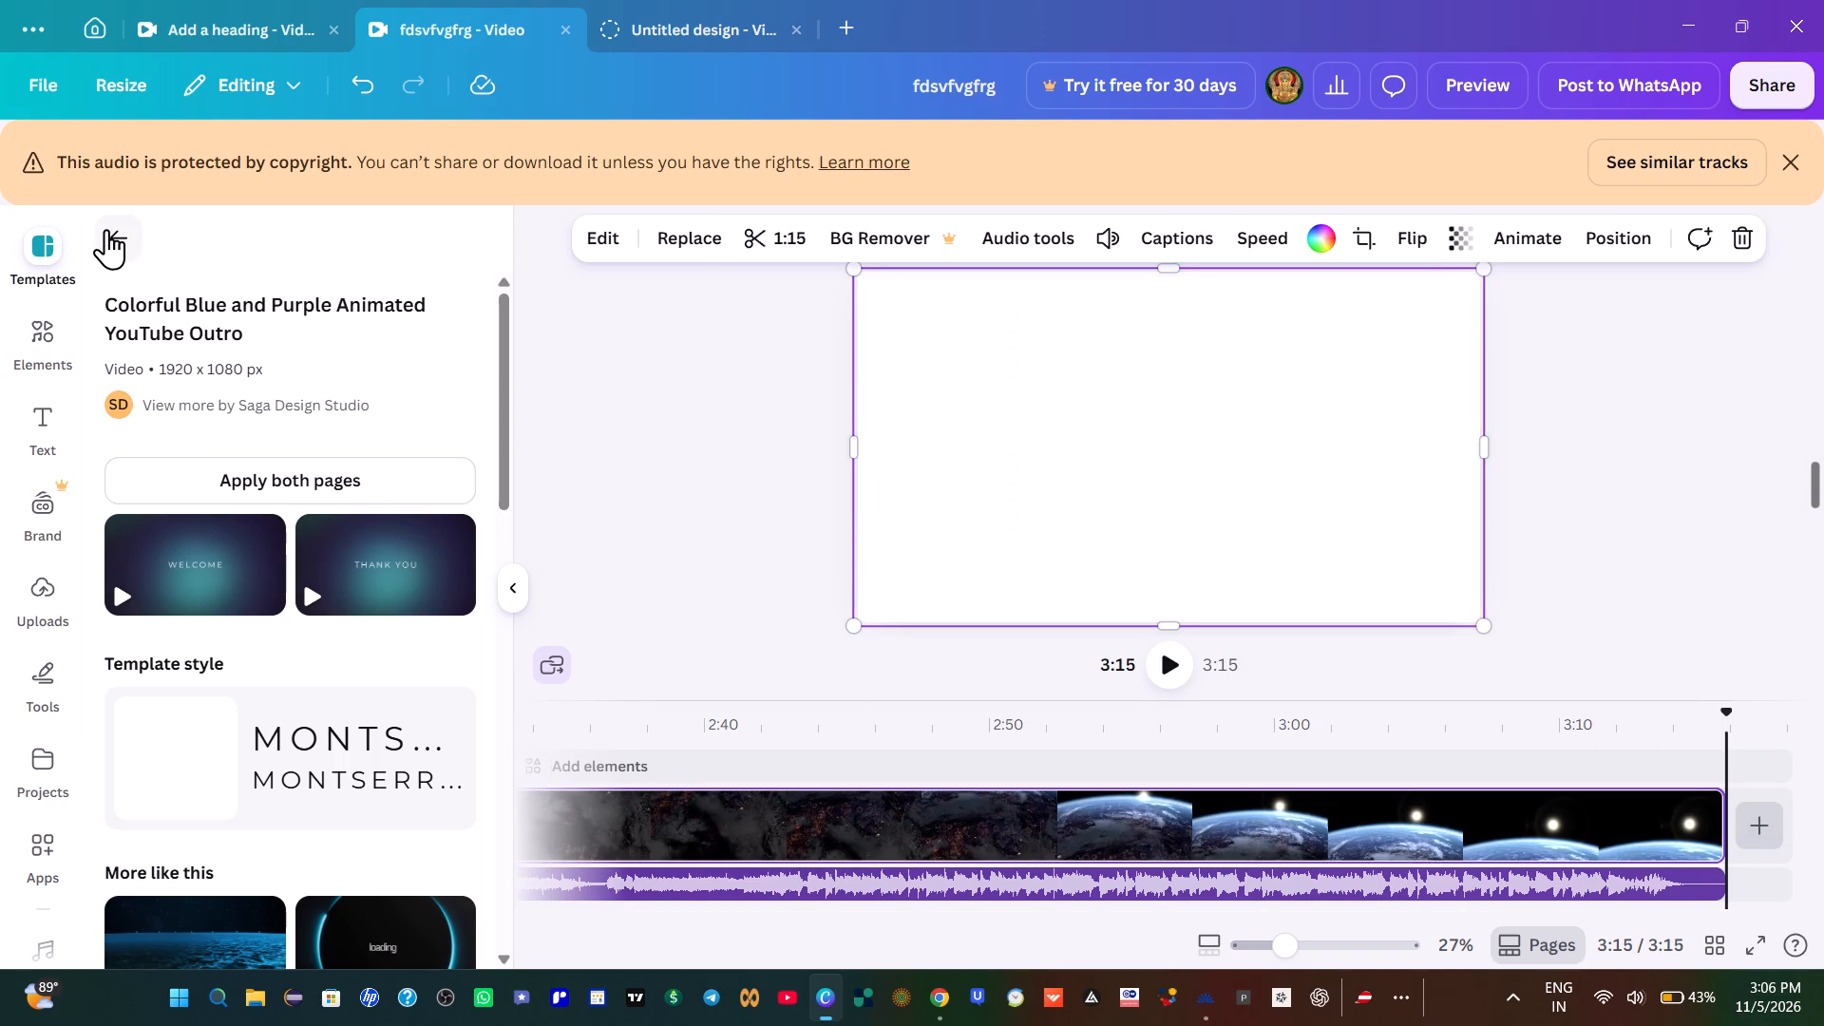
Apply the style of the recently used Black White and Yellow Modern Welcome Video template to the page.
left_click(107, 229)
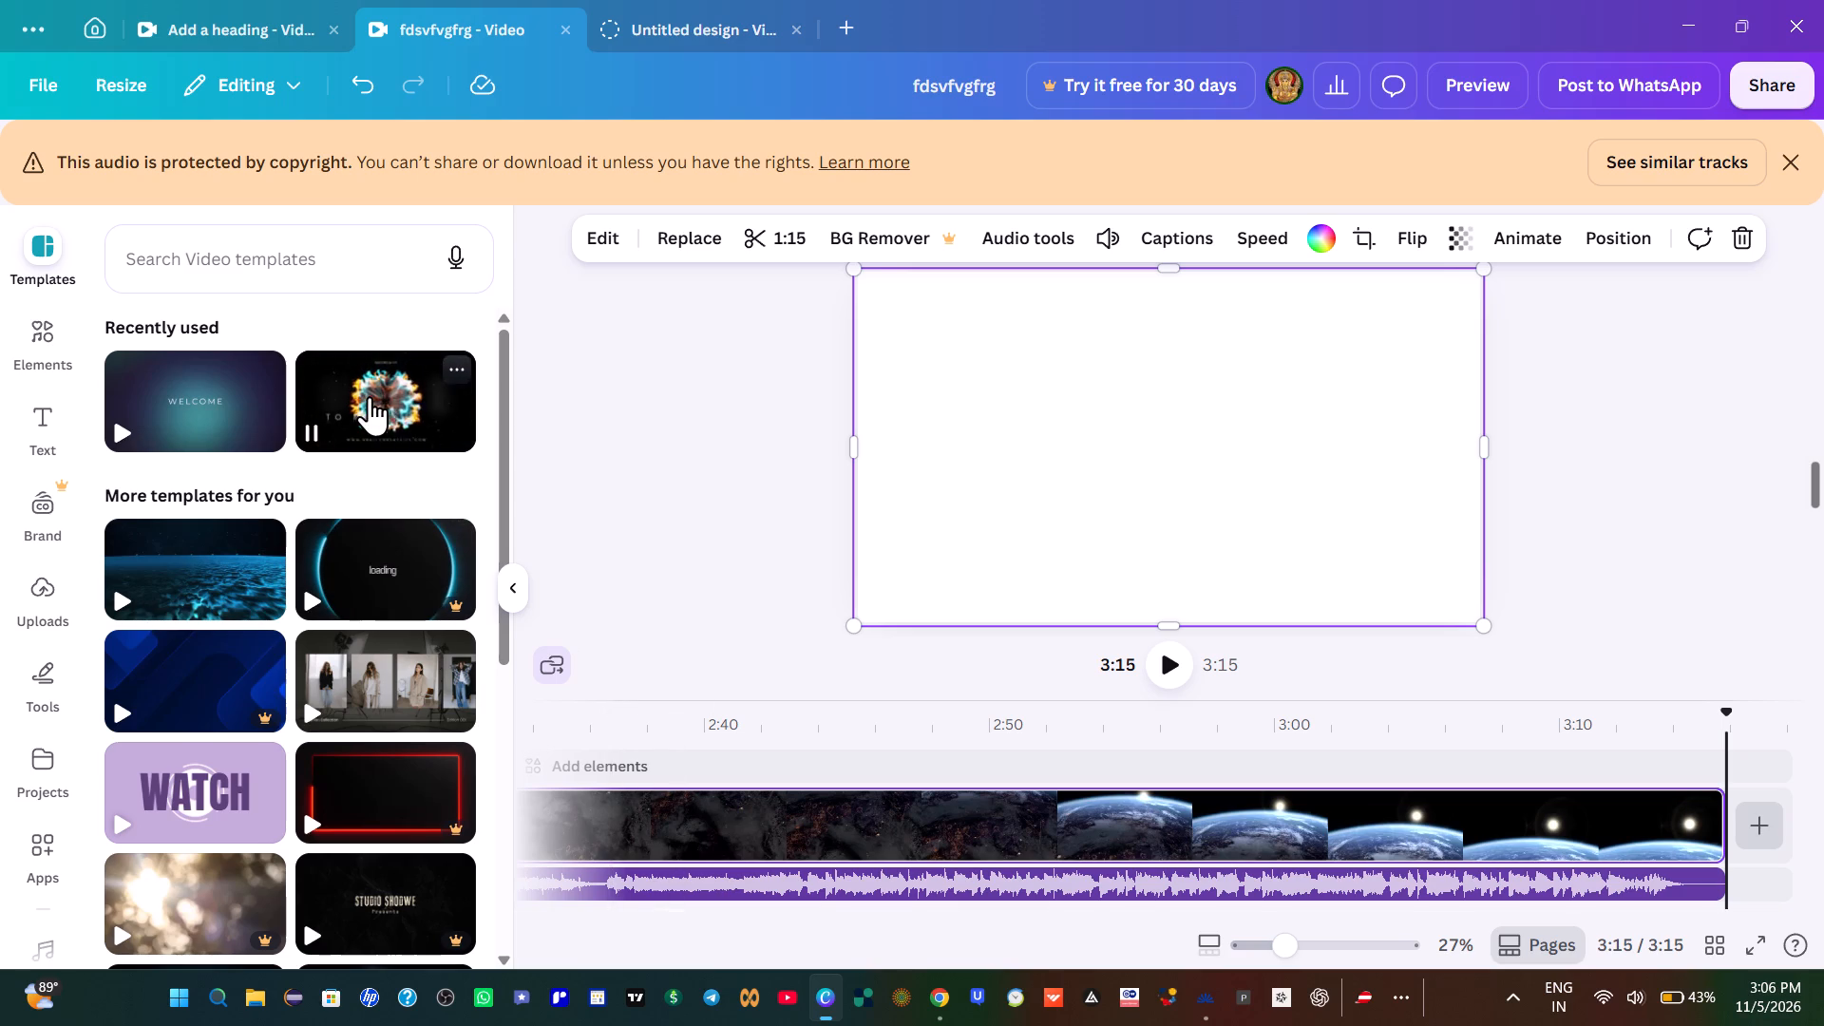
left_click(447, 367)
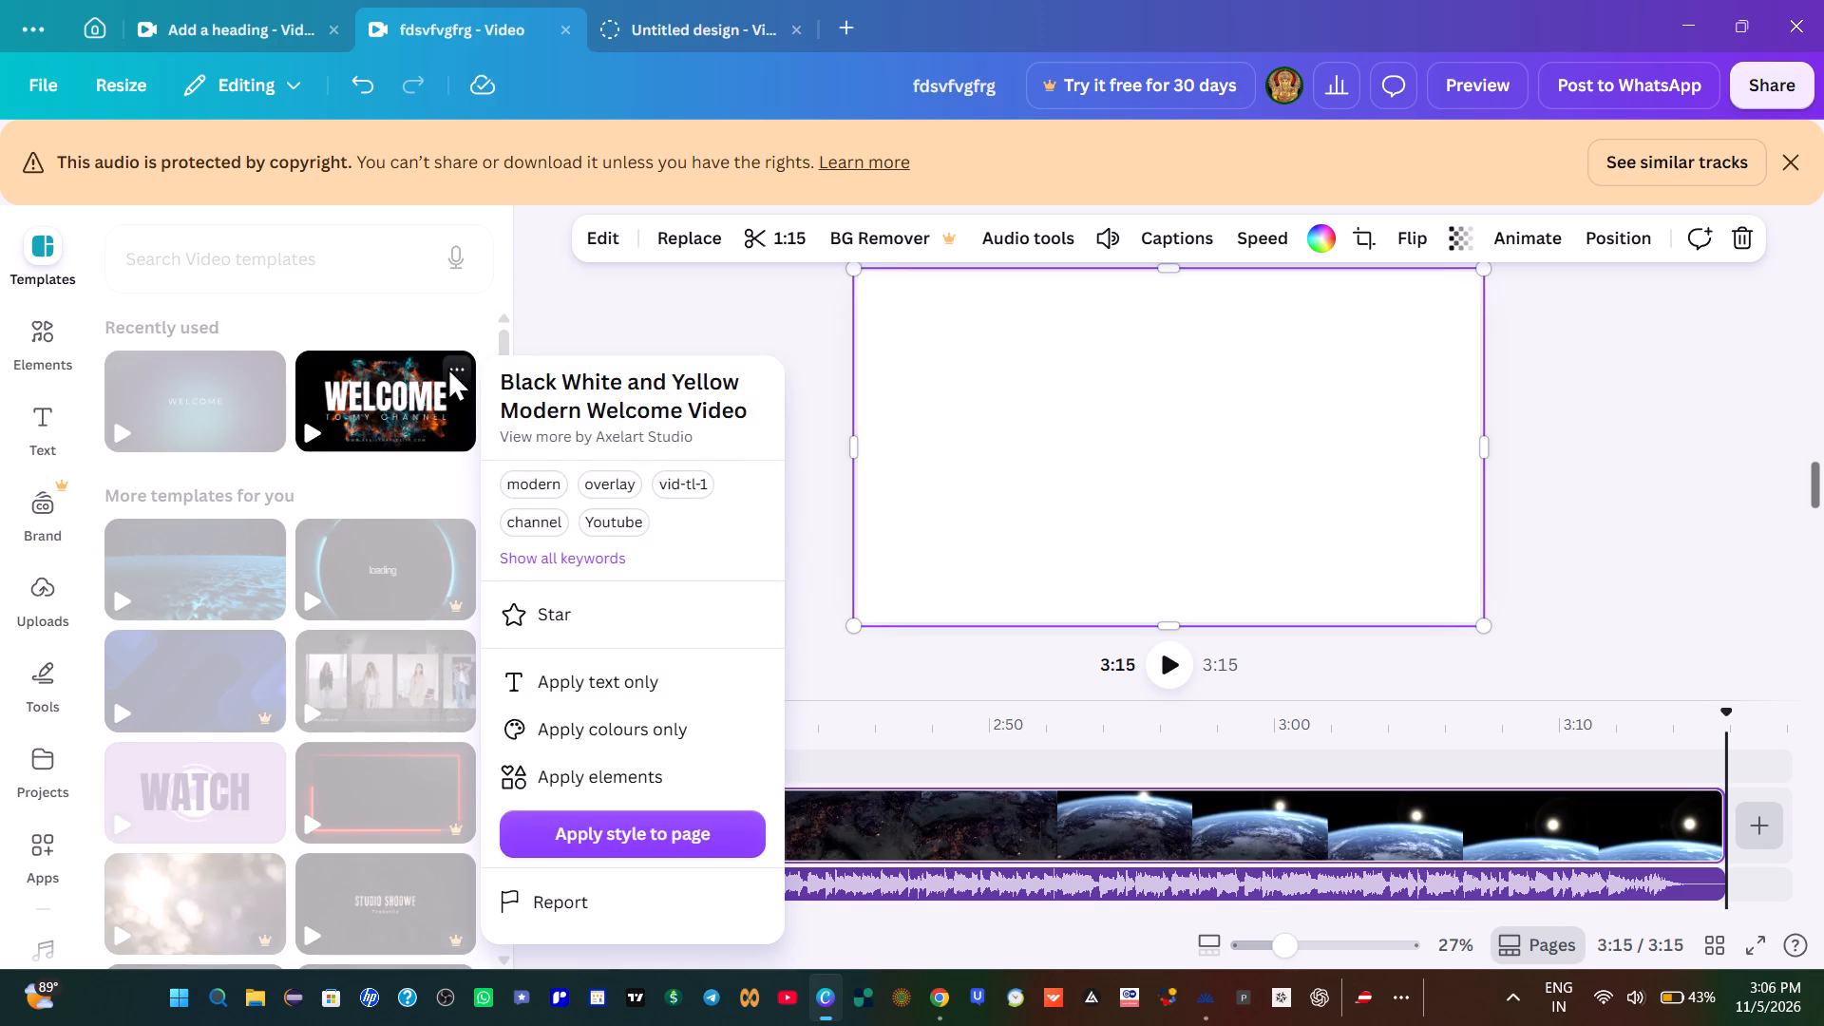
left_click(639, 833)
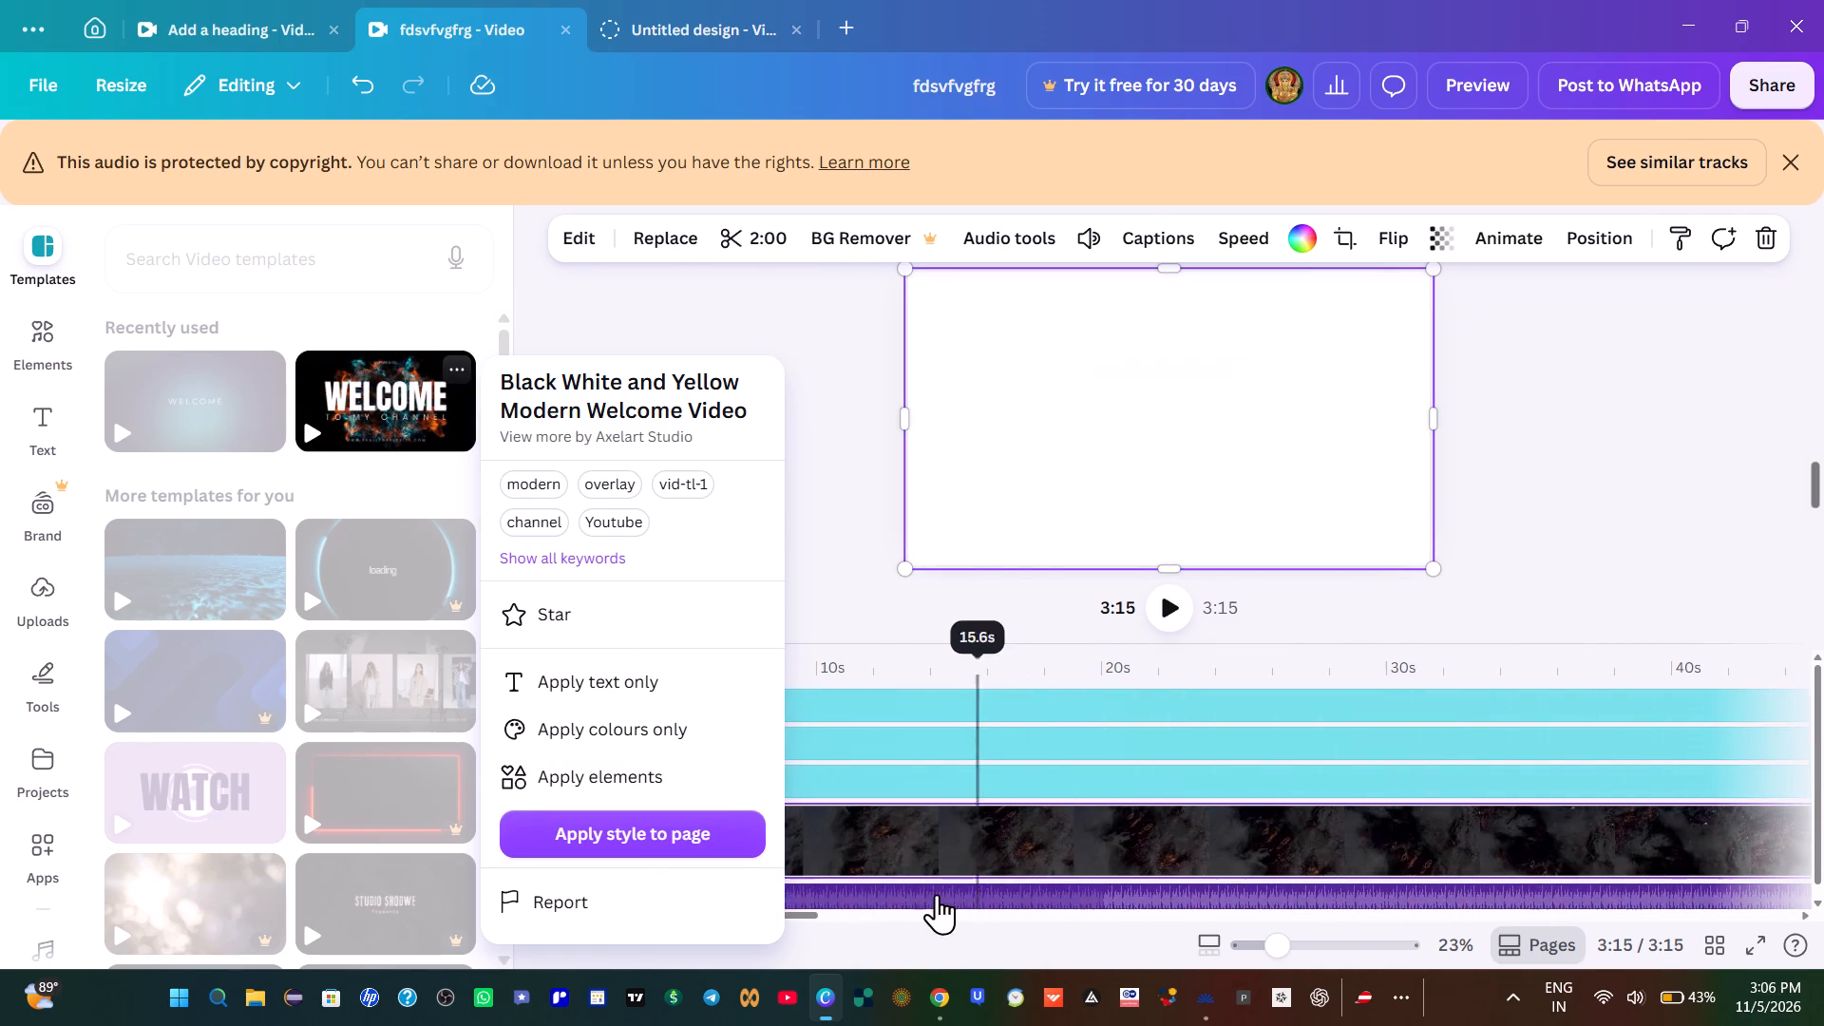
left_click(718, 298)
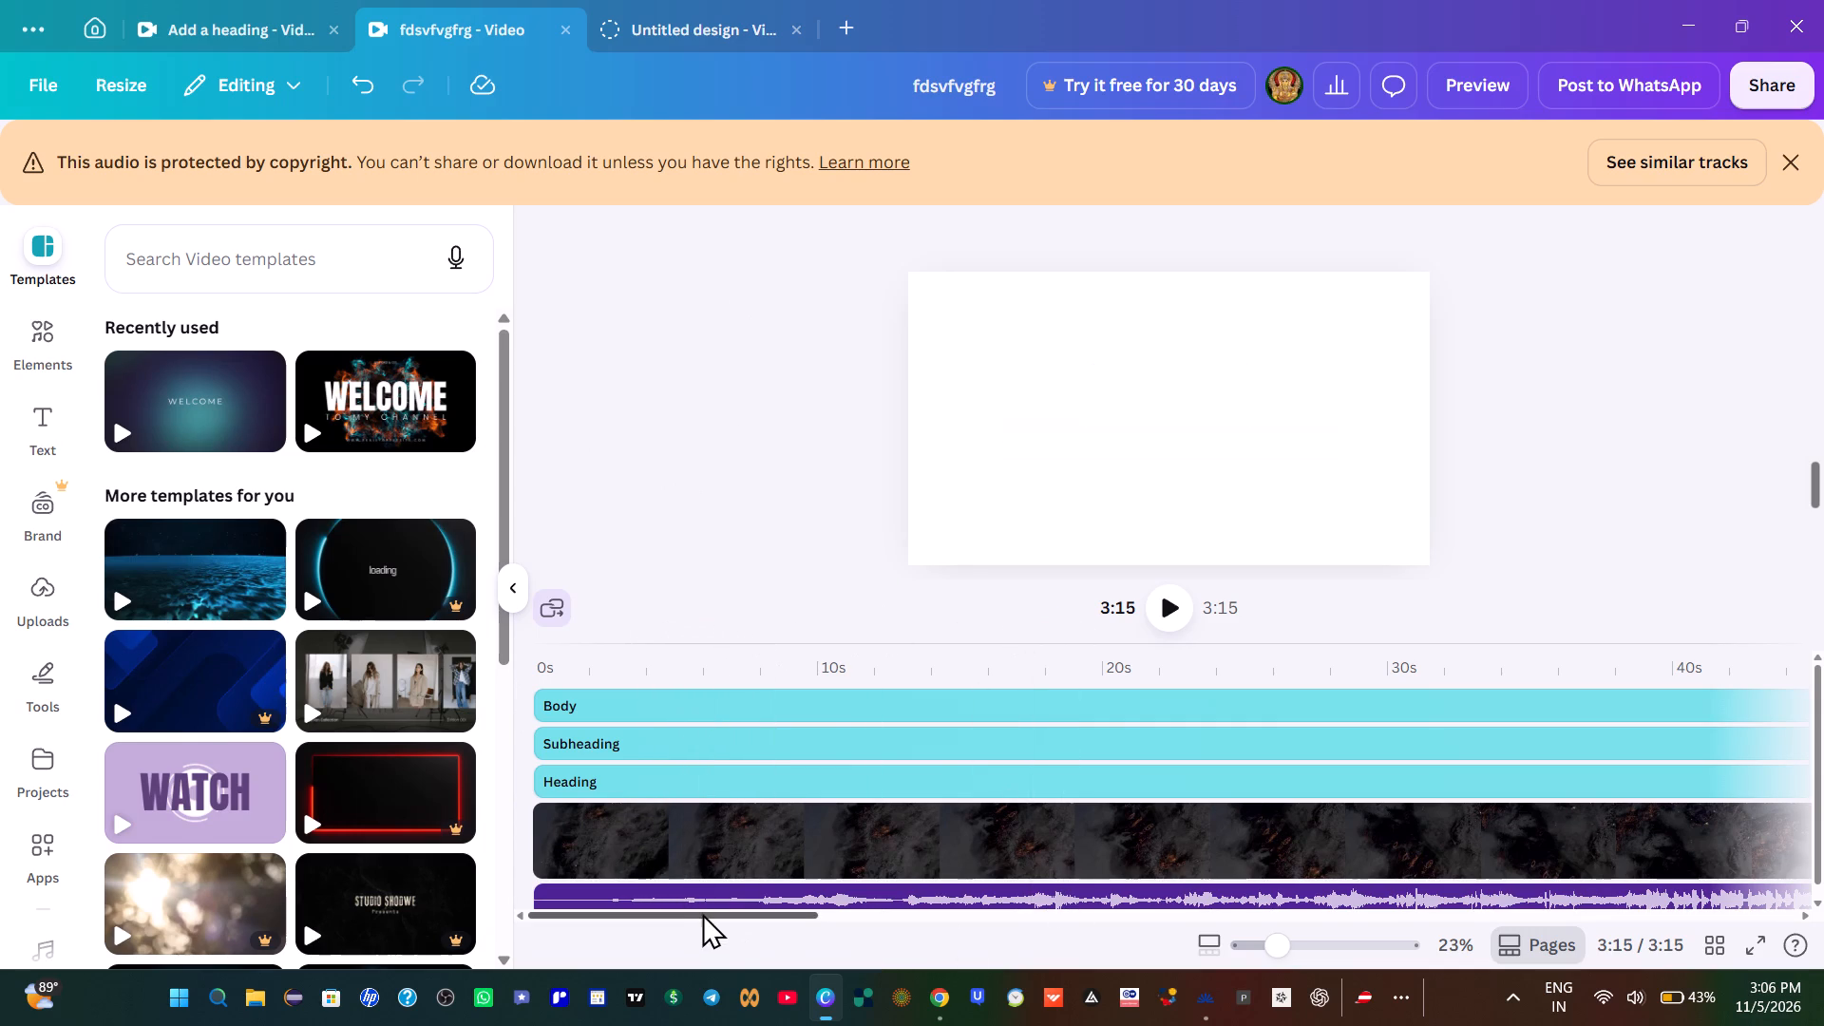
Play the opening of the video and look along the timeline to check how the heading, subheading and body text appear.
left_click(1177, 600)
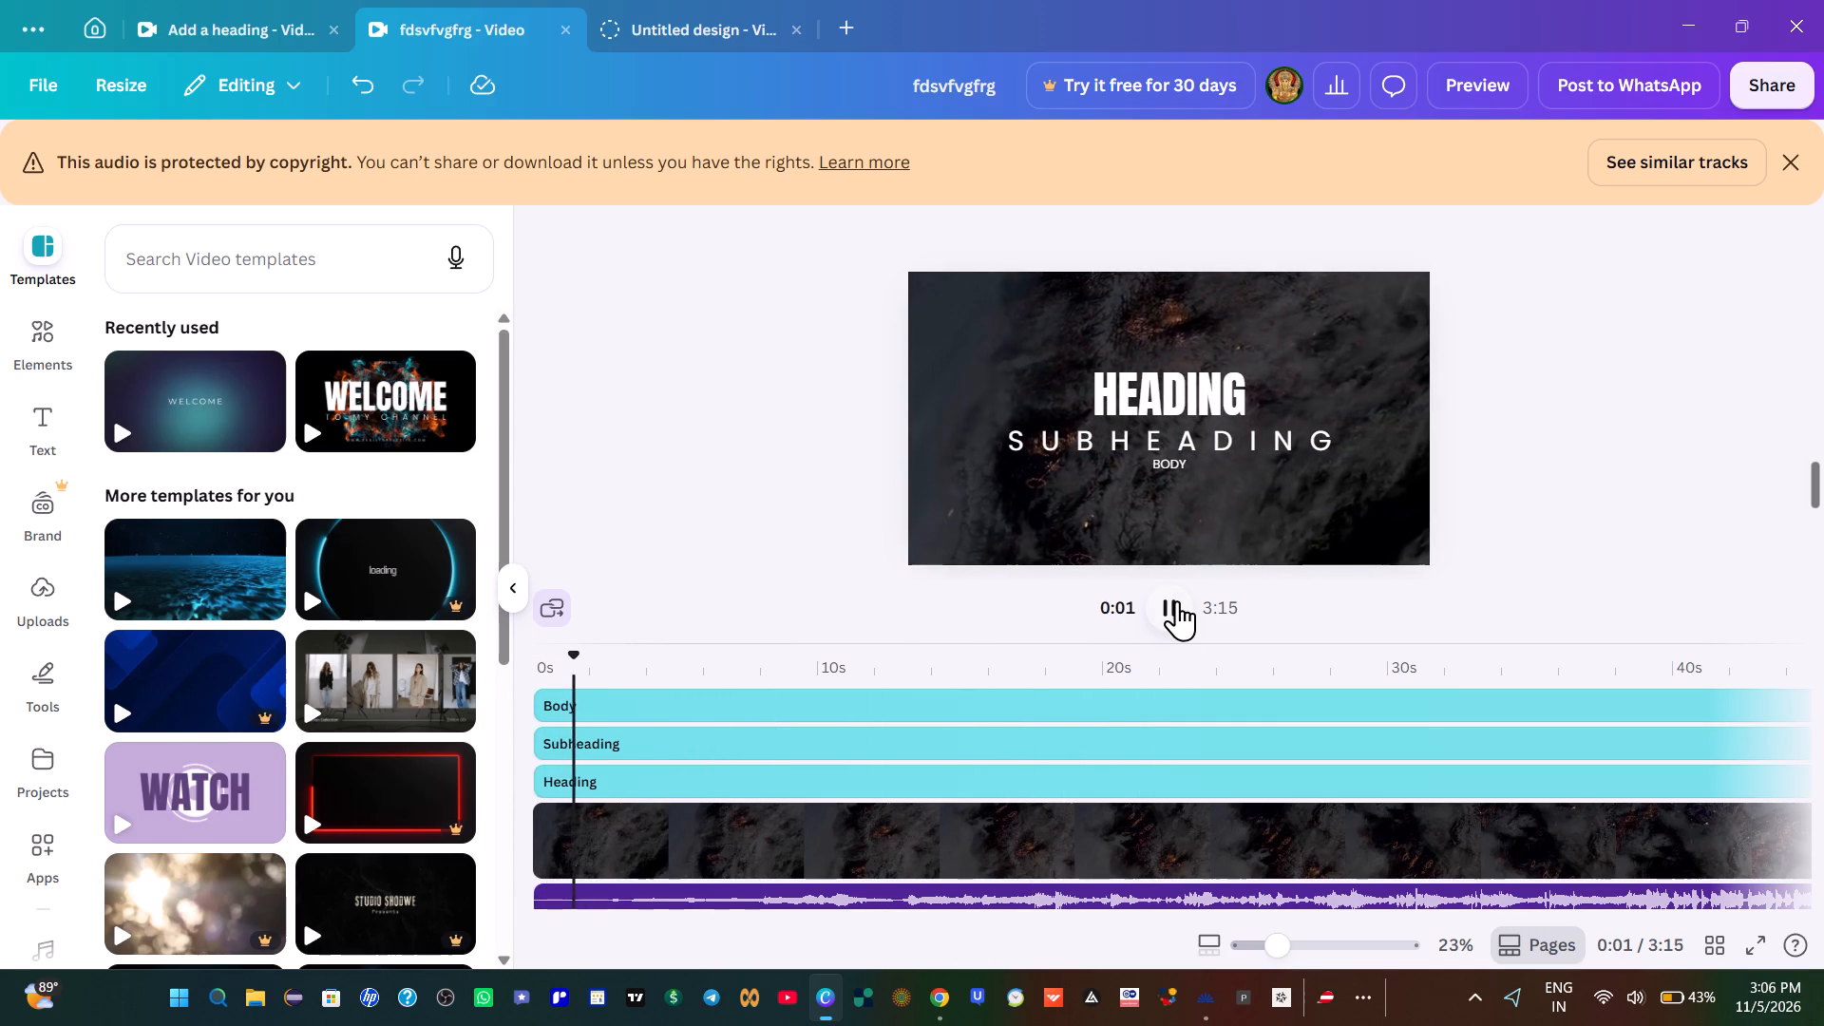
left_click(1177, 600)
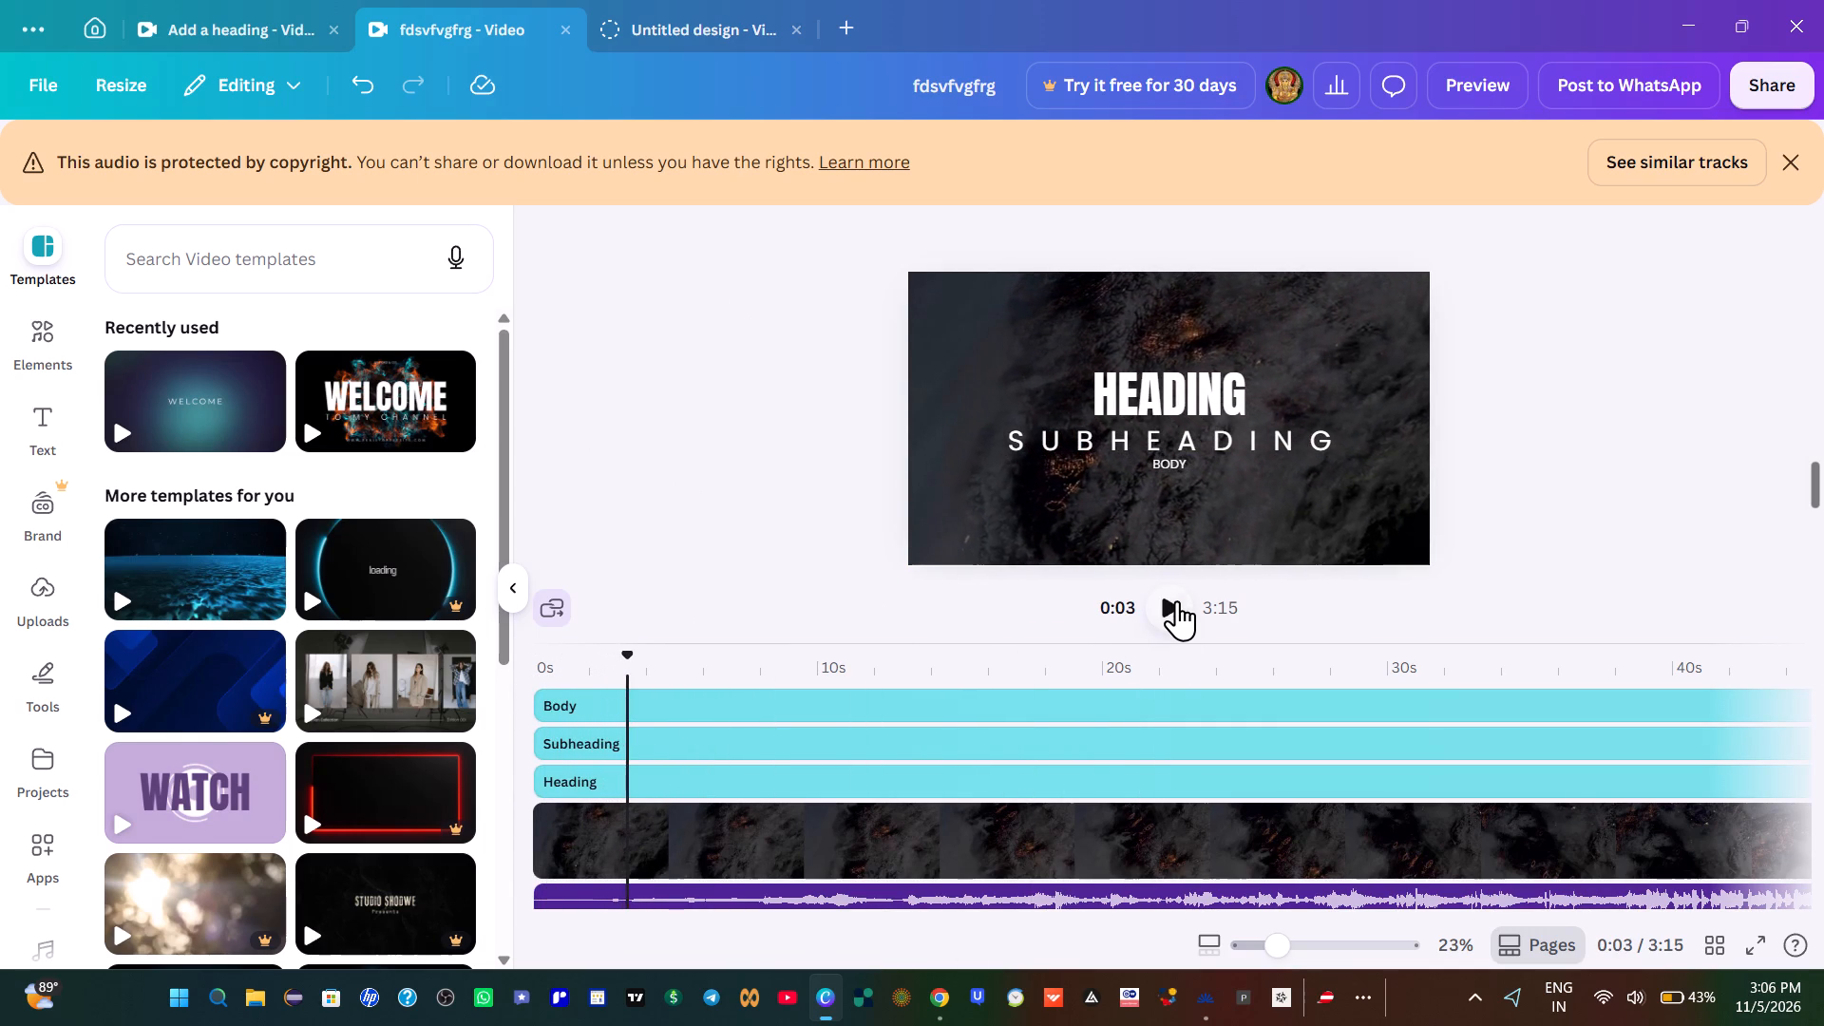
left_click_drag(669, 910, 1285, 919)
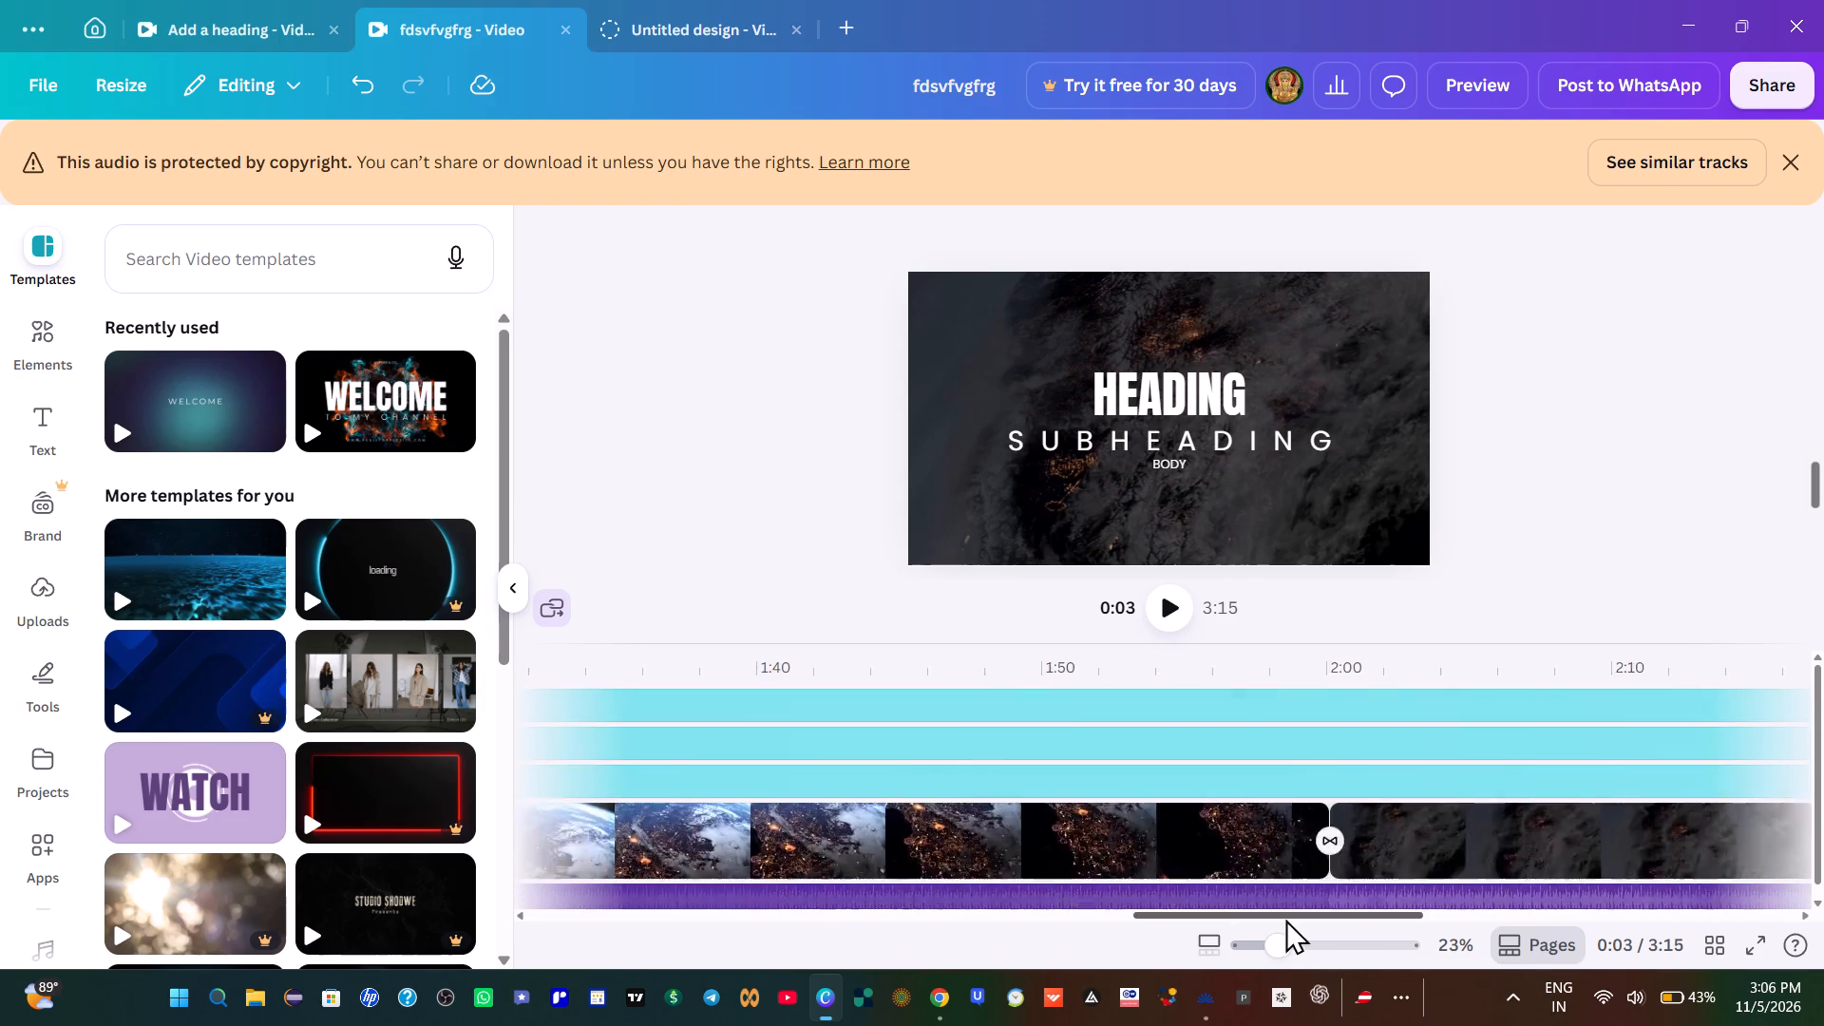
left_click_drag(1285, 919, 1182, 974)
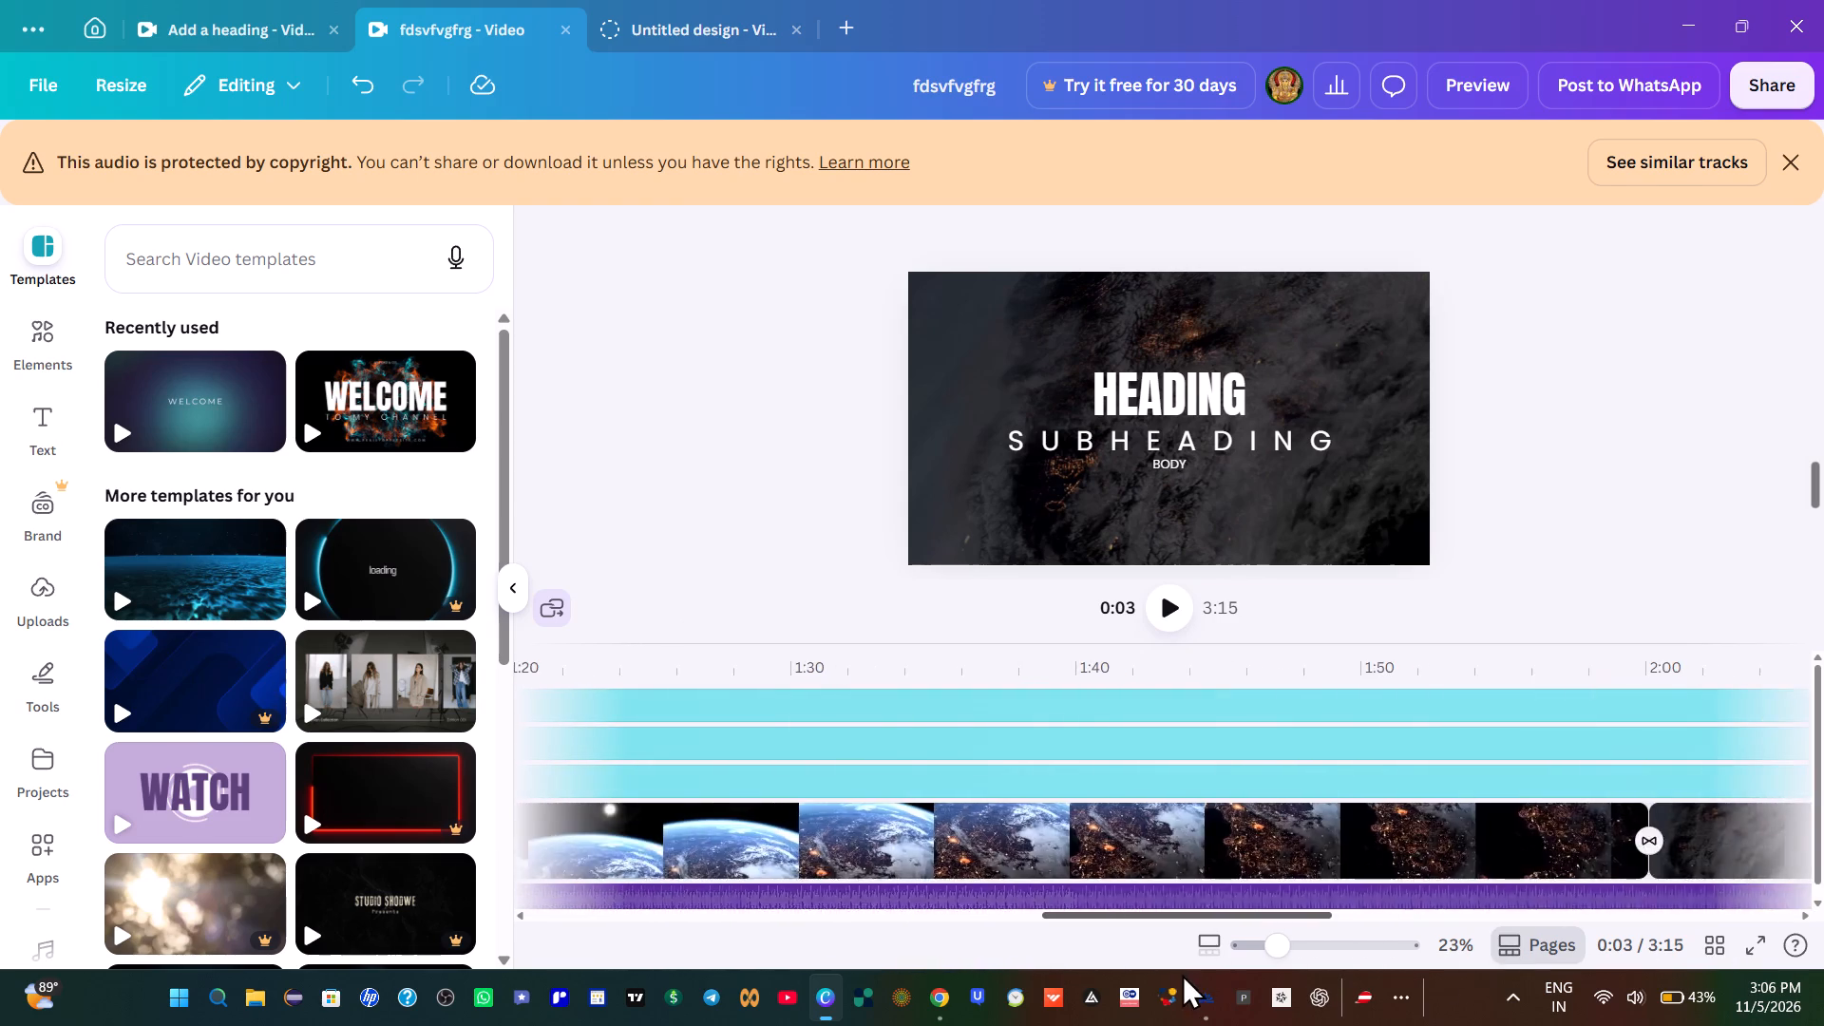
left_click_drag(1182, 974, 1043, 966)
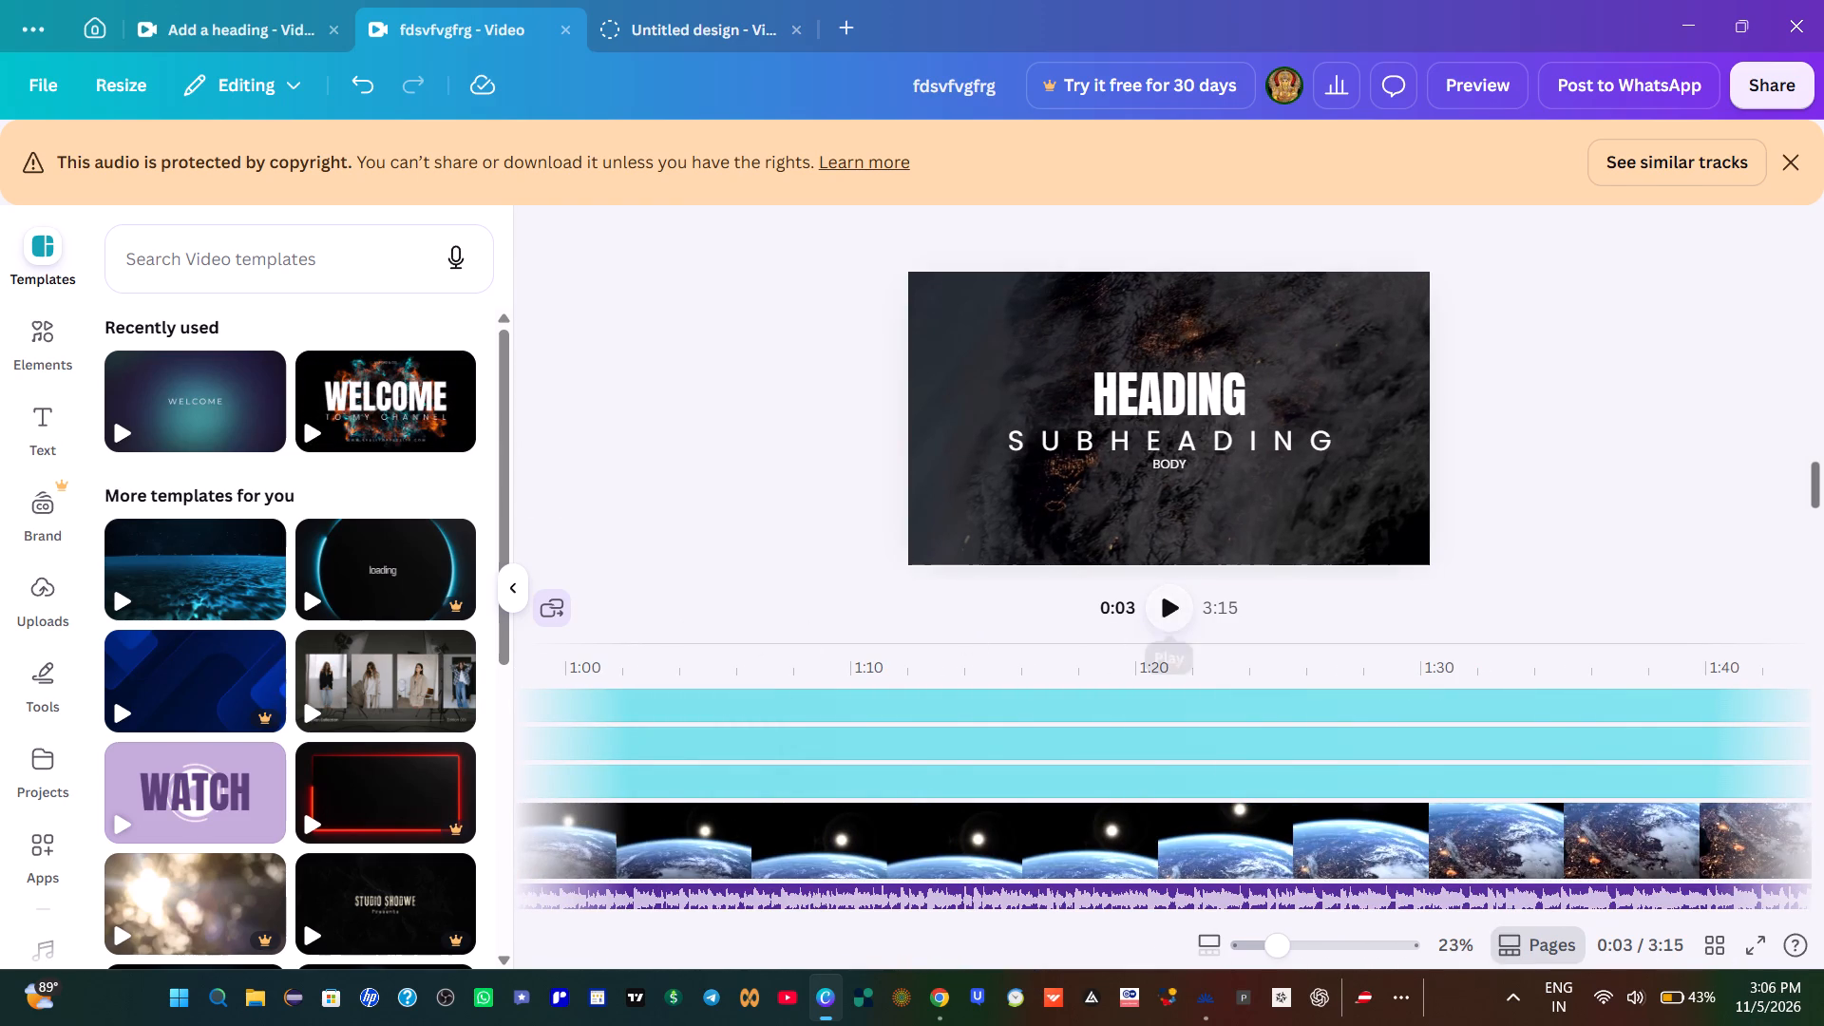
left_click_drag(1003, 914, 675, 933)
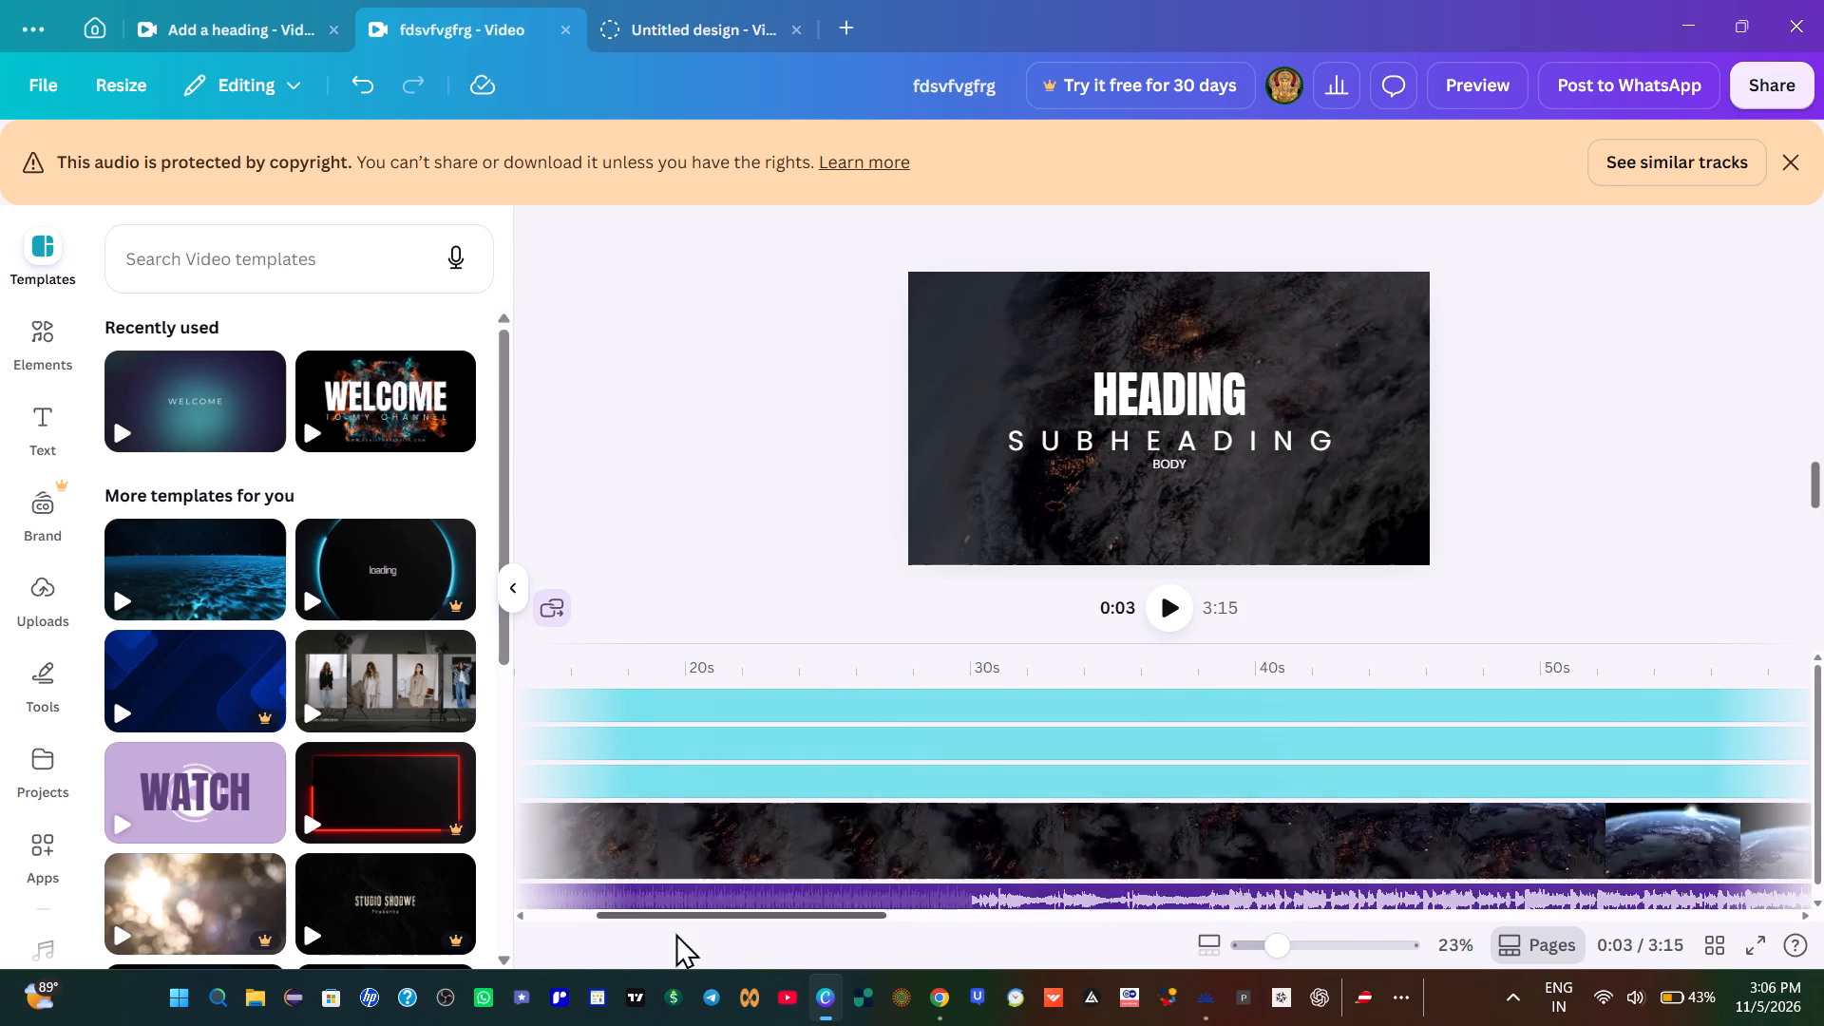
left_click_drag(675, 933, 570, 930)
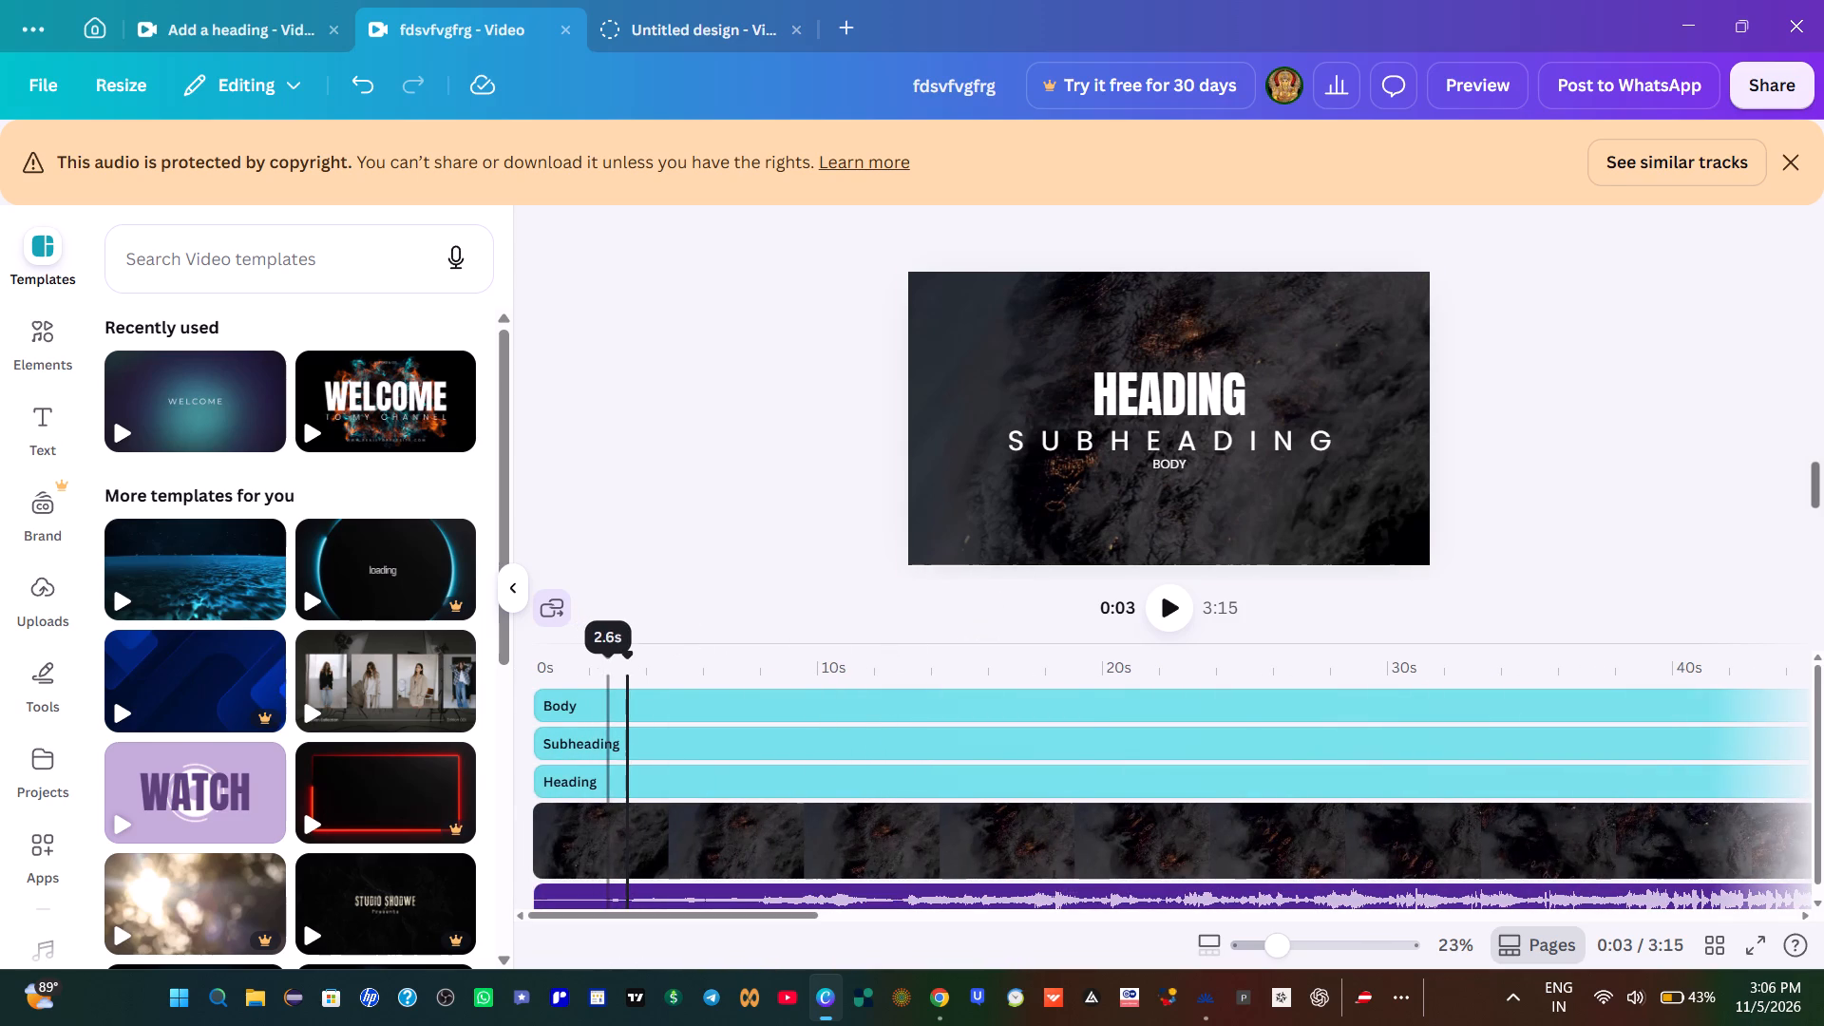
left_click_drag(621, 658, 508, 664)
left_click(1165, 597)
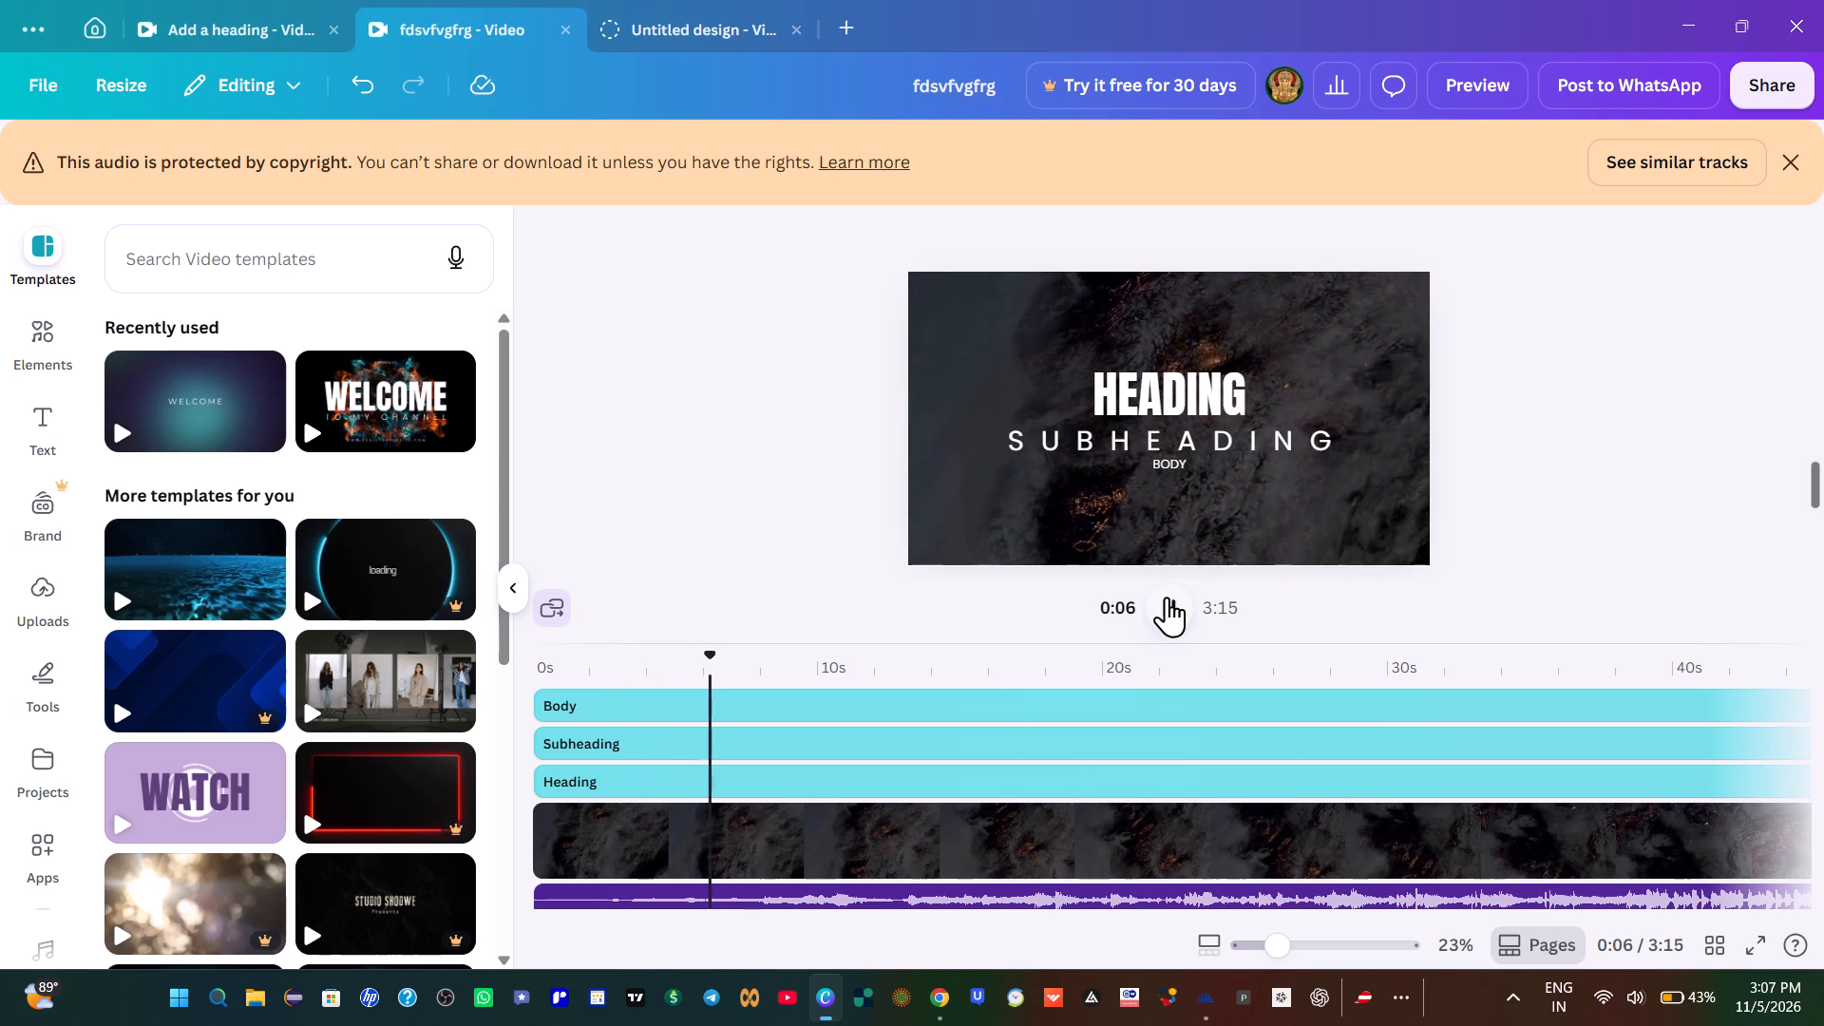
left_click(1167, 597)
Add the Black White and Yellow Modern Welcome Video template and move its clip with texts to 0s as an overlay.
left_click(386, 399)
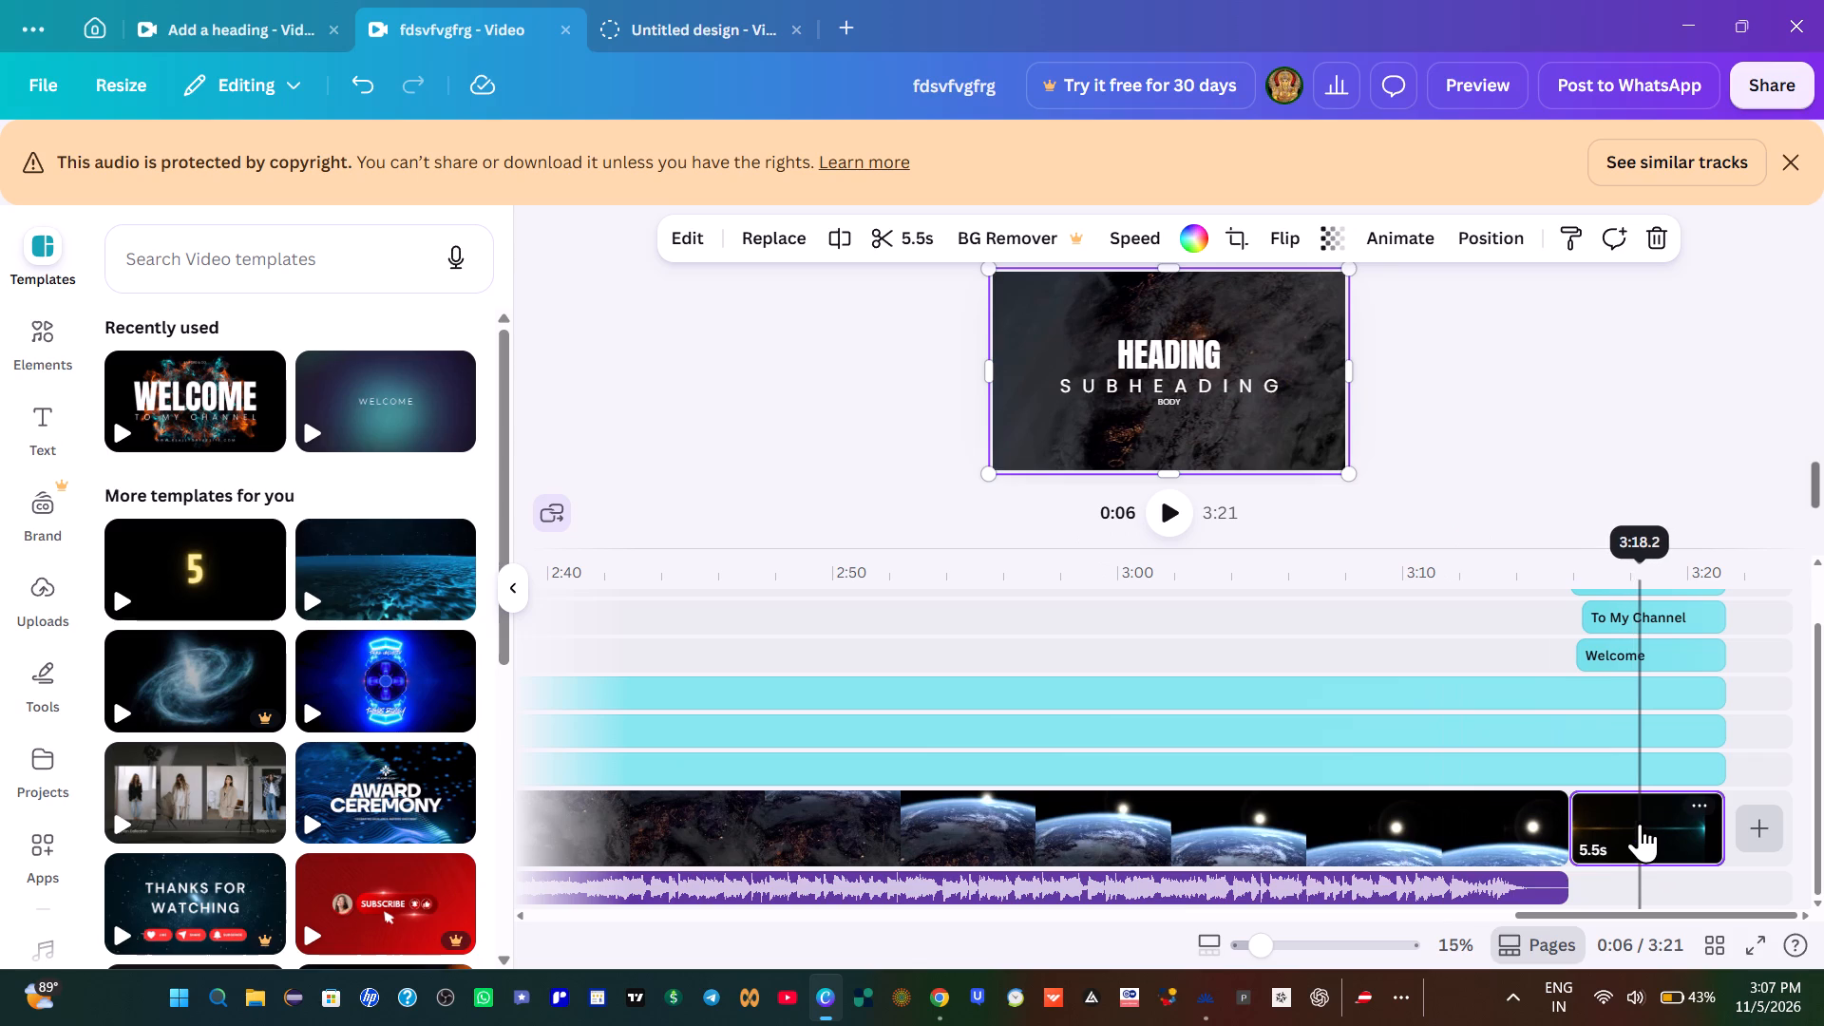
left_click_drag(1639, 823, 601, 614)
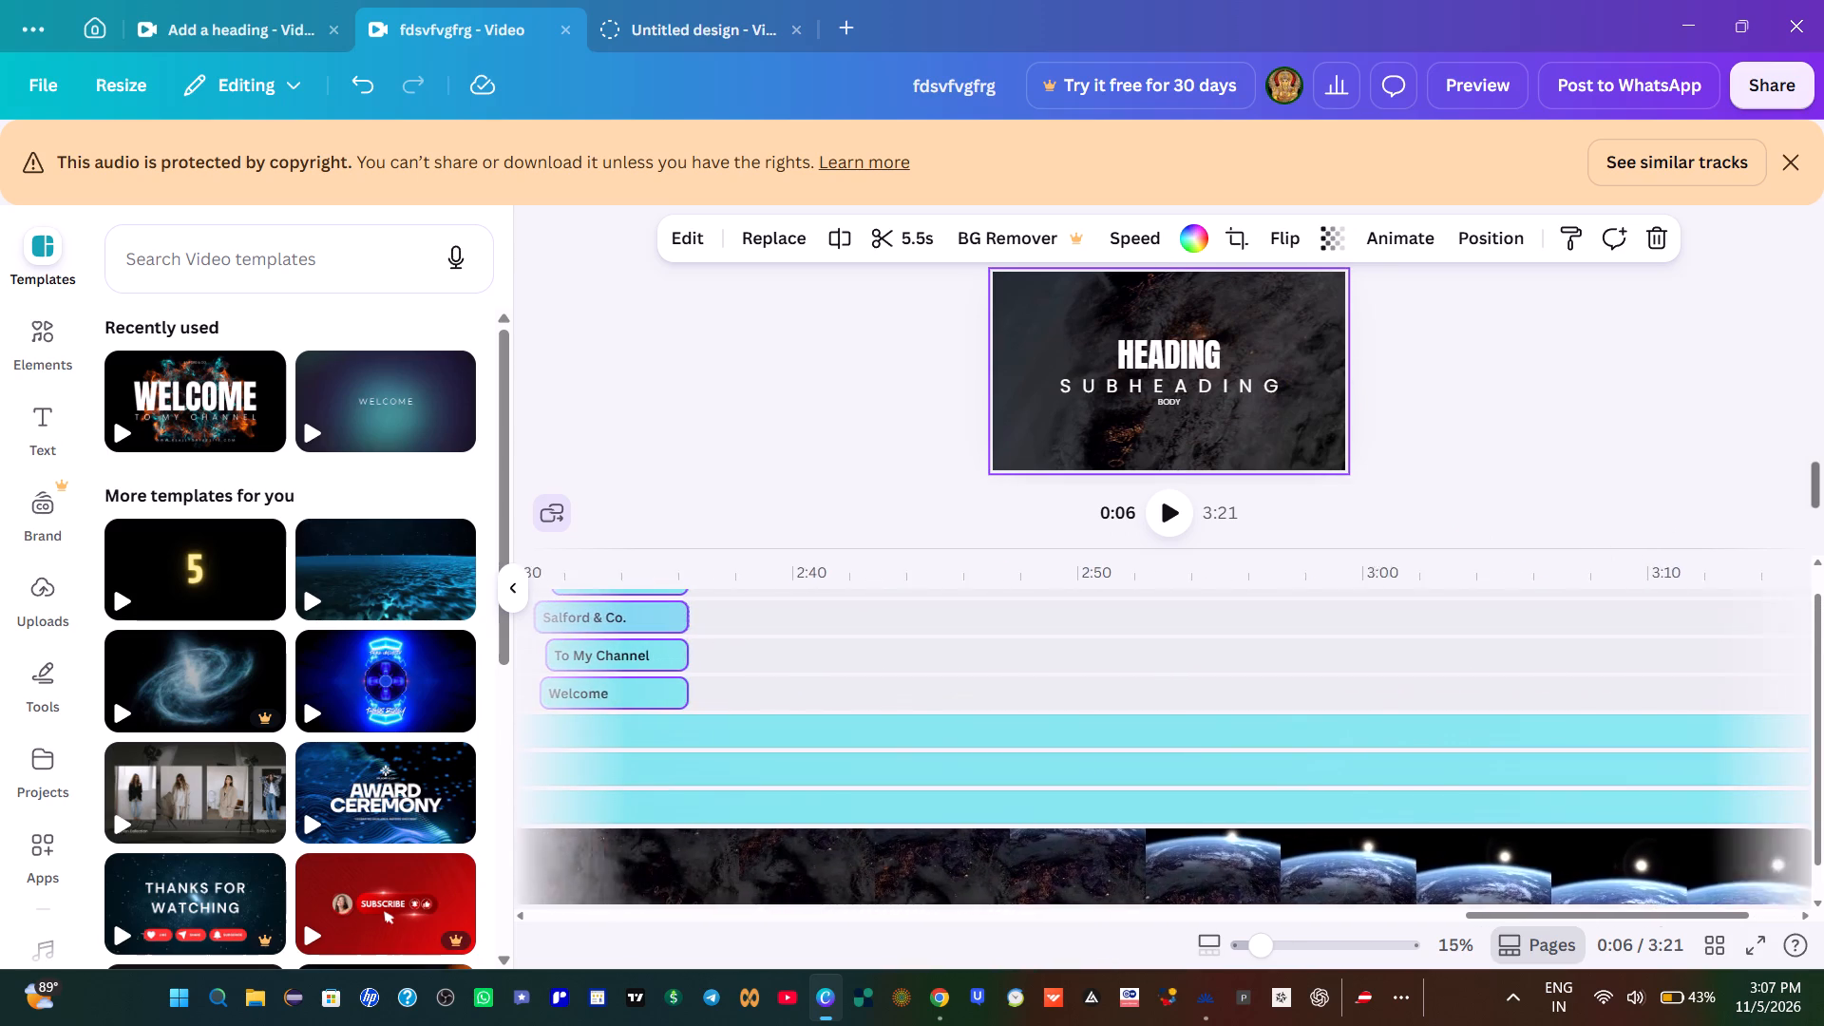
left_click_drag(601, 614, 600, 617)
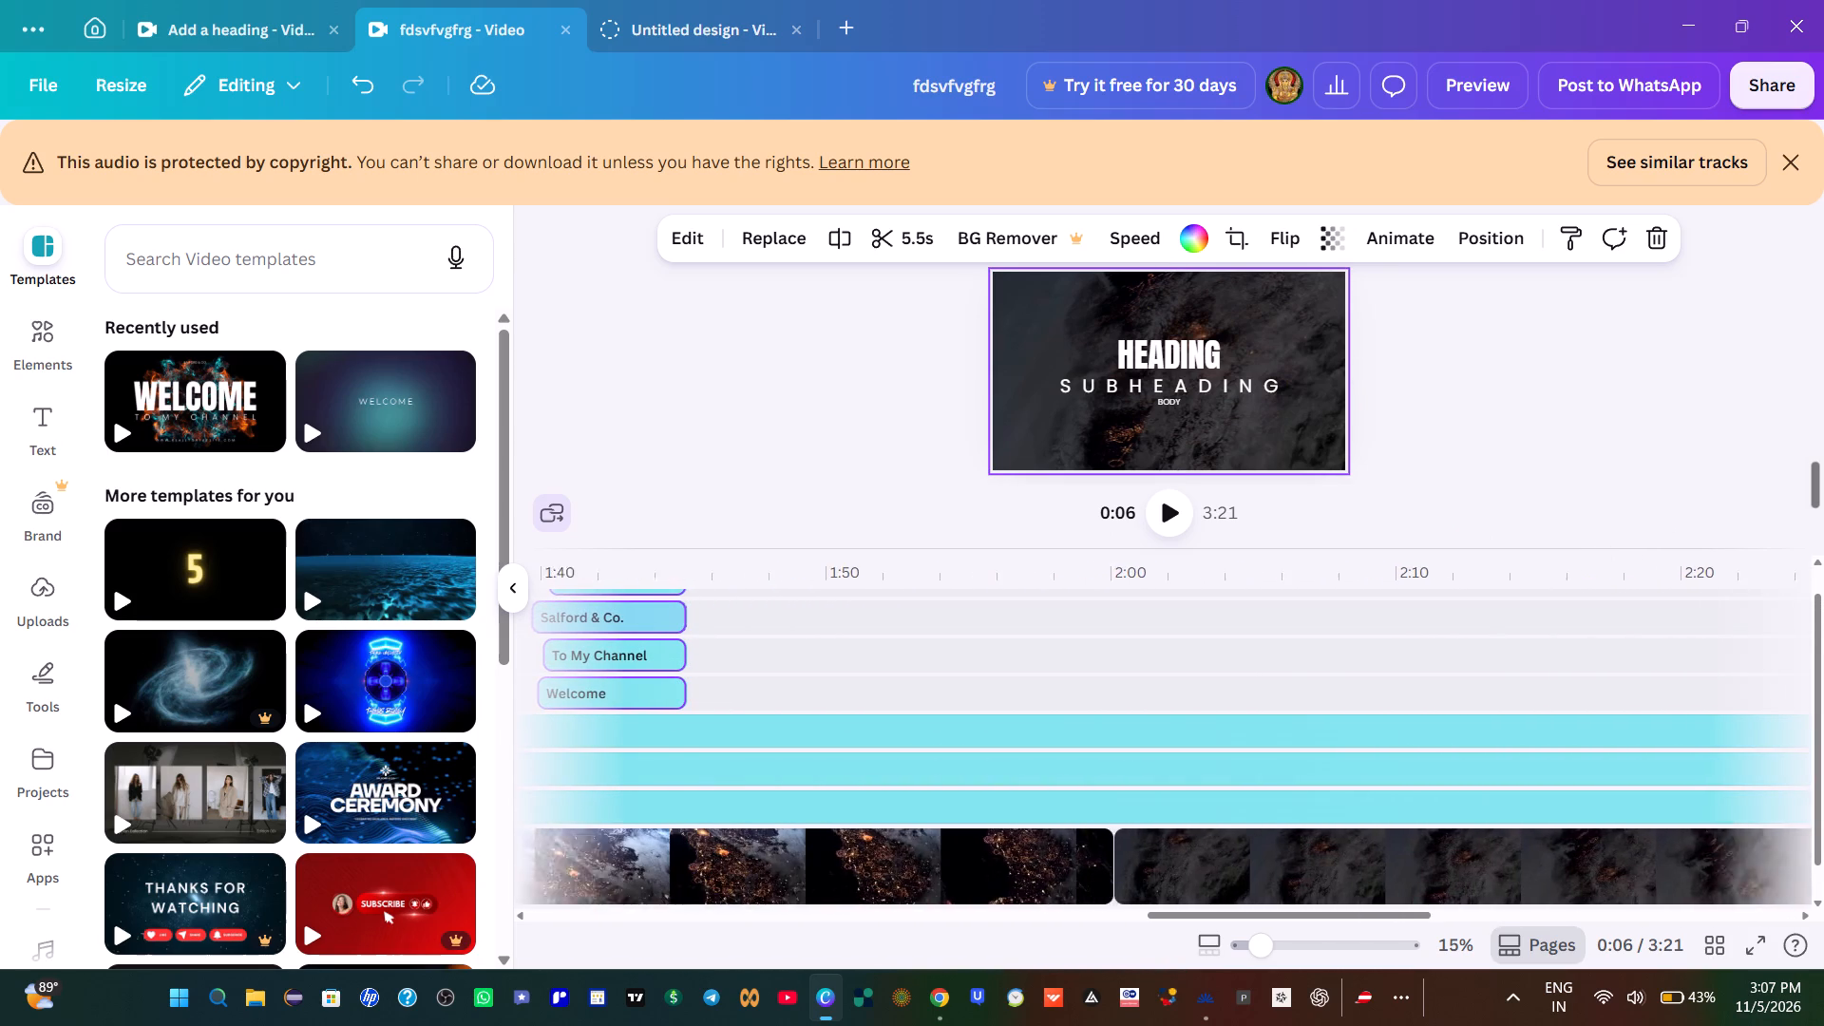
left_click_drag(600, 617, 600, 619)
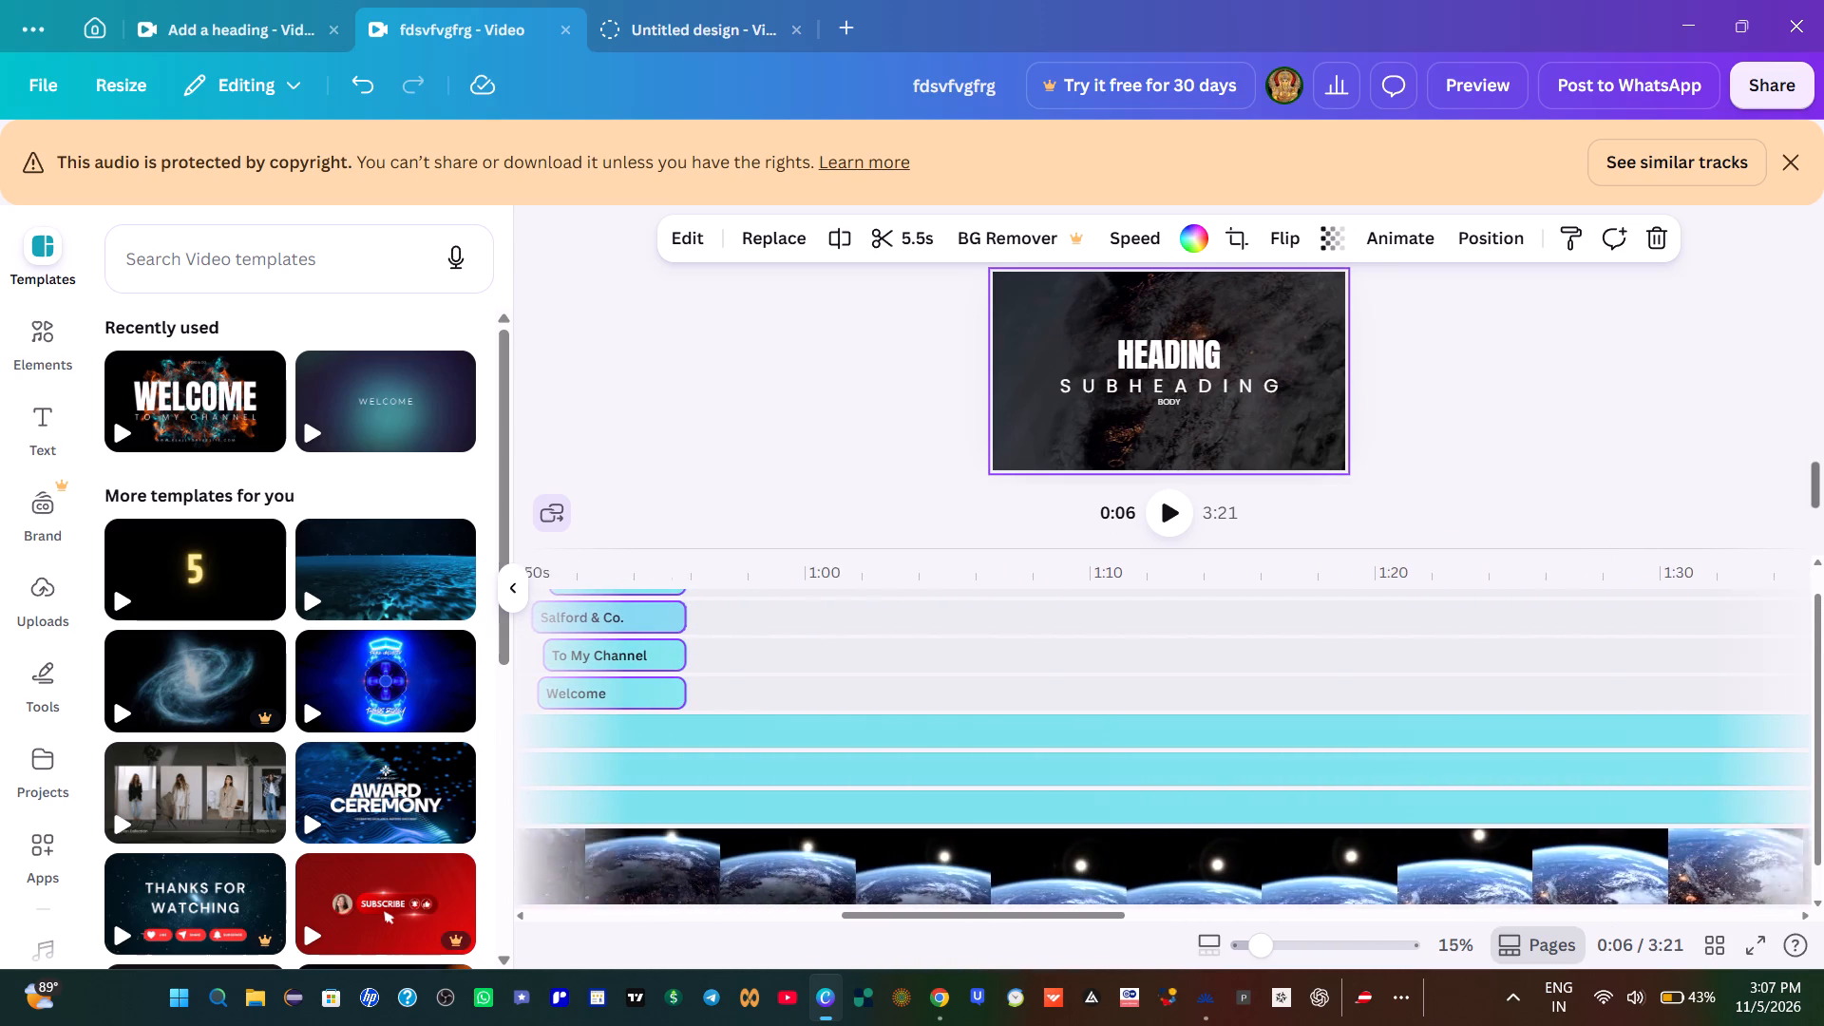
left_click_drag(600, 619, 602, 620)
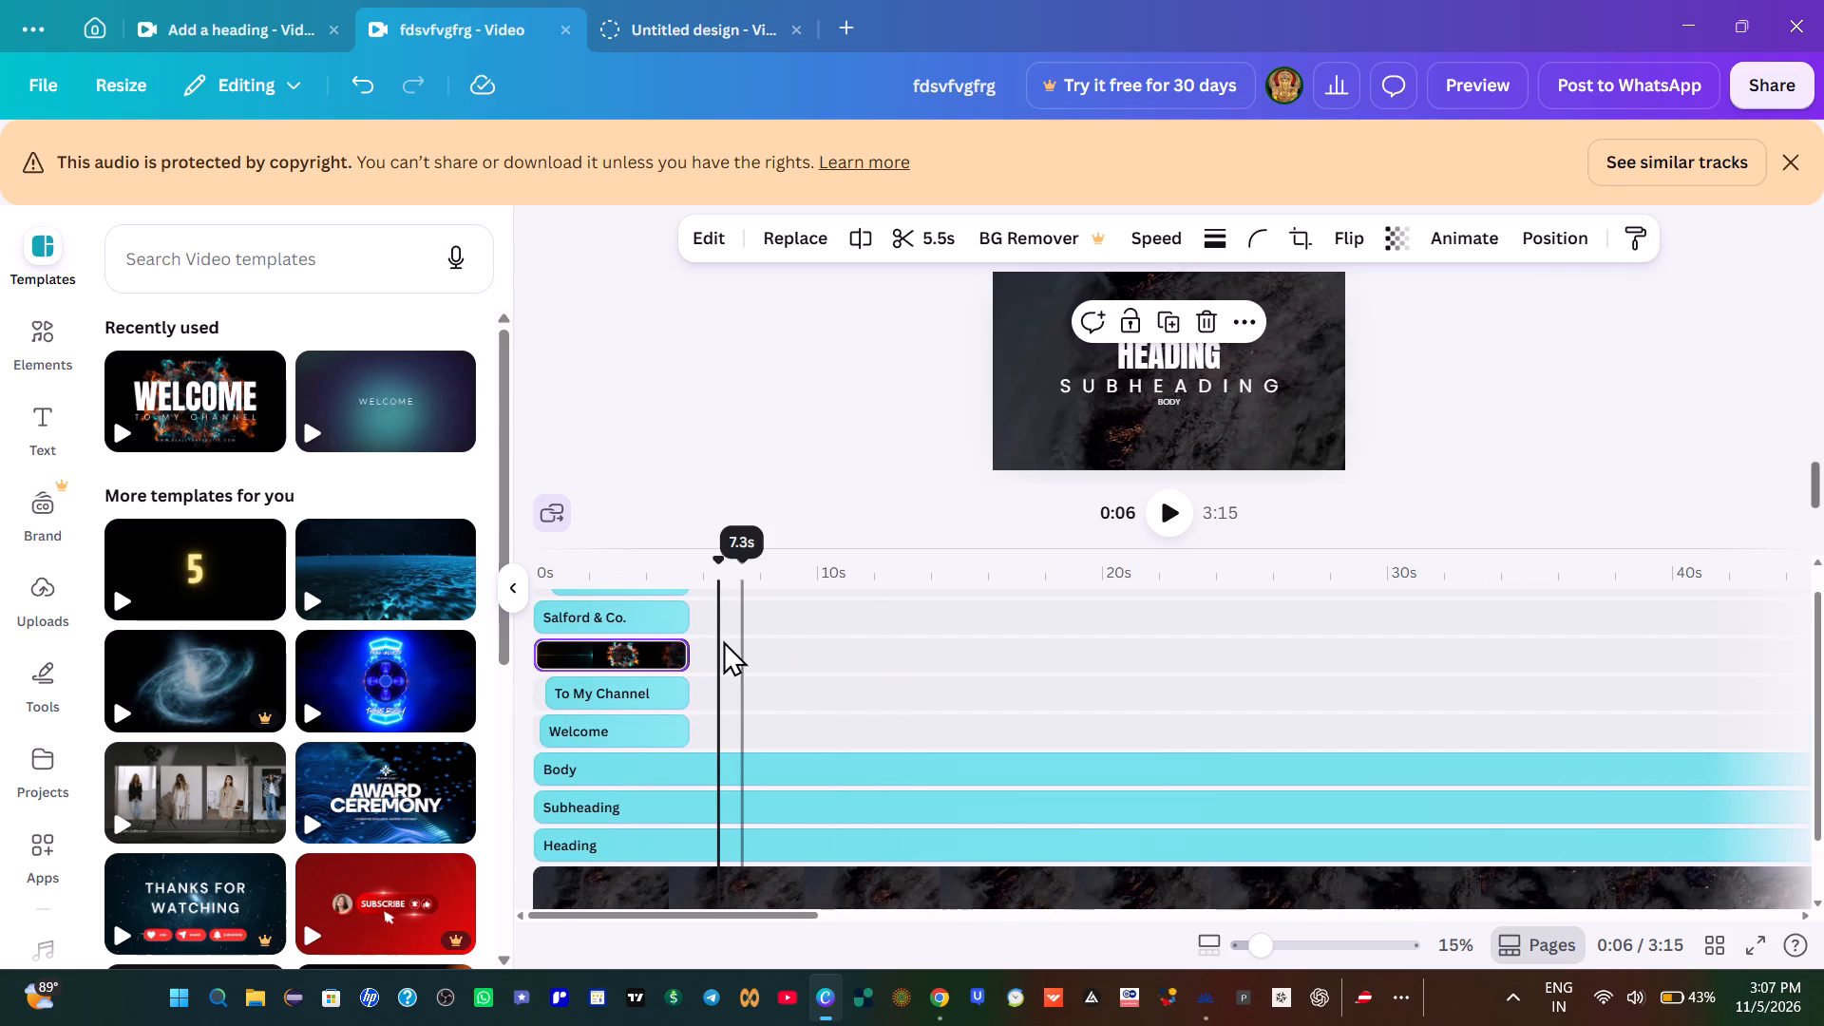
Play the video from its start to review the overlaid welcome intro.
left_click(540, 579)
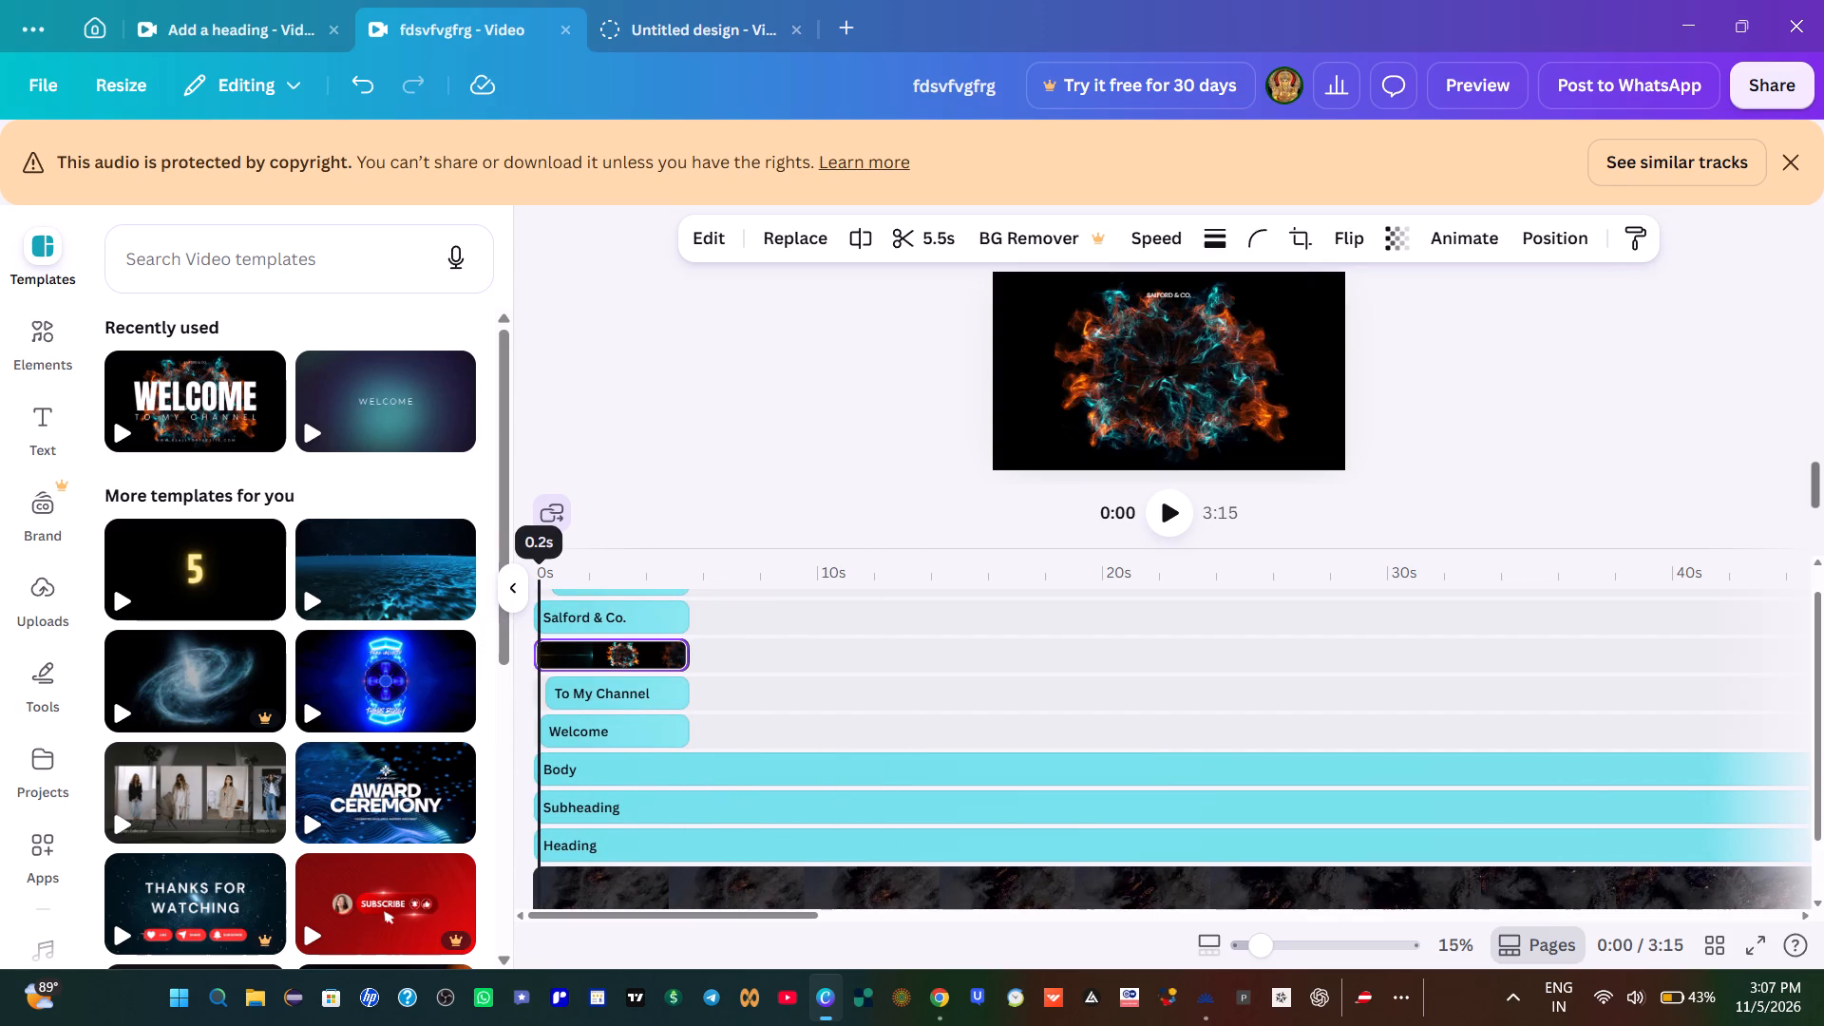
left_click(1170, 519)
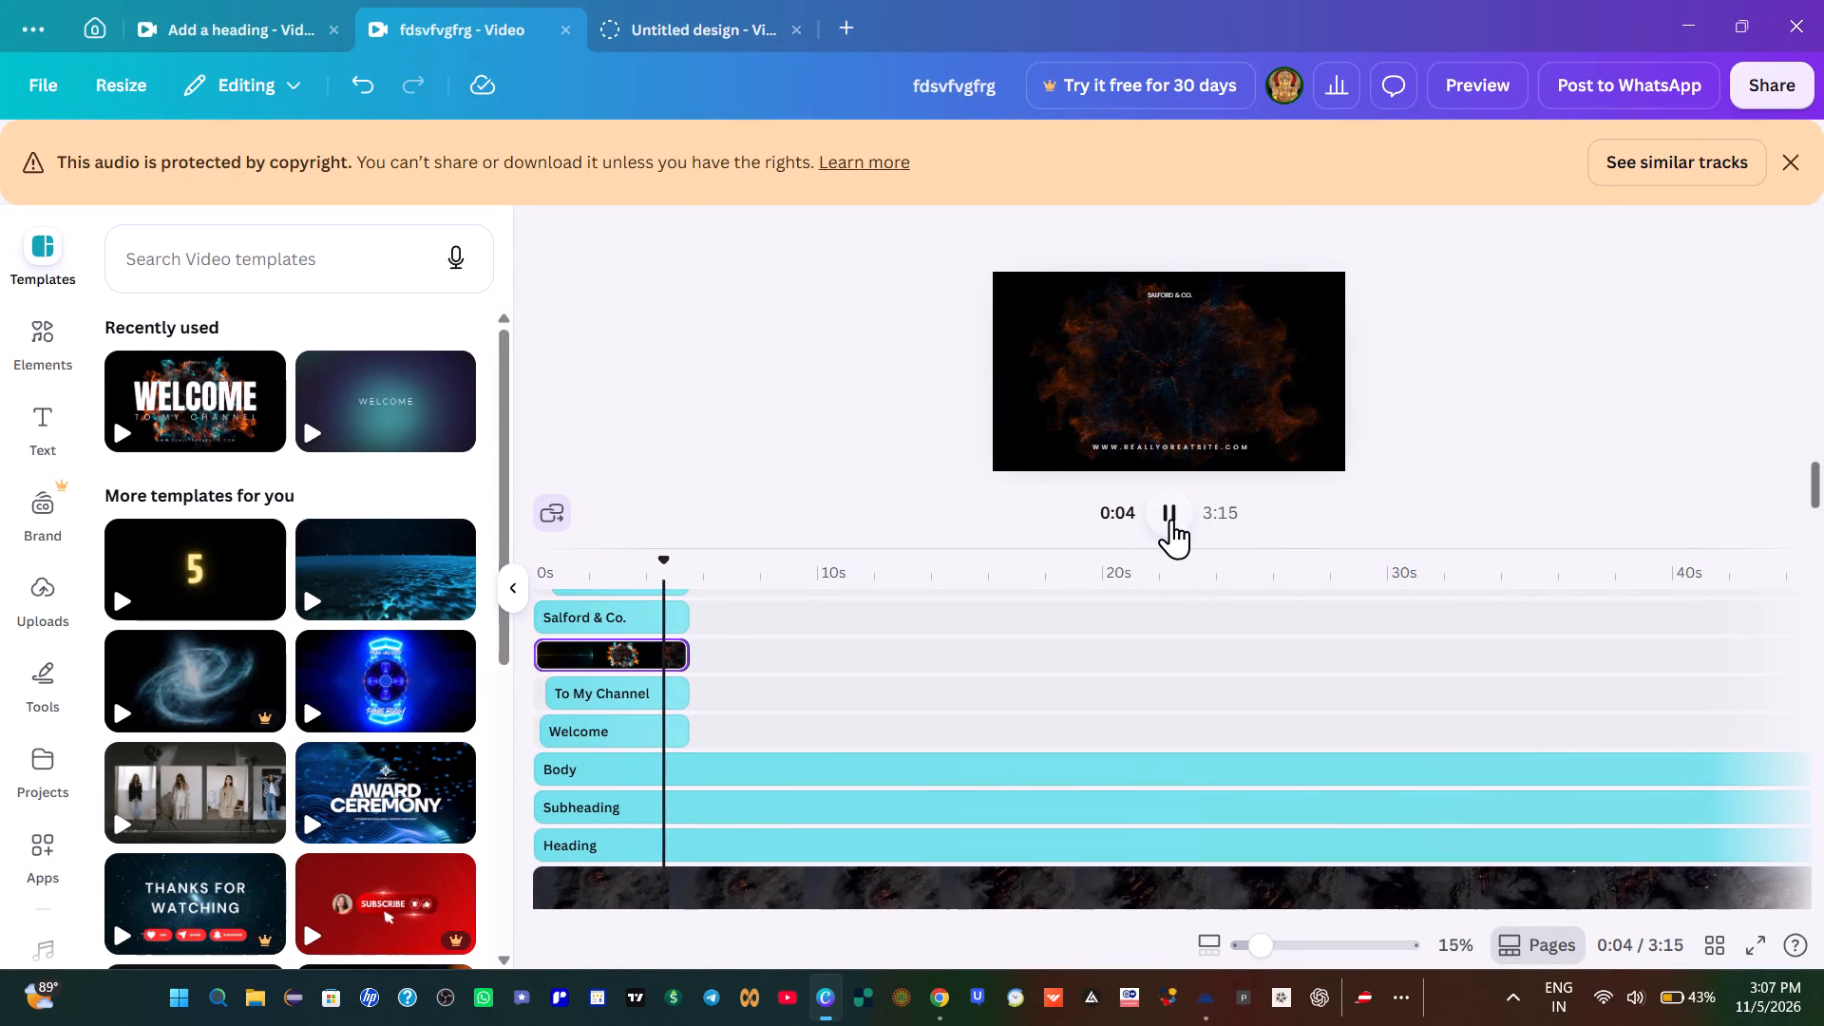
left_click(1172, 520)
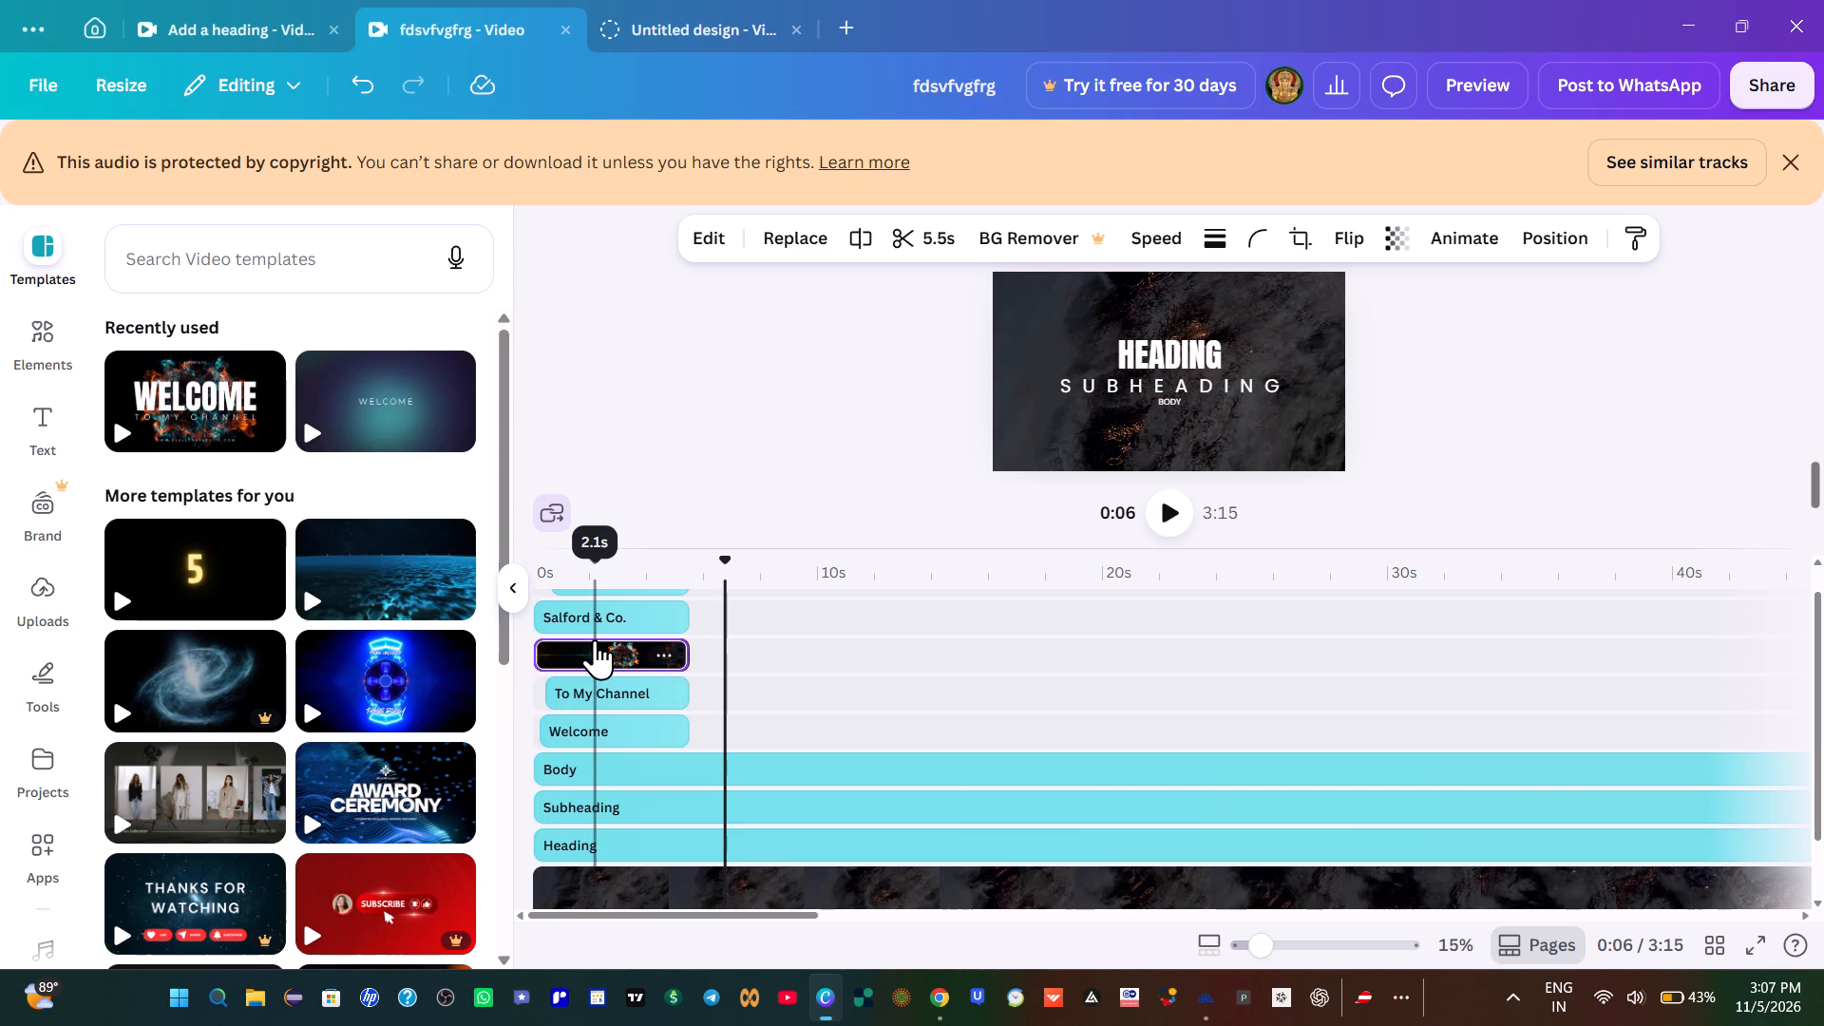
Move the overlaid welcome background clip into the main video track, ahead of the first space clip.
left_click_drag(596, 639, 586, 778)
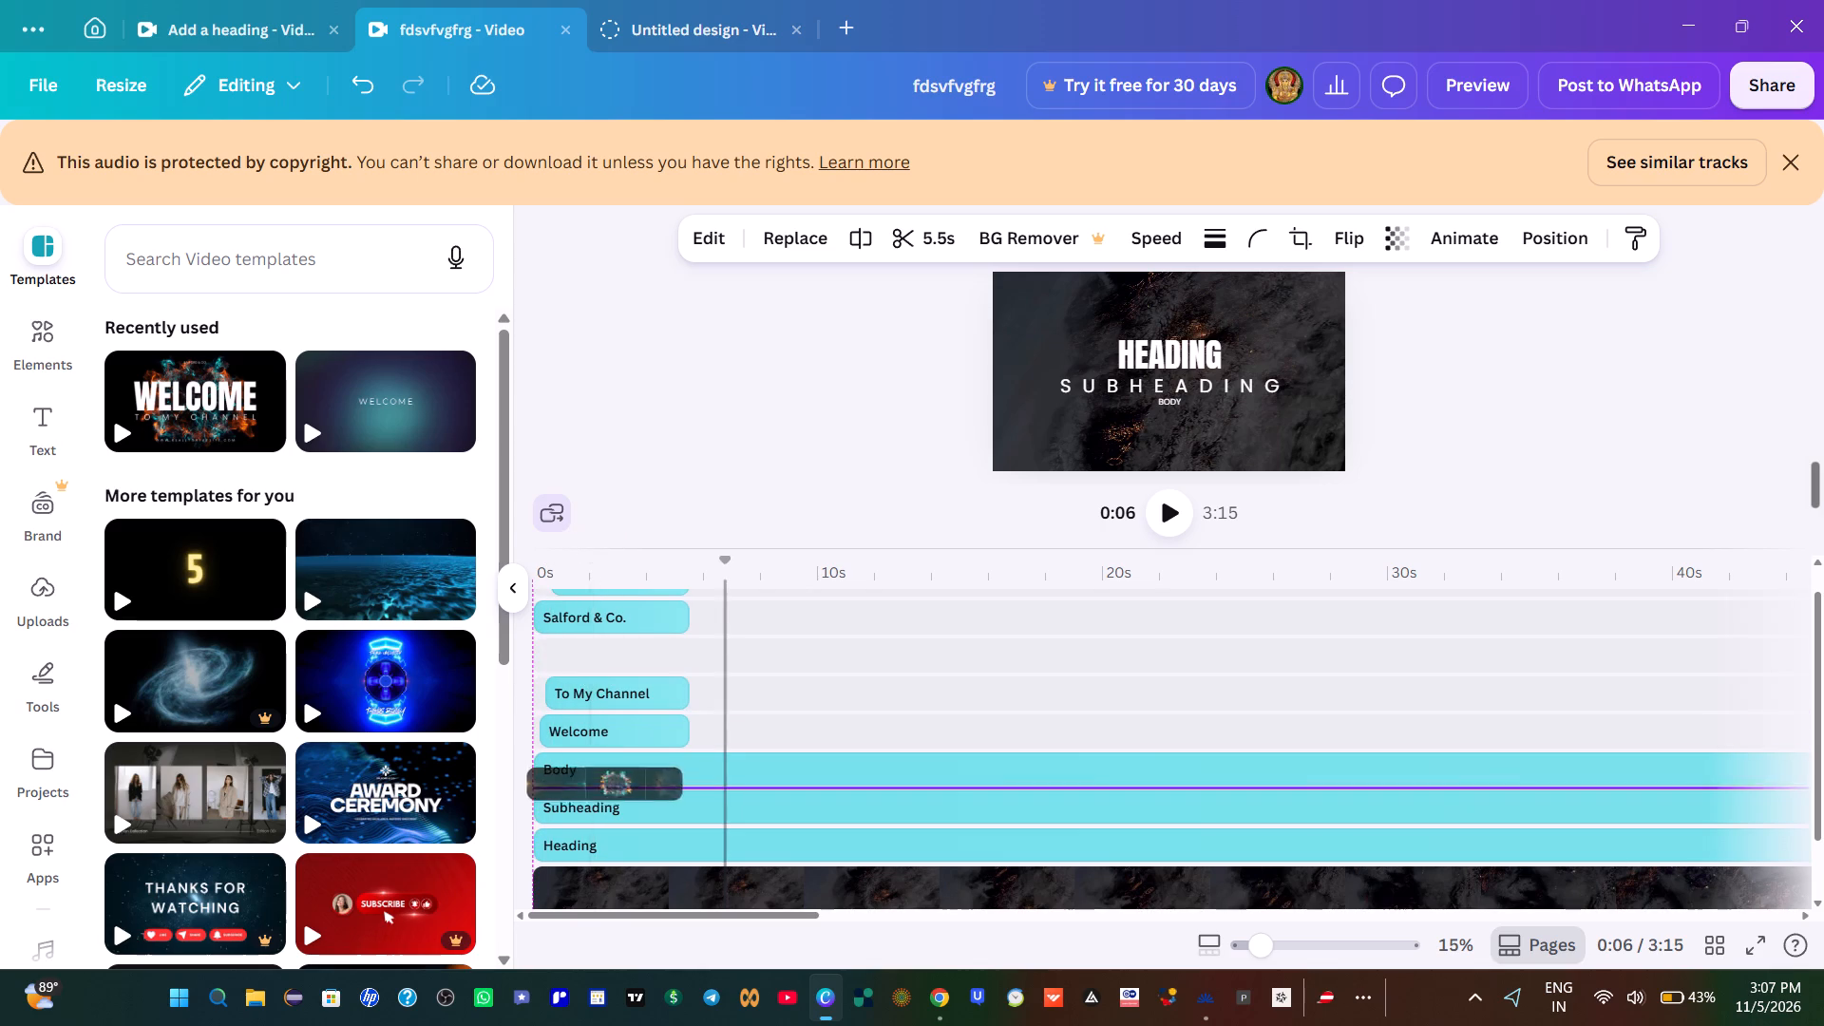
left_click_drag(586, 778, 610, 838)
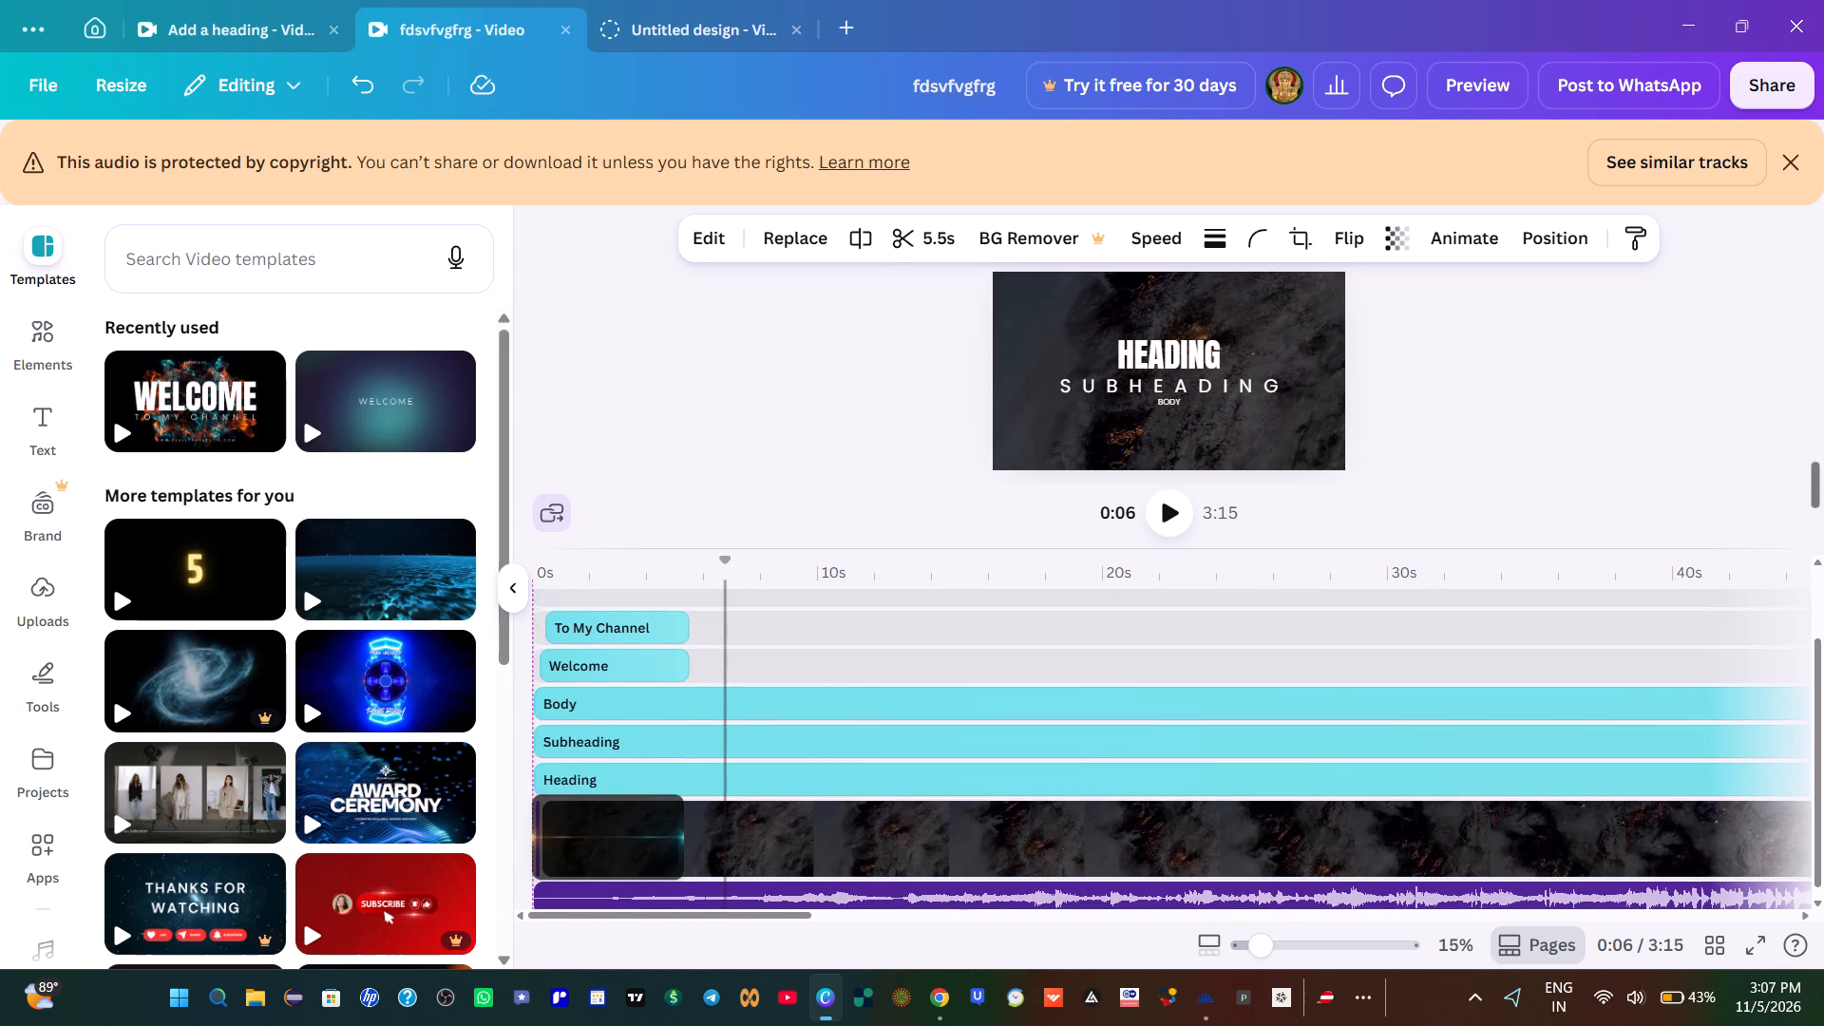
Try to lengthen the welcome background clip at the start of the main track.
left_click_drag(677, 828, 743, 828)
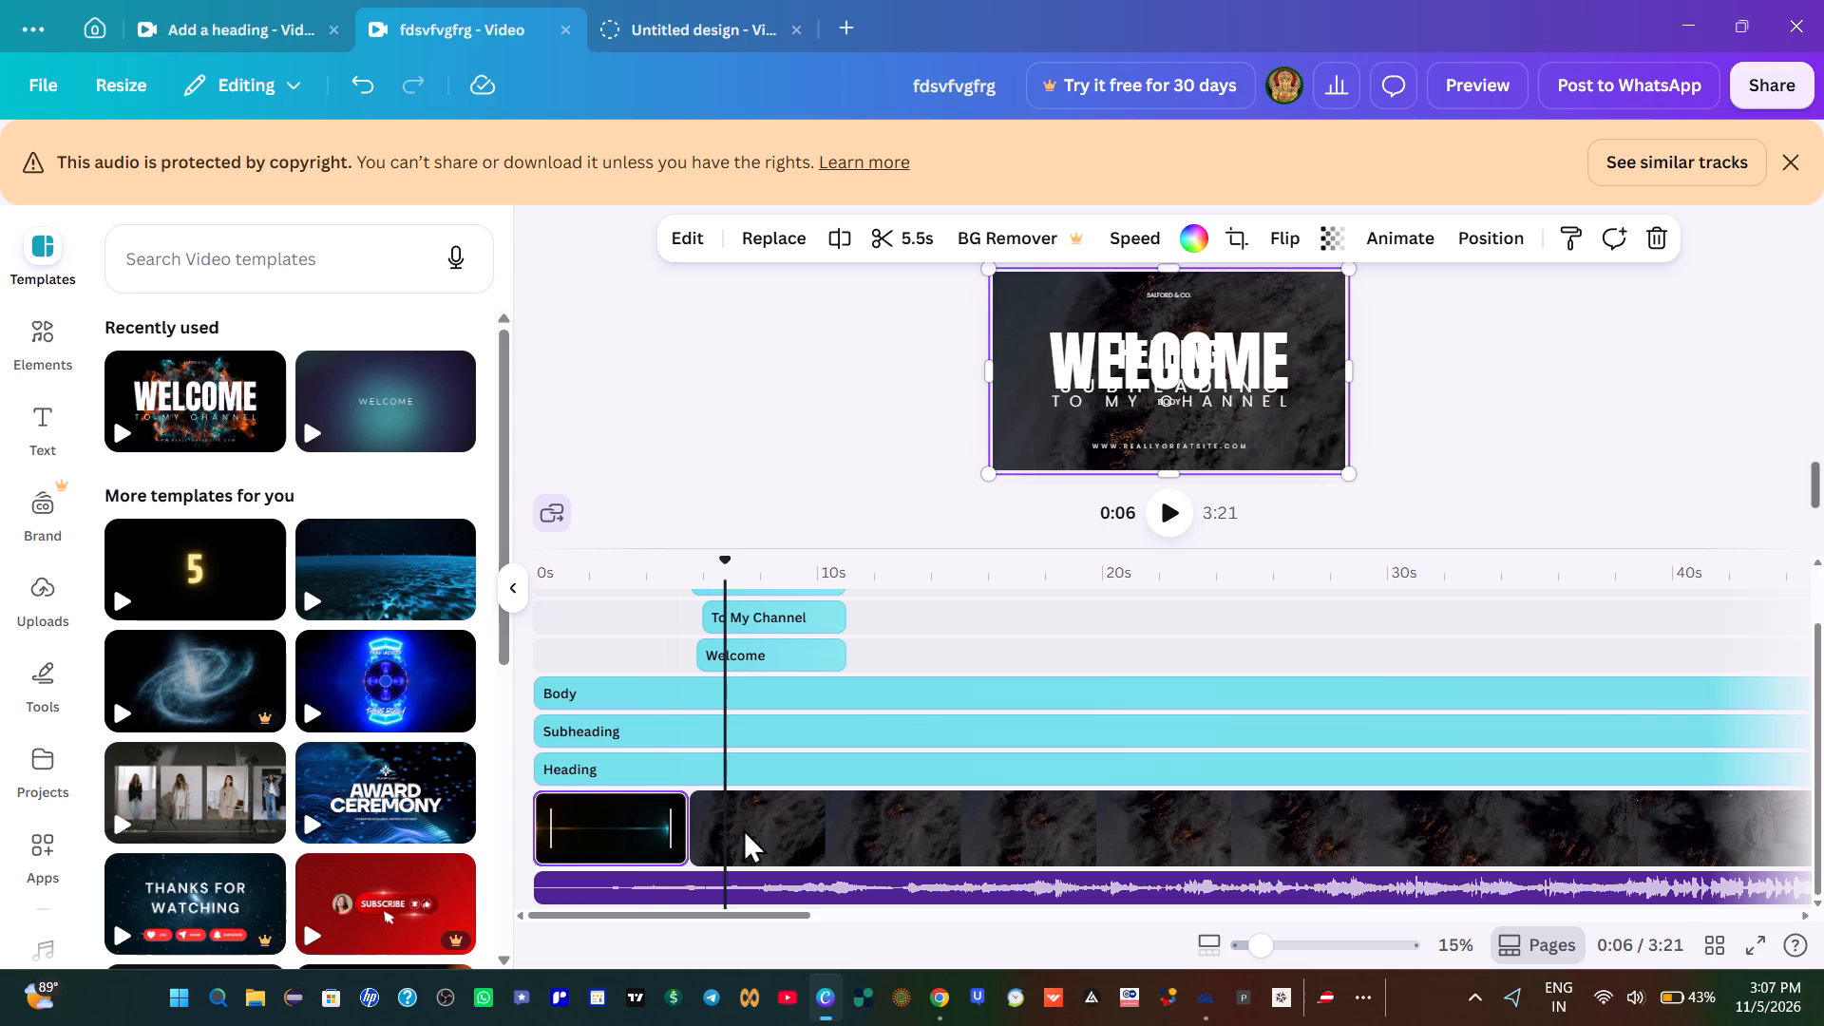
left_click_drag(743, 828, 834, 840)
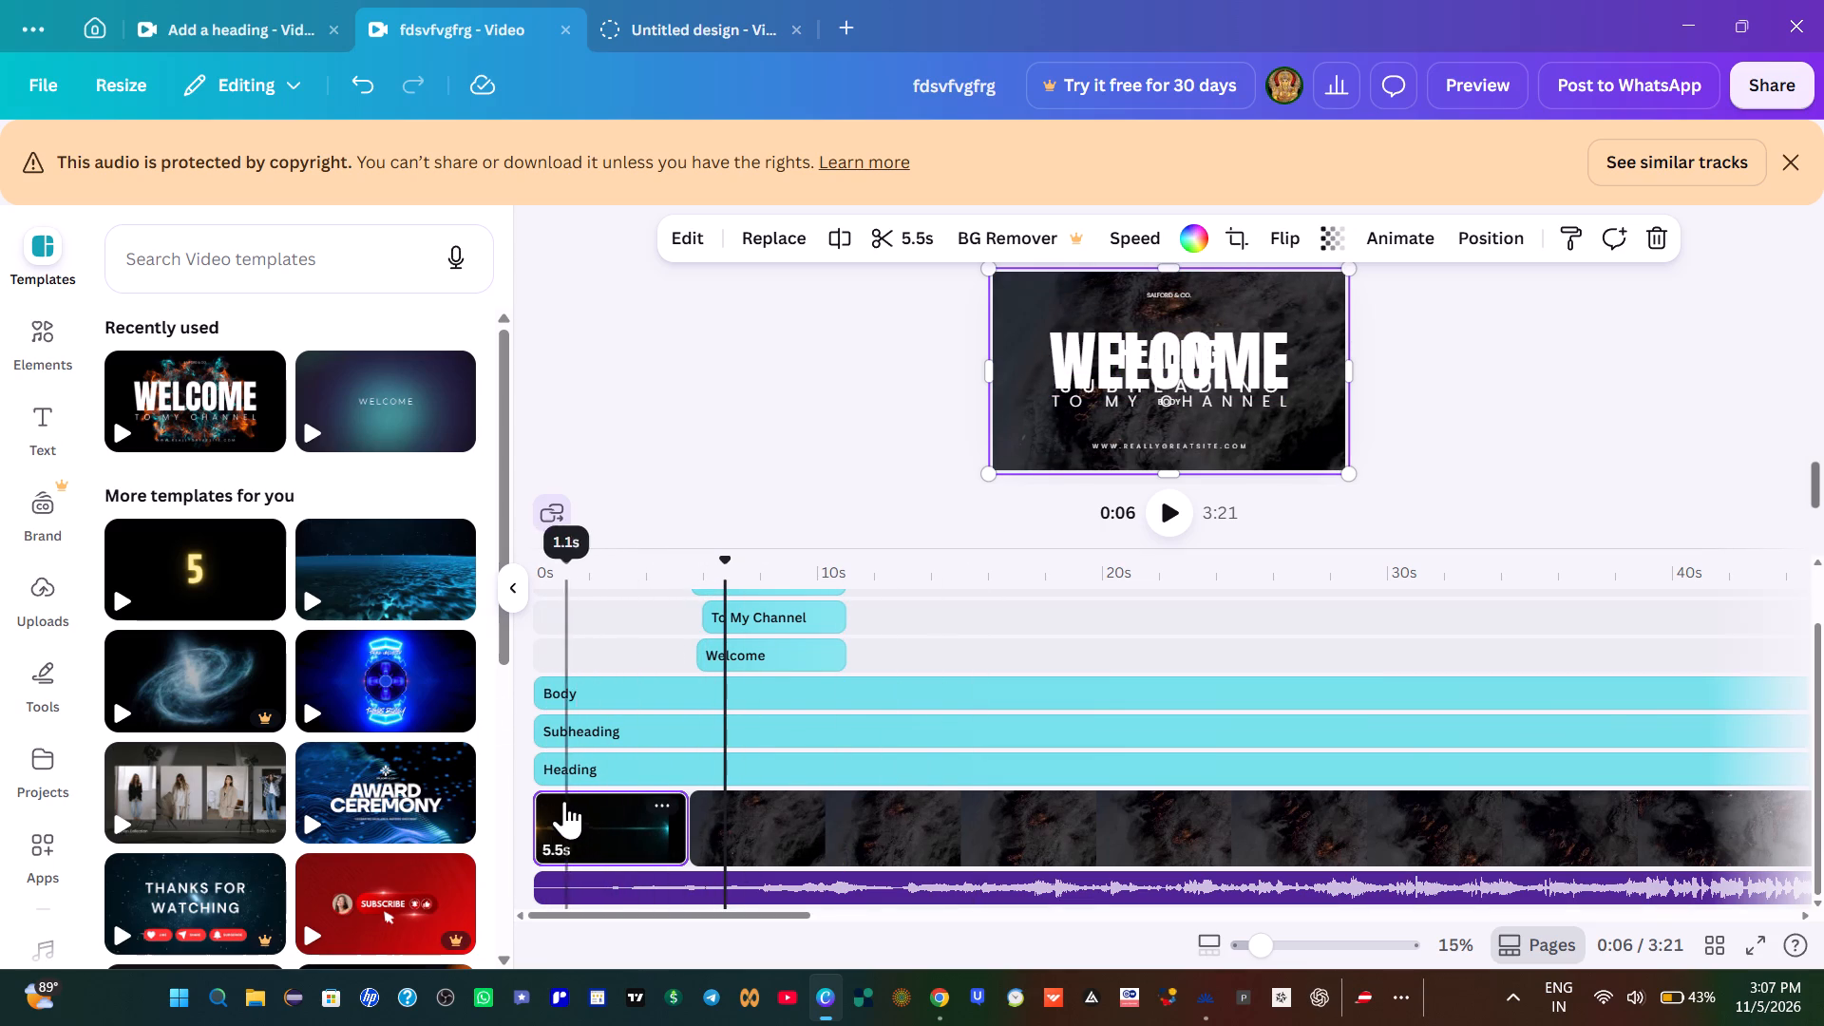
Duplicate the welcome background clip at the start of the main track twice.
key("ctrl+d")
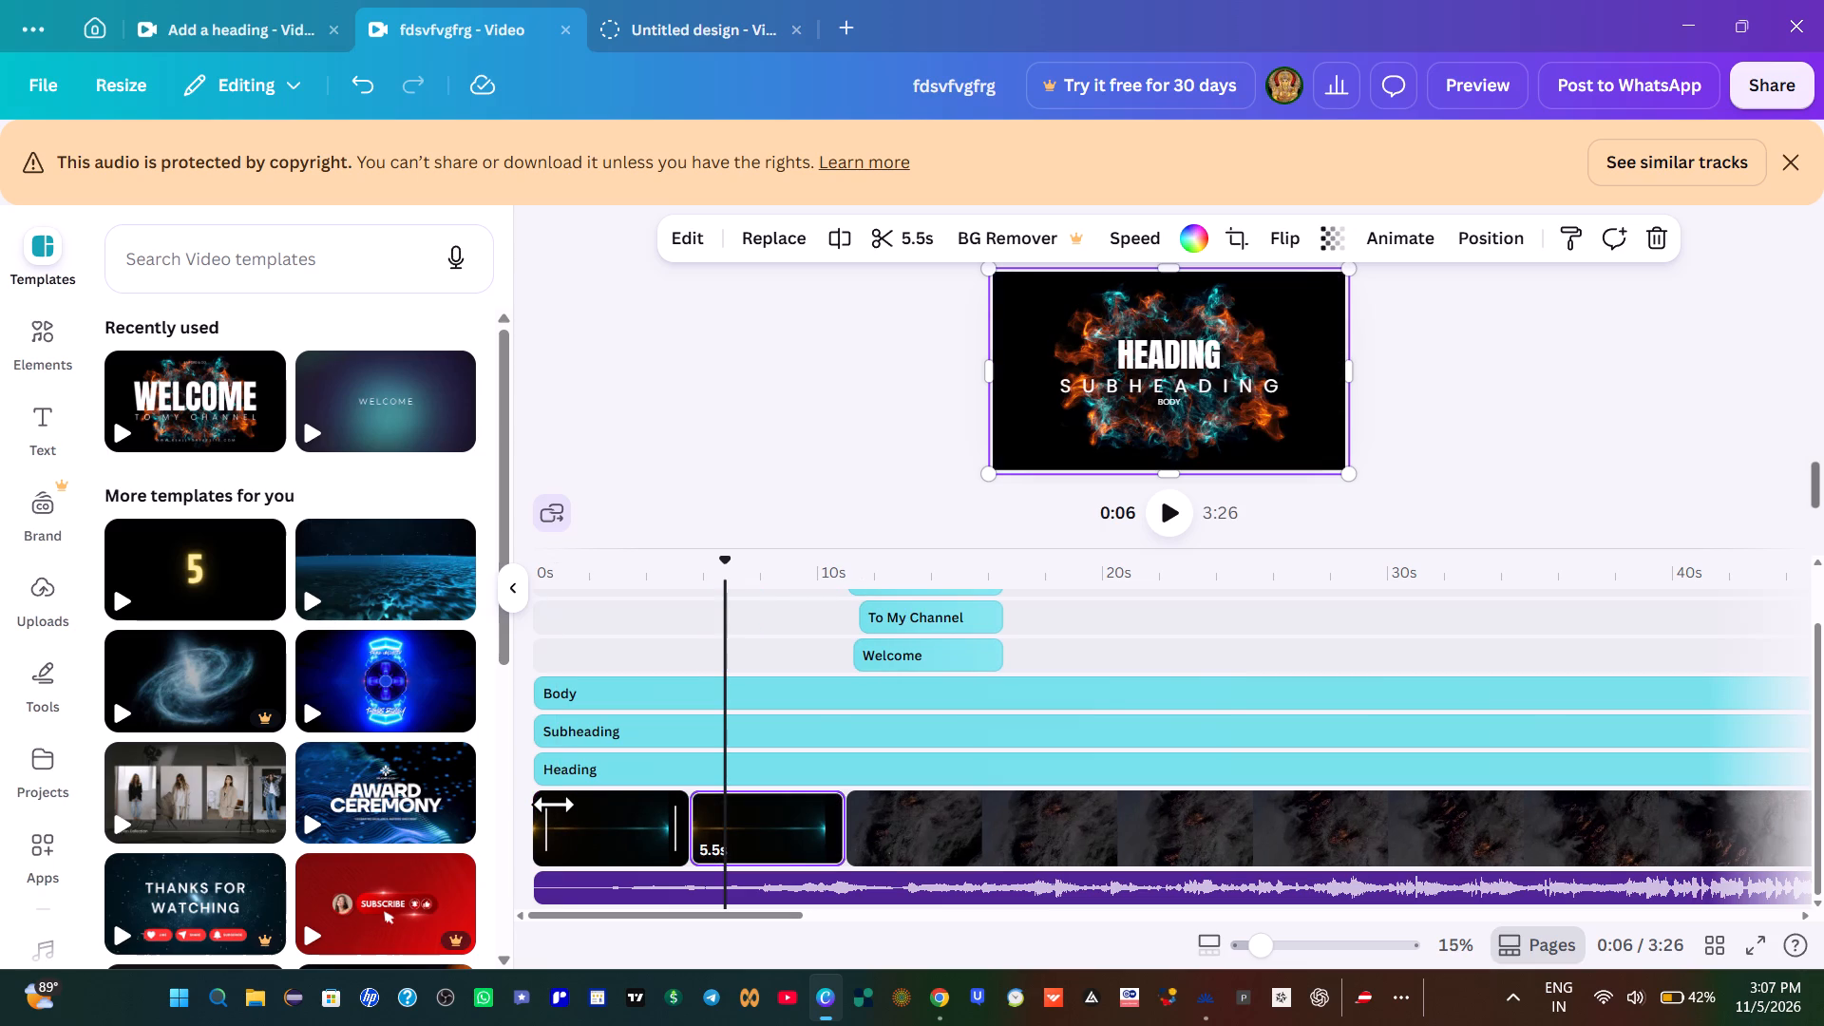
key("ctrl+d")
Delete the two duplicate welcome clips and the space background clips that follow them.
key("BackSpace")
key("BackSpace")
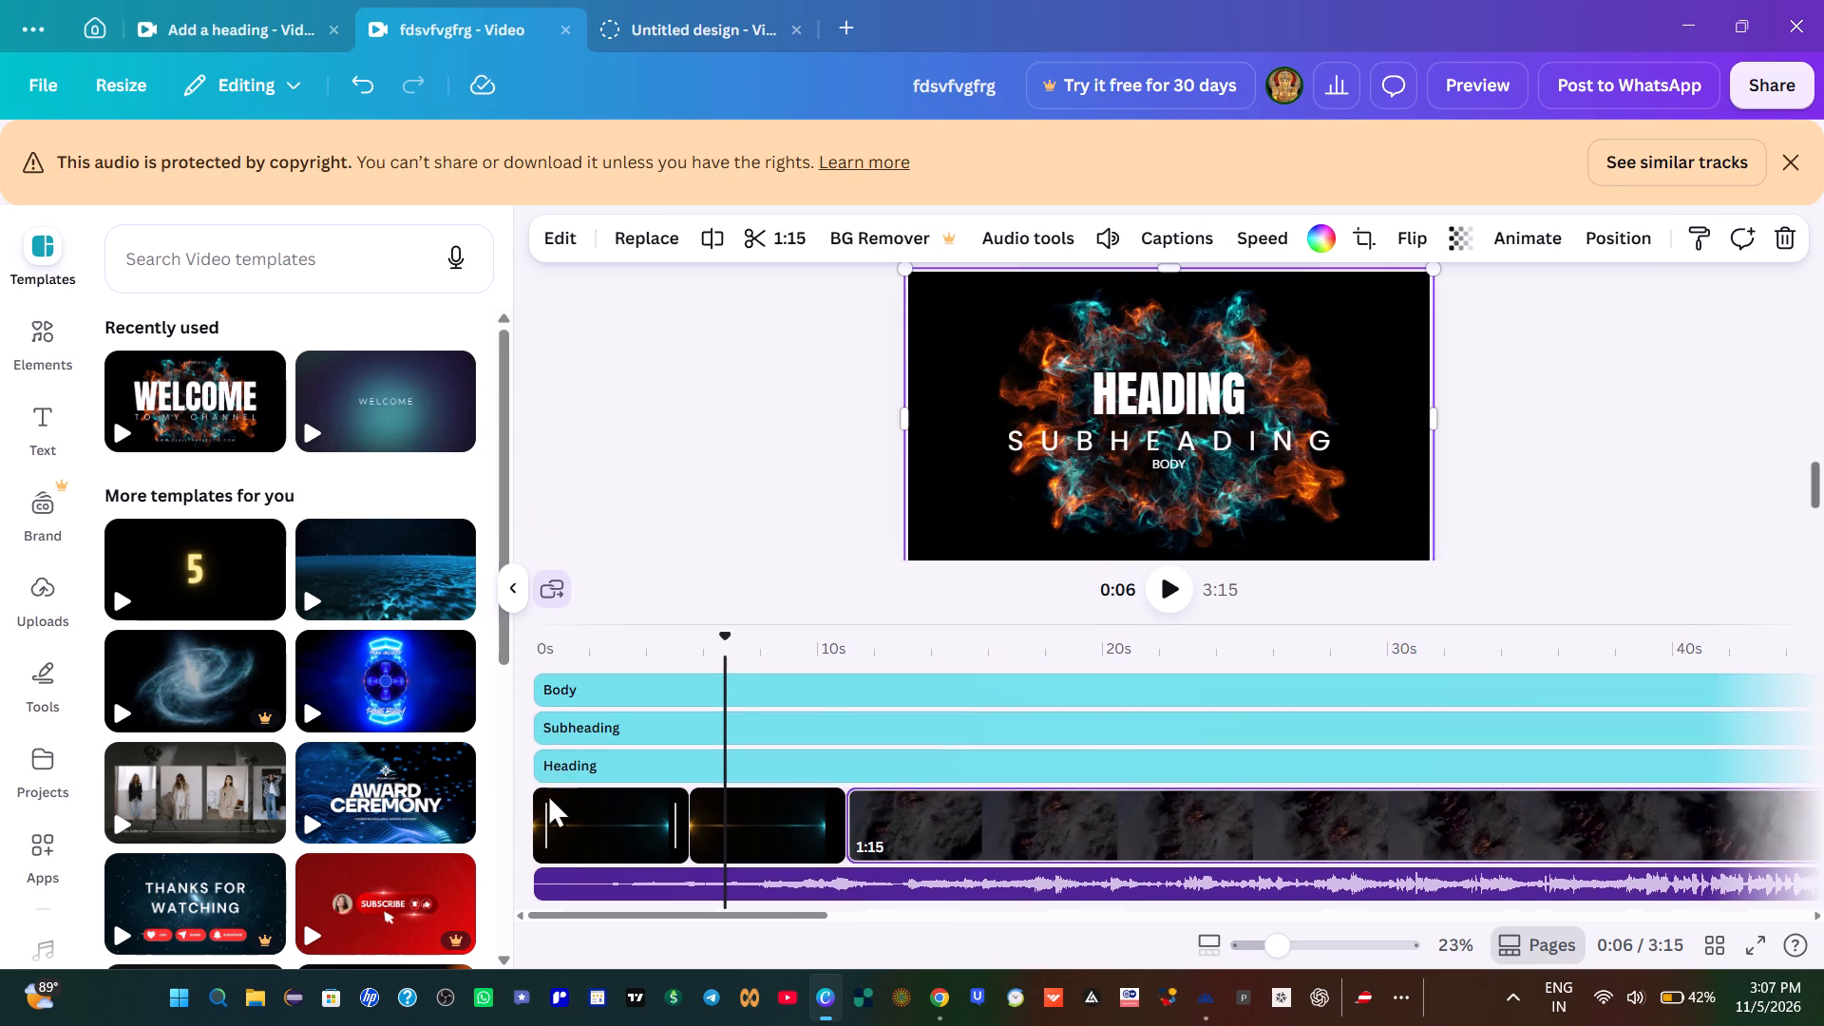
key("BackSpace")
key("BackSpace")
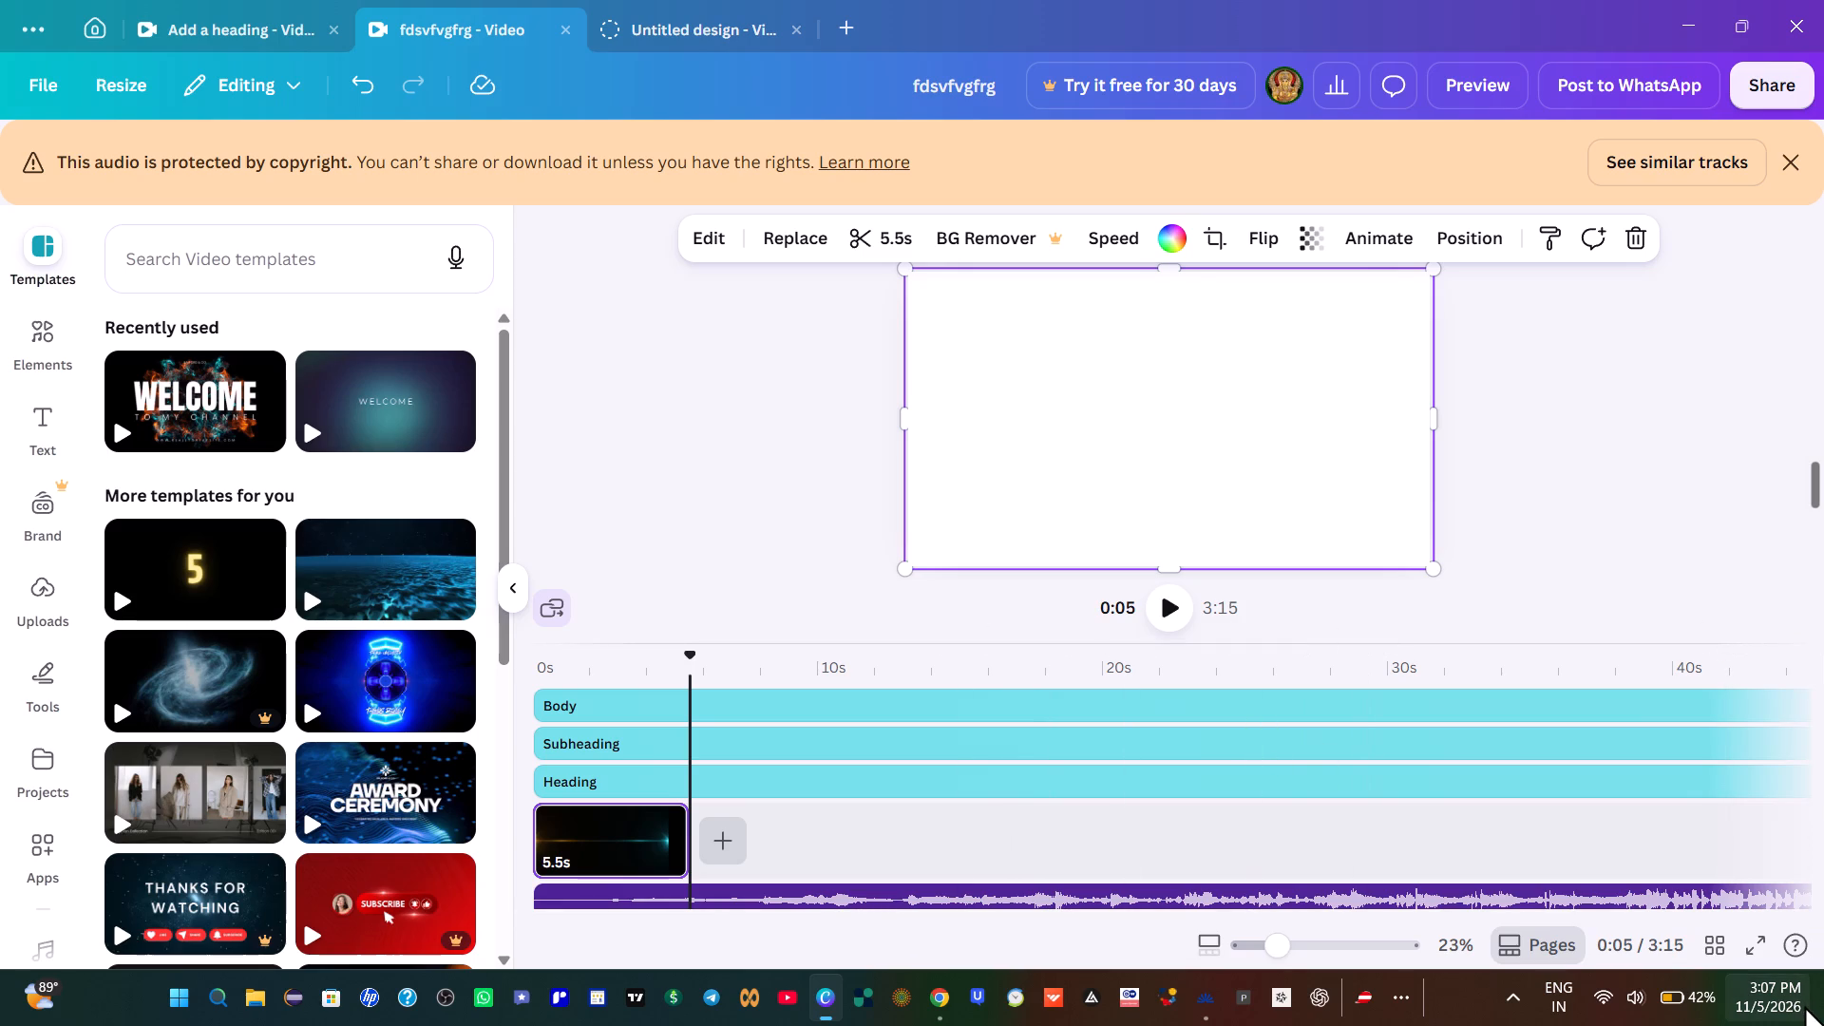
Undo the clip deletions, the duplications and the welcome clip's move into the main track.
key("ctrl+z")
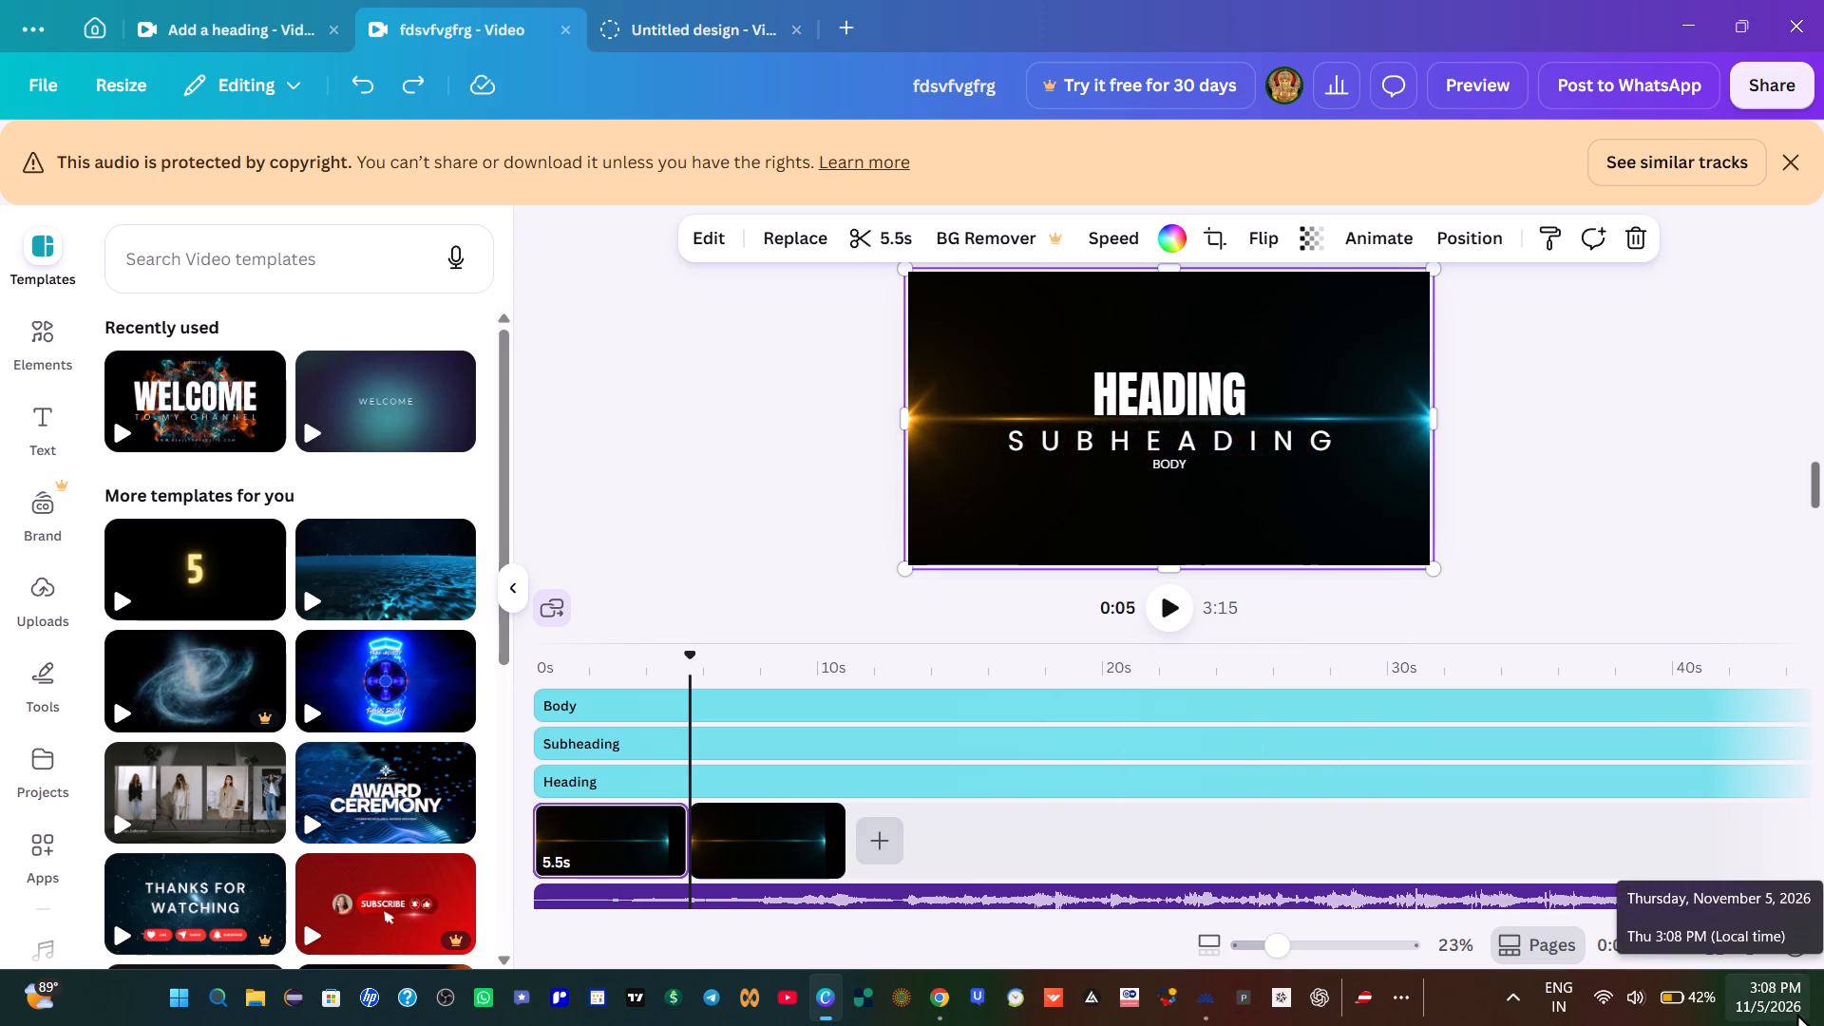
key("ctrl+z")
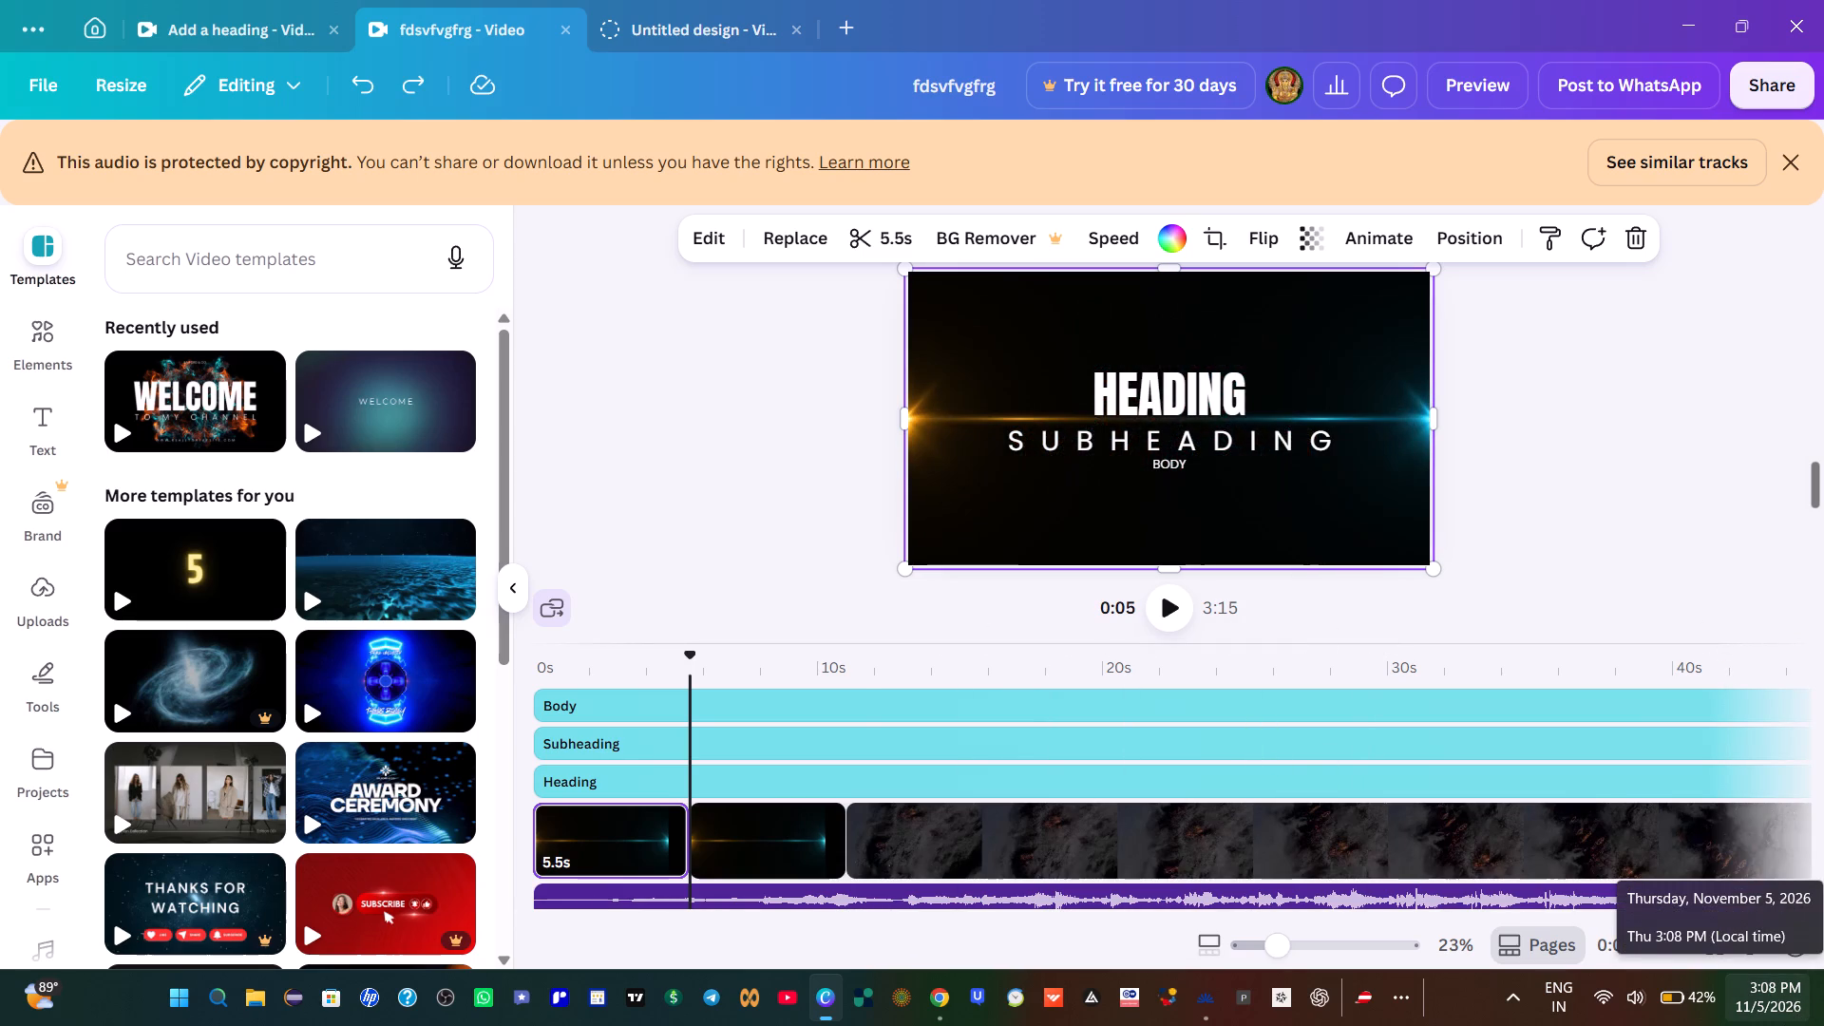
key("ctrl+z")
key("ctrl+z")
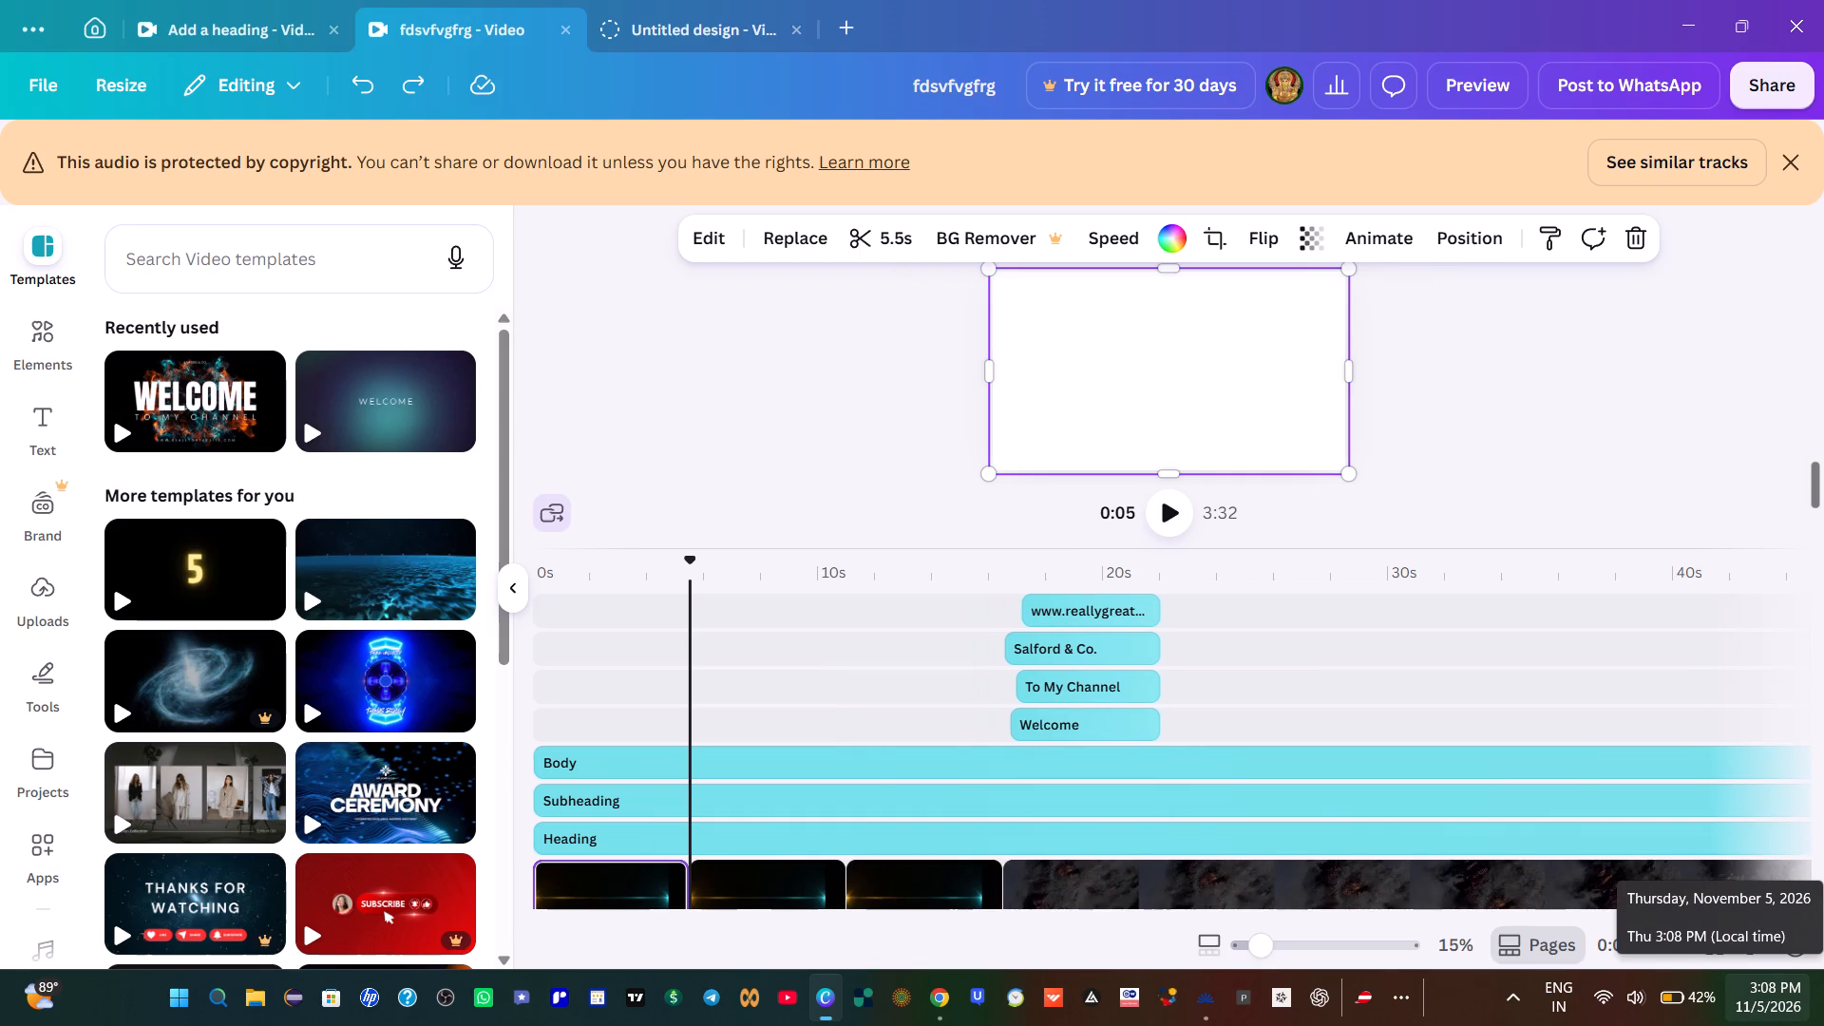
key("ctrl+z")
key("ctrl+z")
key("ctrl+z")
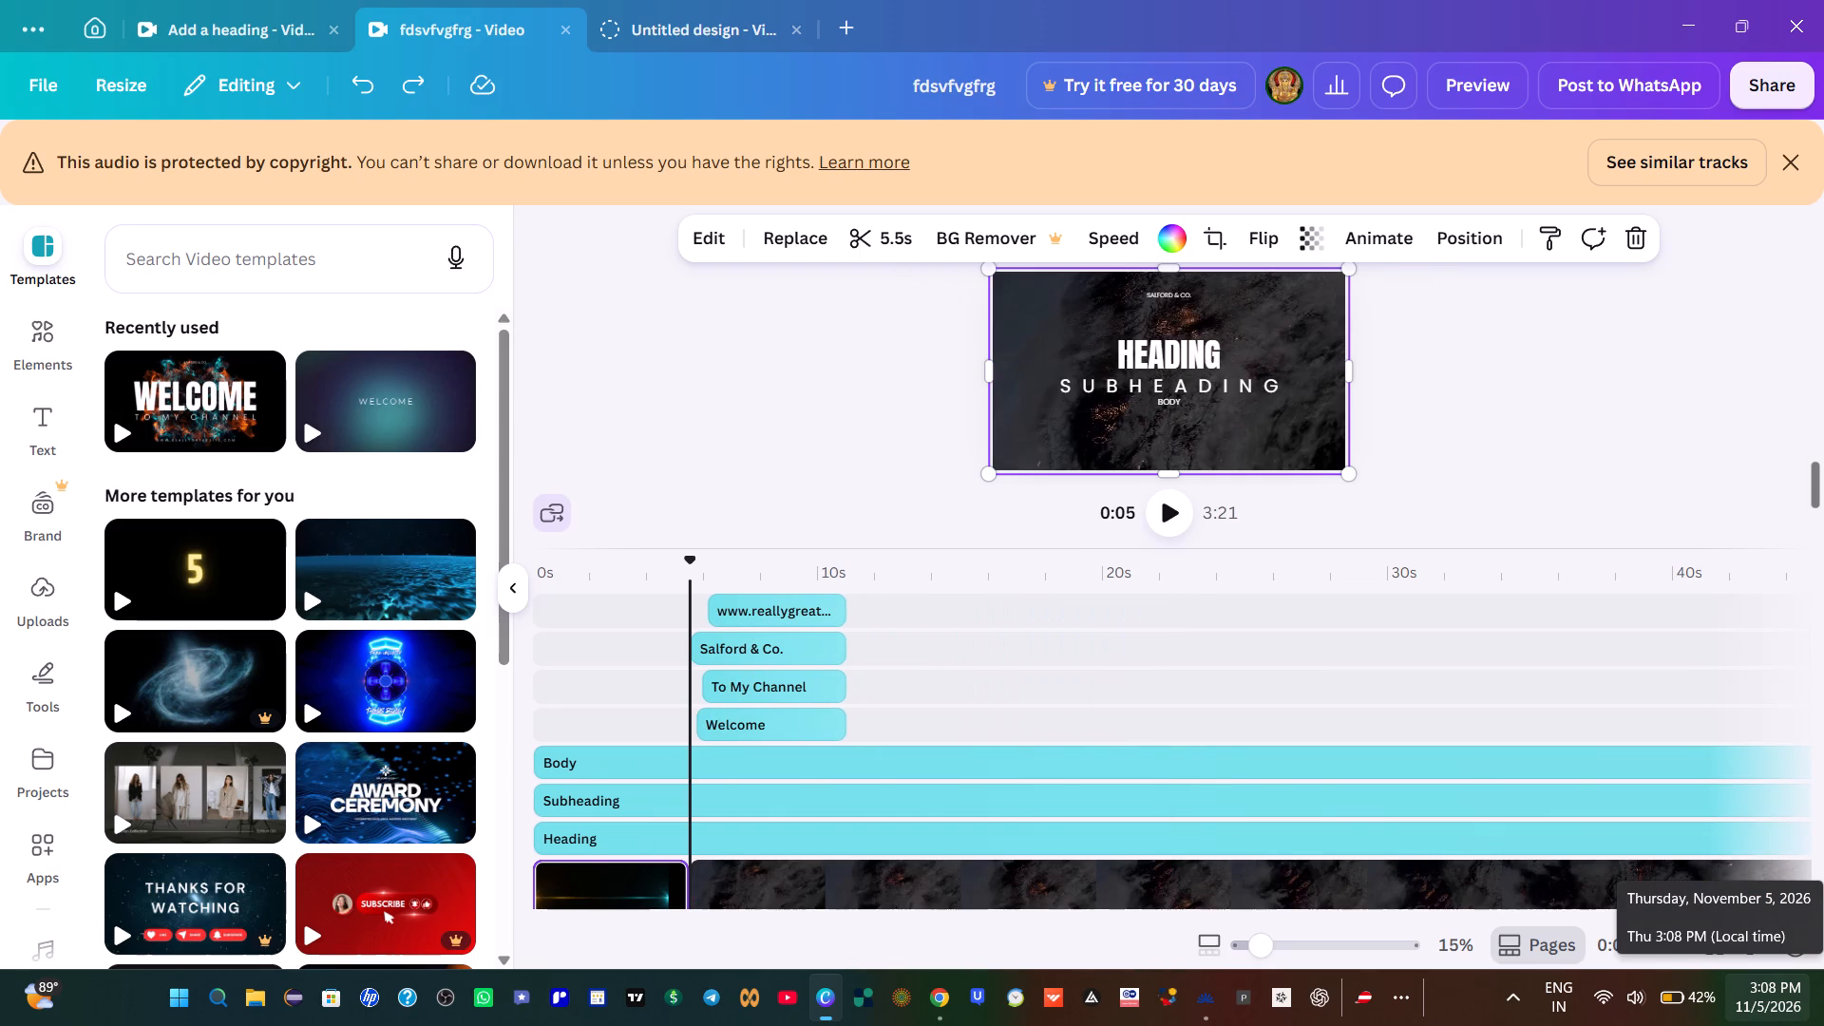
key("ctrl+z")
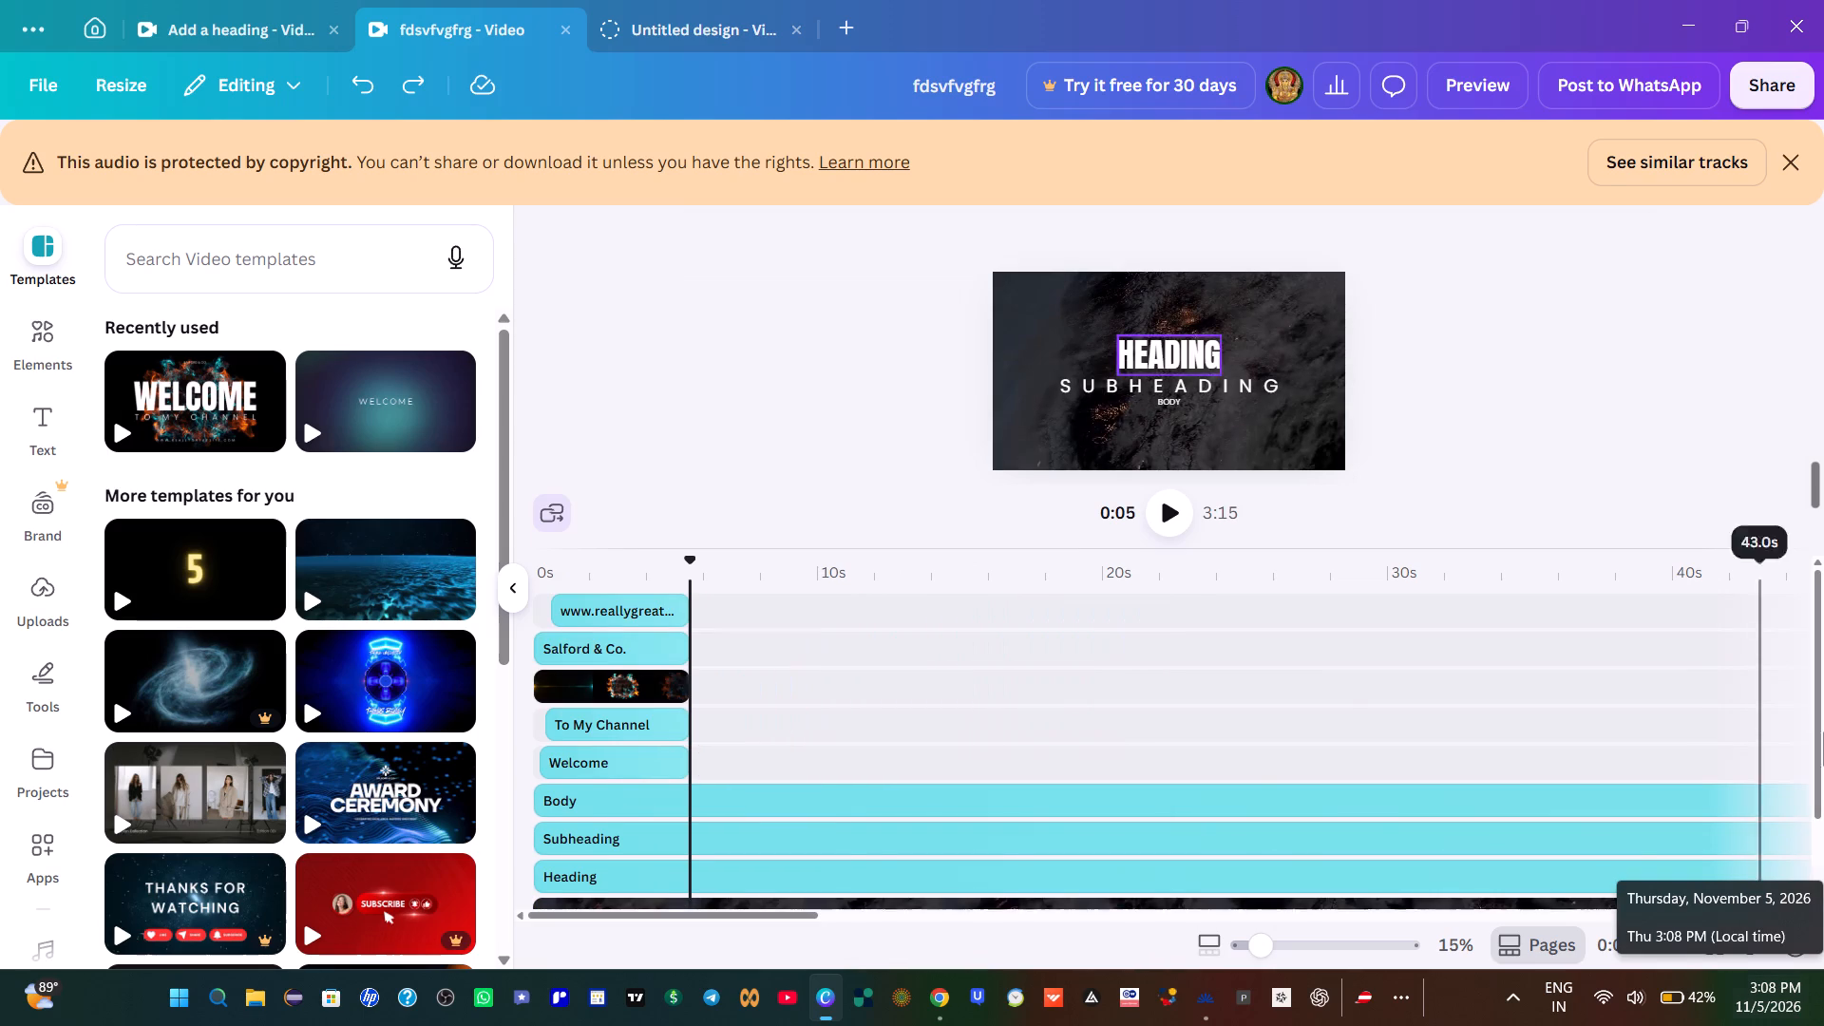
Play the video from the start to examine the welcome intro and how it passes into the heading section.
left_click_drag(688, 556, 645, 573)
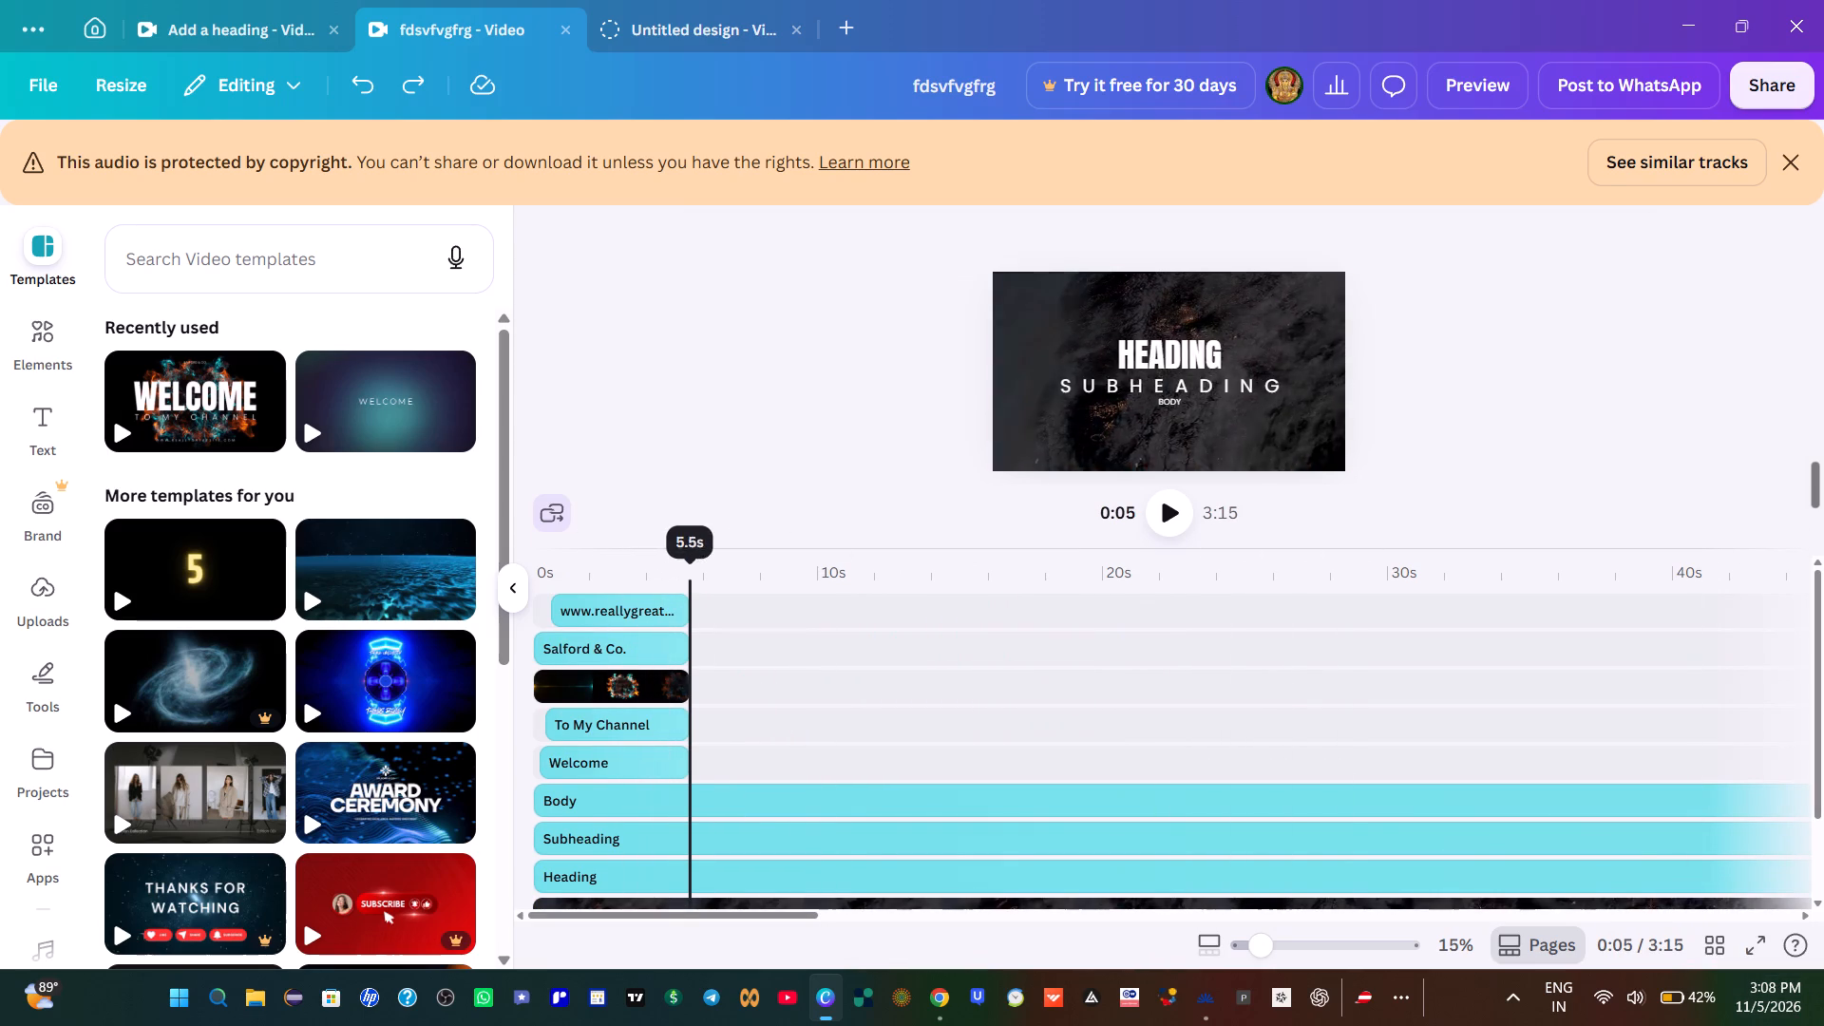
left_click_drag(645, 573, 518, 614)
left_click(1168, 515)
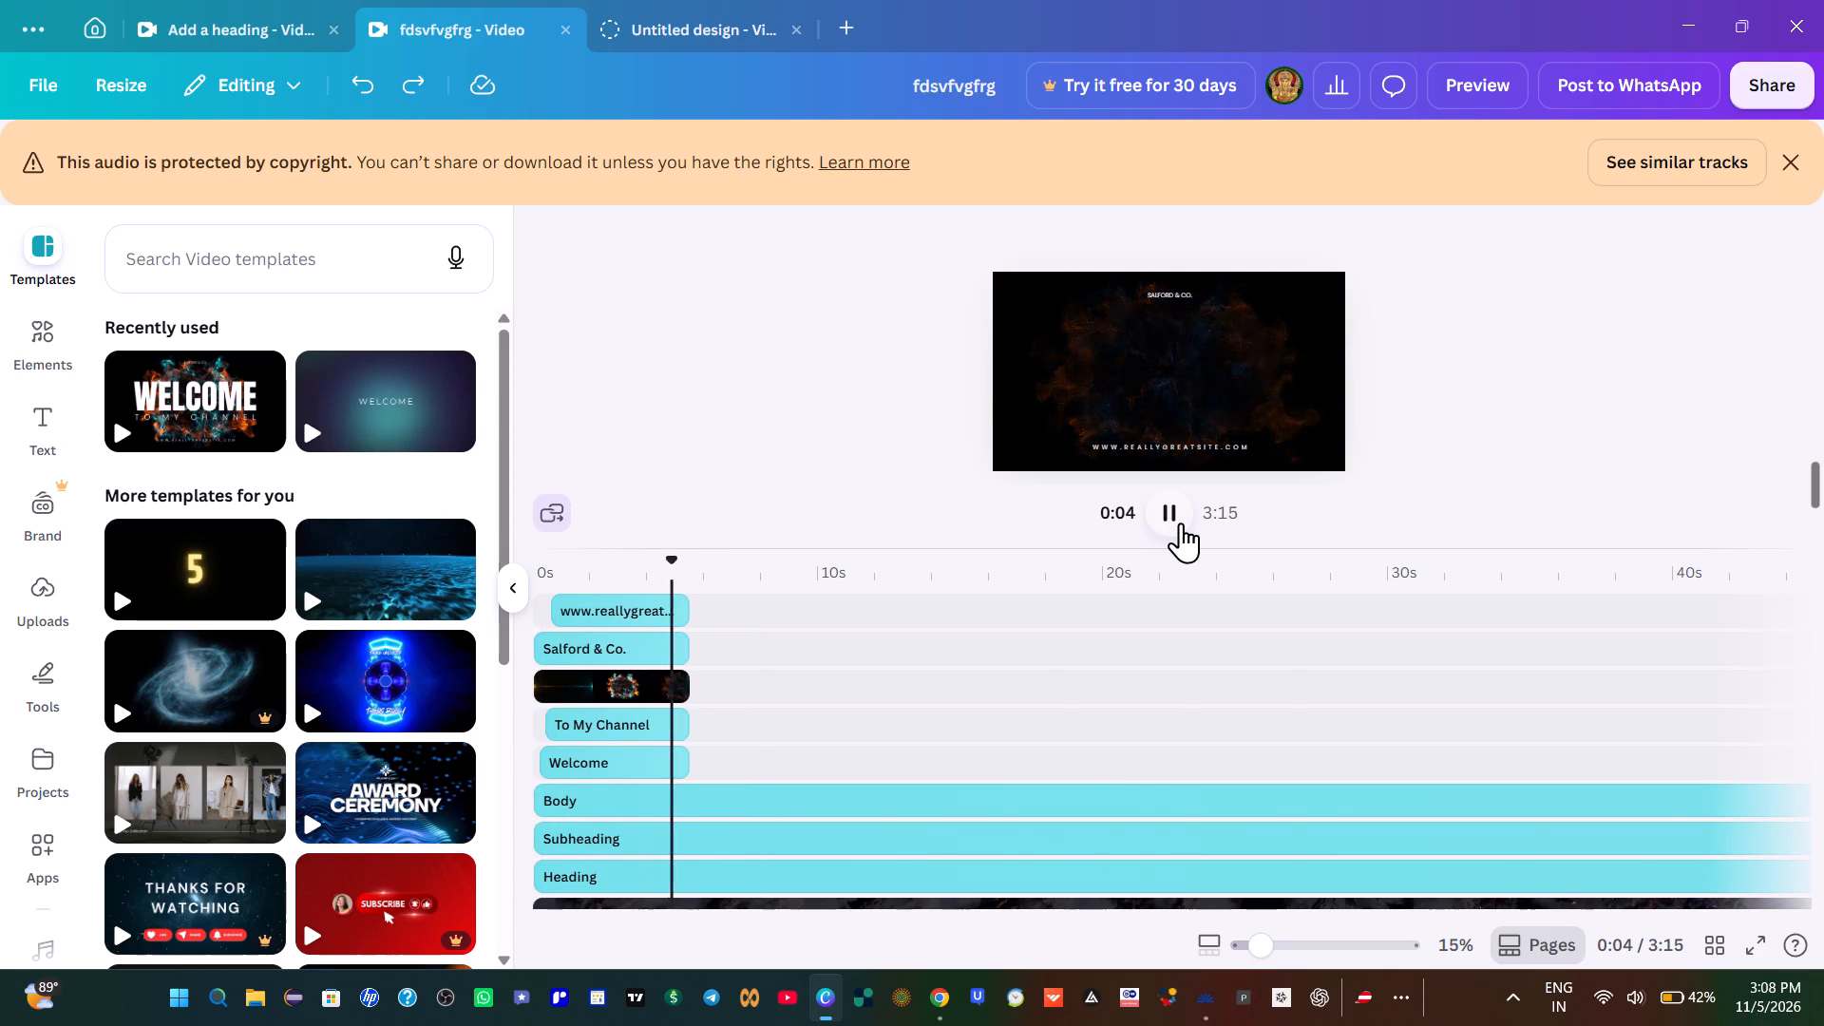
left_click(1176, 506)
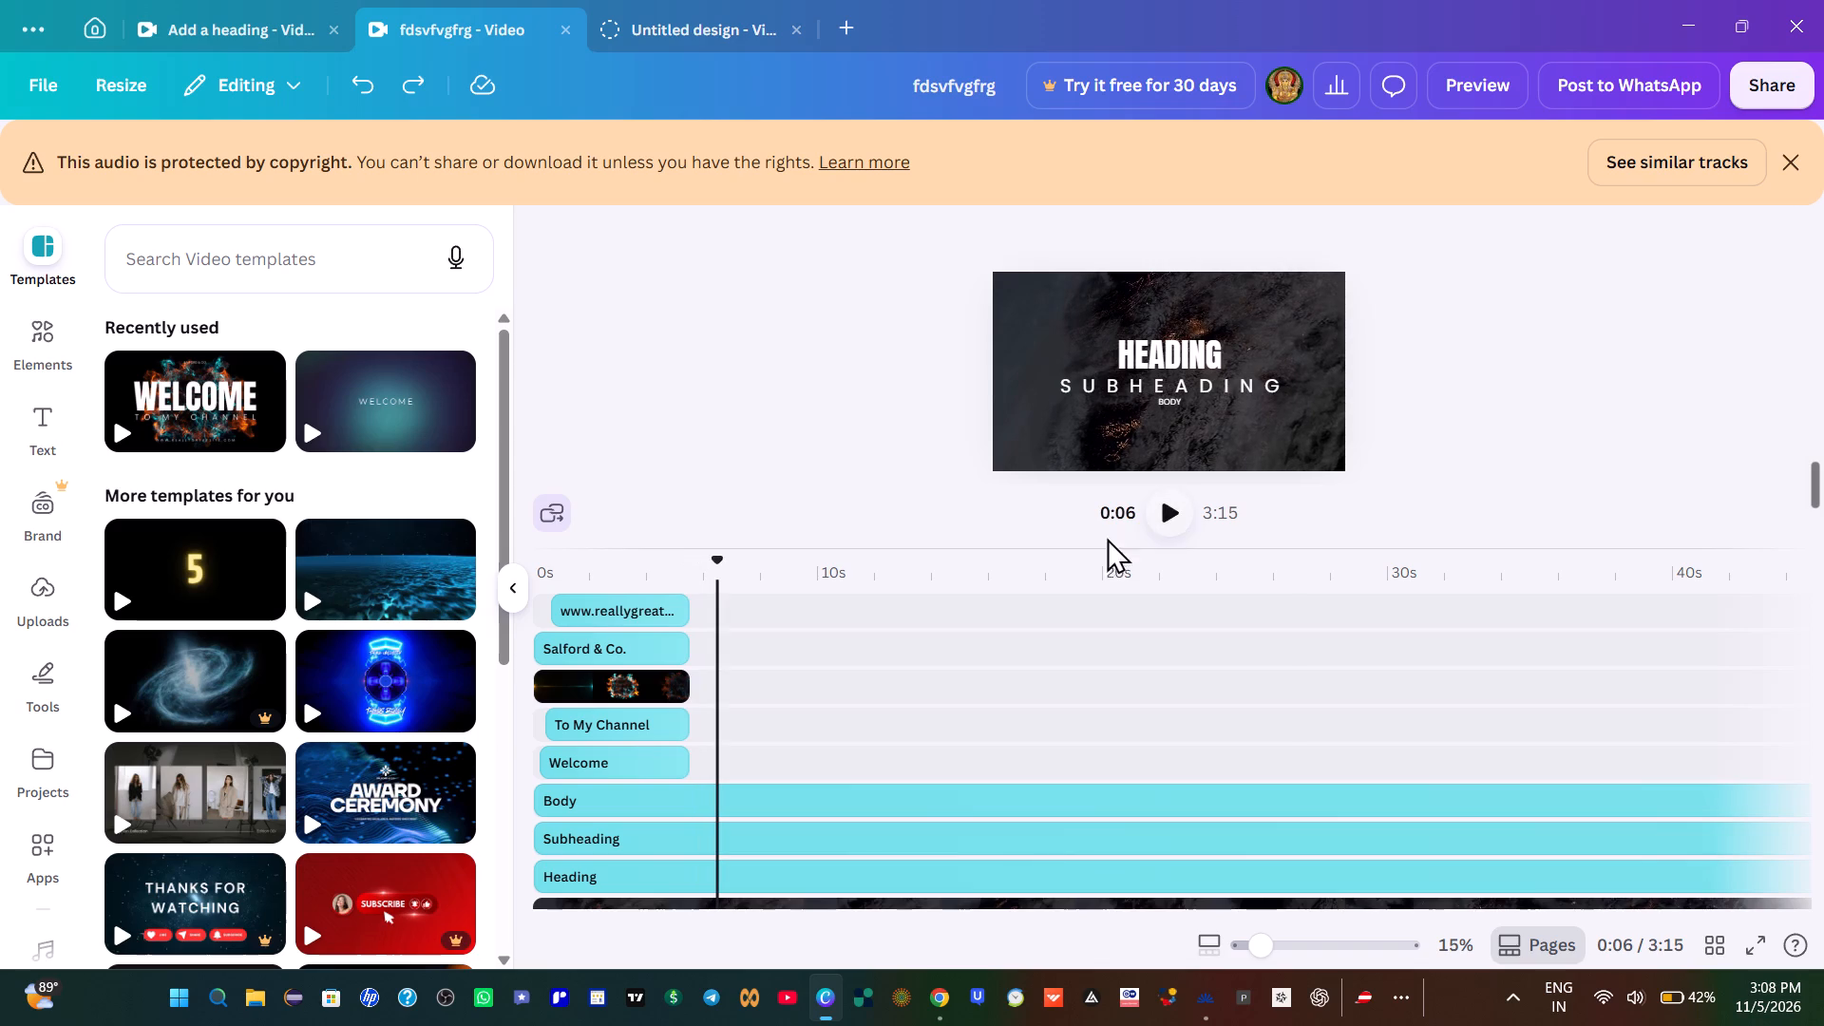
left_click(534, 564)
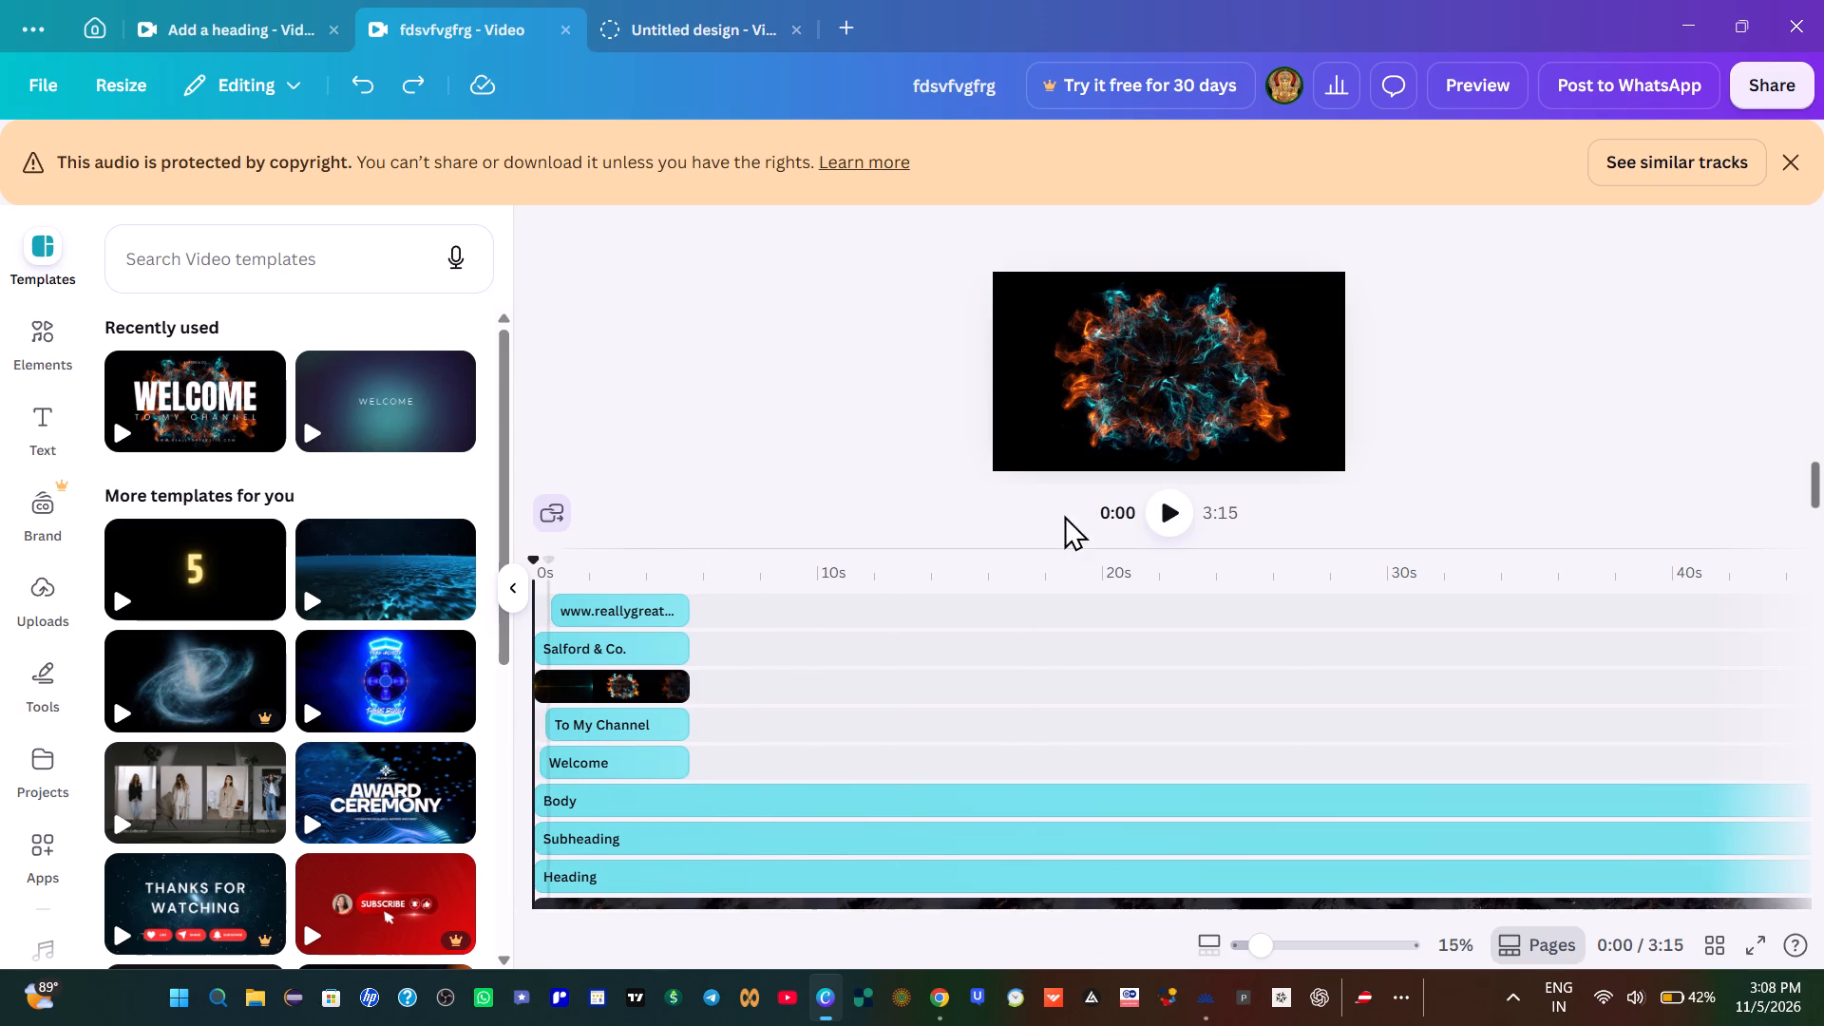
left_click(1168, 512)
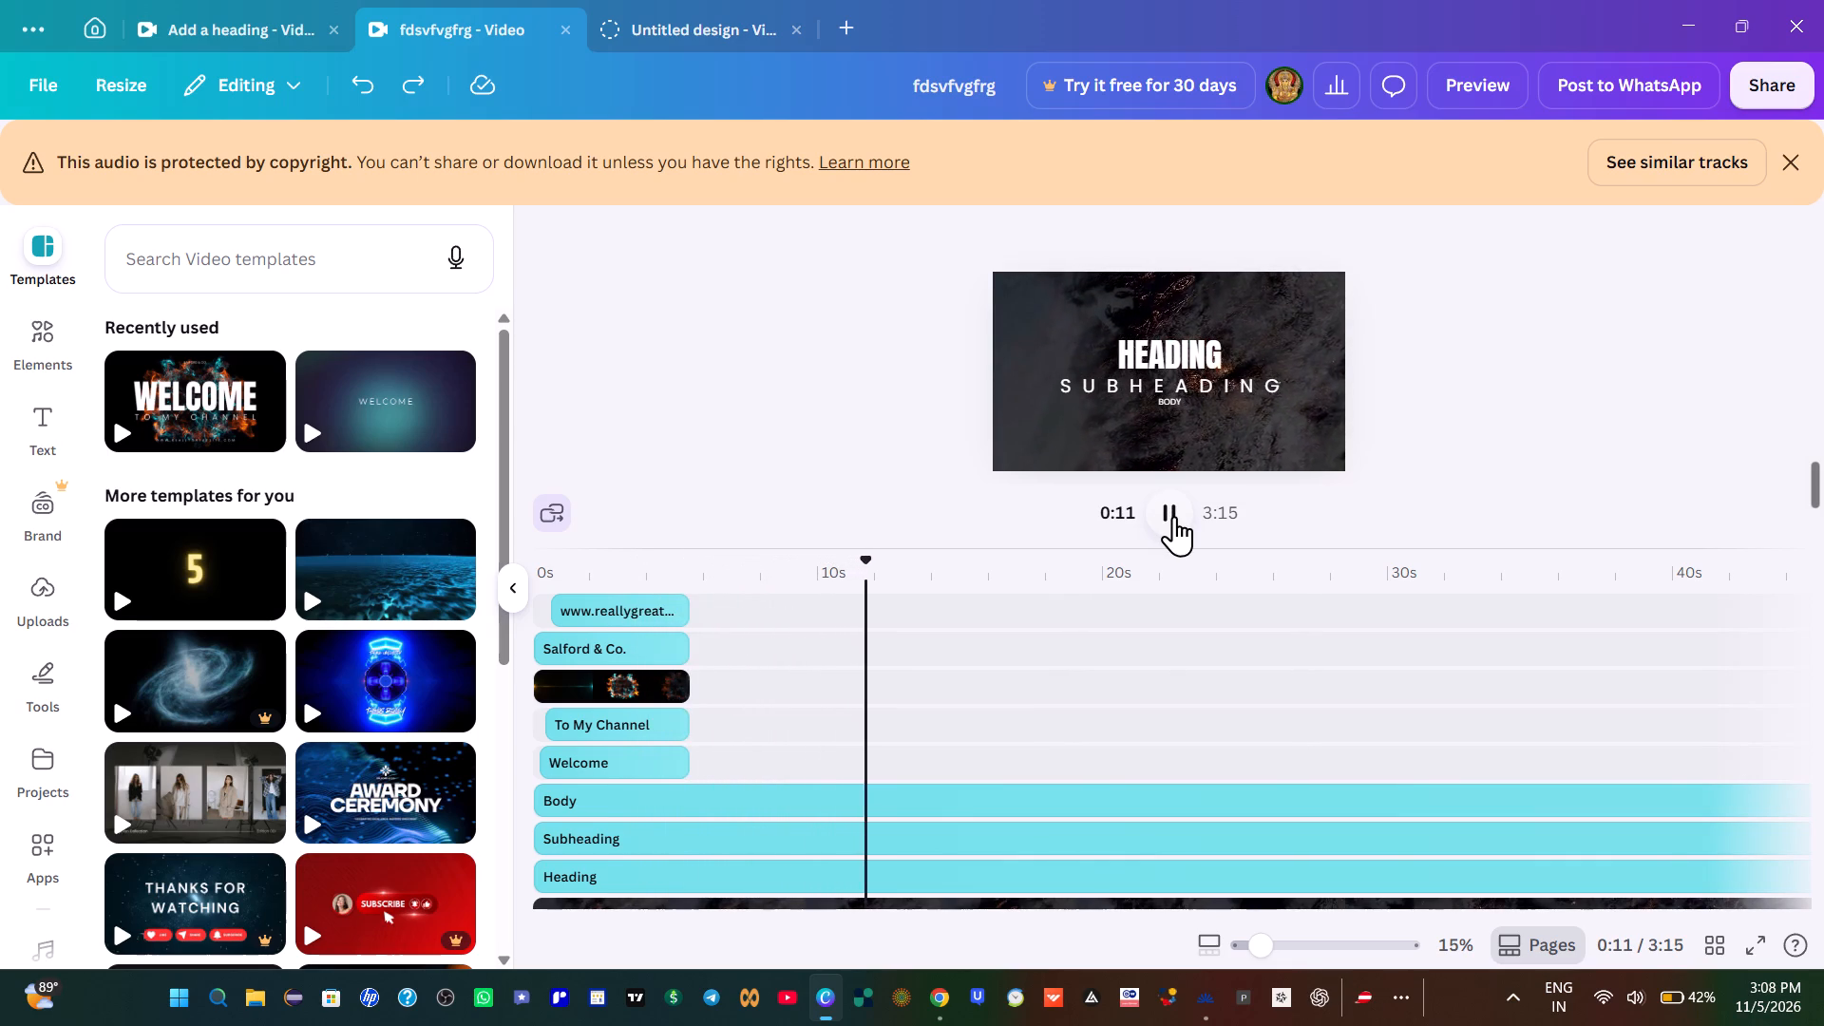
left_click(1182, 509)
scroll(1103, 528, "down", 5)
scroll(1035, 738, "down", 2)
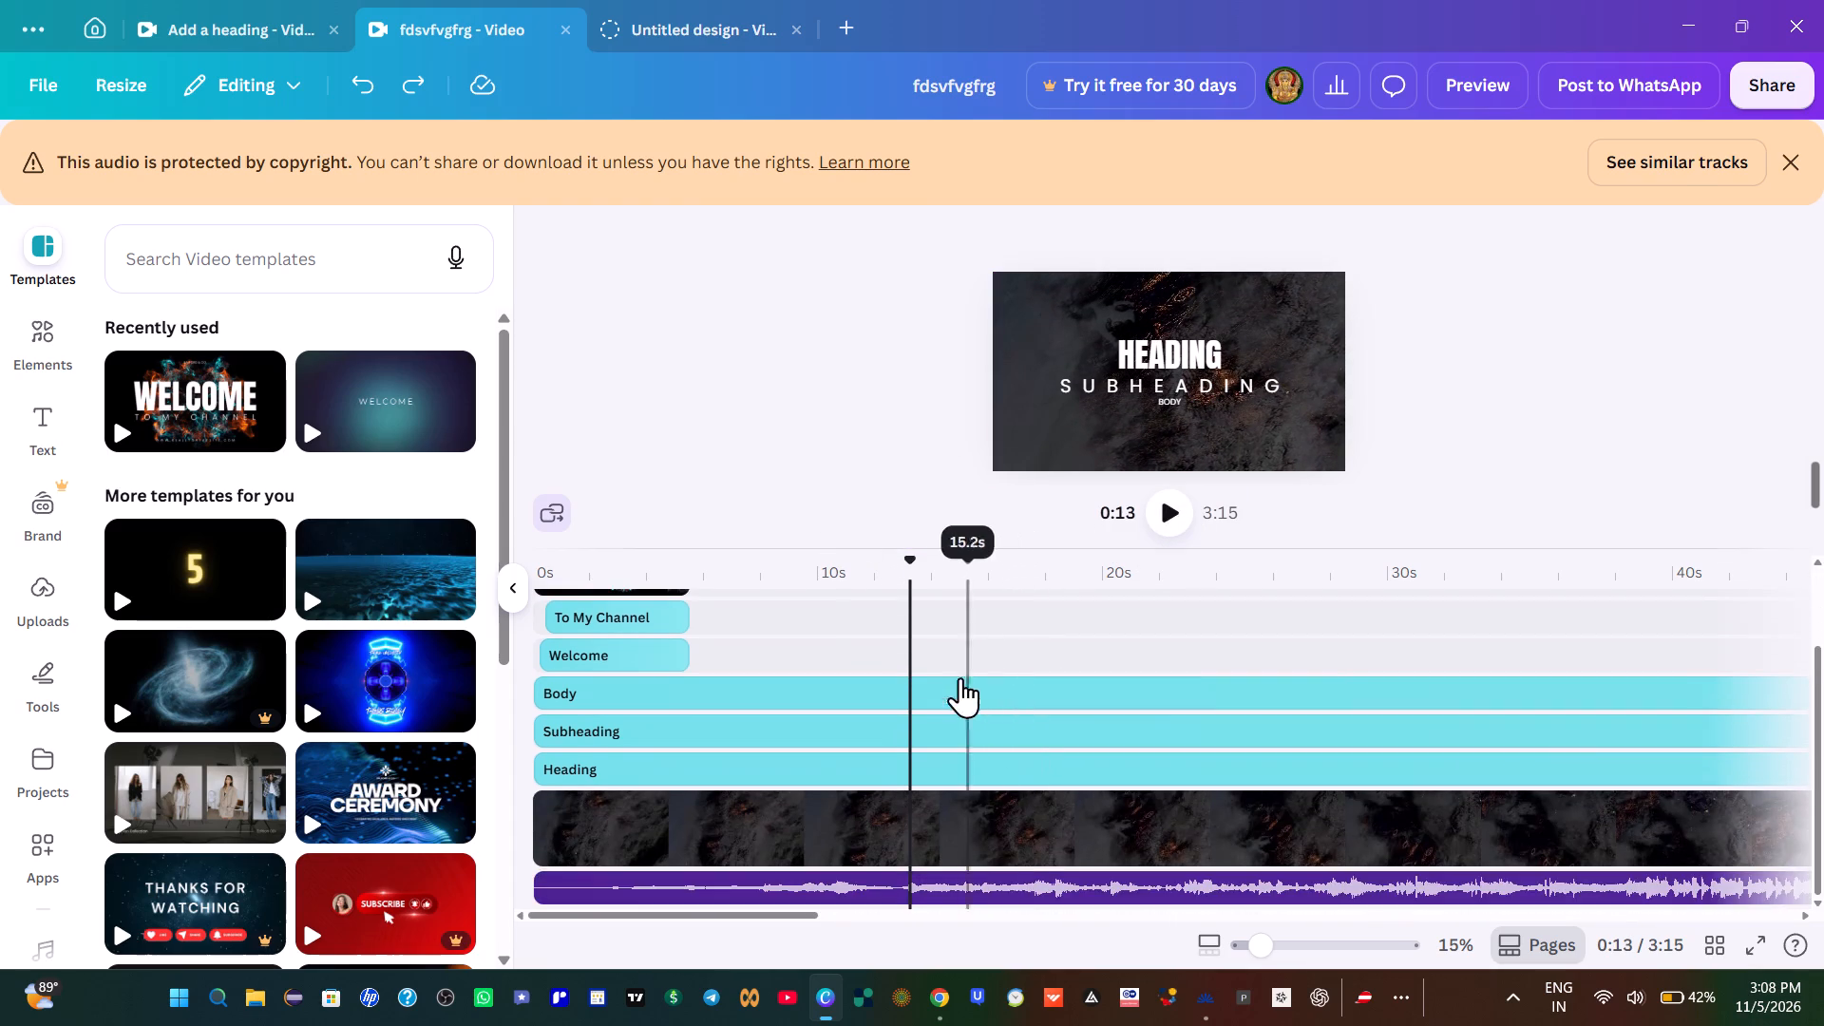
scroll(1019, 620, "up", 2)
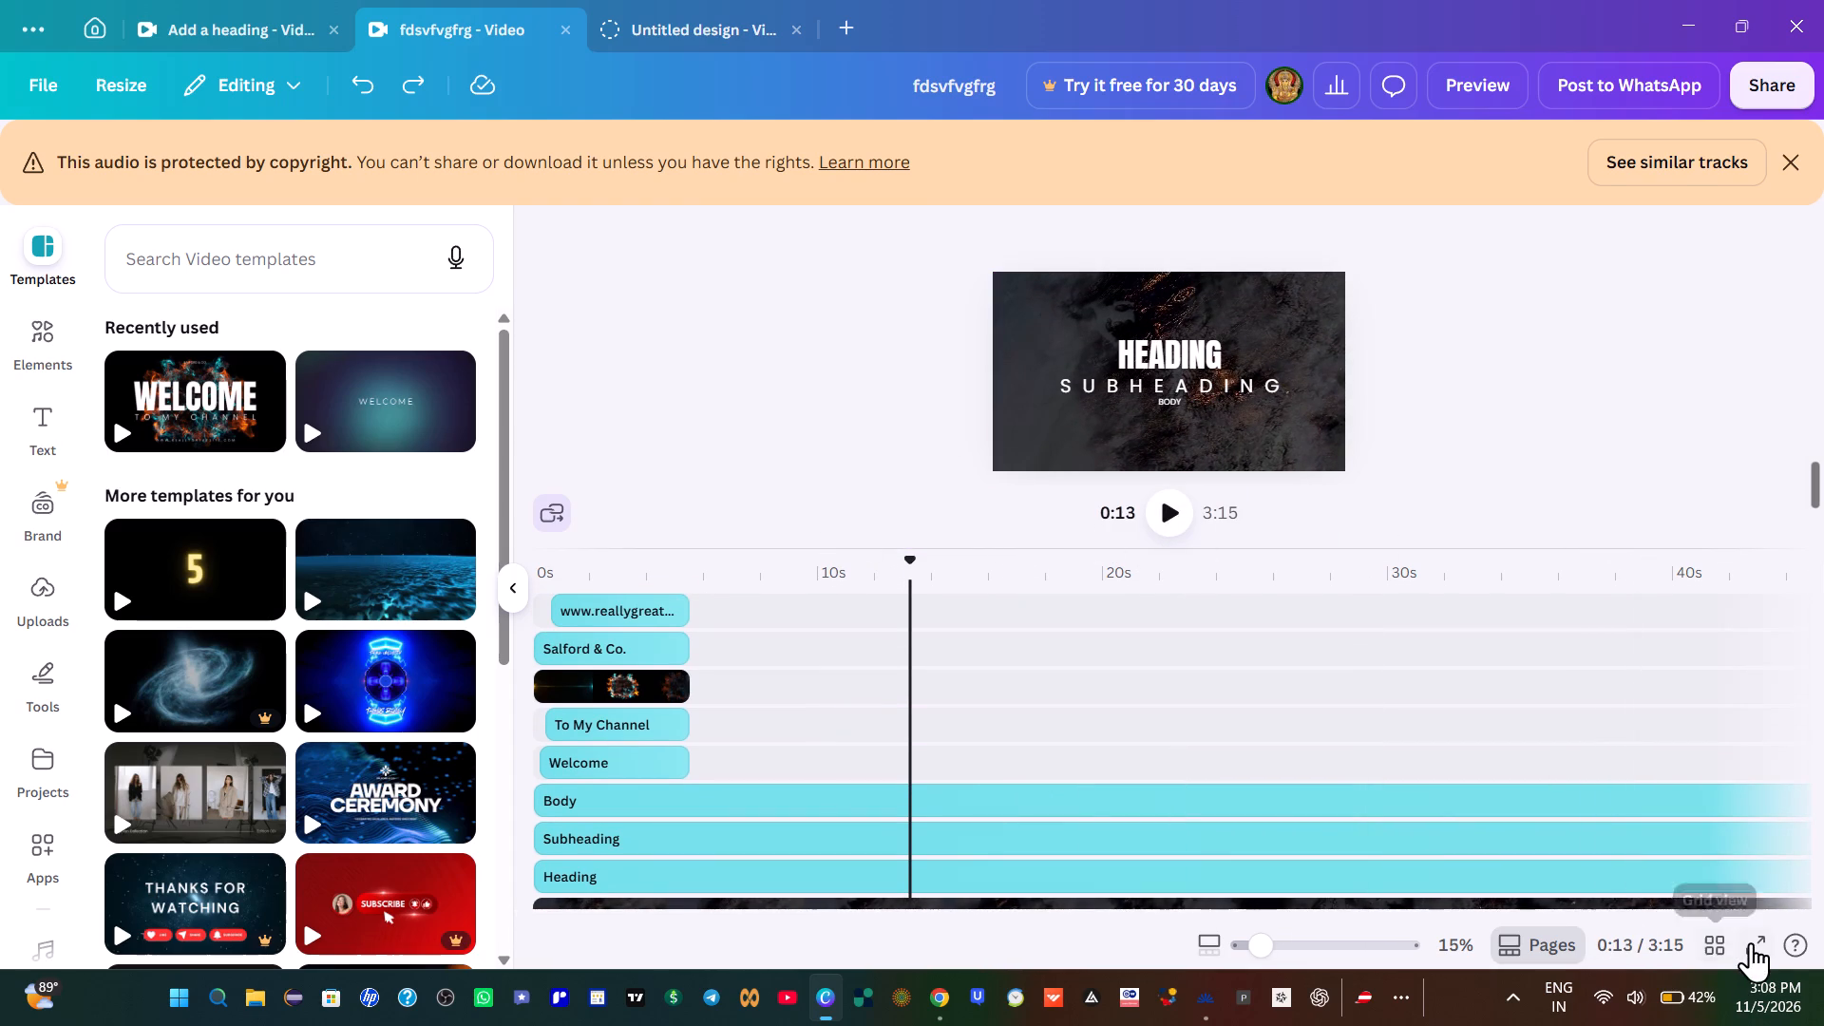
Preview the opening in full screen to check the welcome intro and the heading section after it.
left_click(1752, 942)
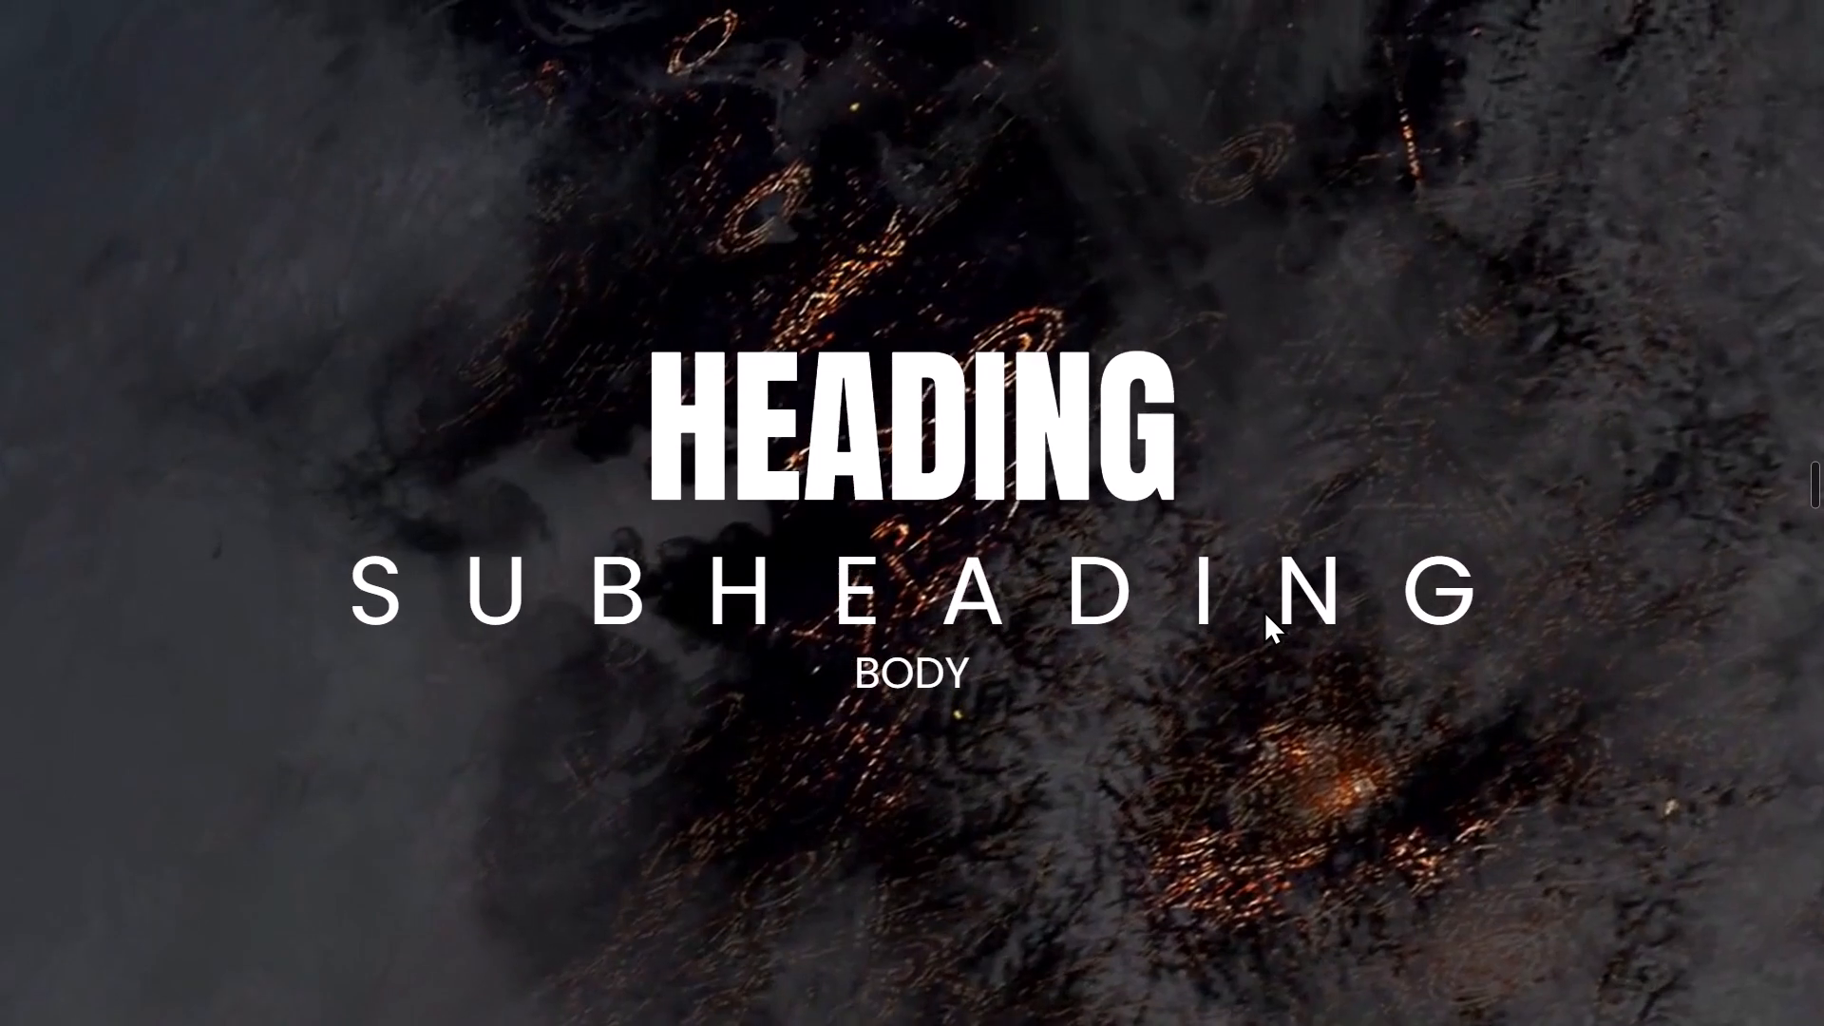
scroll(1259, 613, "up", 1)
left_click(1783, 994)
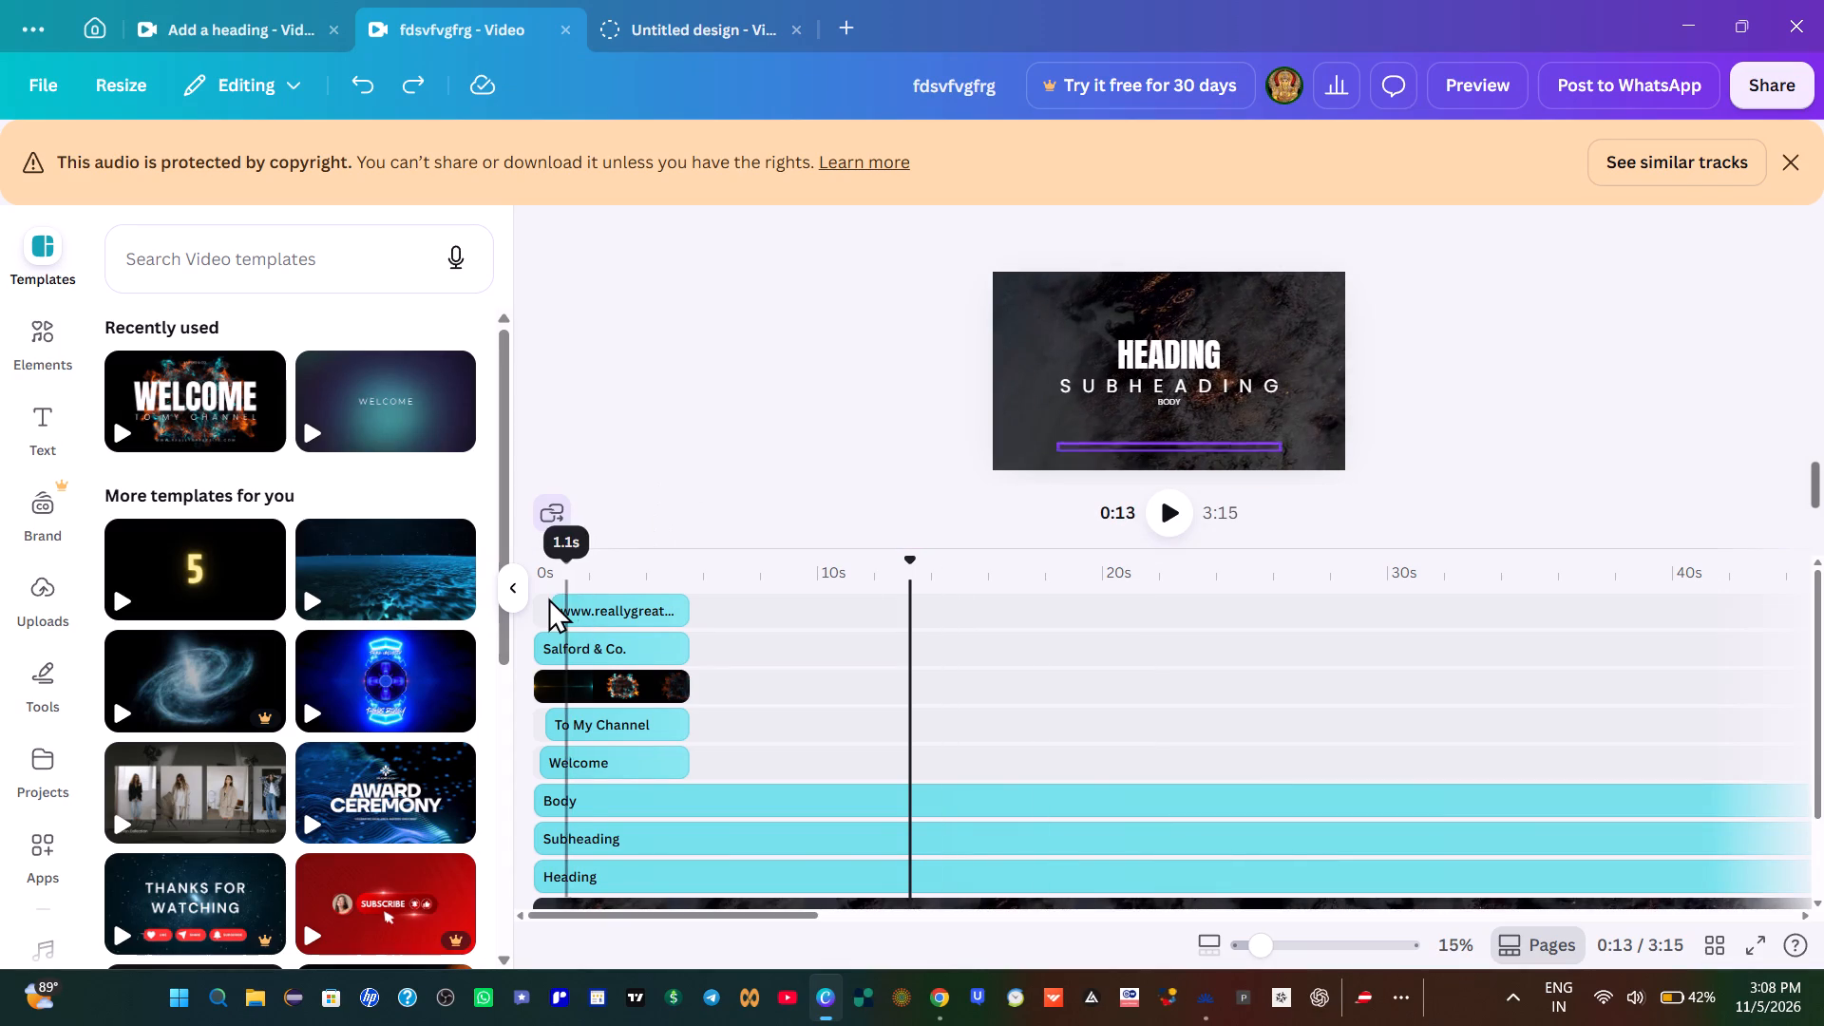
left_click(548, 598)
left_click(1162, 523)
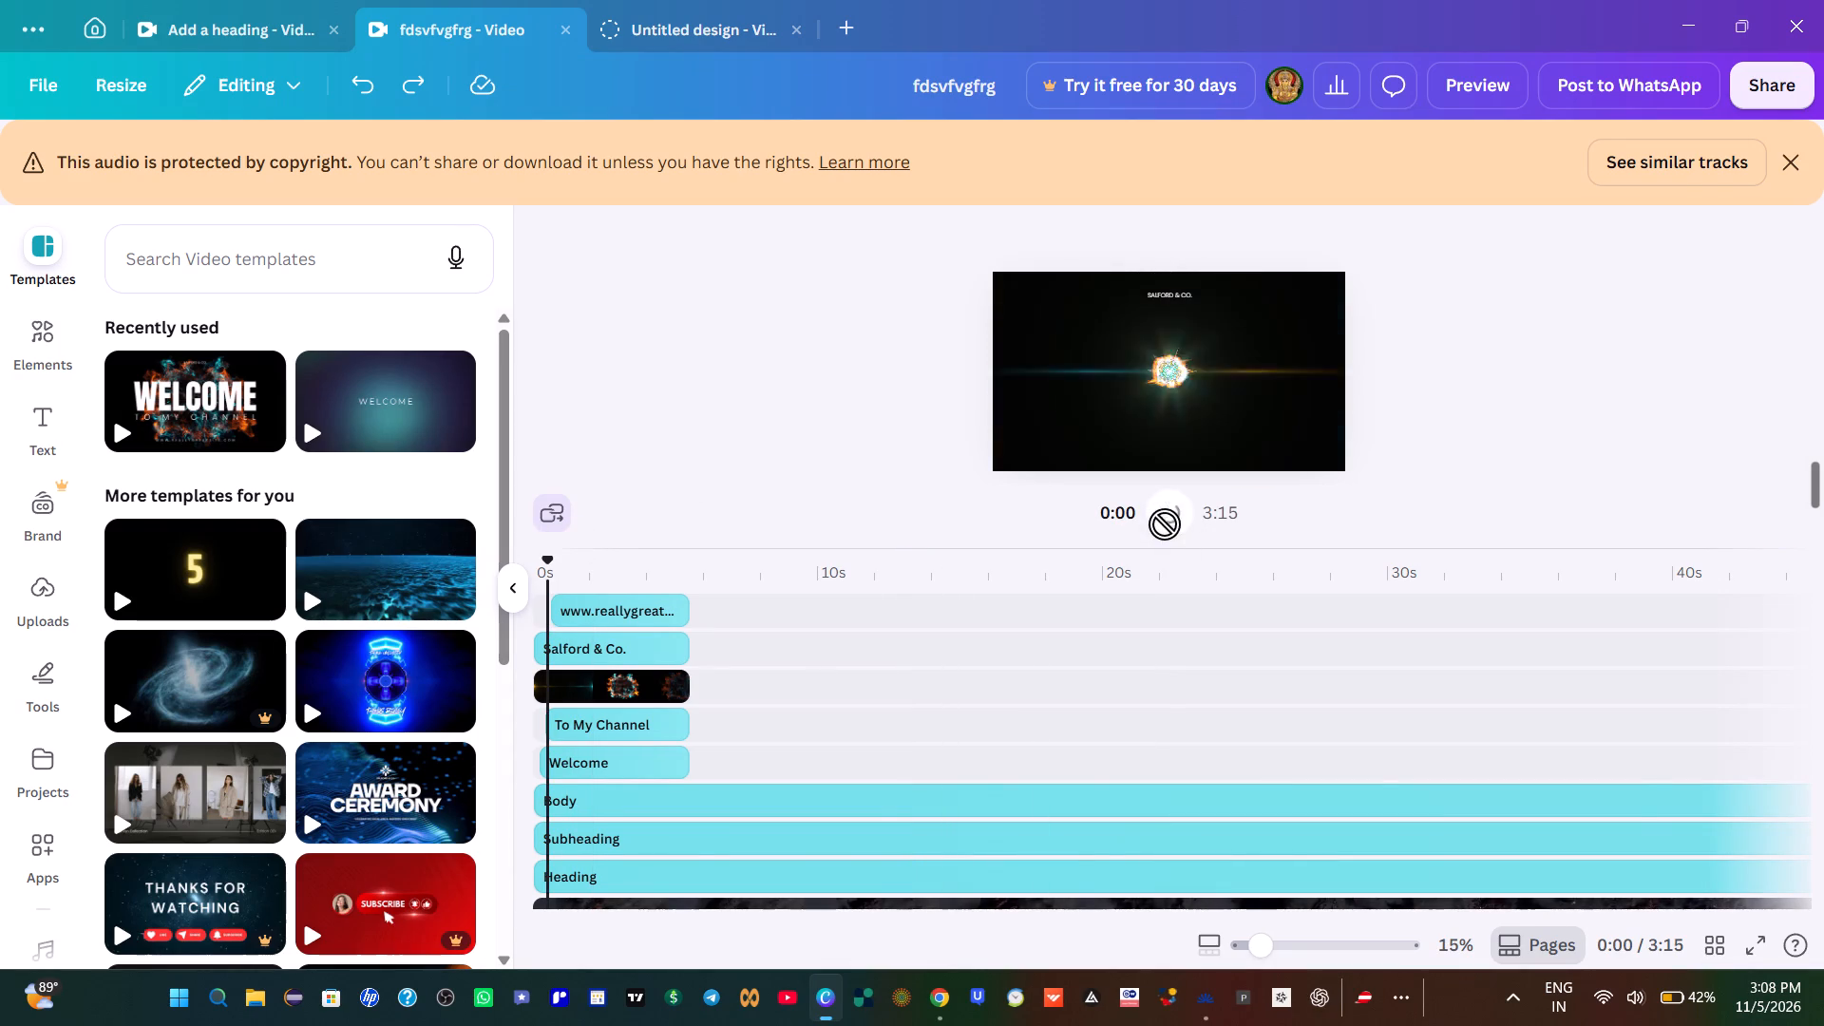
left_click(1167, 523)
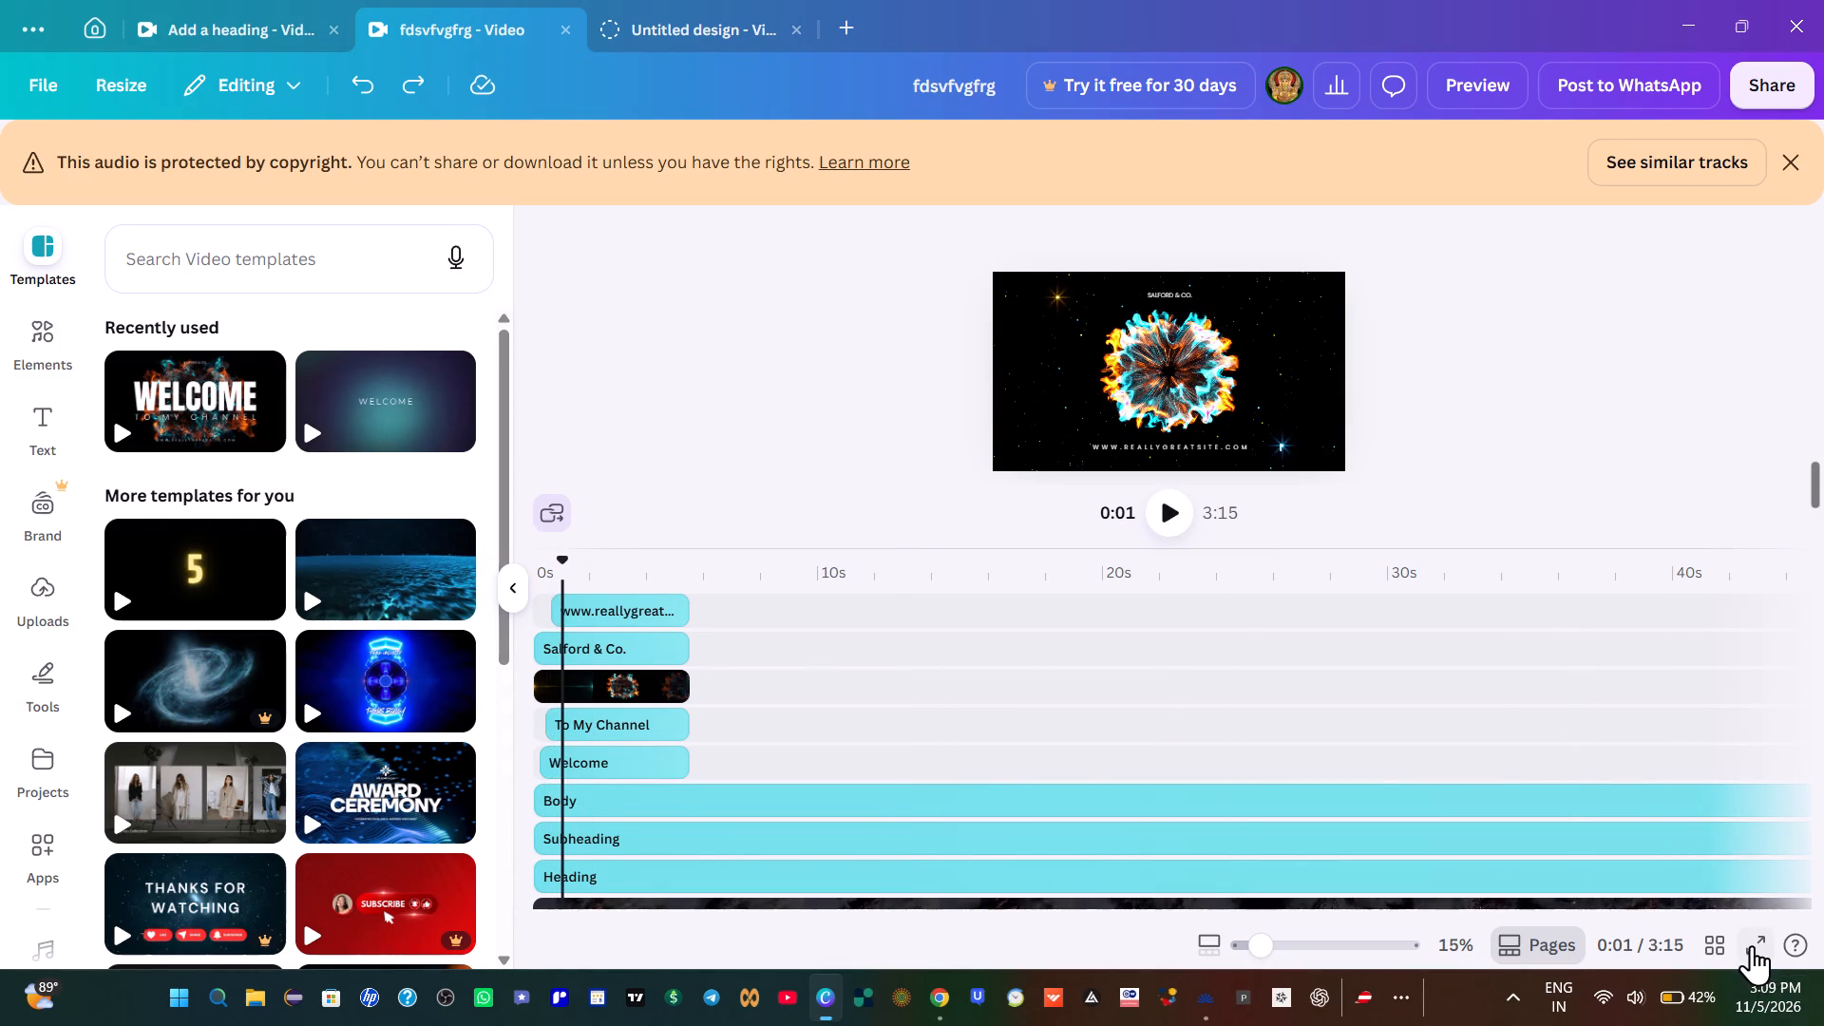
left_click(1752, 945)
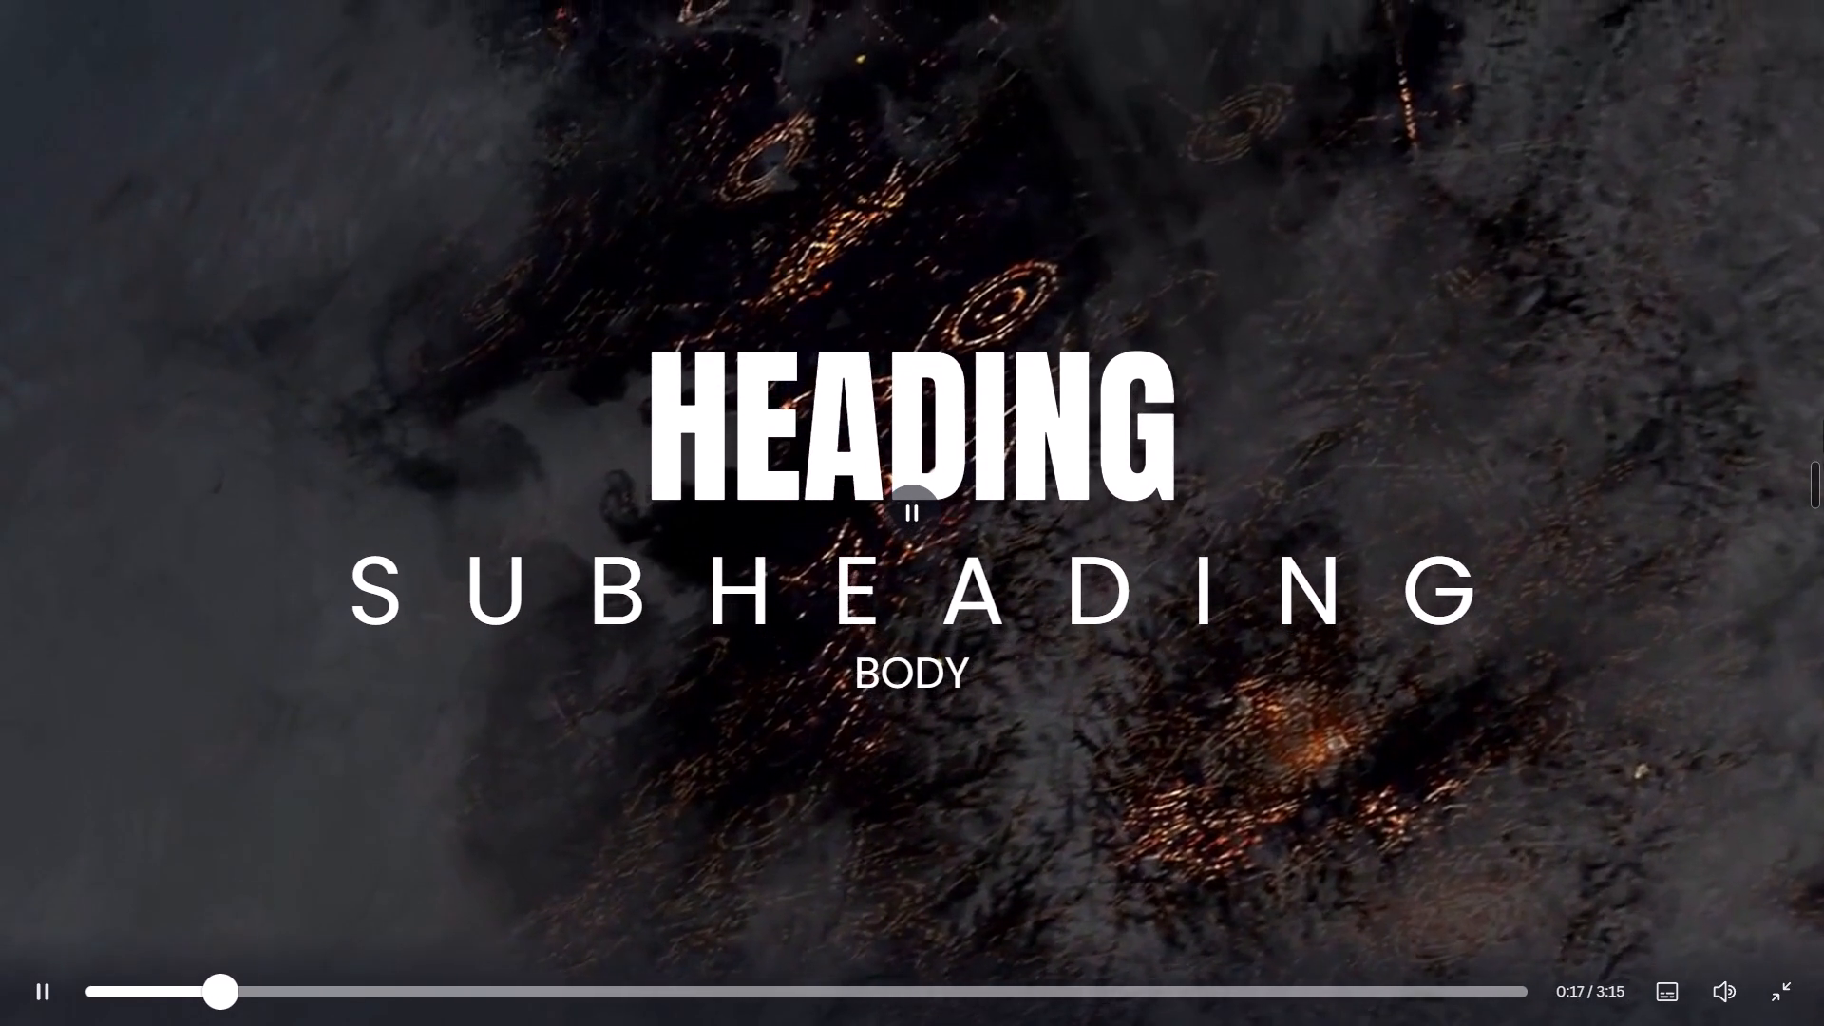
left_click(946, 504)
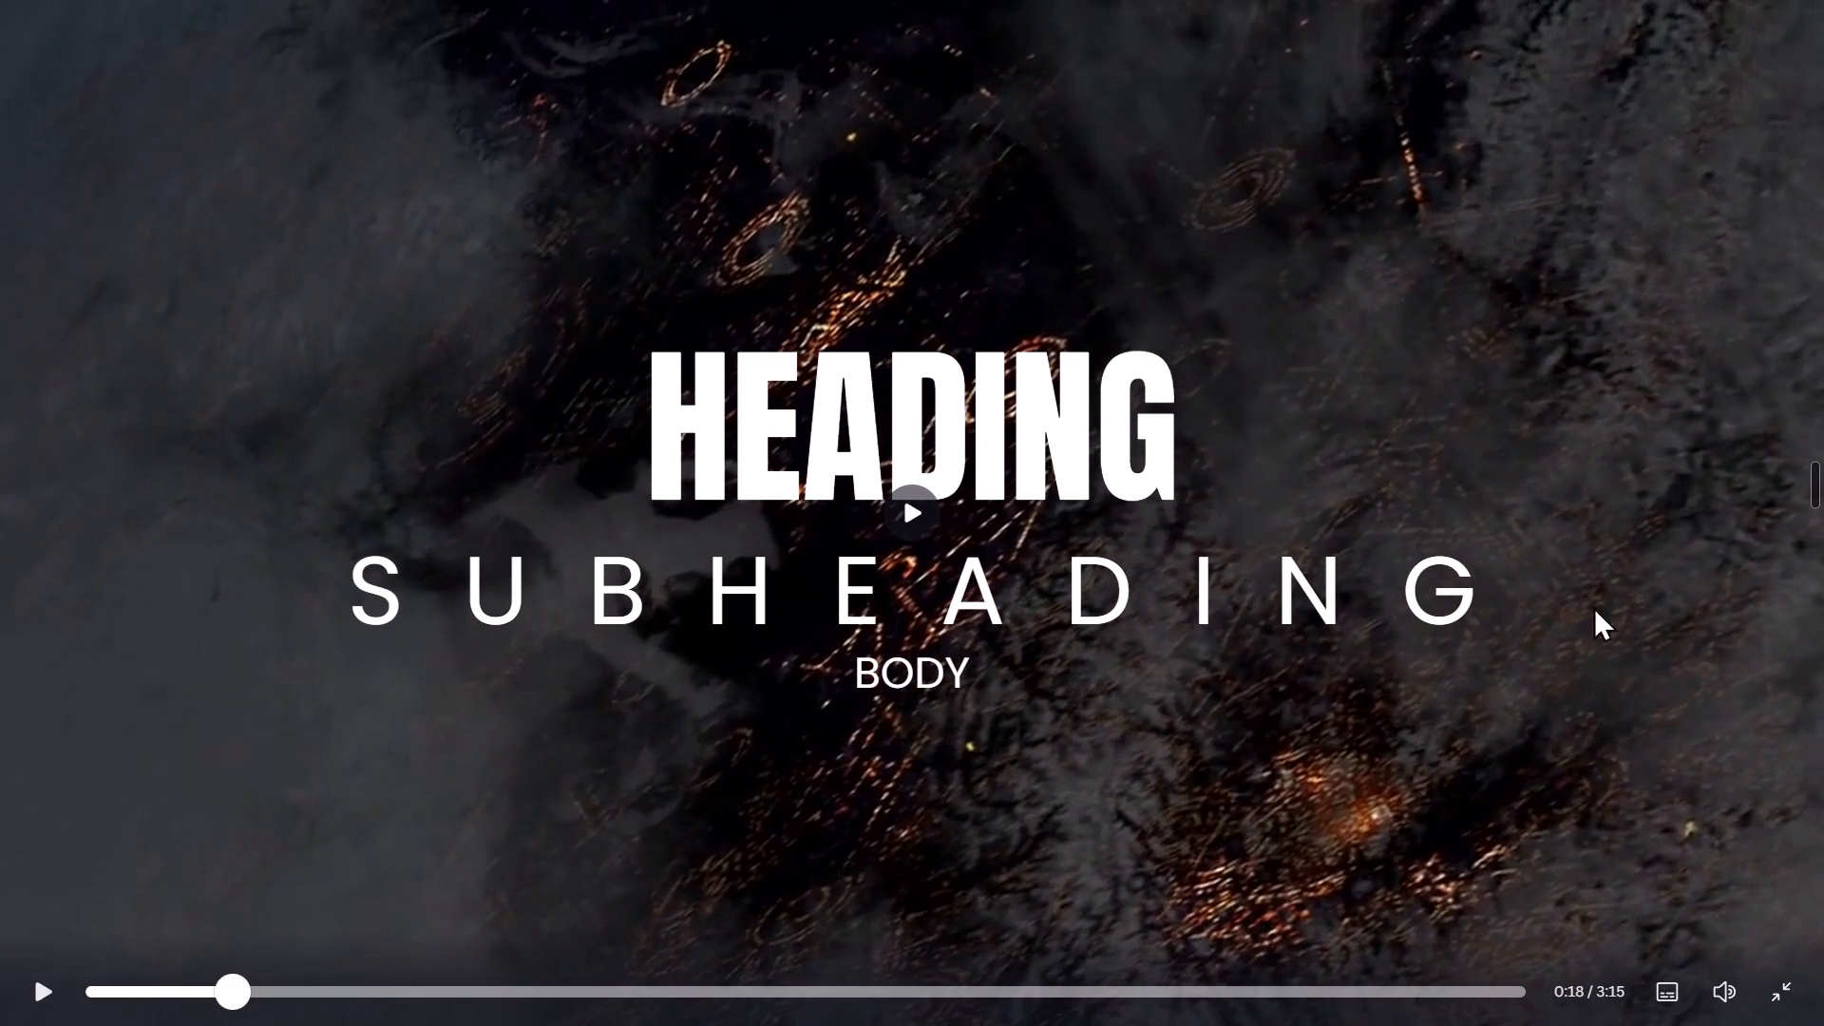
left_click(1786, 987)
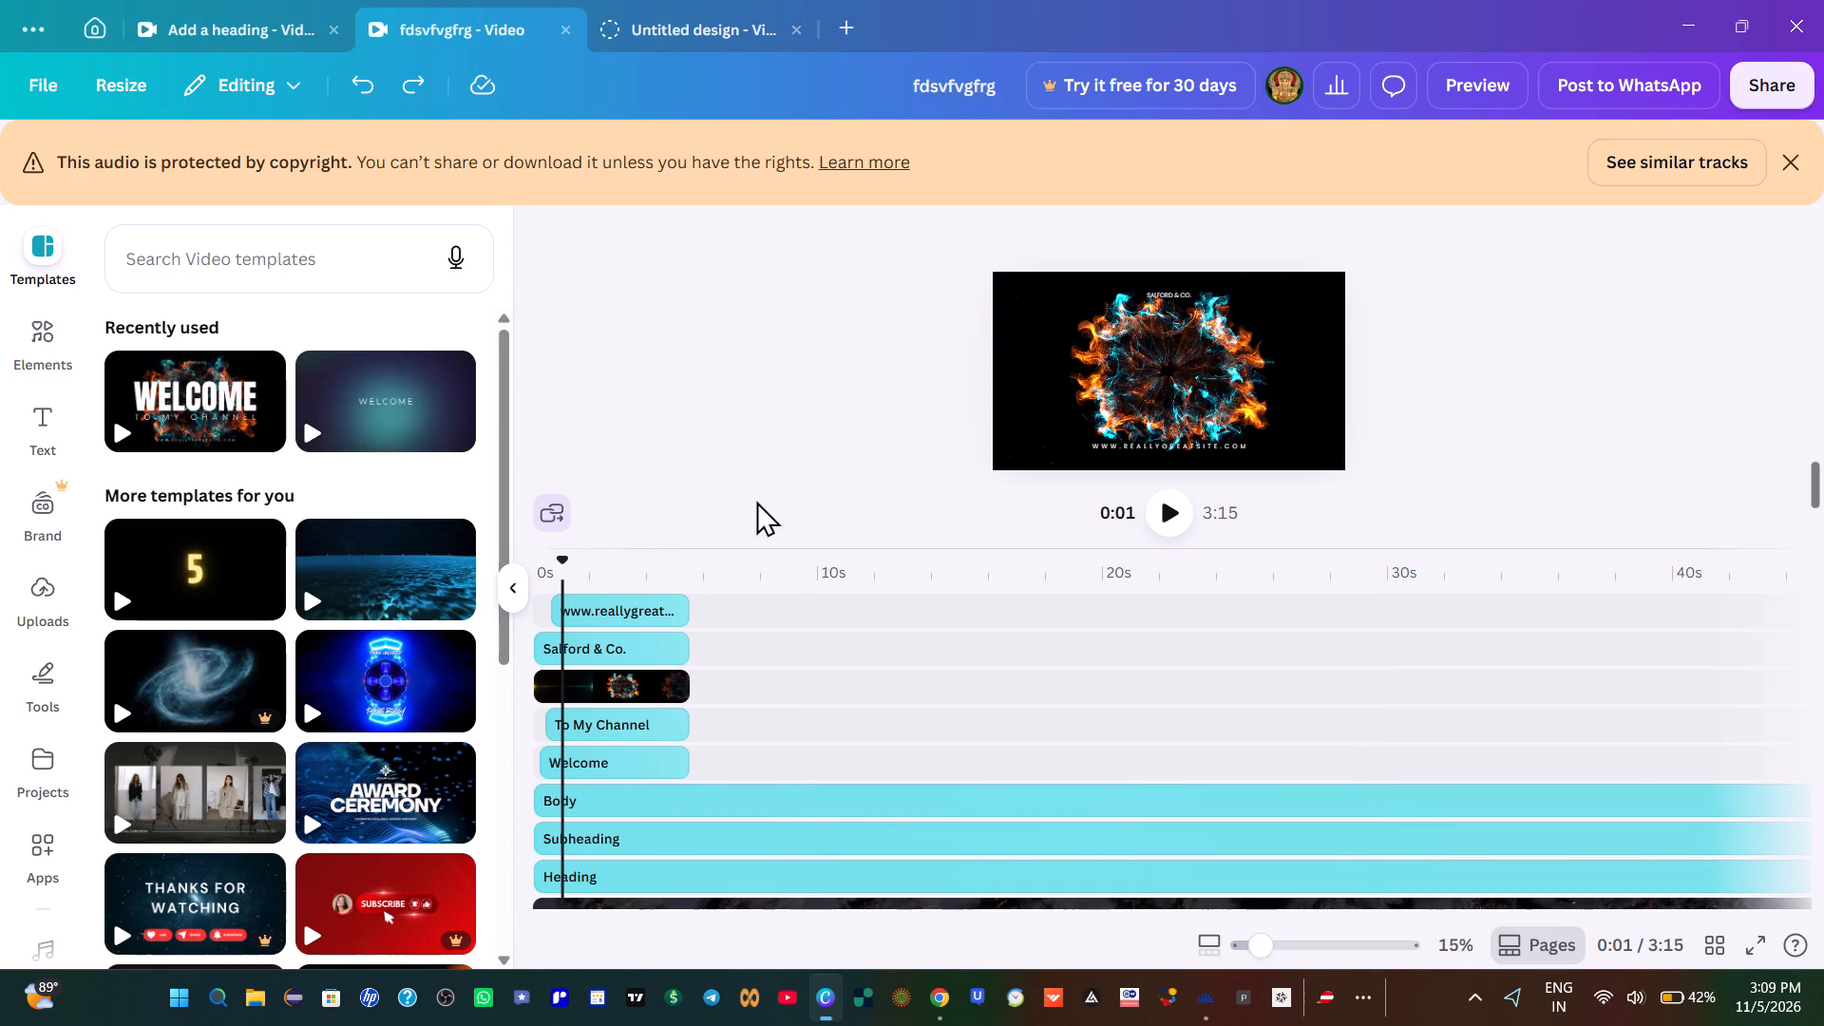
Delete the website address text clip from the welcome intro and check the opening in full screen.
right_click(619, 609)
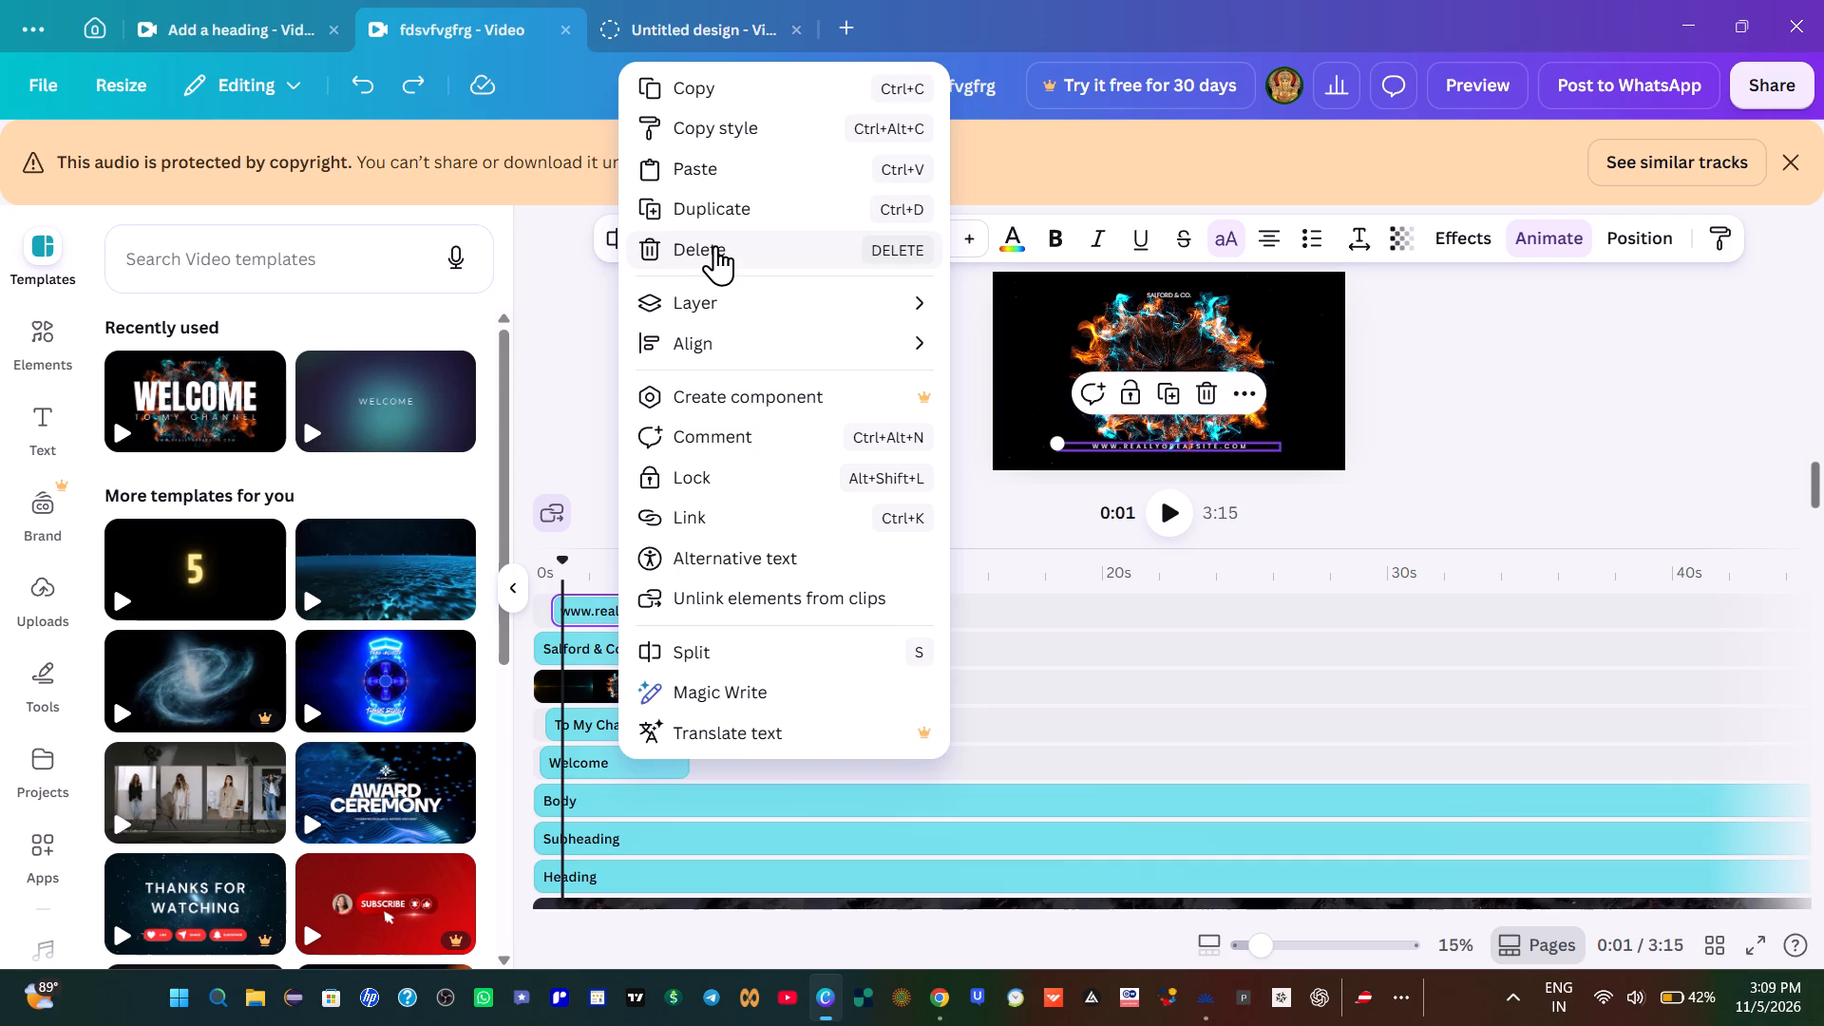
left_click(715, 245)
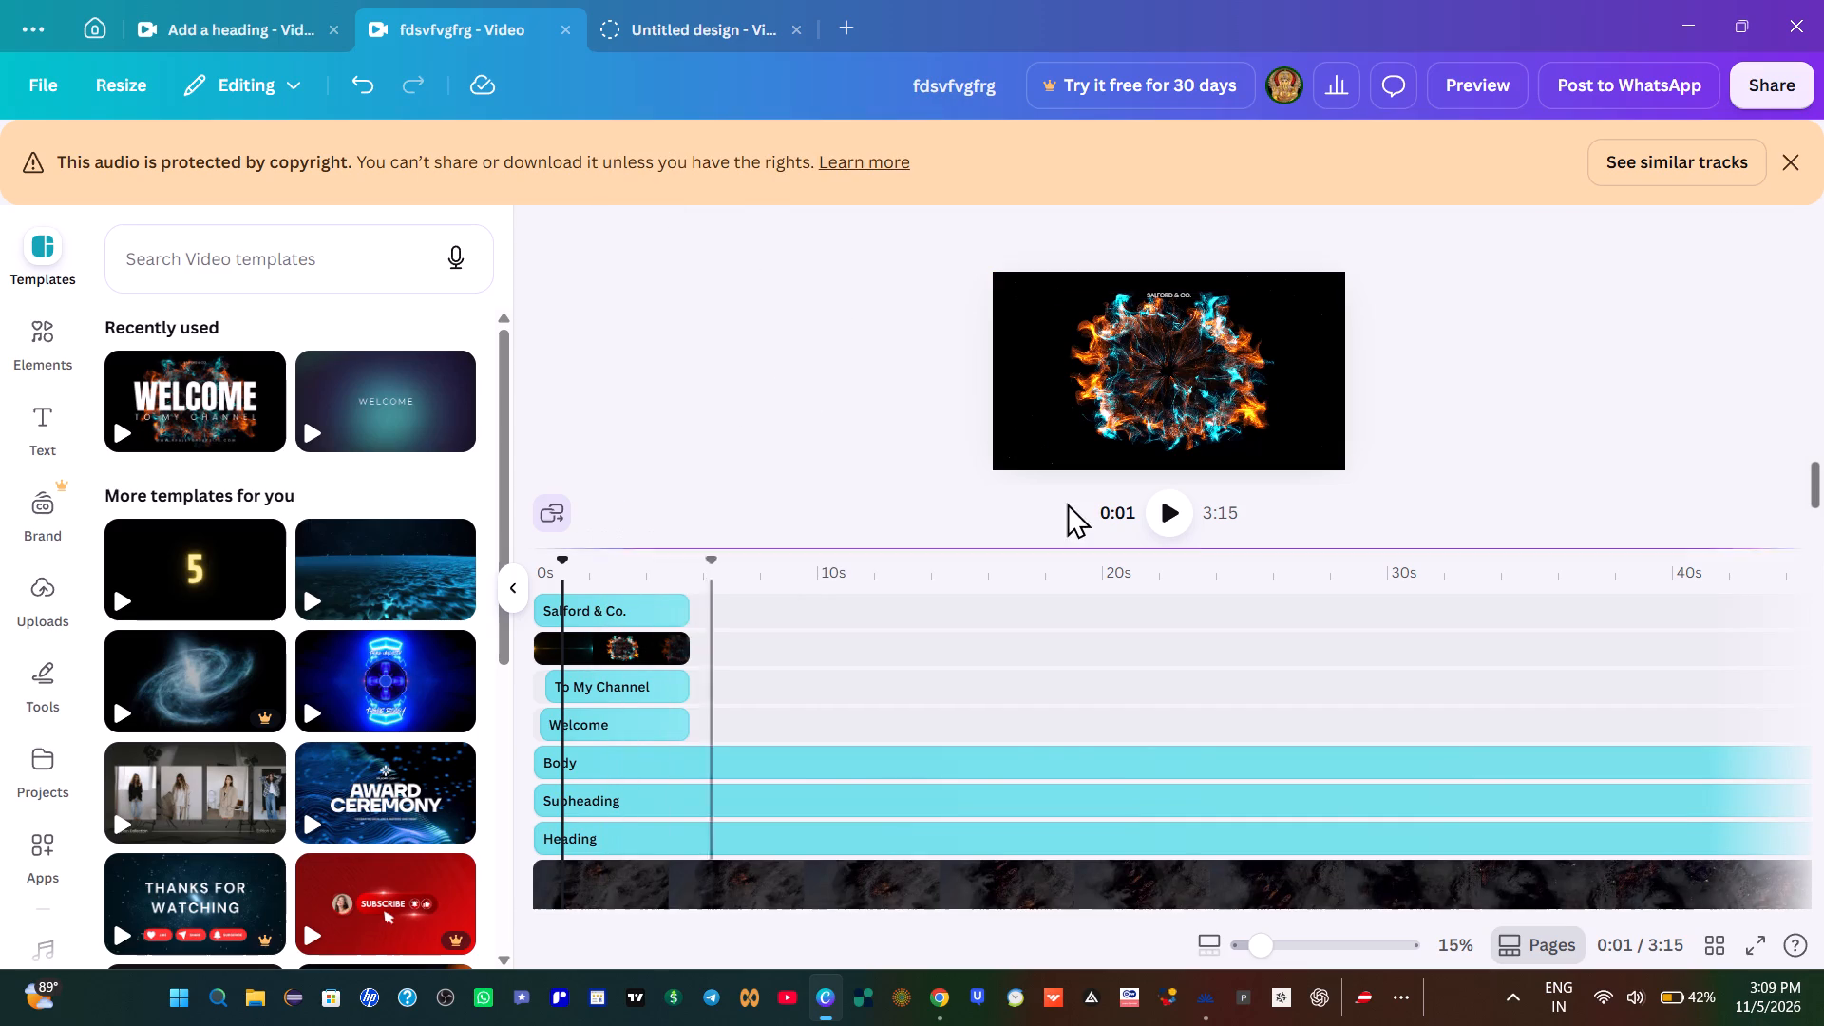
left_click(1766, 941)
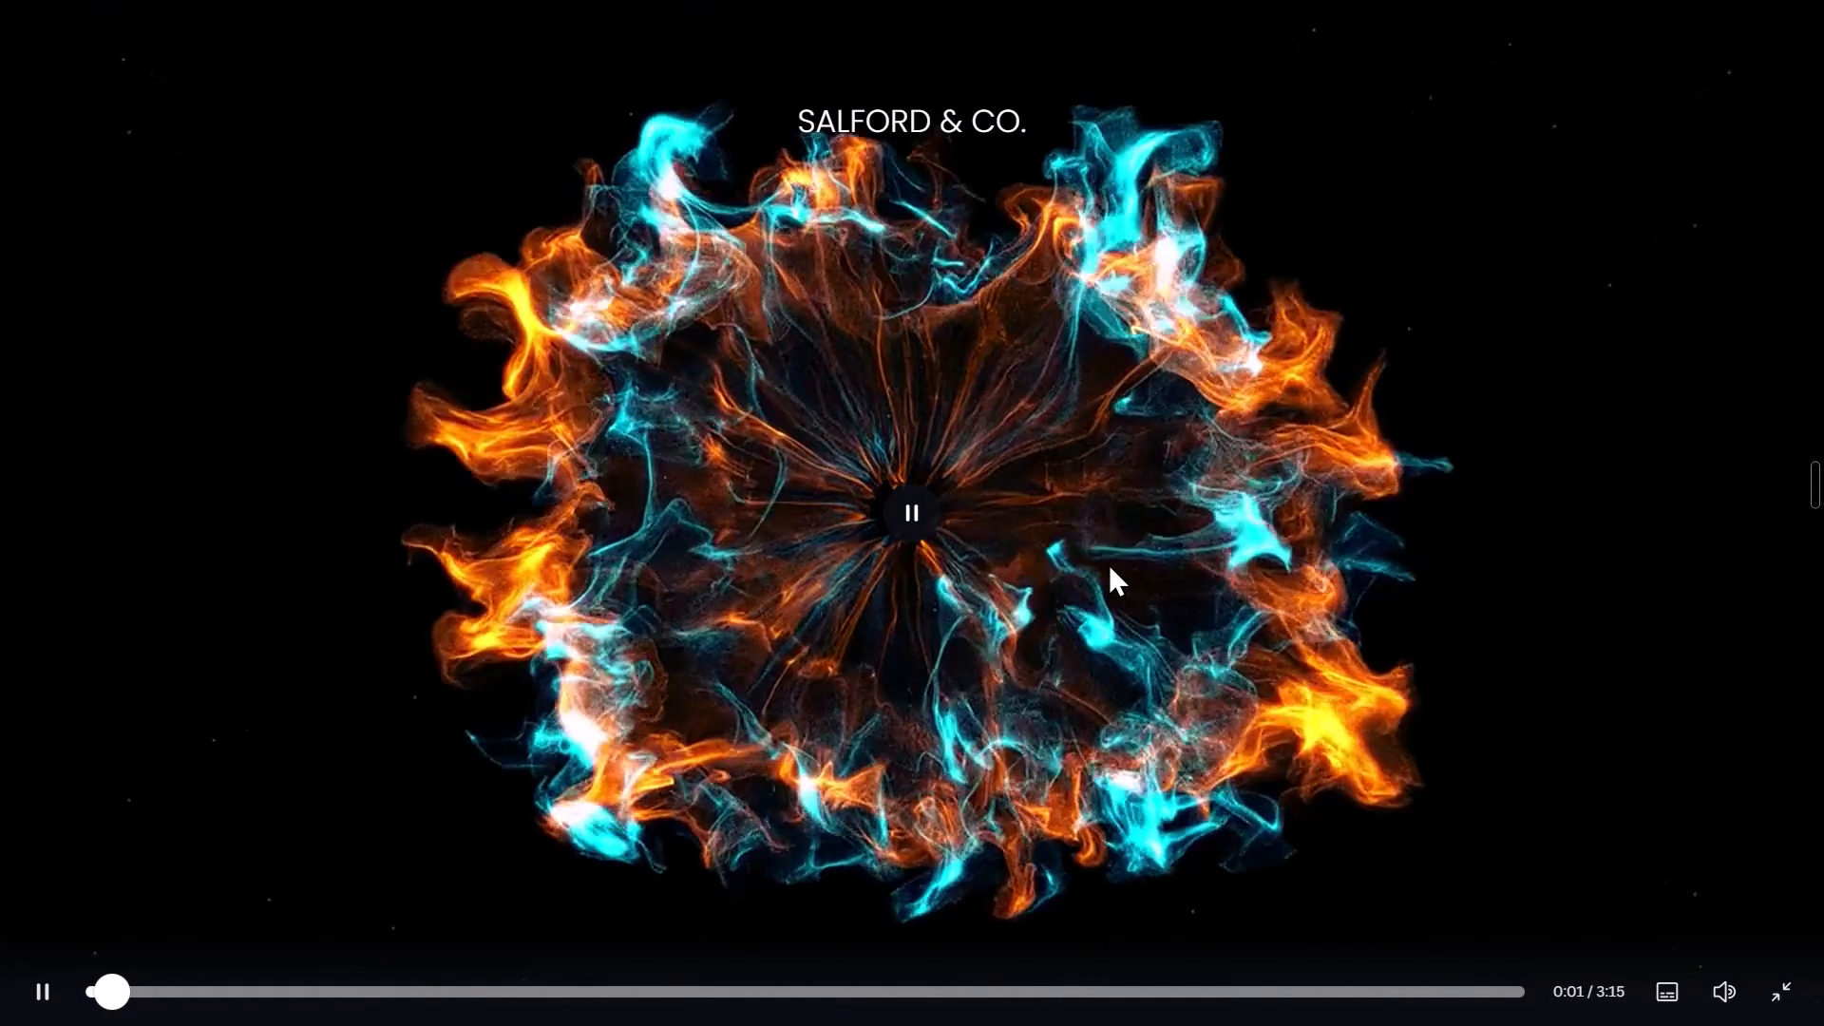
left_click(1108, 563)
left_click(1109, 563)
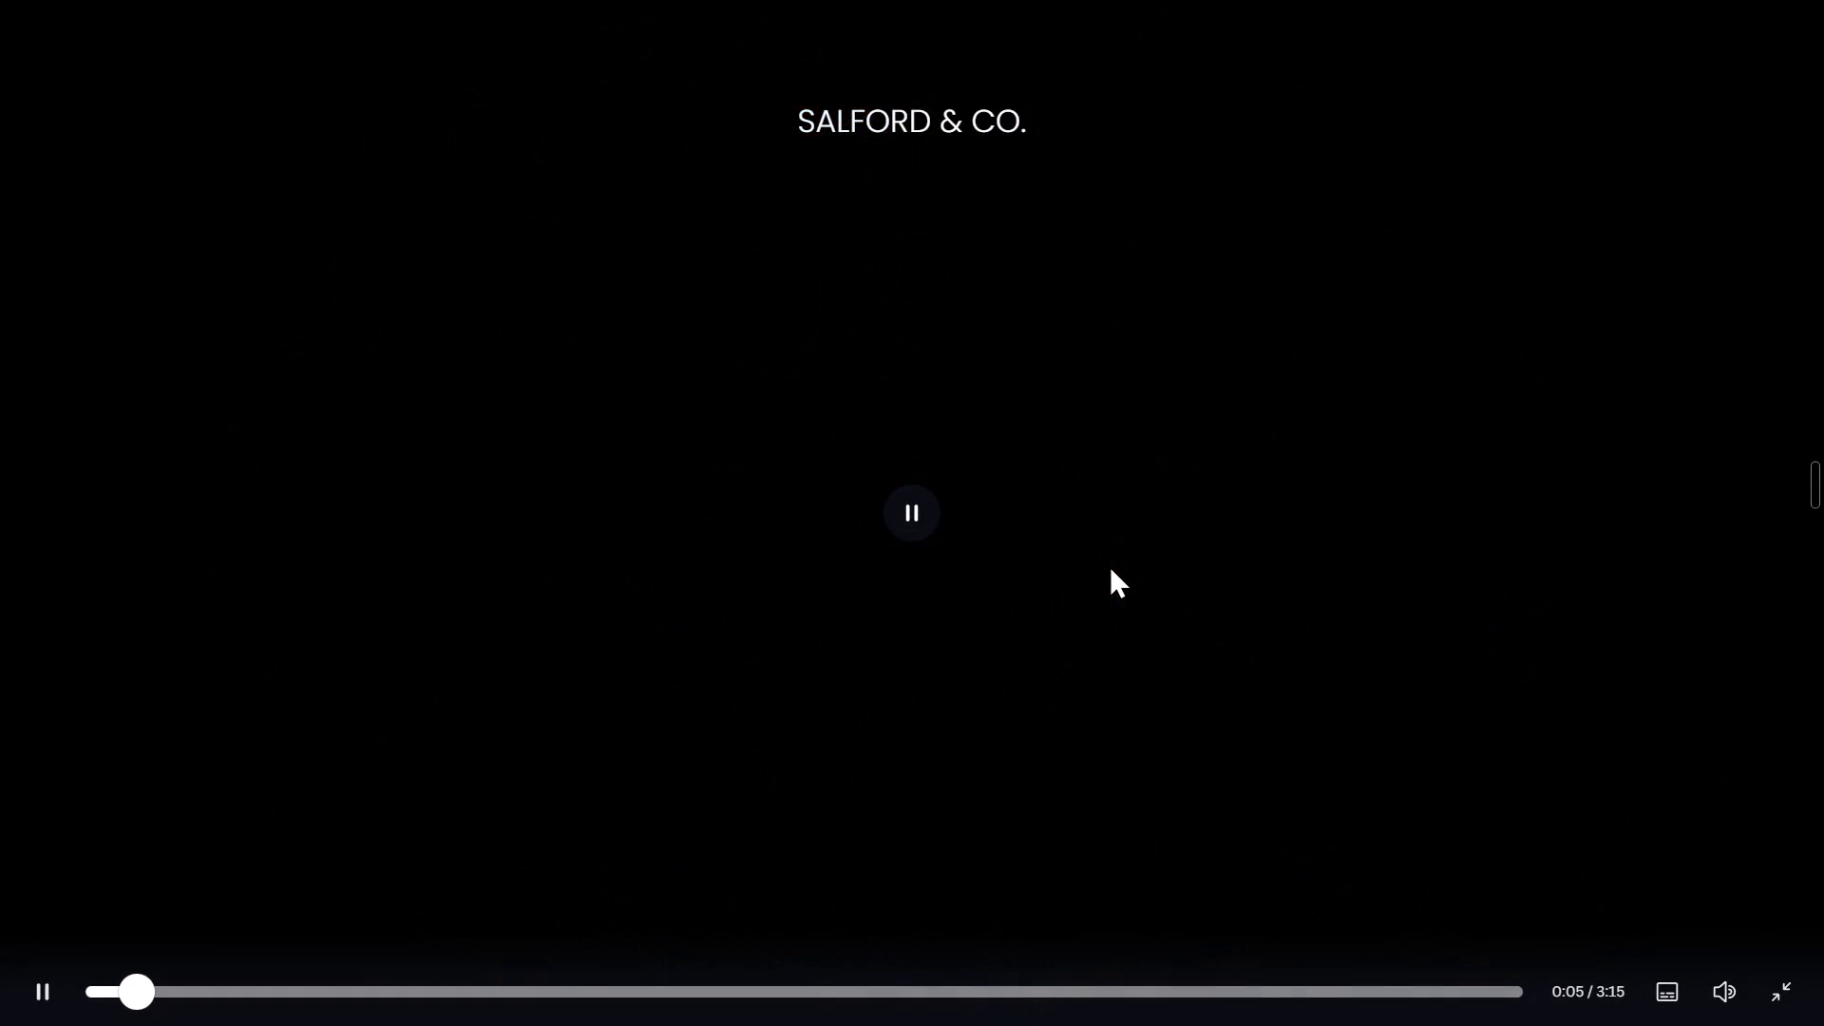
left_click(1109, 564)
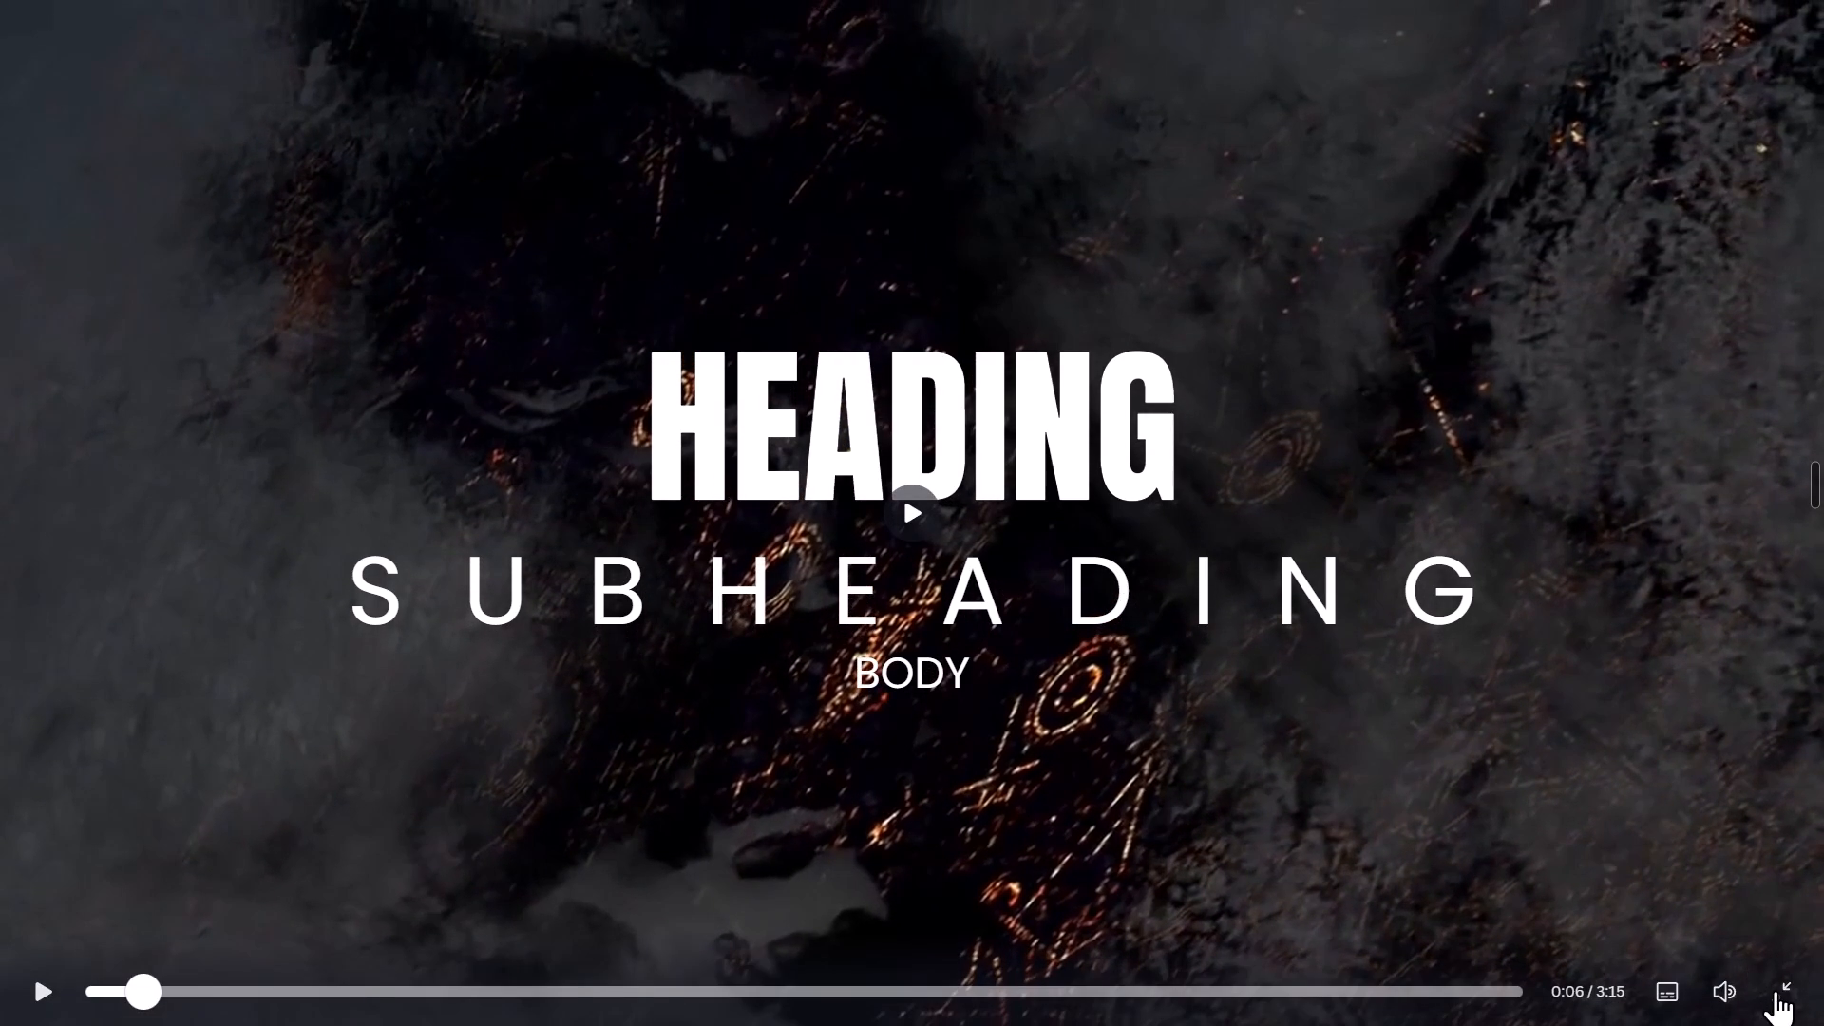
left_click(1776, 990)
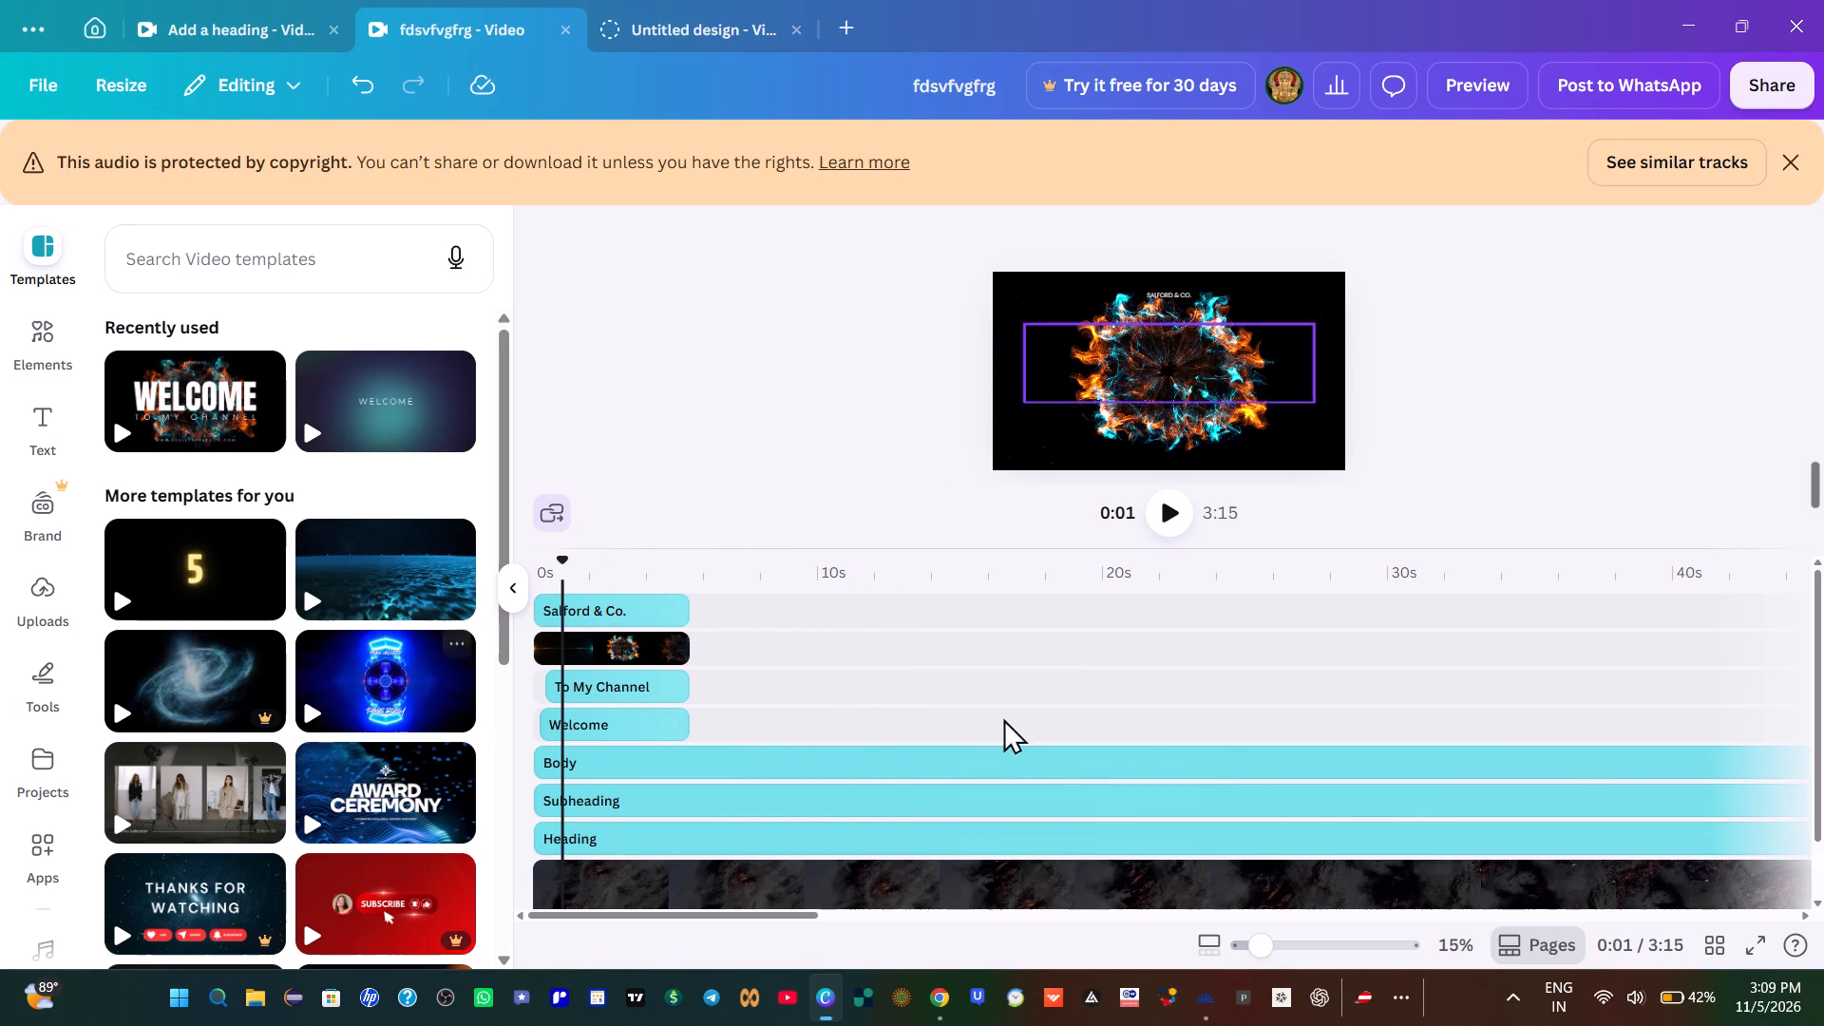
Delete the "Salford & Co." text clip from the welcome intro.
right_click(591, 596)
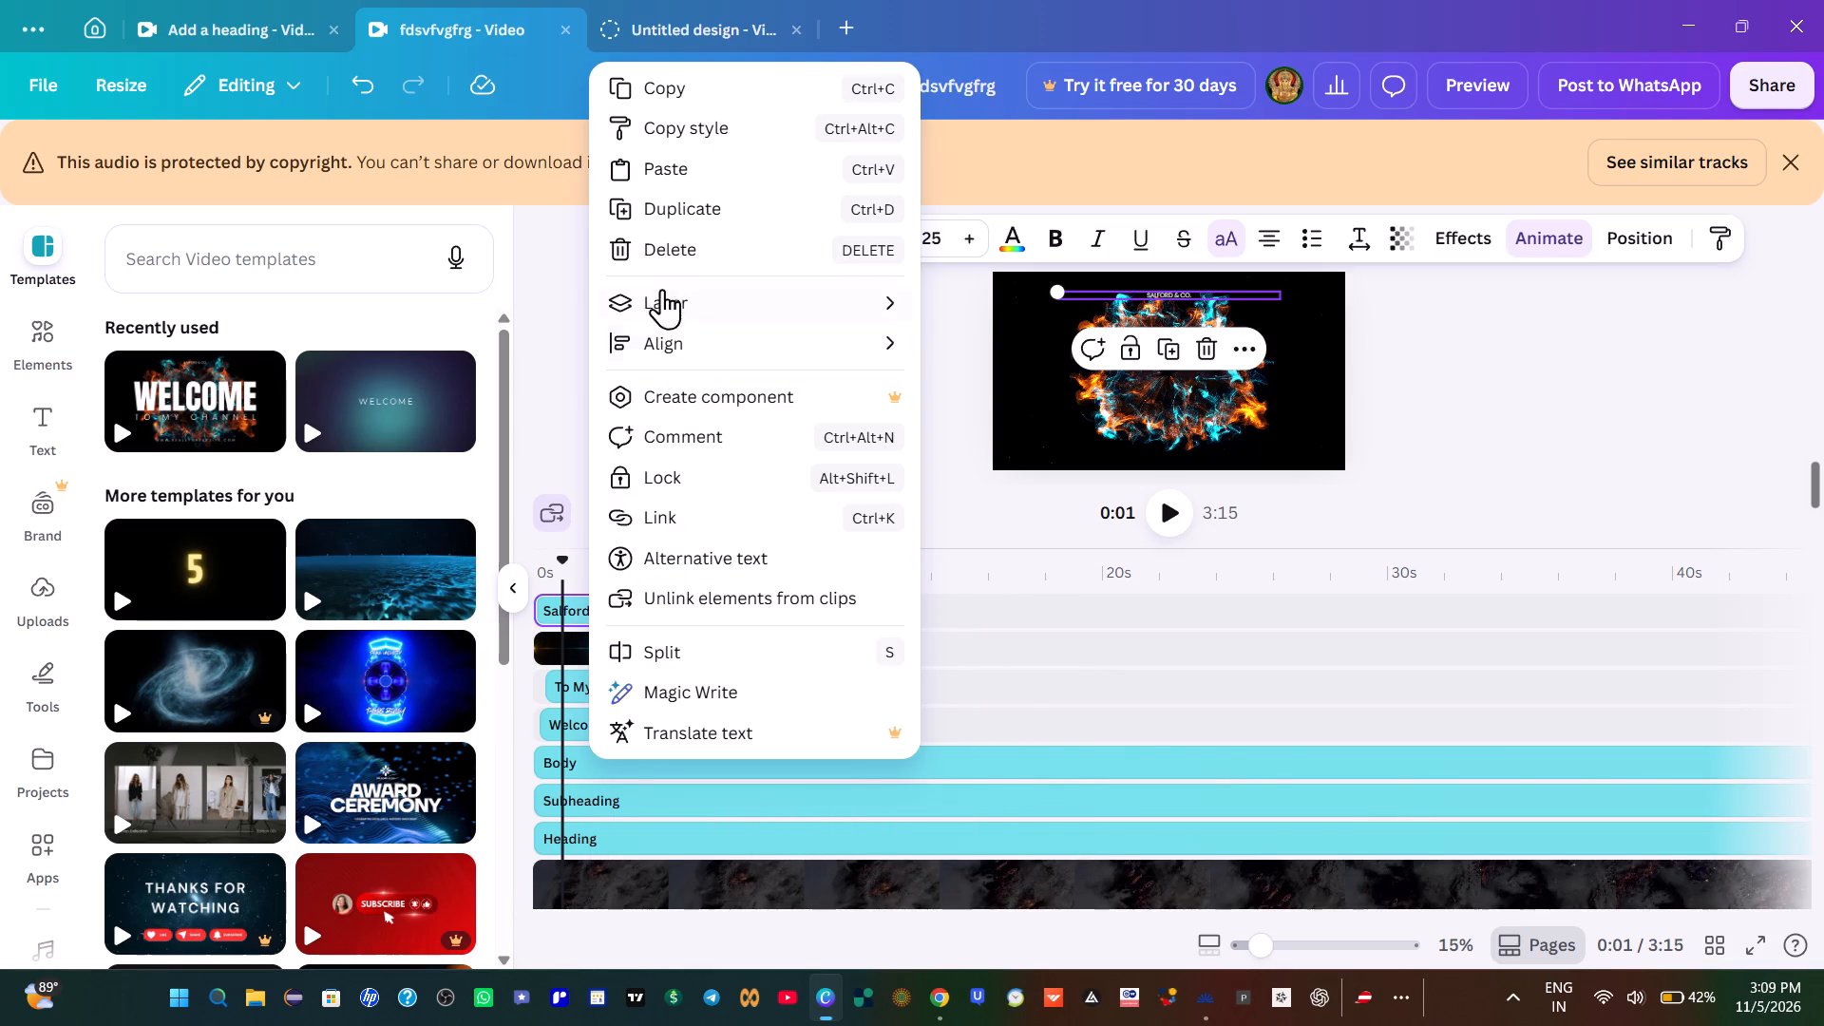
left_click(685, 259)
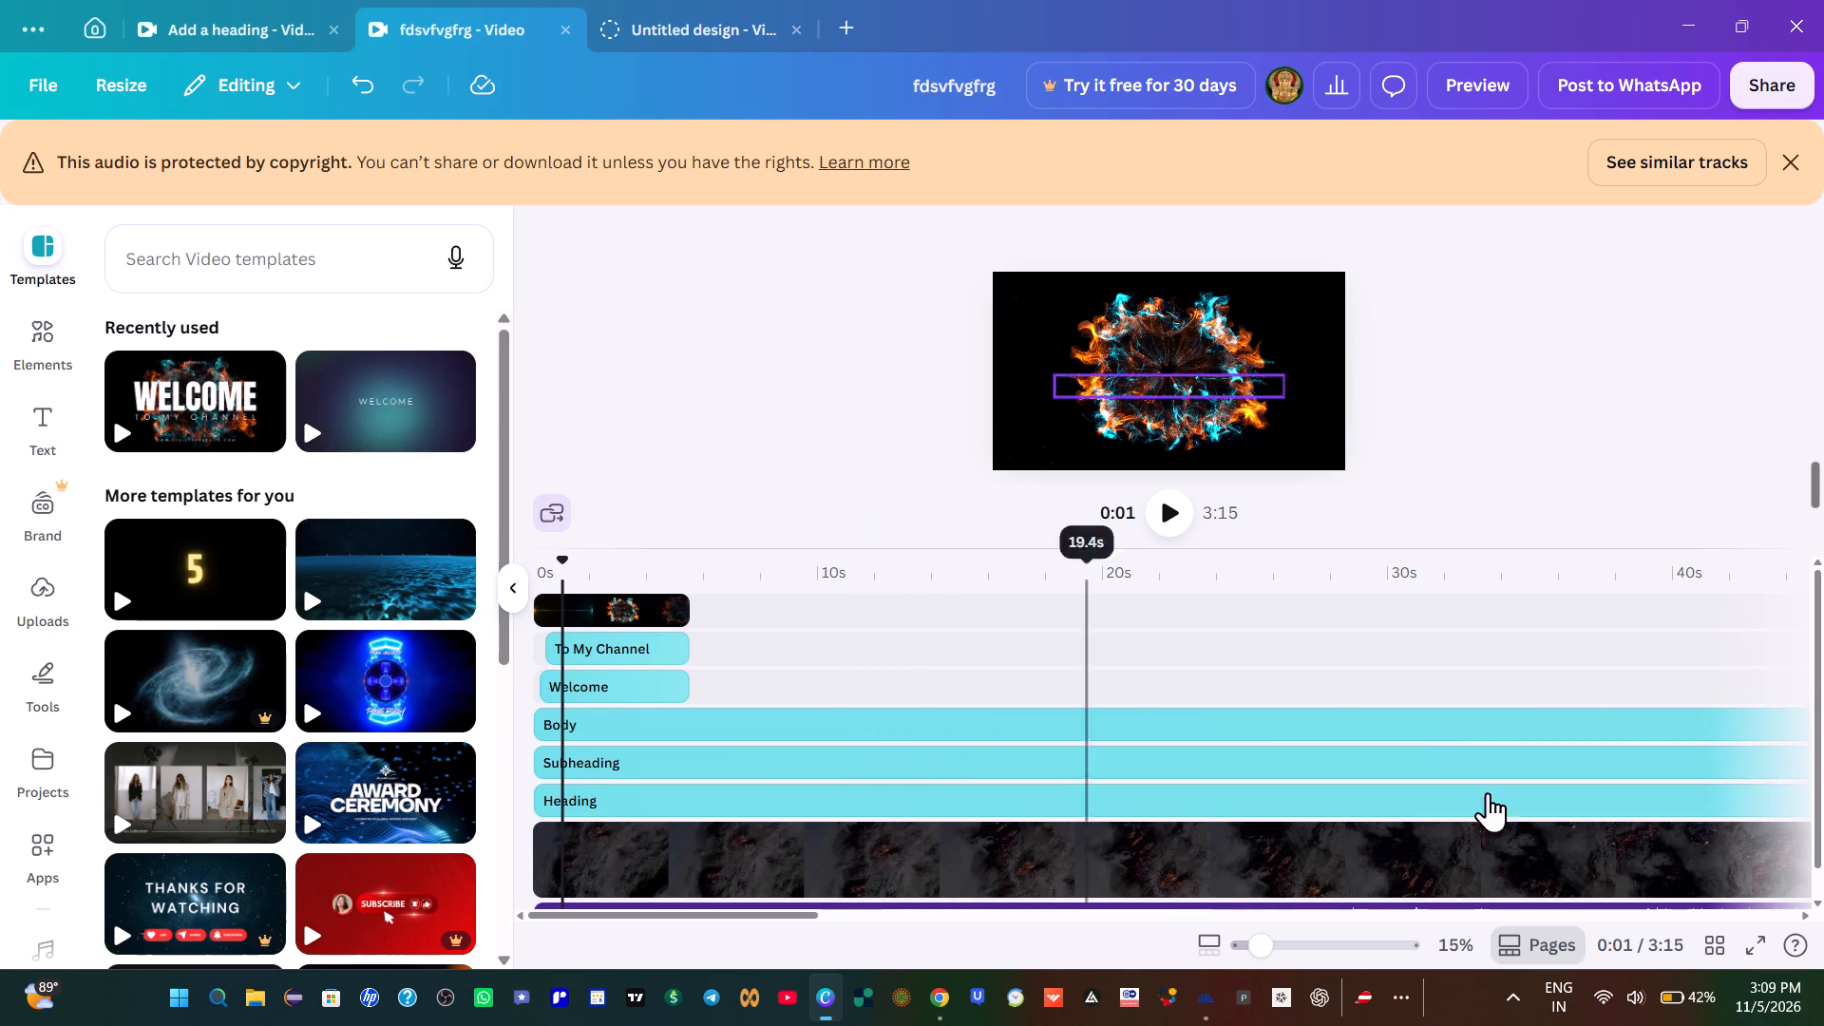
Play the opening in full screen and in the editor to review the intro's timing against the heading section.
left_click(1756, 938)
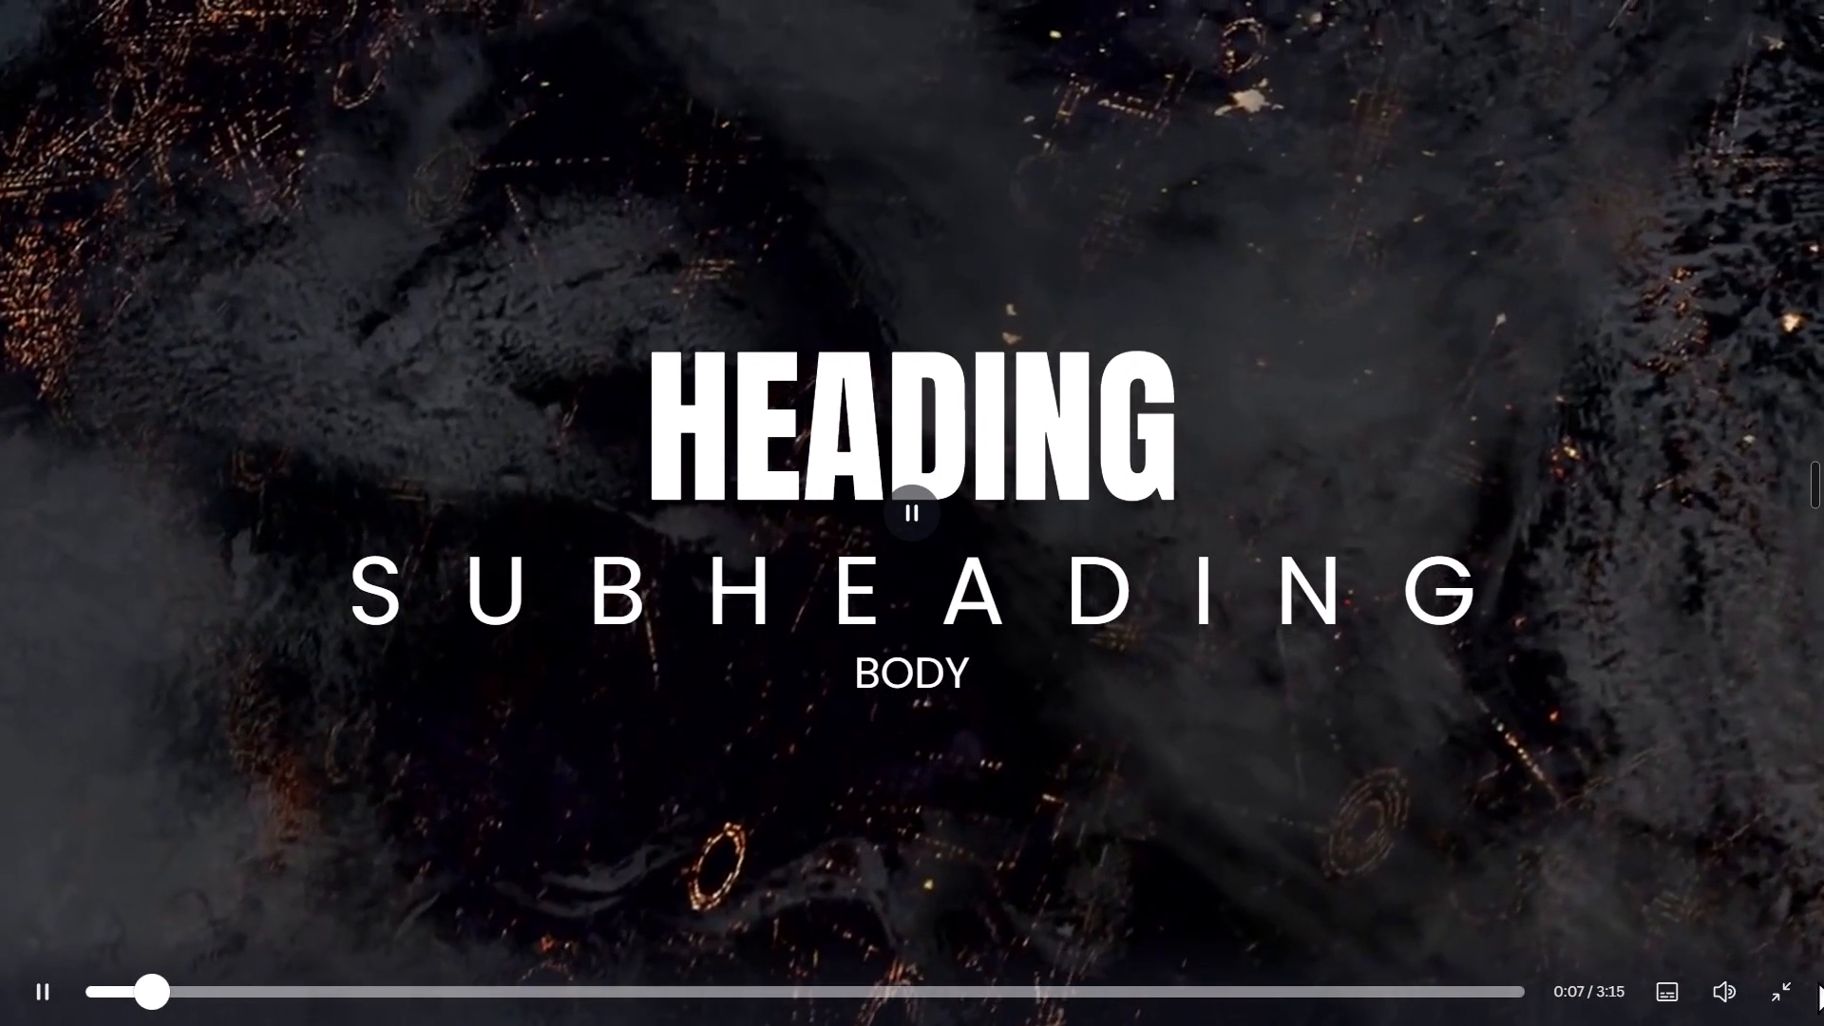
left_click(1791, 981)
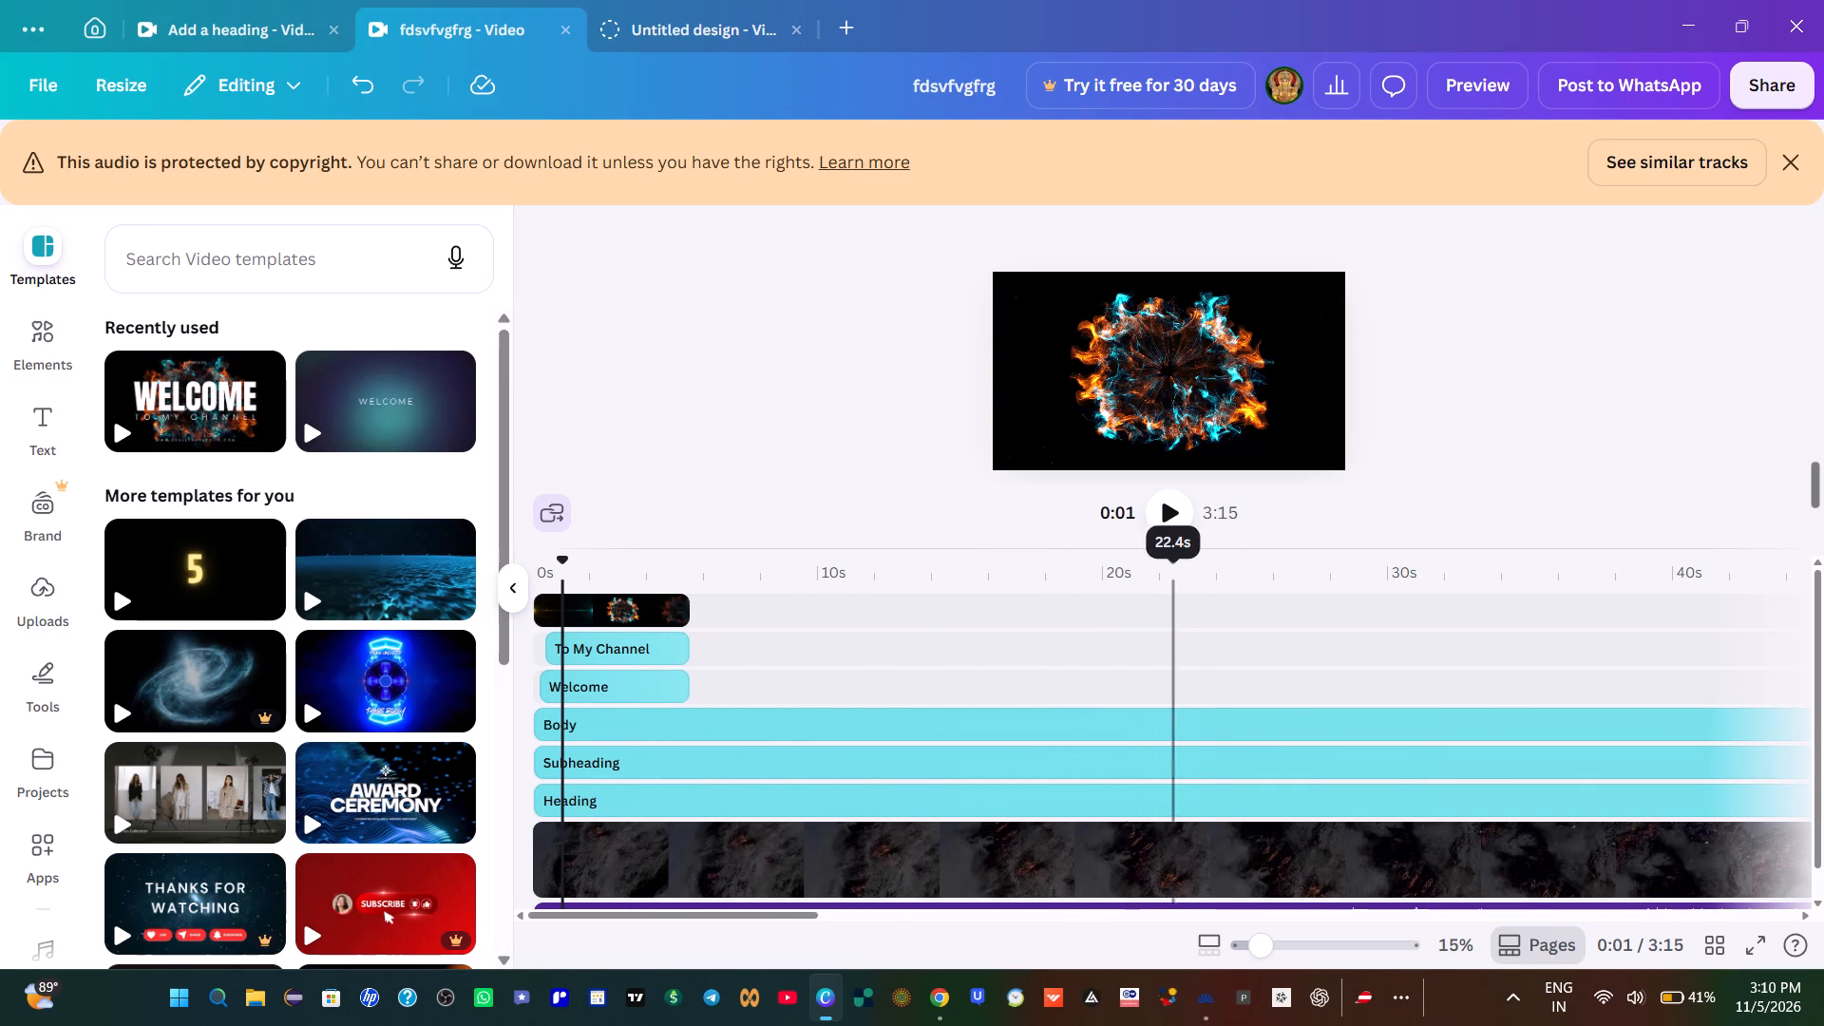
left_click(1164, 513)
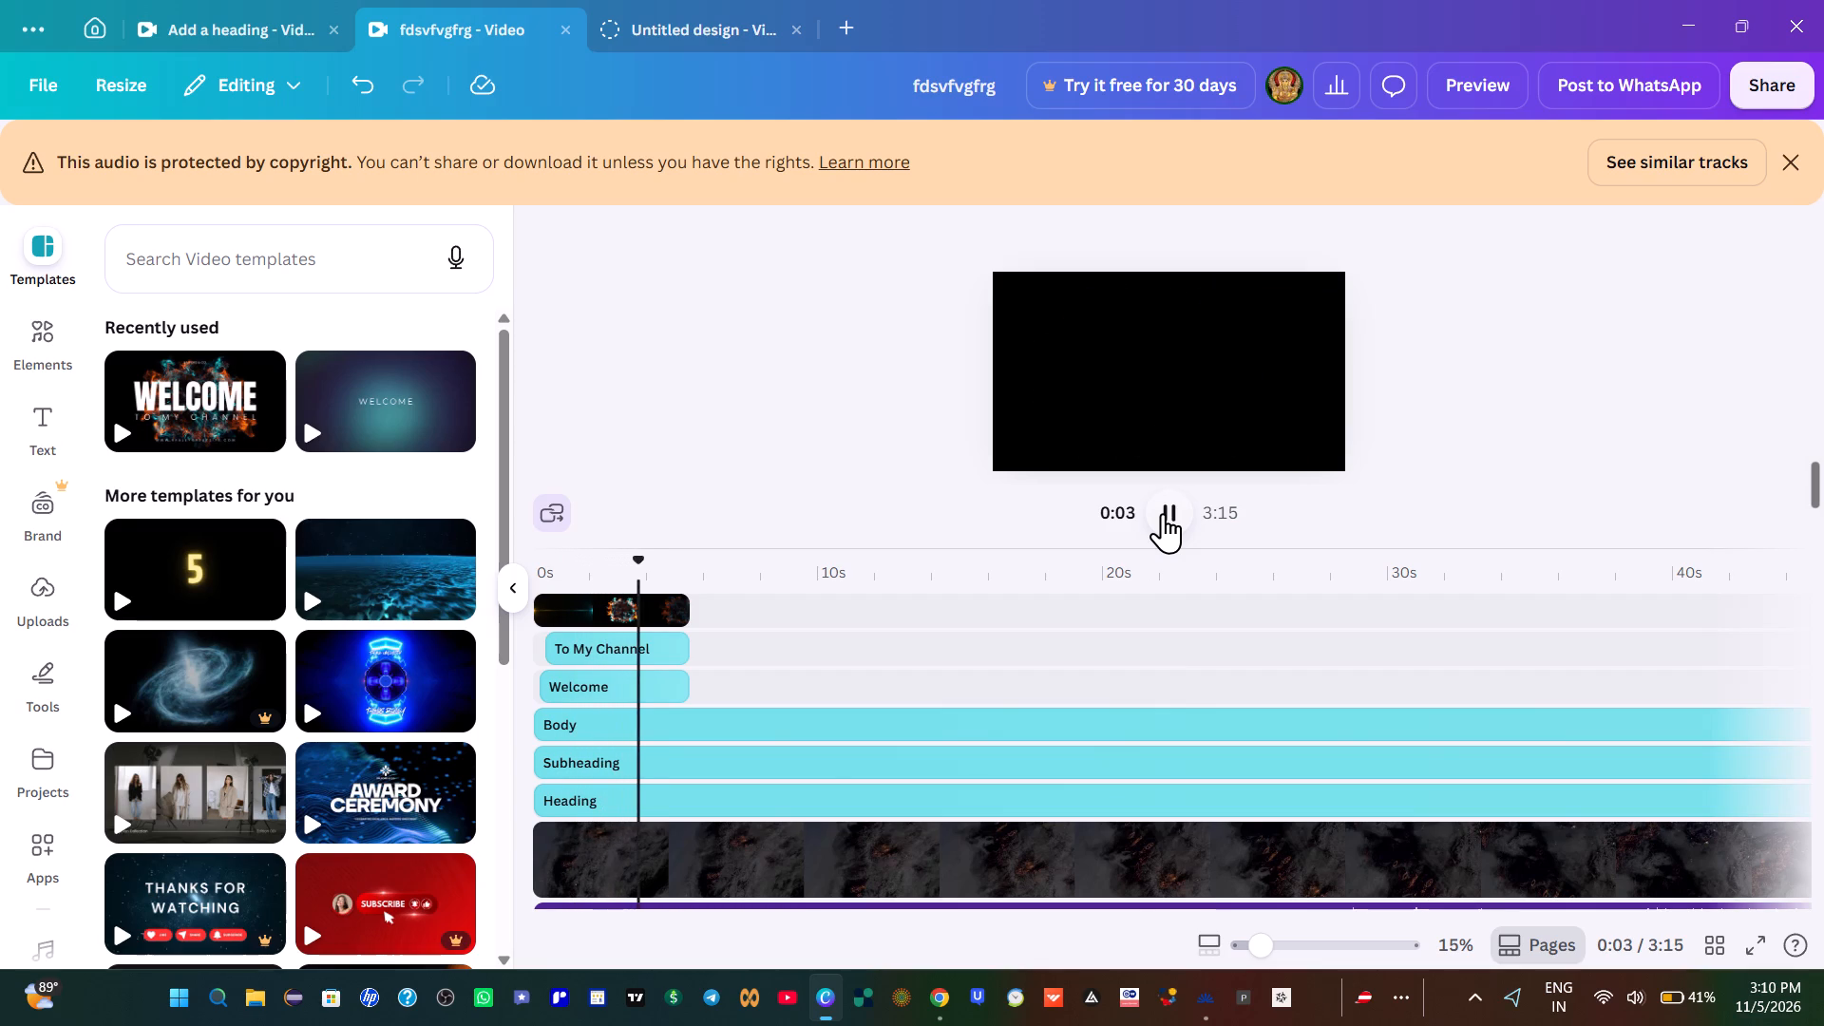
left_click(1163, 513)
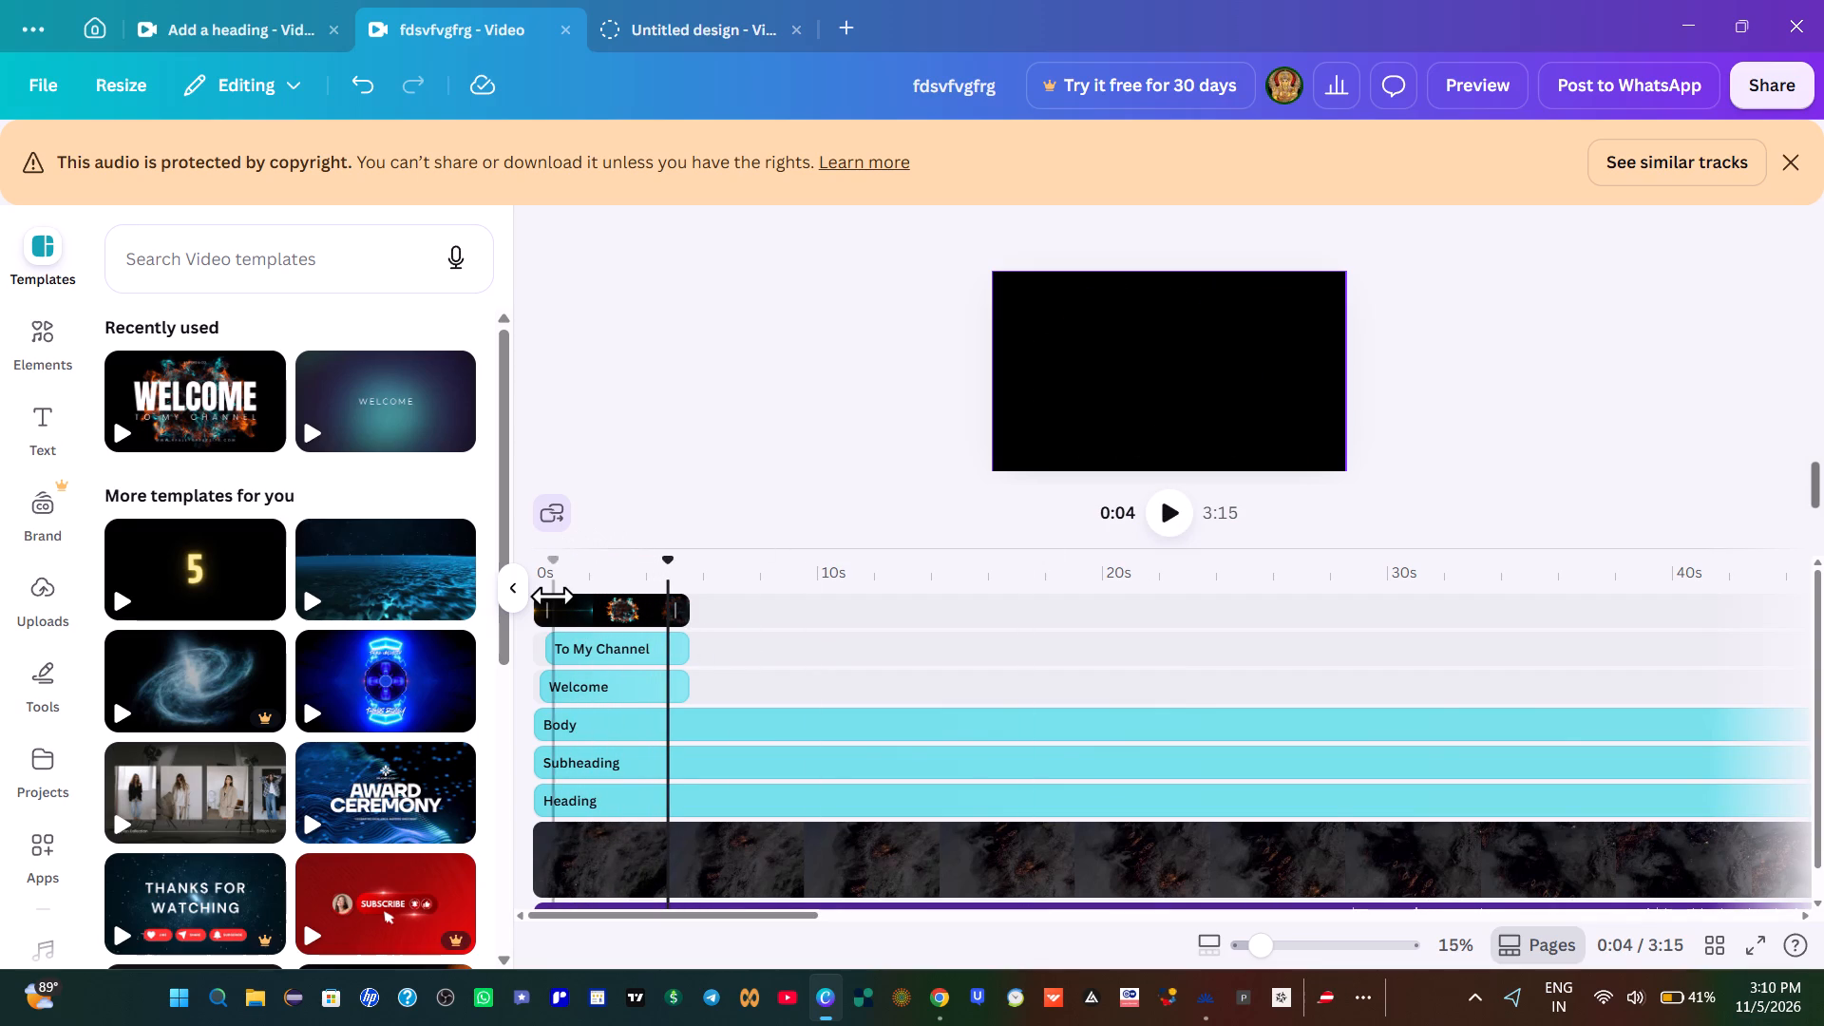
left_click(547, 595)
left_click(556, 573)
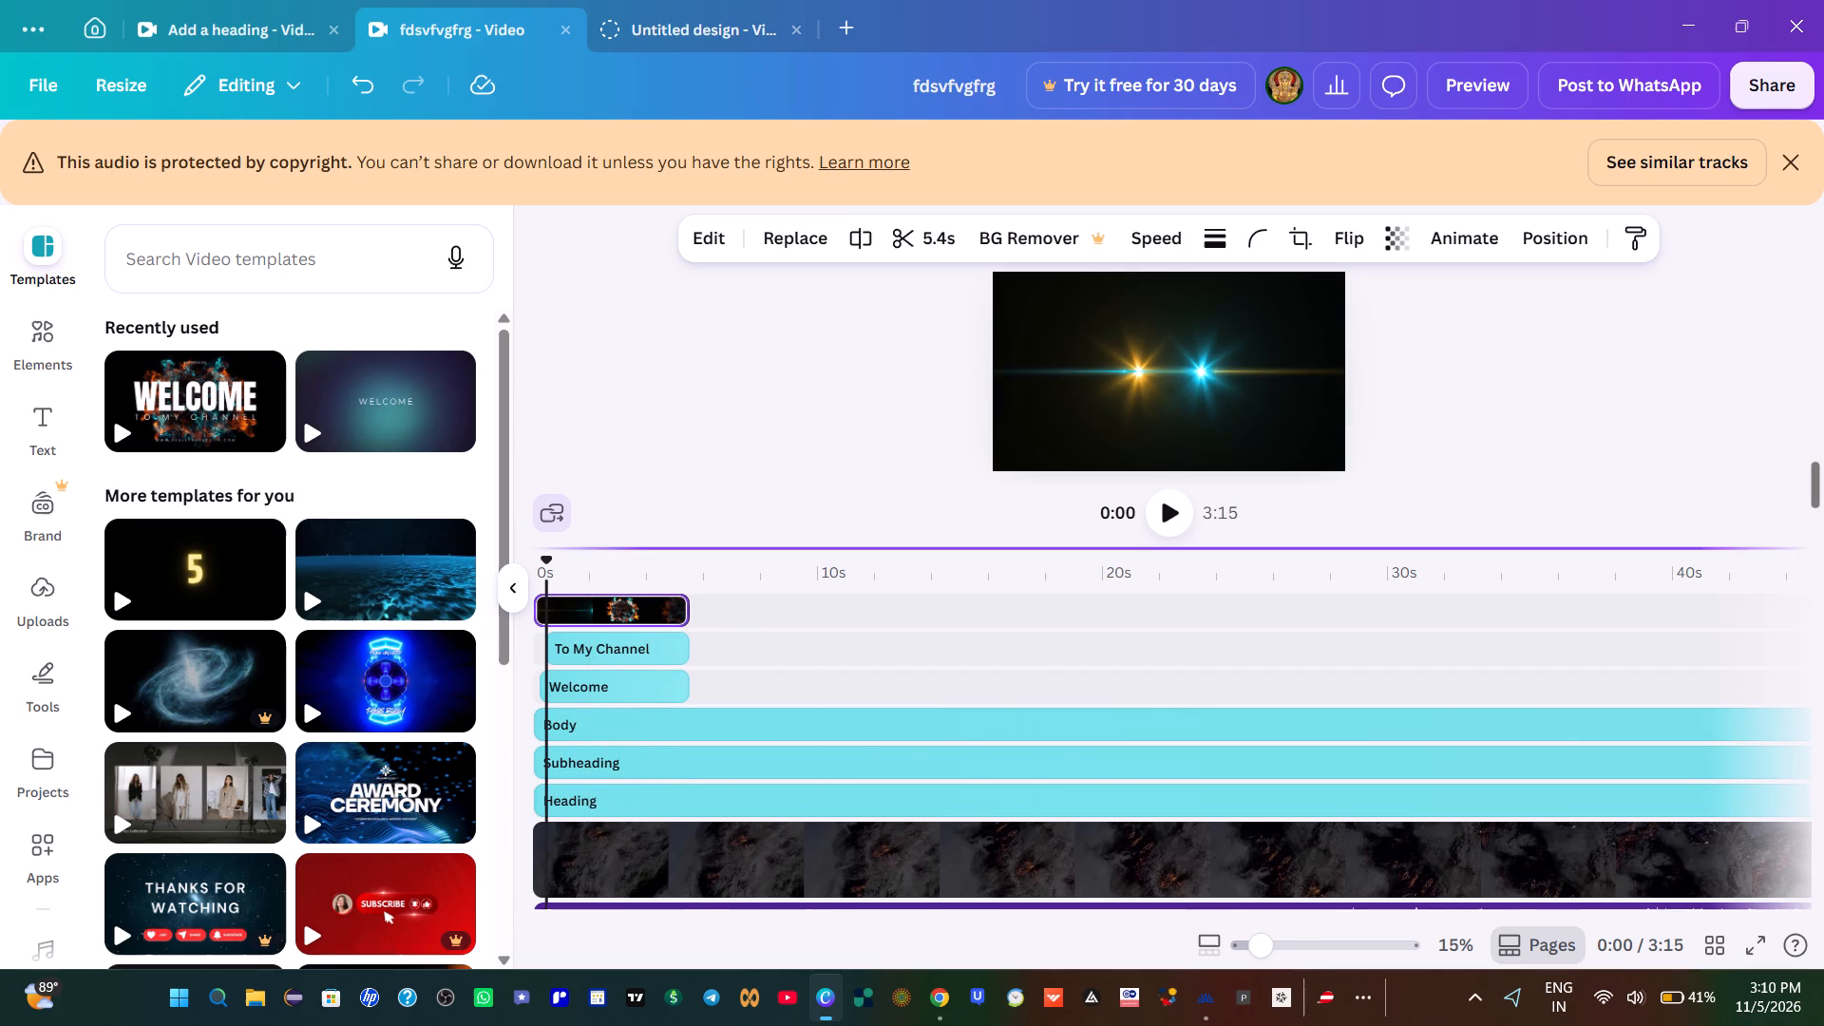
left_click(1171, 515)
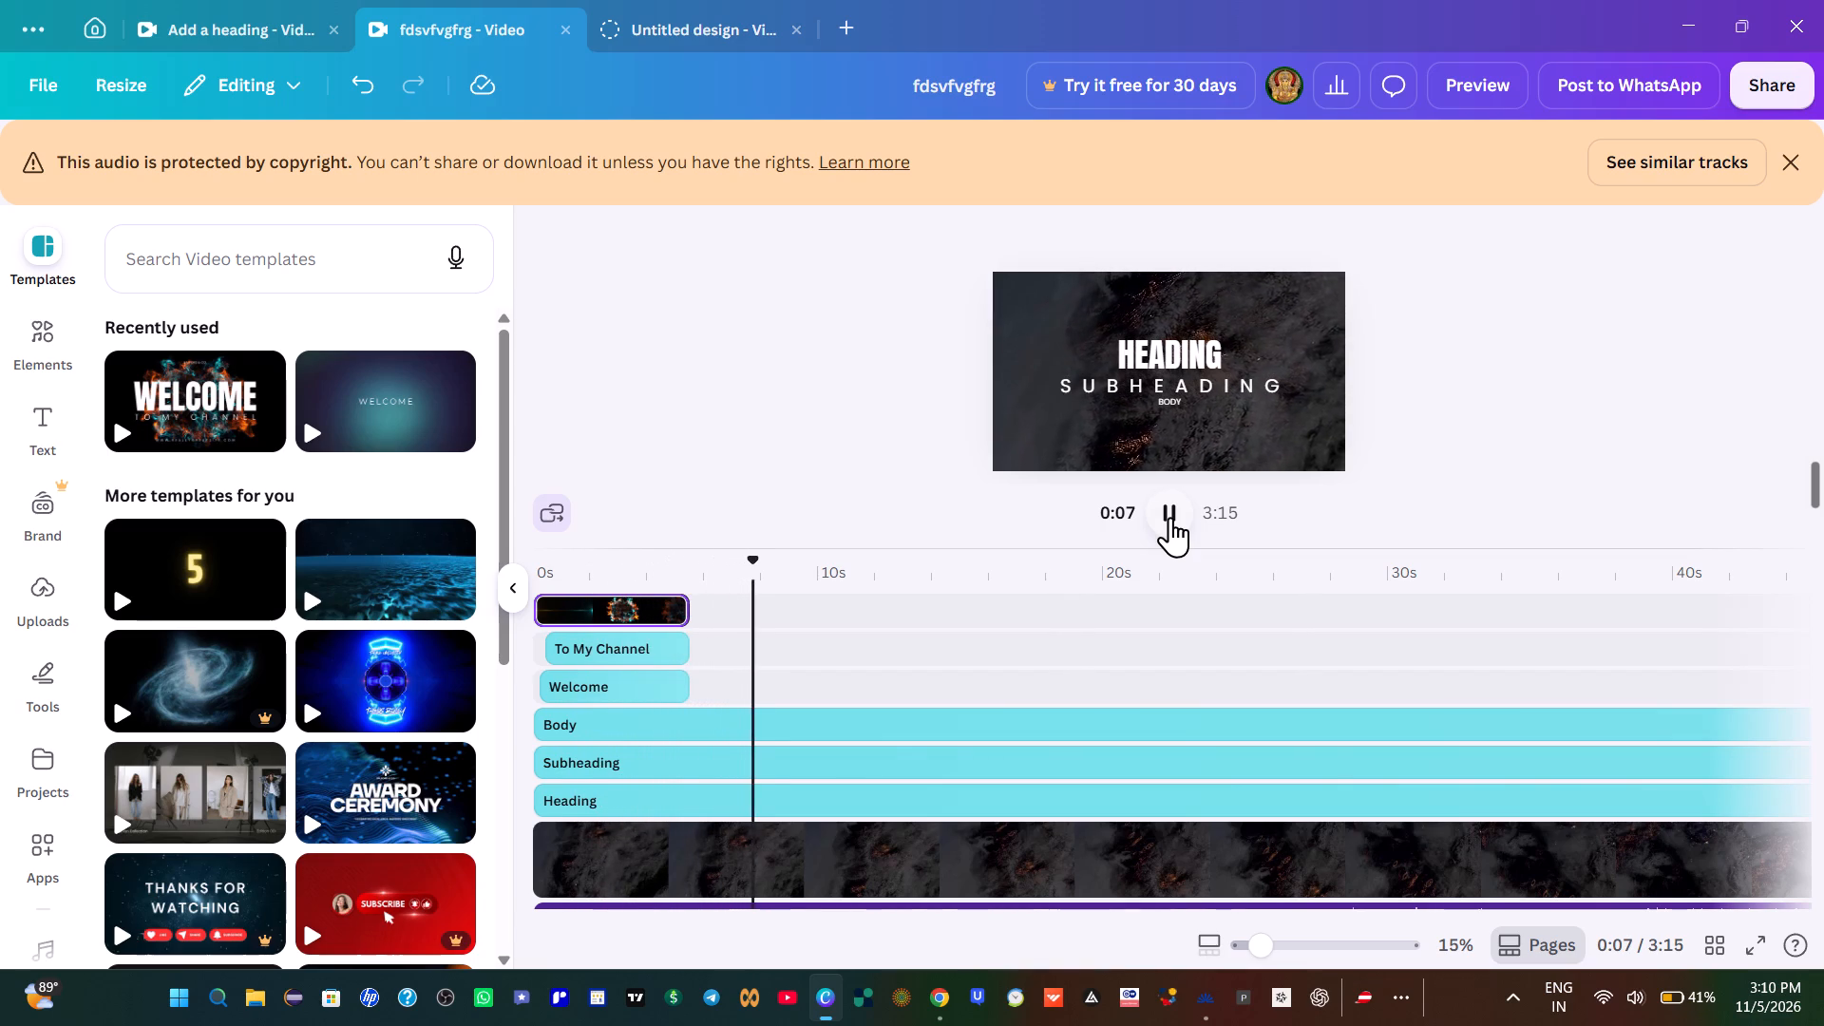
left_click(1170, 517)
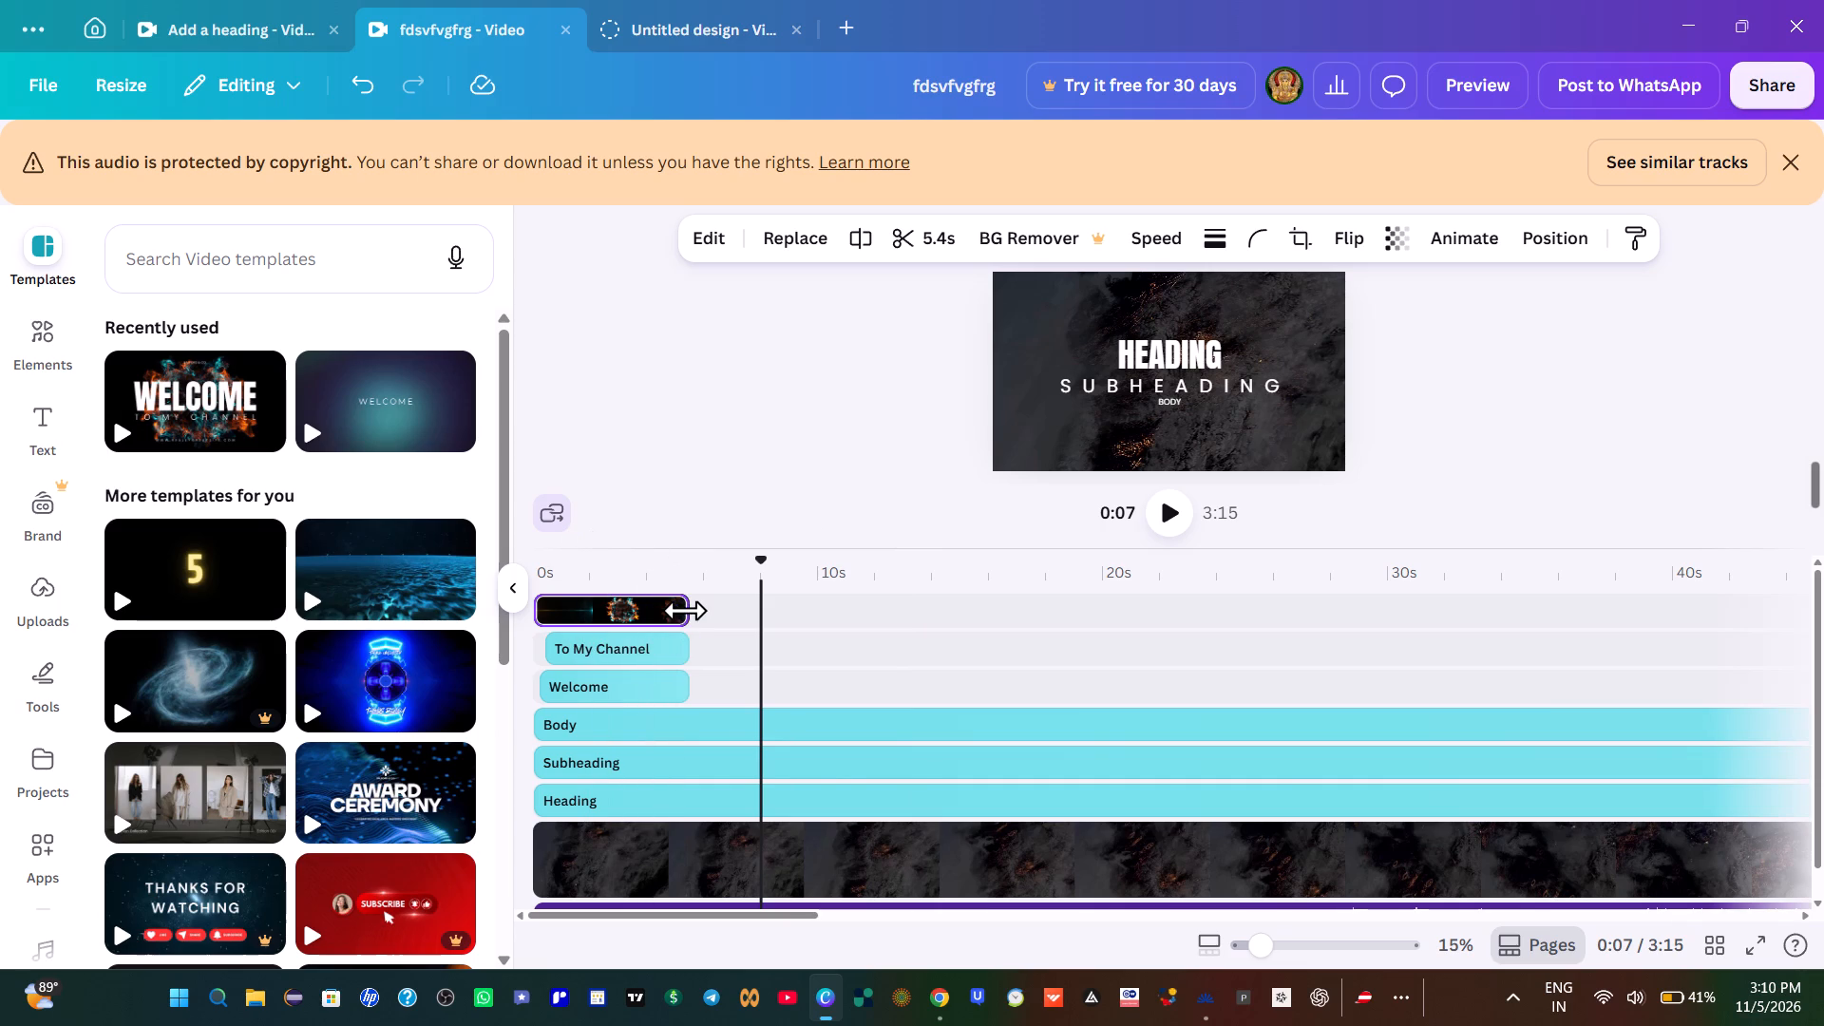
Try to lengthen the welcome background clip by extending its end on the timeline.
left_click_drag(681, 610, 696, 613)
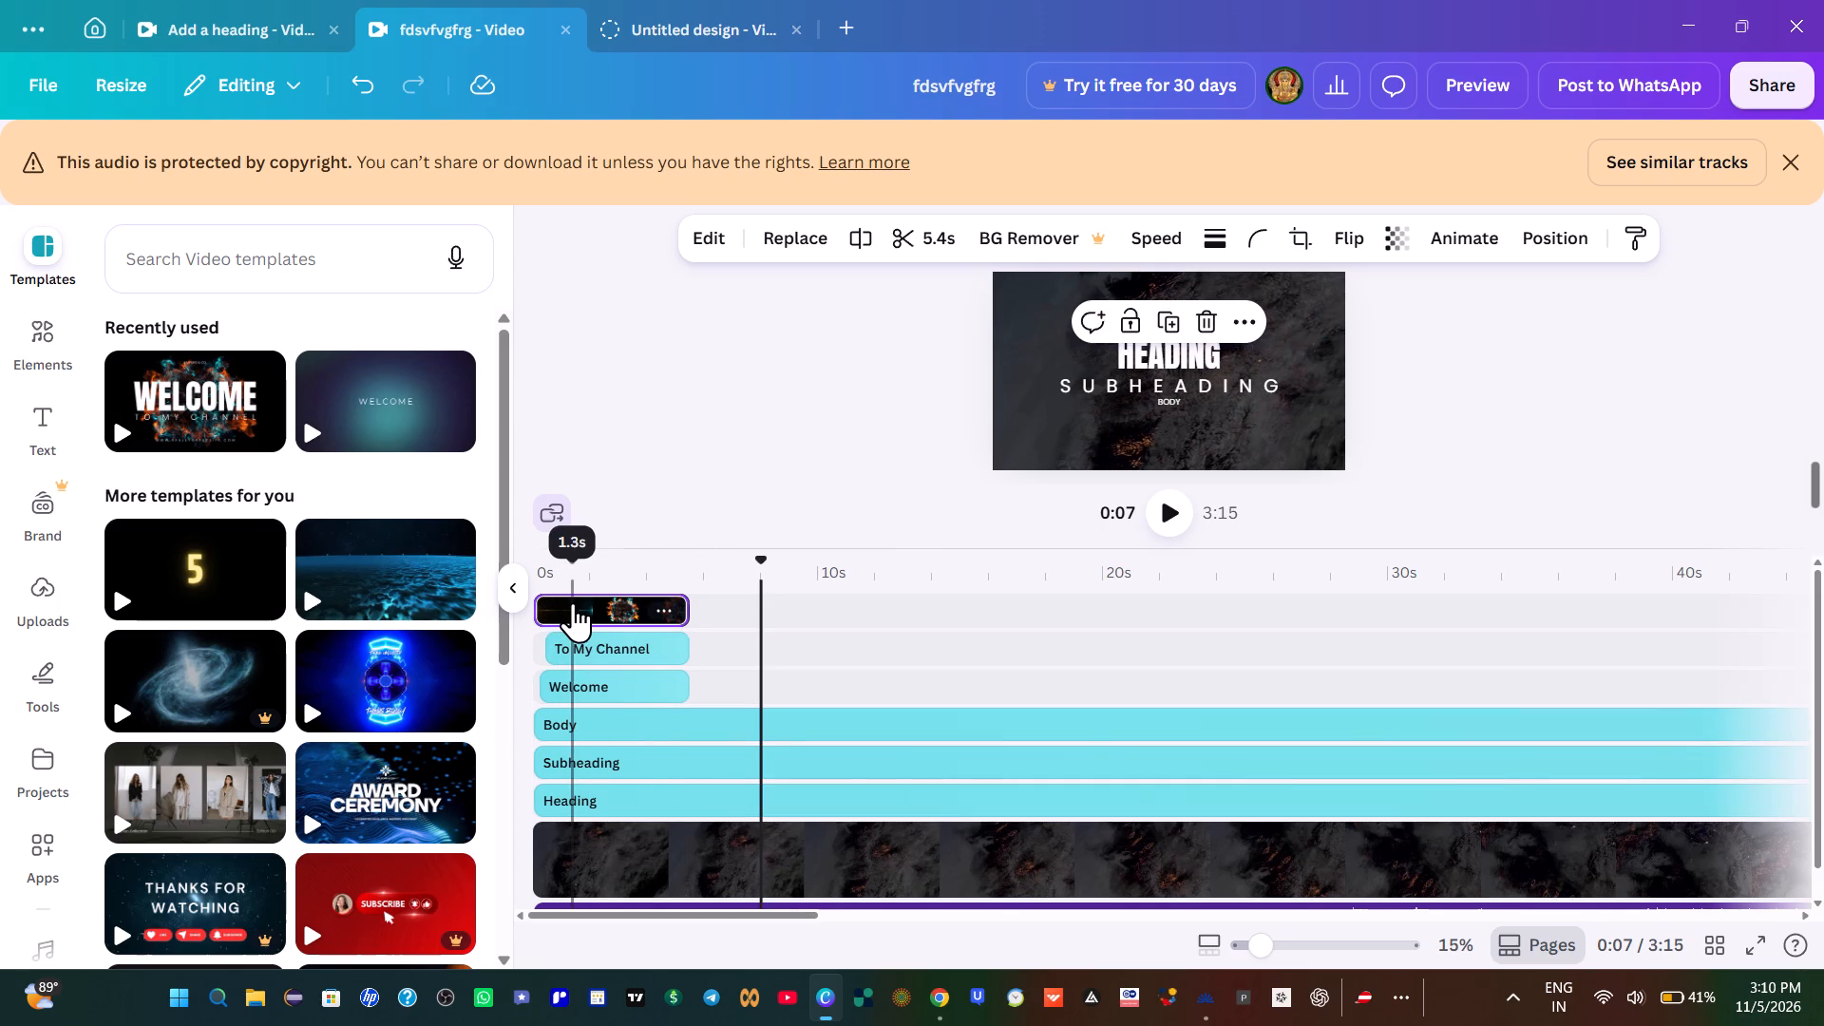
Set the welcome background clip's video speed to 0.5 and preview the slowed intro in full screen.
left_click(573, 599)
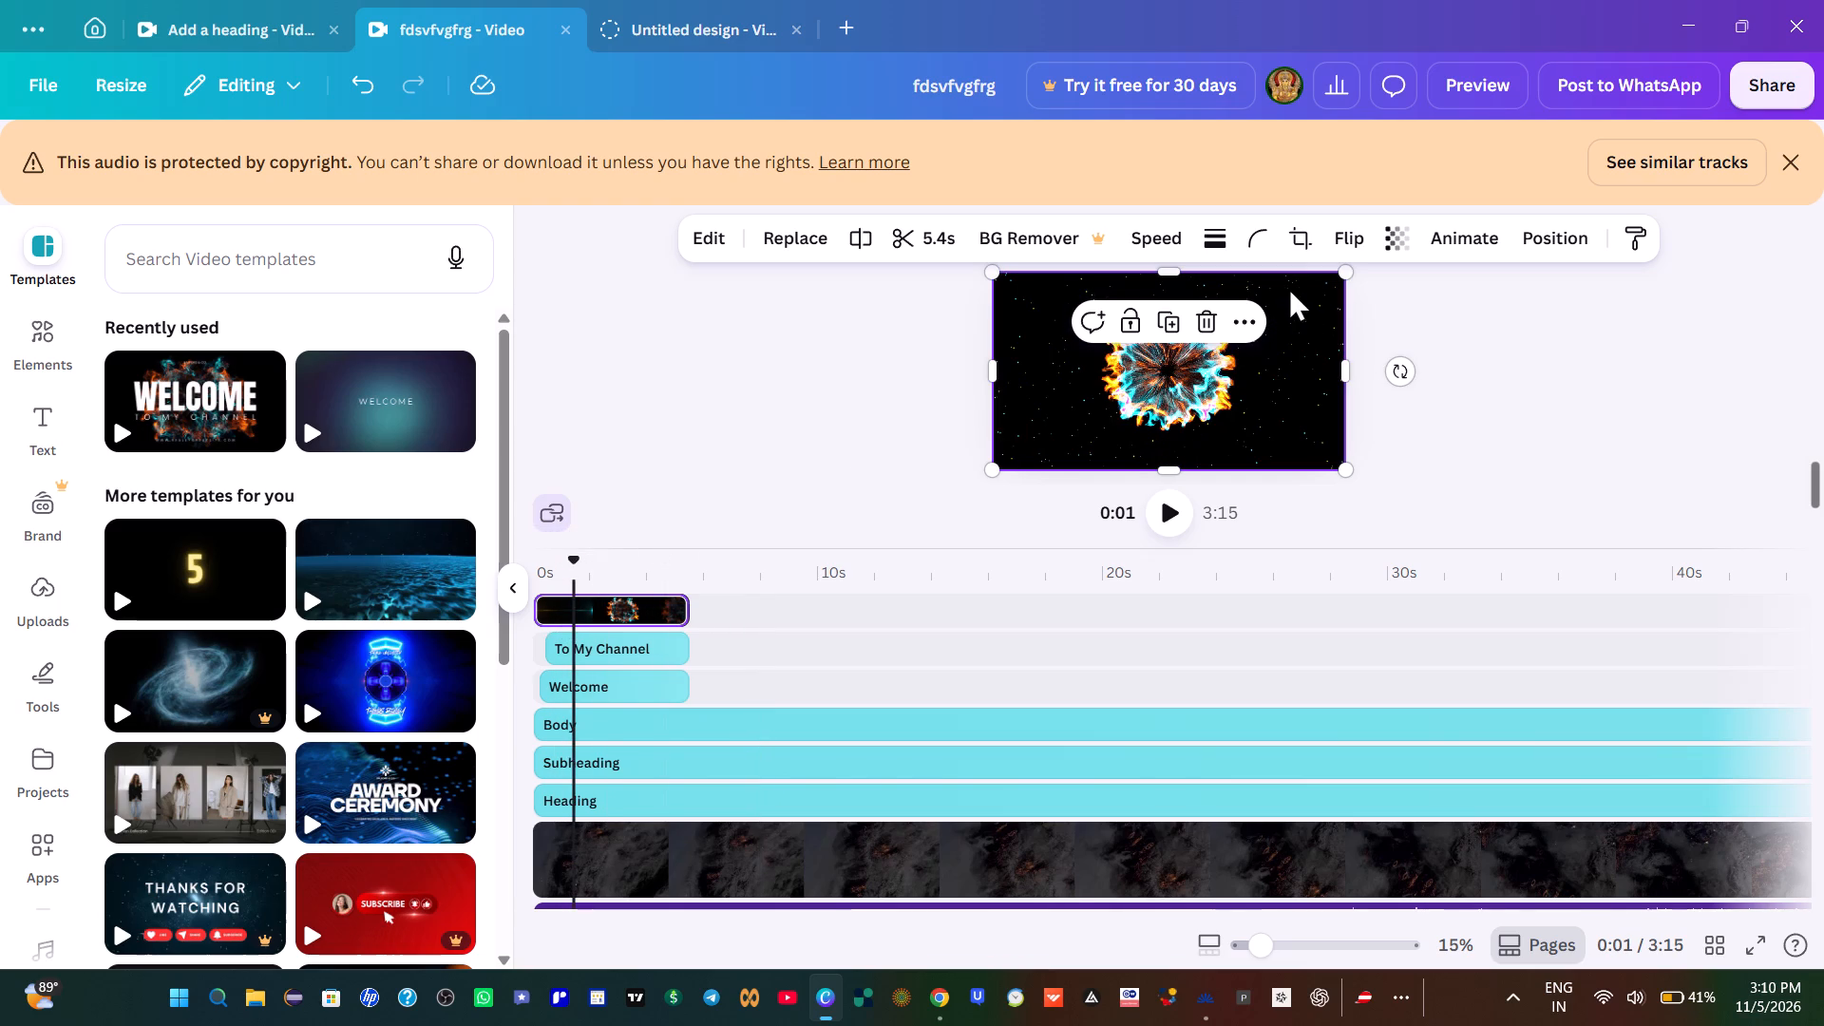
left_click(1170, 236)
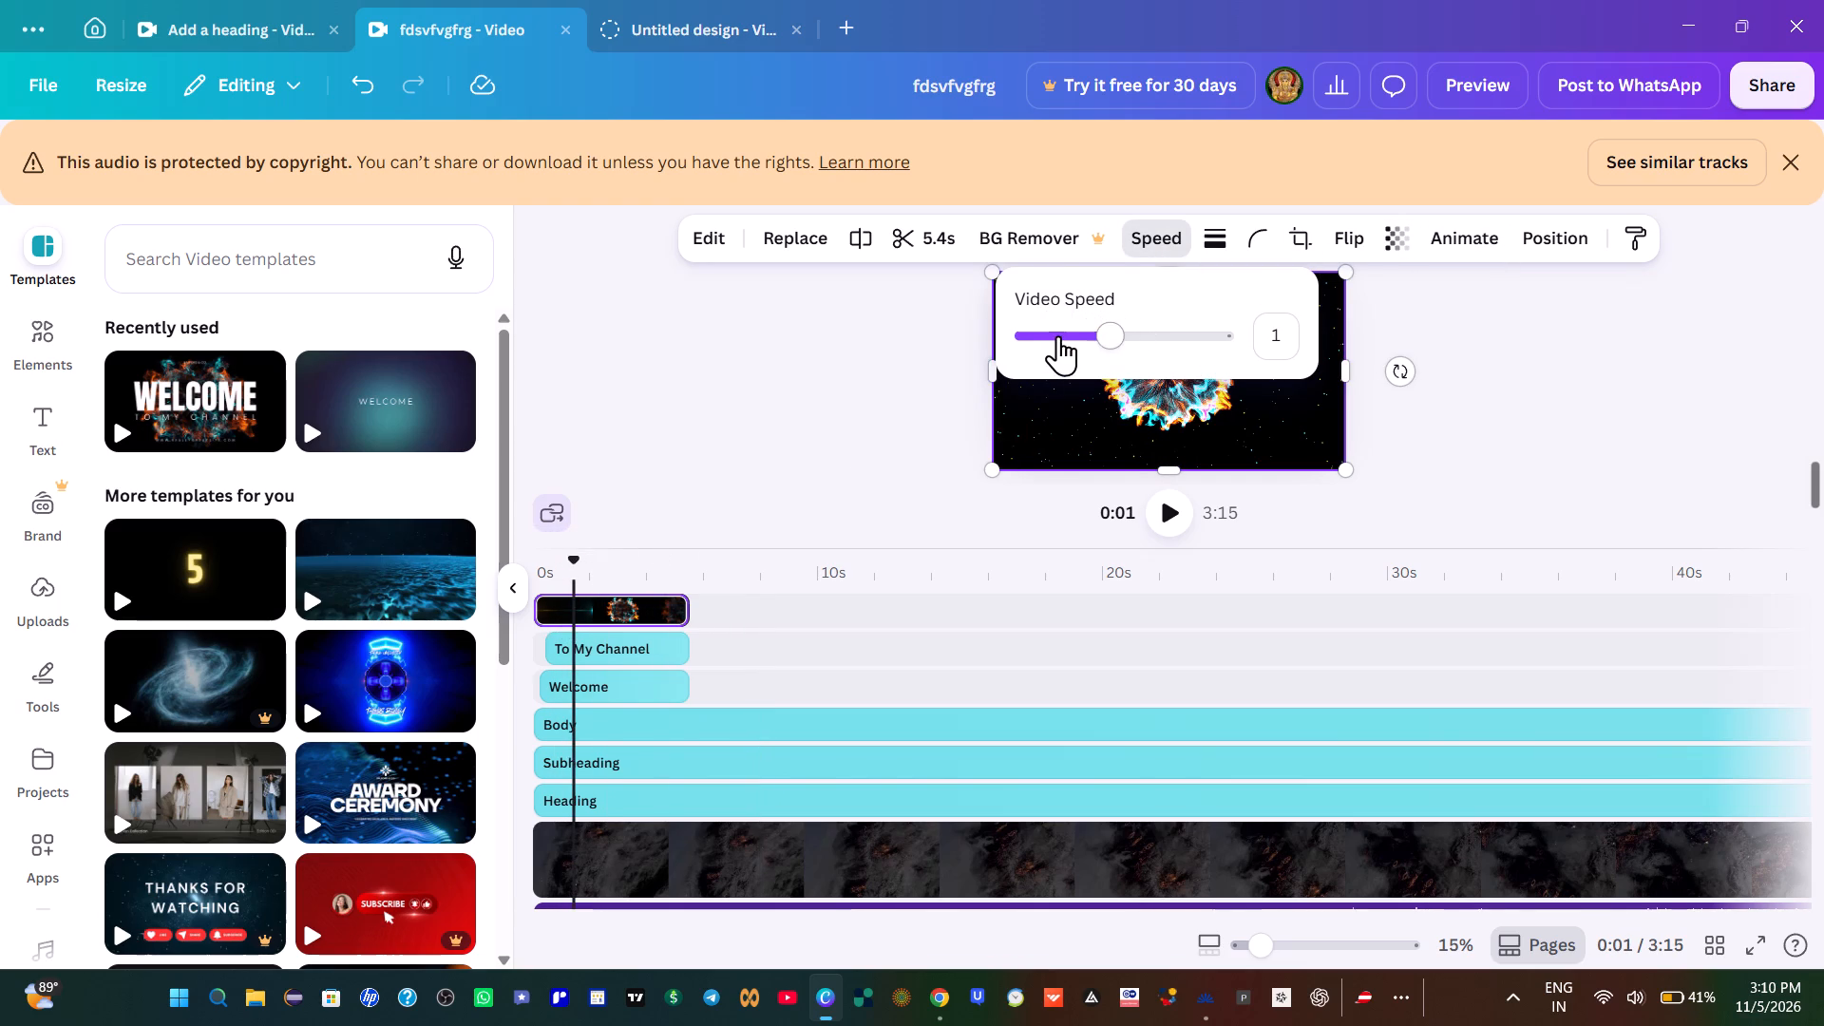
left_click(1057, 335)
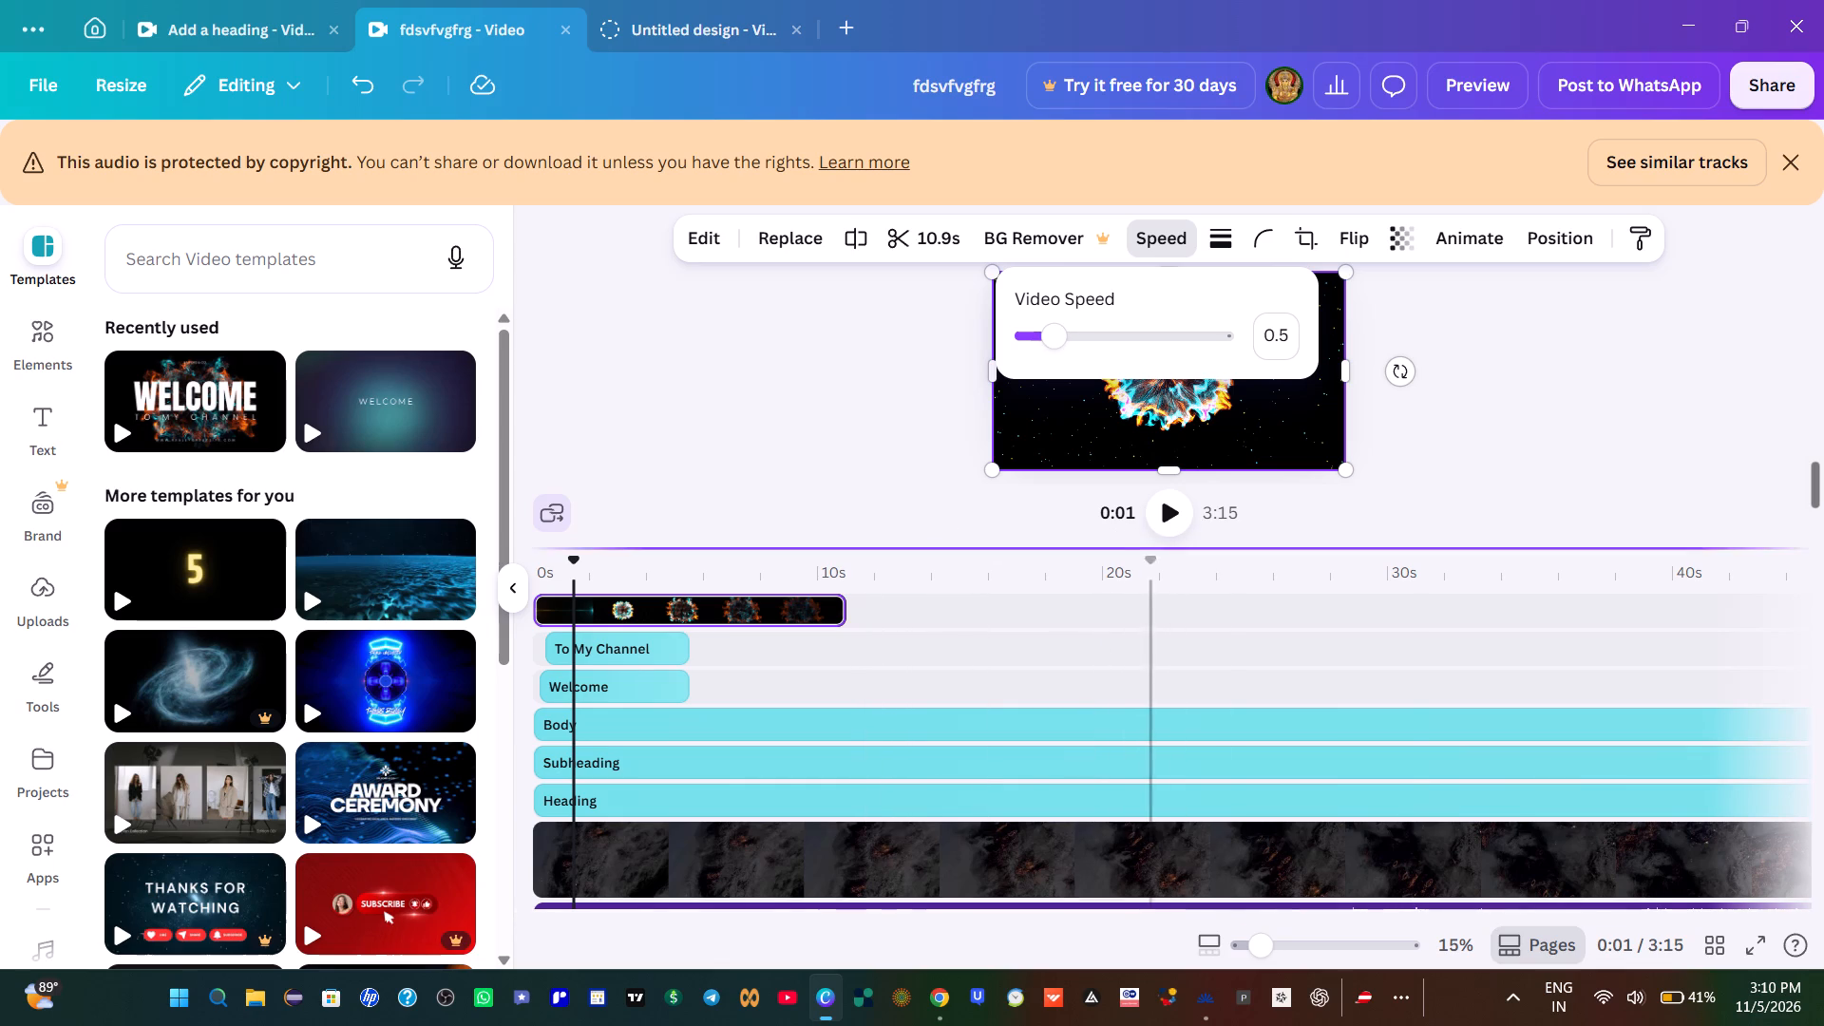
left_click(1755, 944)
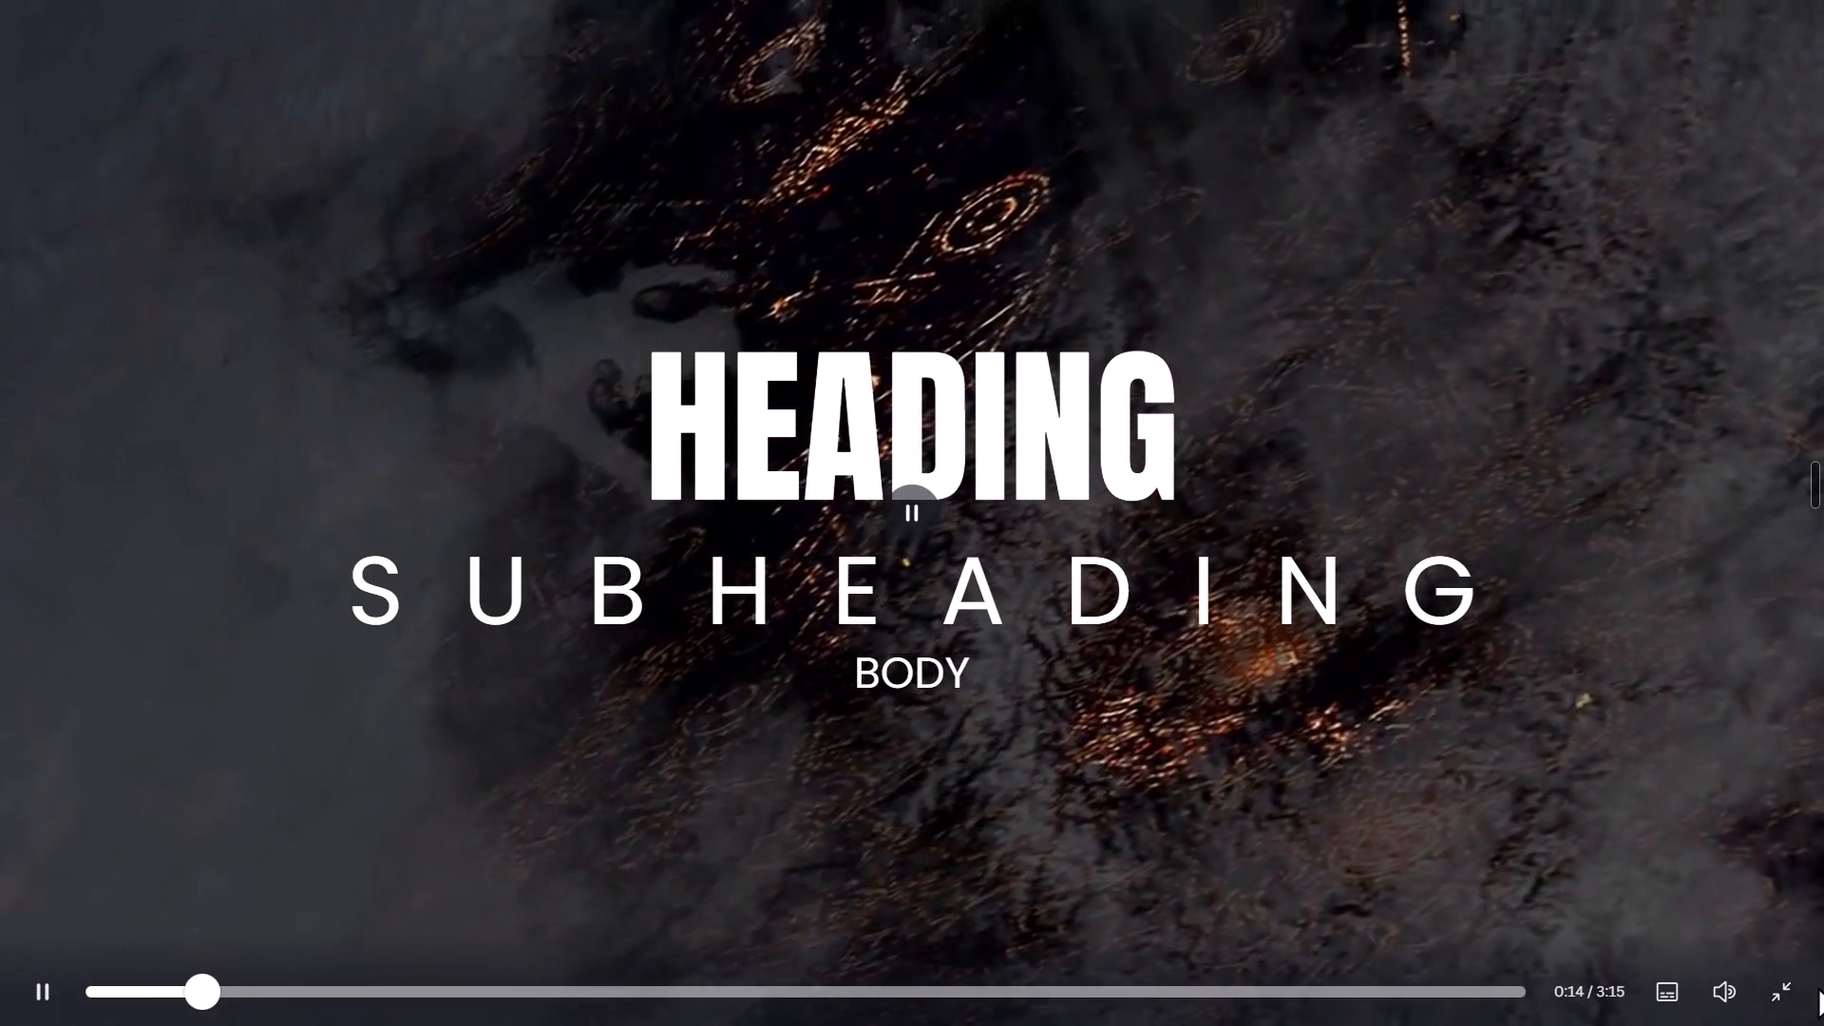
left_click(1787, 990)
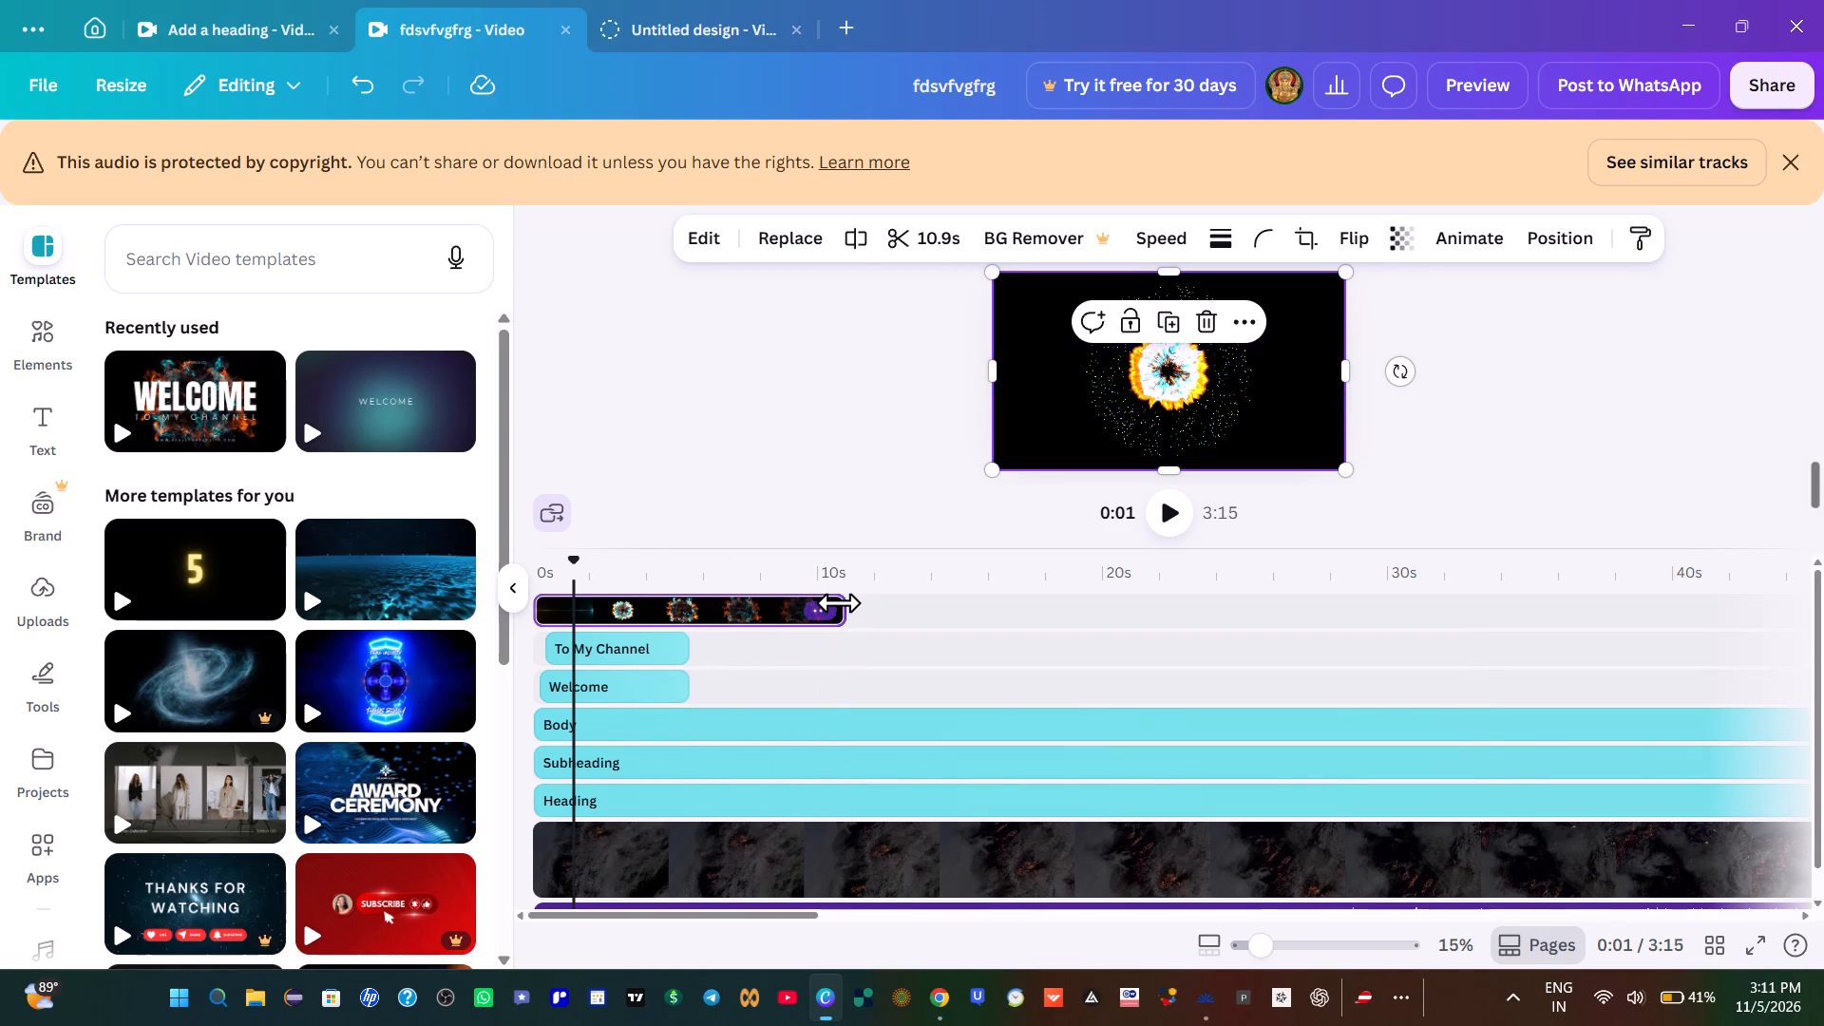
Trim the end of the welcome background clip to 9.9 s and play the intro through to the heading section.
left_click_drag(837, 602, 814, 606)
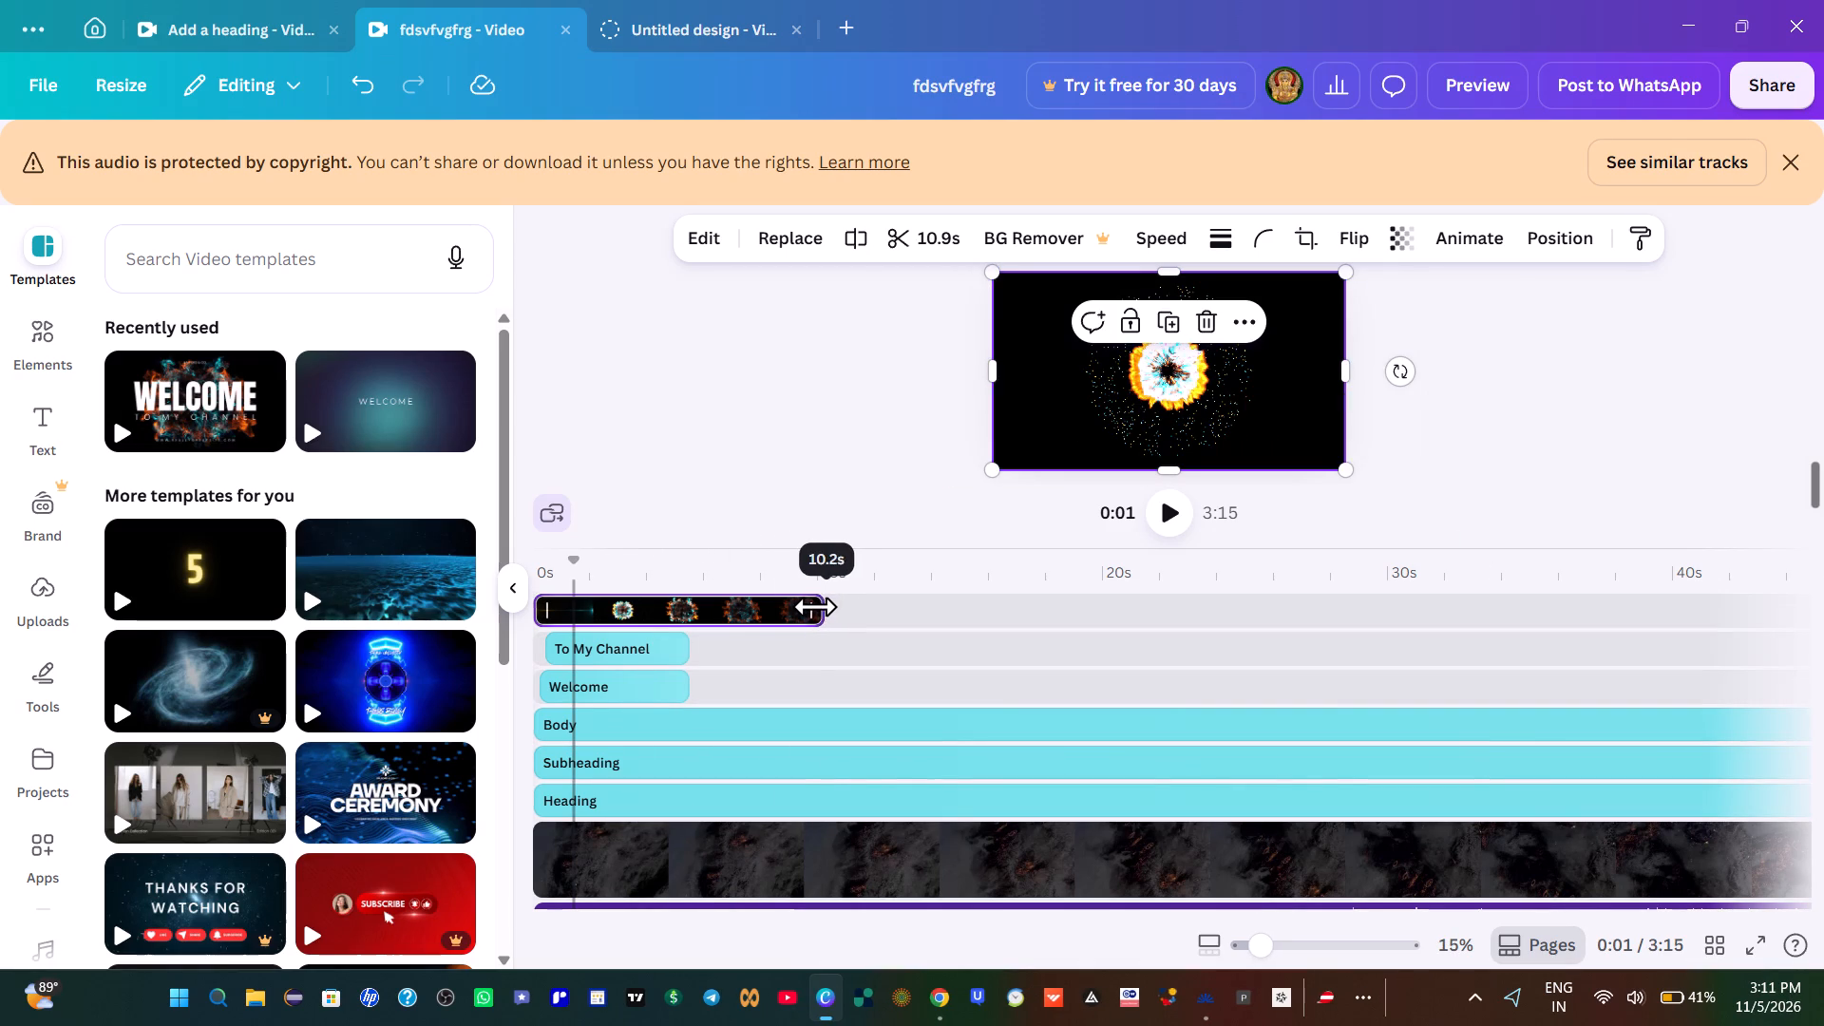
left_click_drag(814, 606, 806, 607)
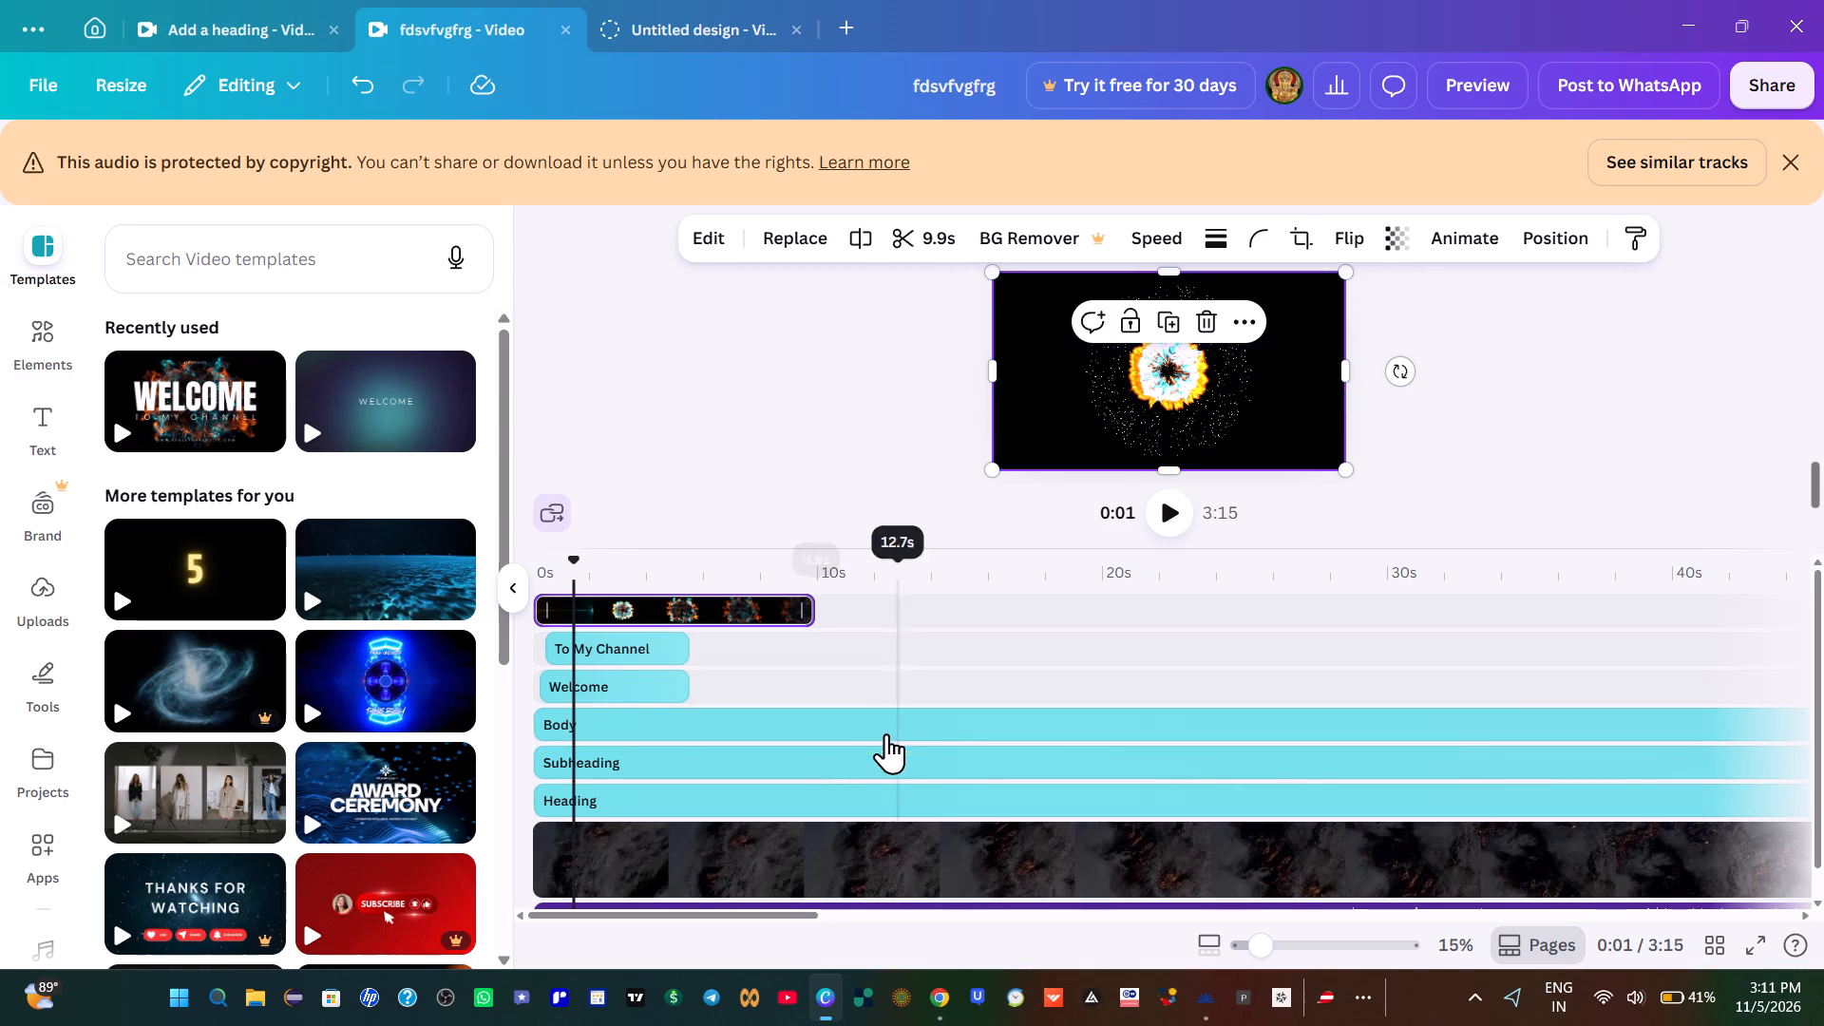
left_click(1160, 512)
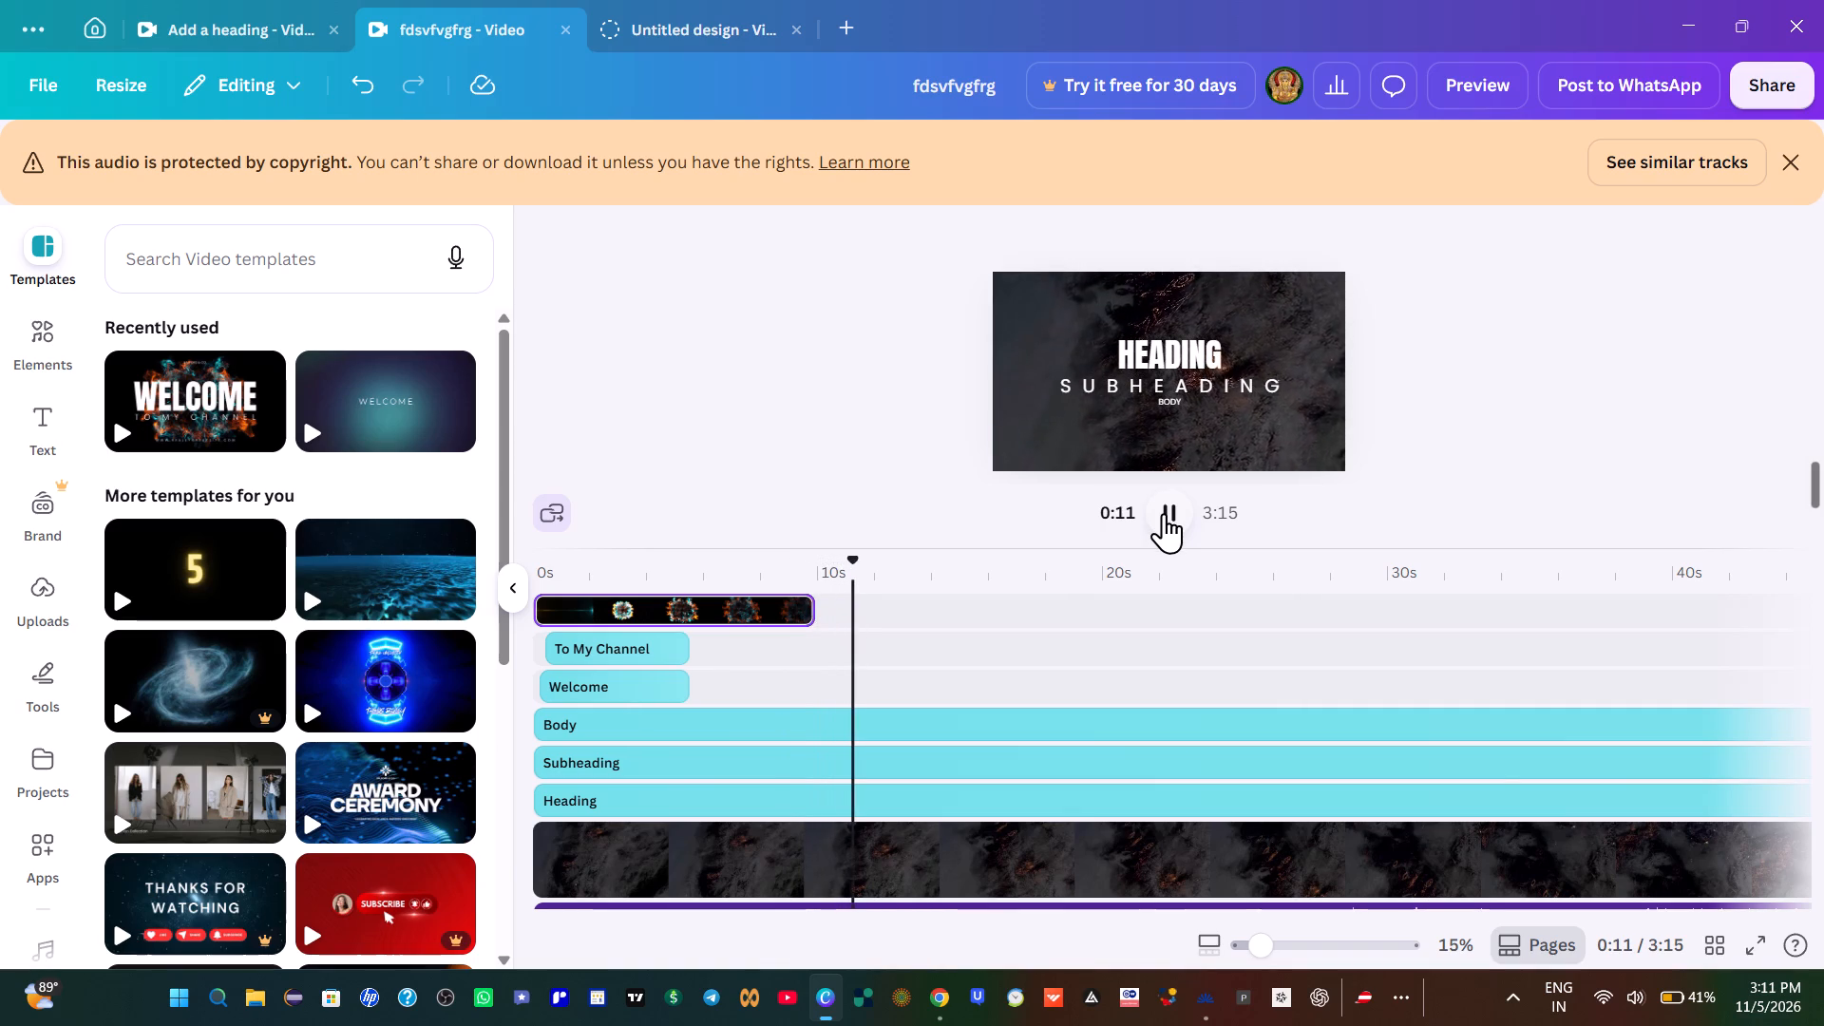
left_click(1165, 513)
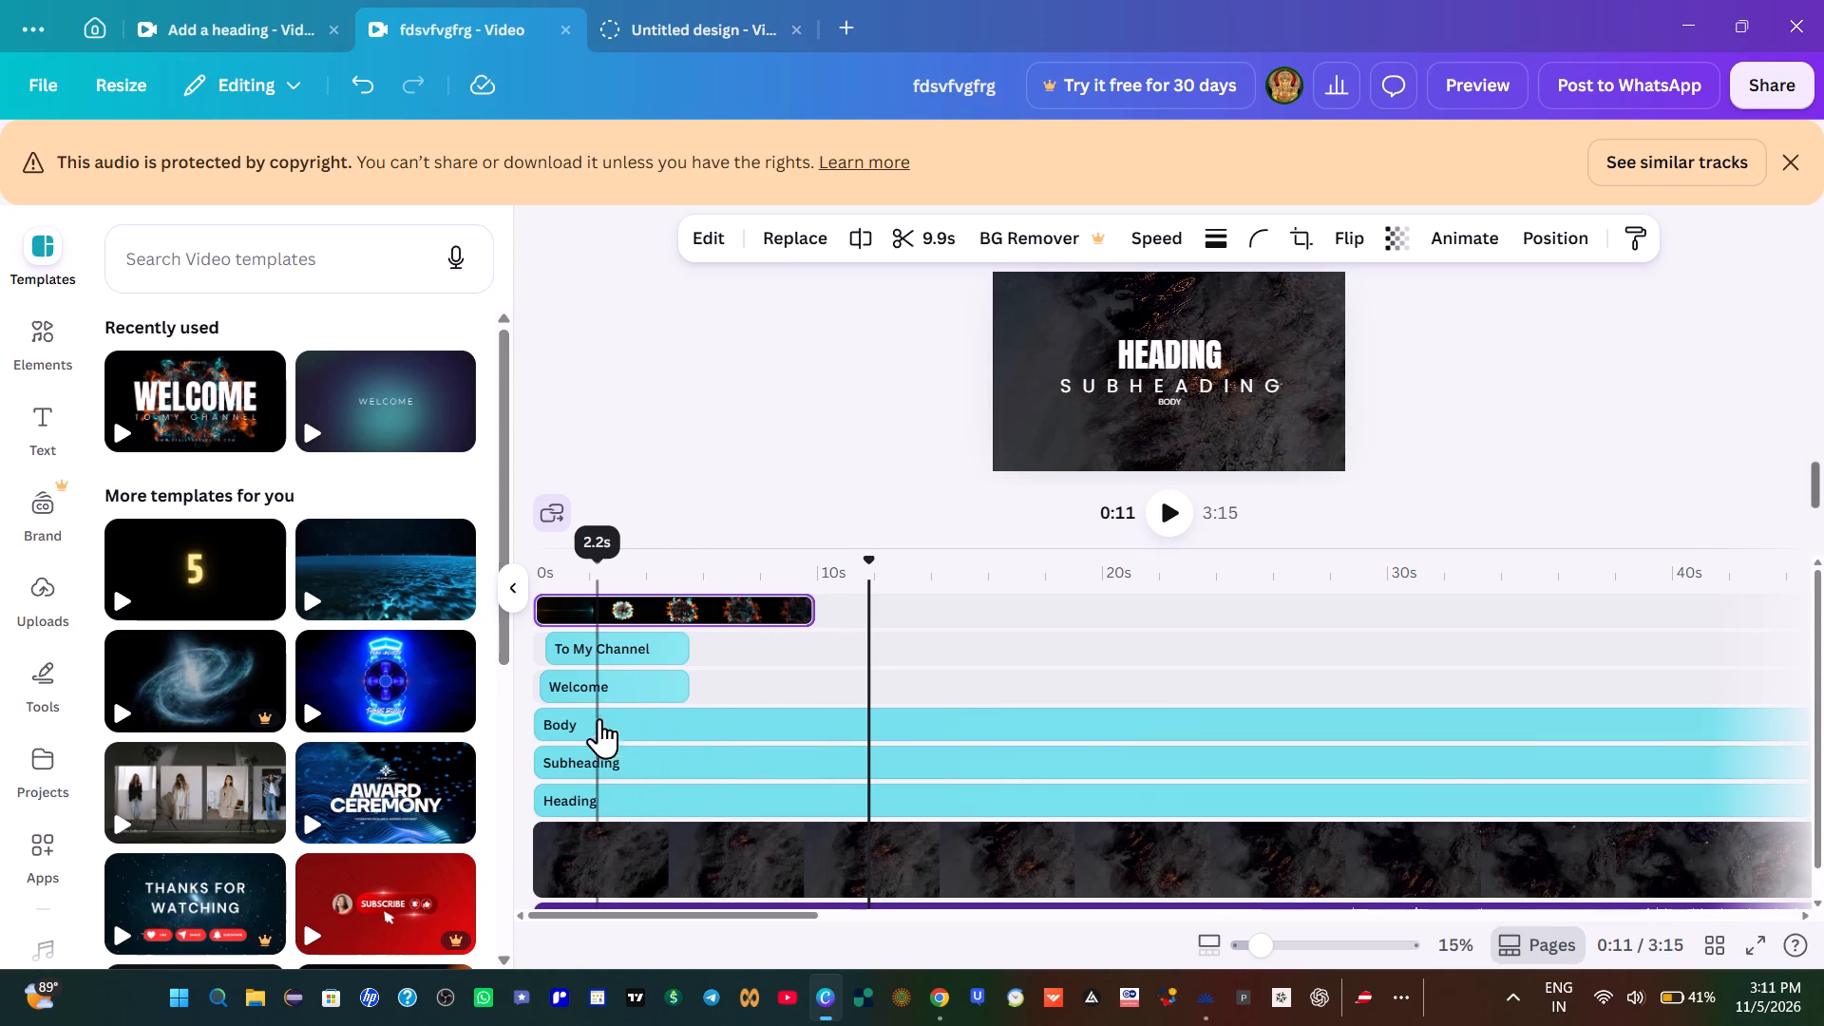
Move the welcome background clip beneath the To My Channel and Welcome text layers, above Body, and replay the intro from the start.
left_click_drag(618, 601, 615, 688)
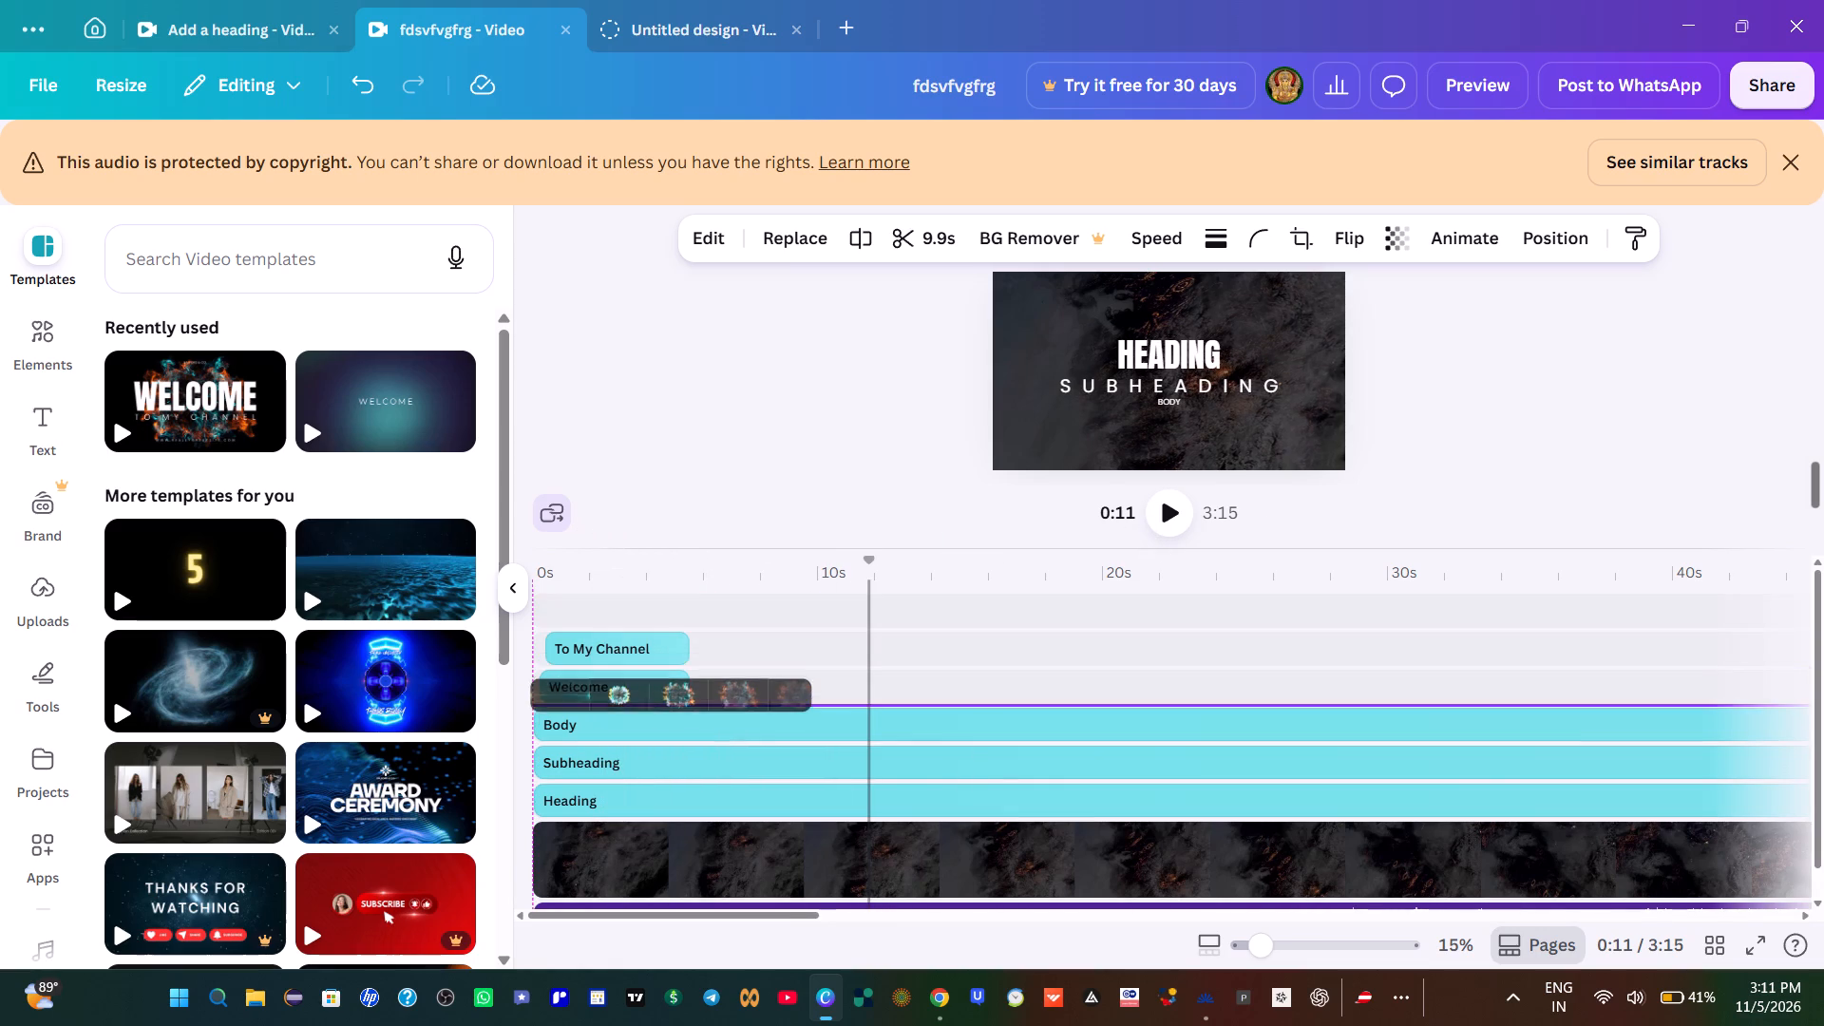
left_click_drag(615, 688, 610, 705)
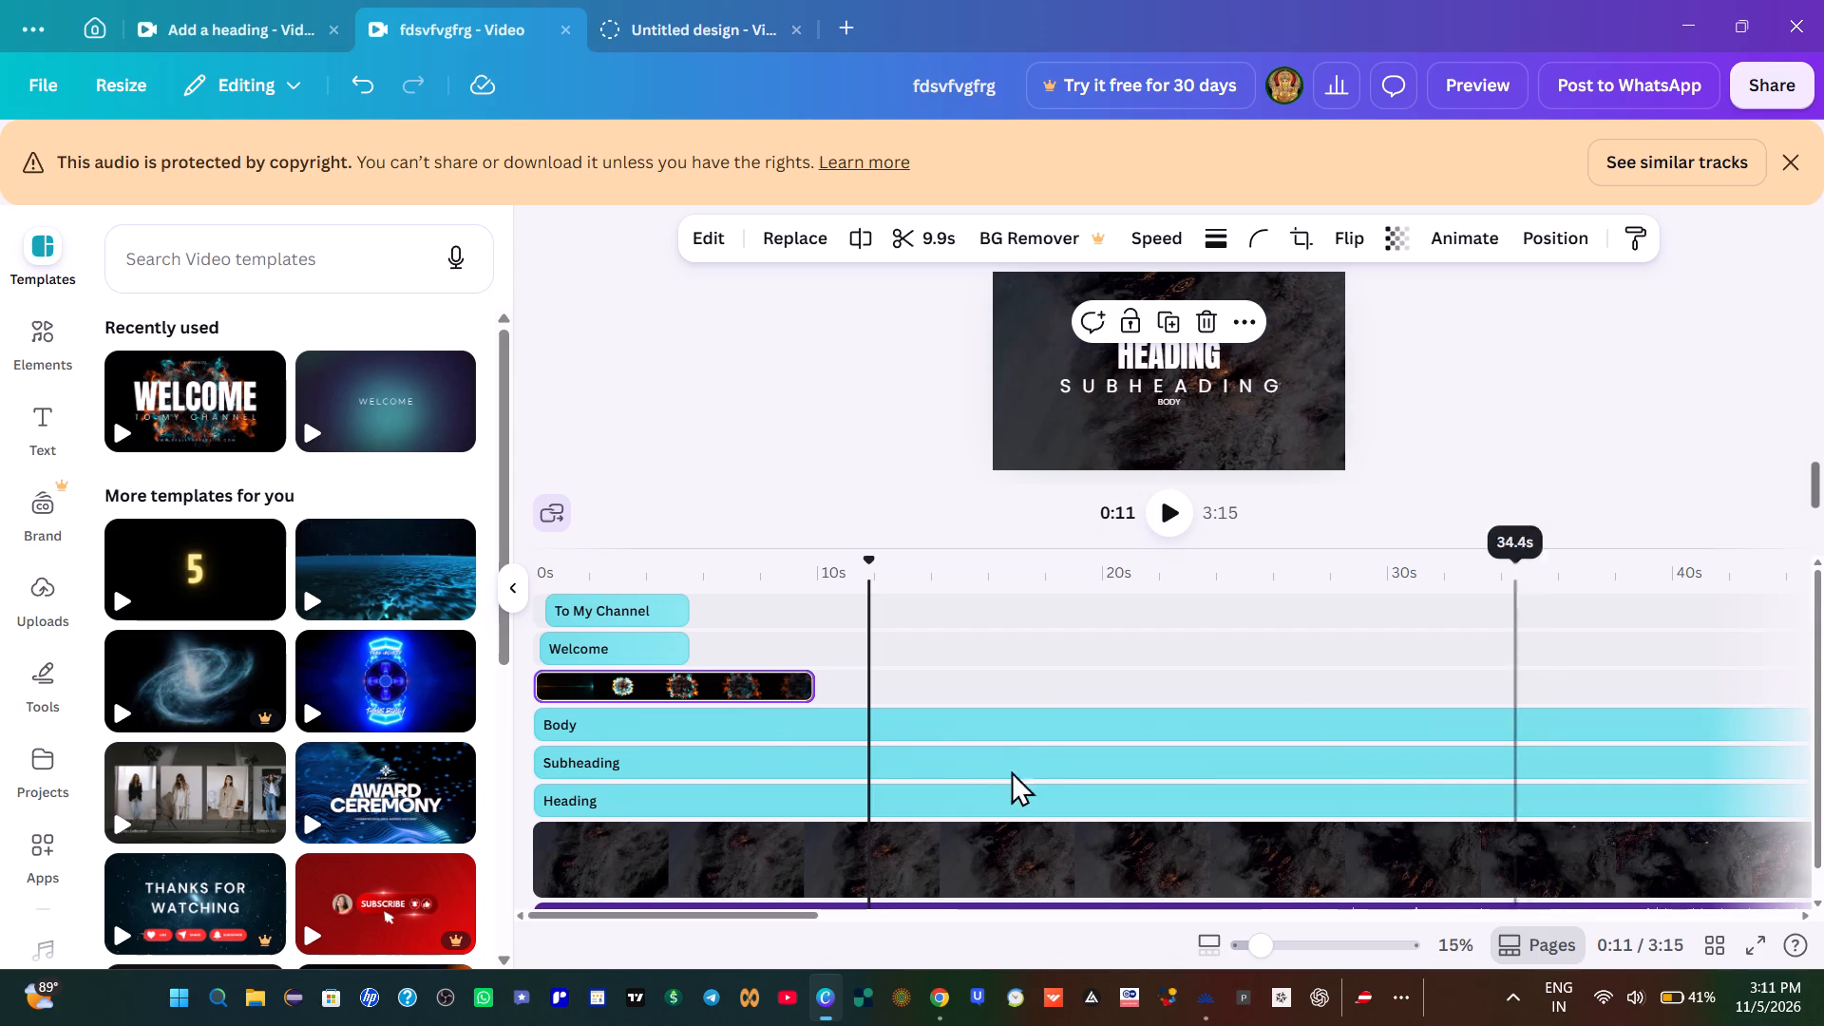
left_click_drag(864, 561, 520, 623)
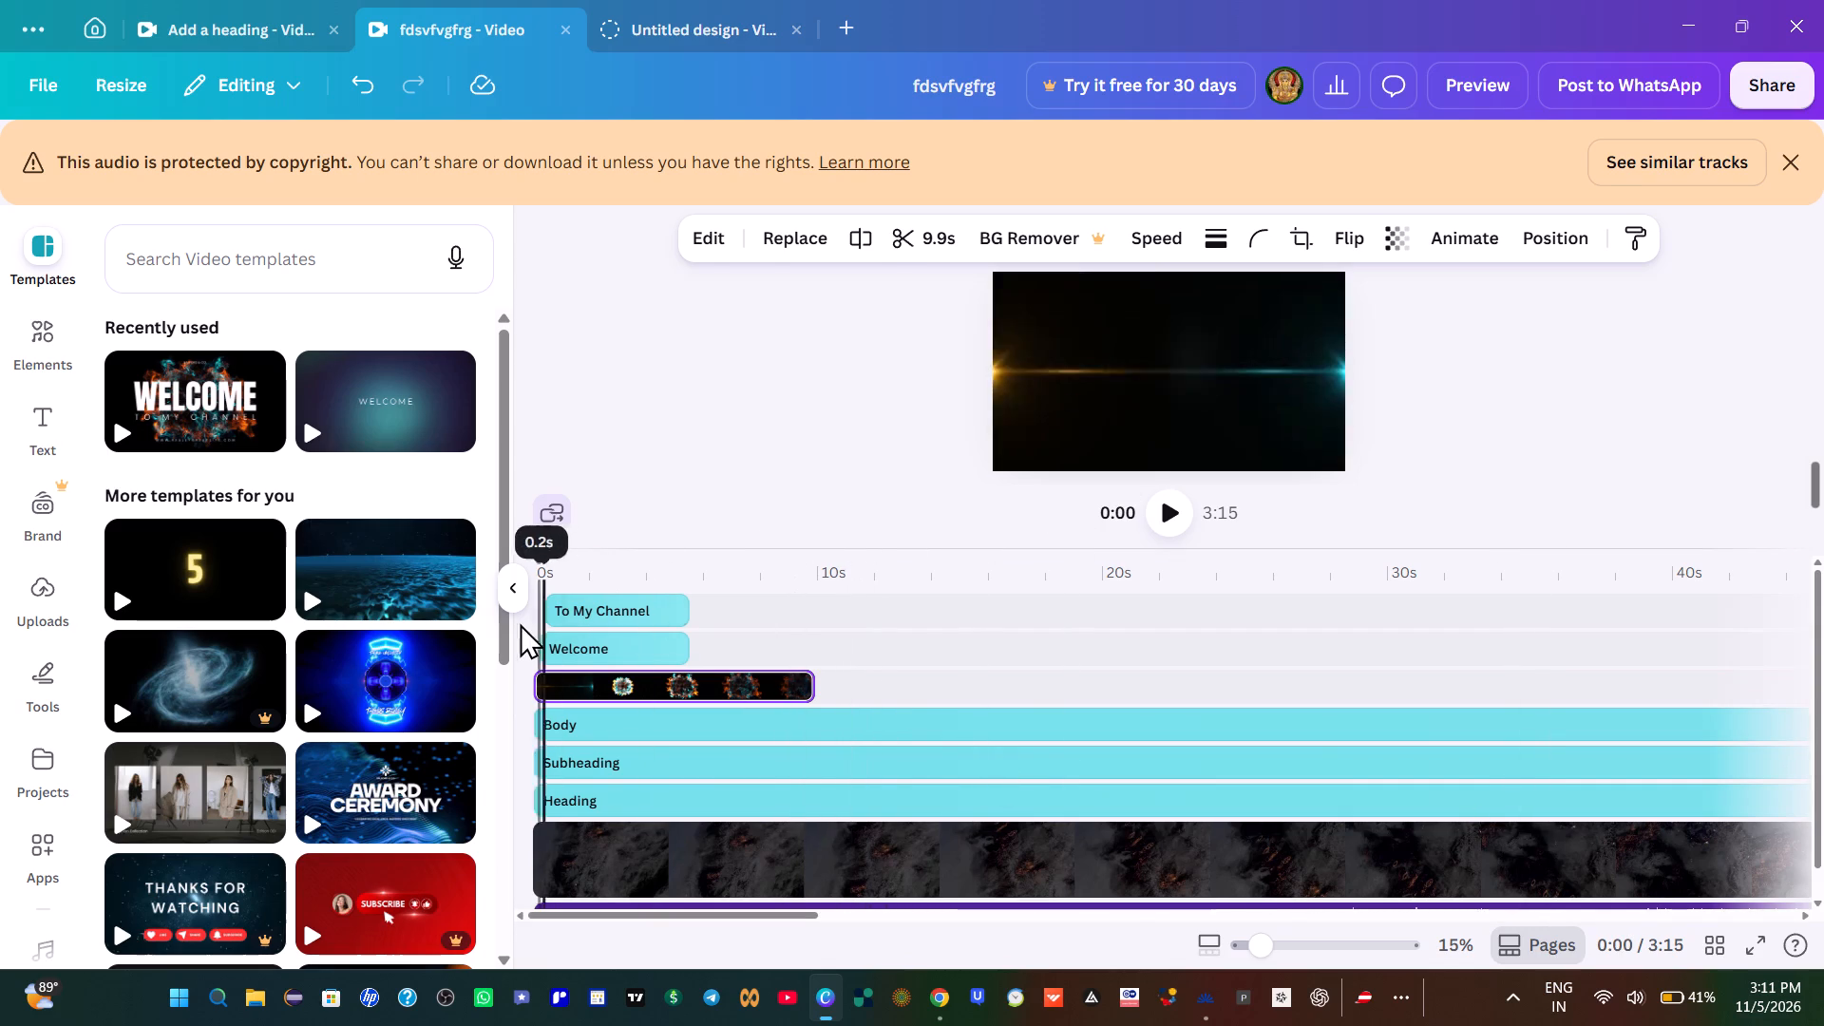
left_click_drag(520, 623, 516, 624)
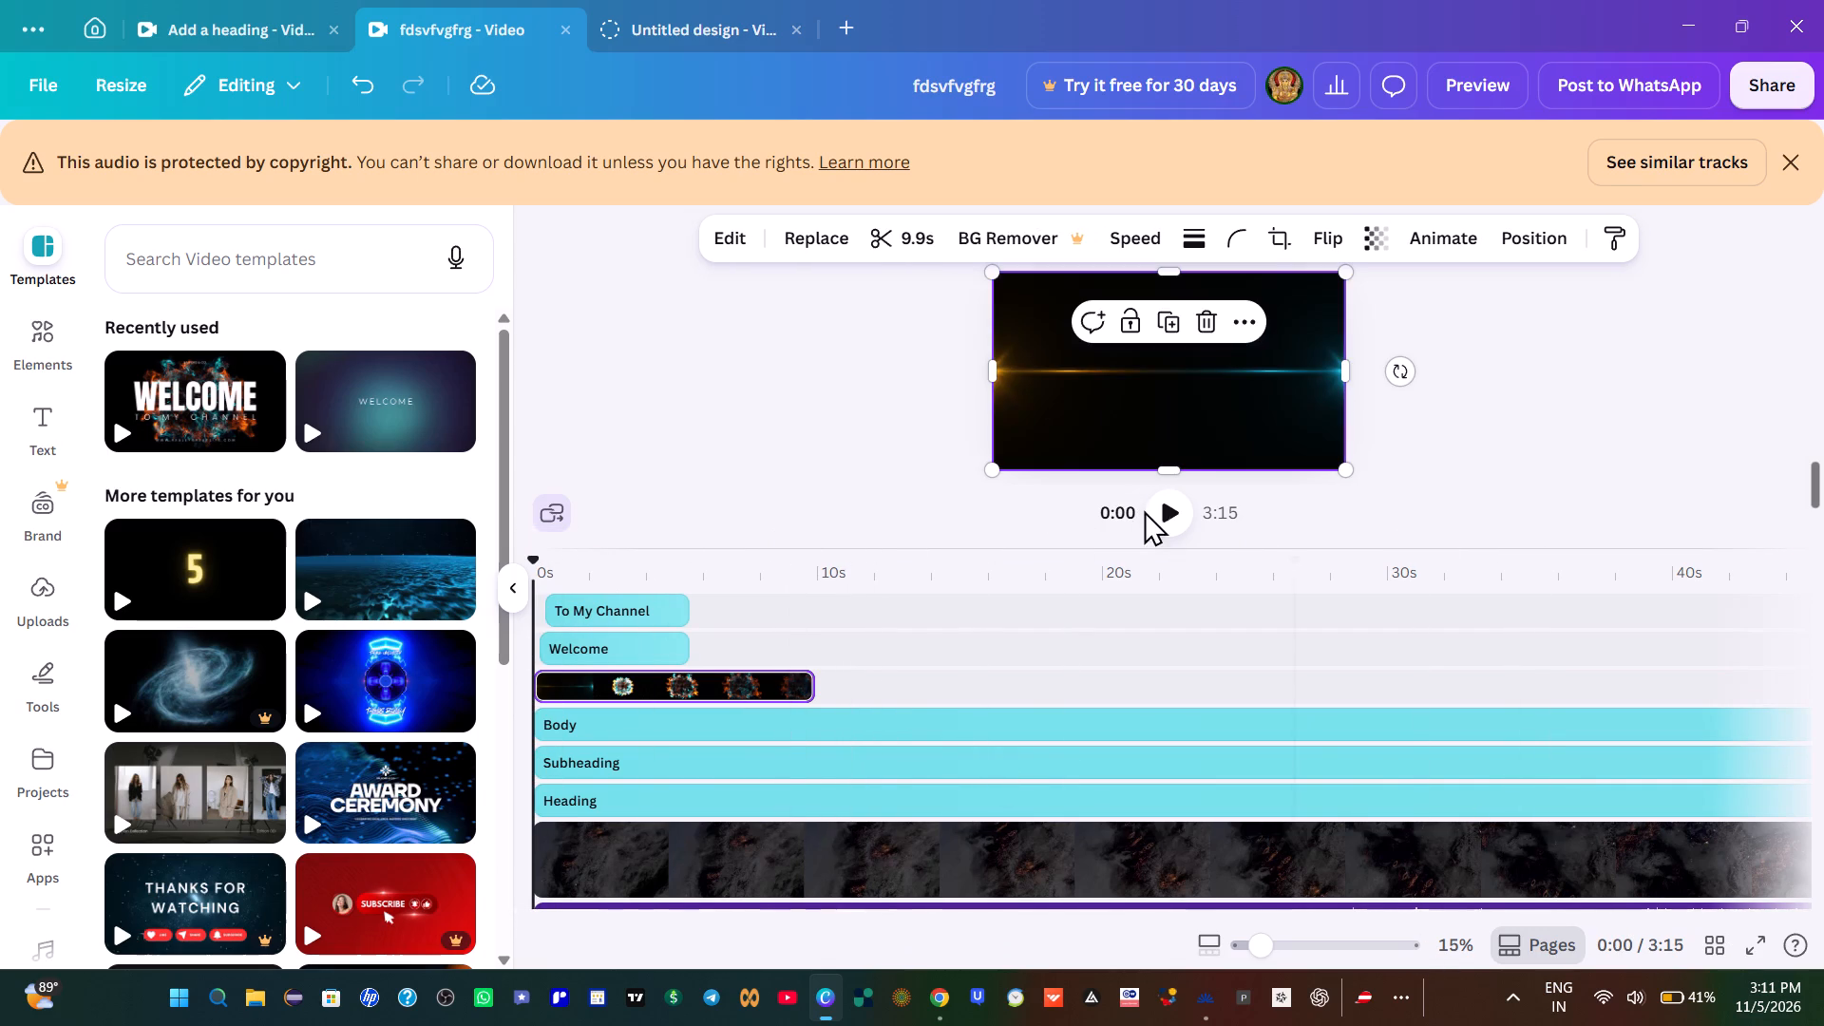
left_click(1170, 511)
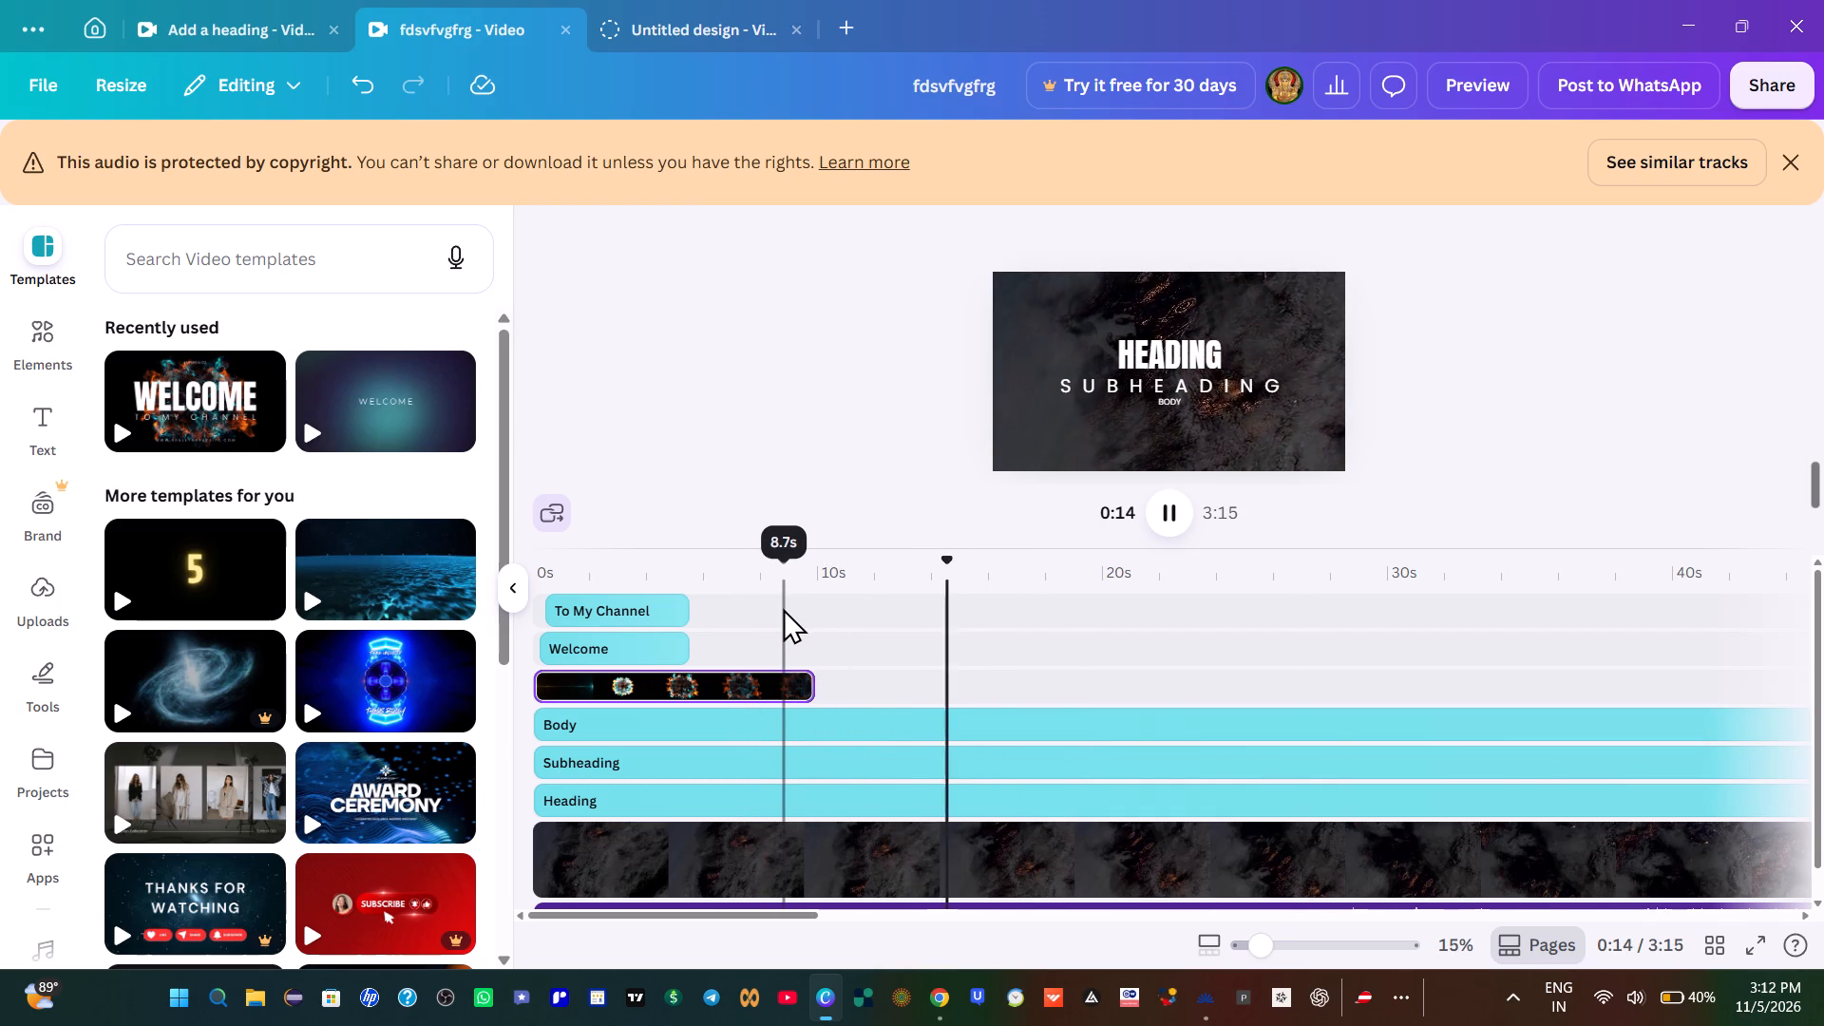
left_click(544, 629)
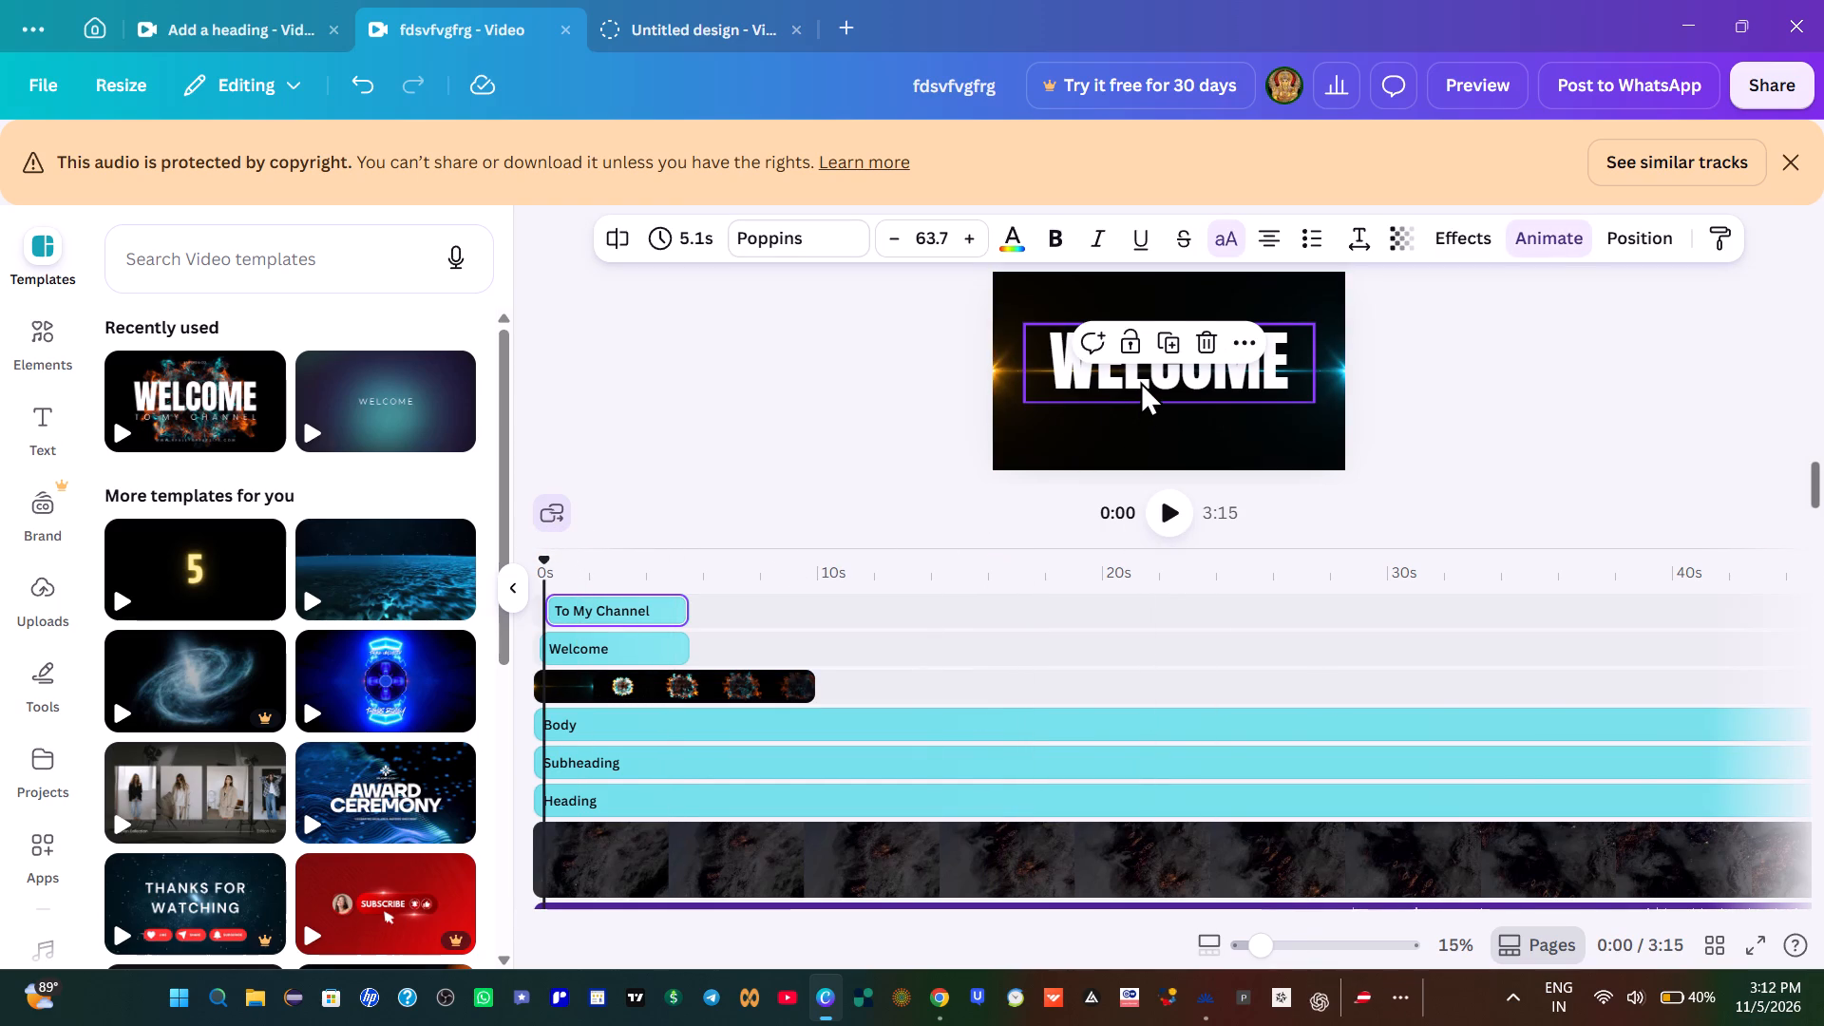
Switch to YouTube and skim through the Souls of the Frontier video "He Fixed Her Roof for a Plate of Food…".
left_click(783, 993)
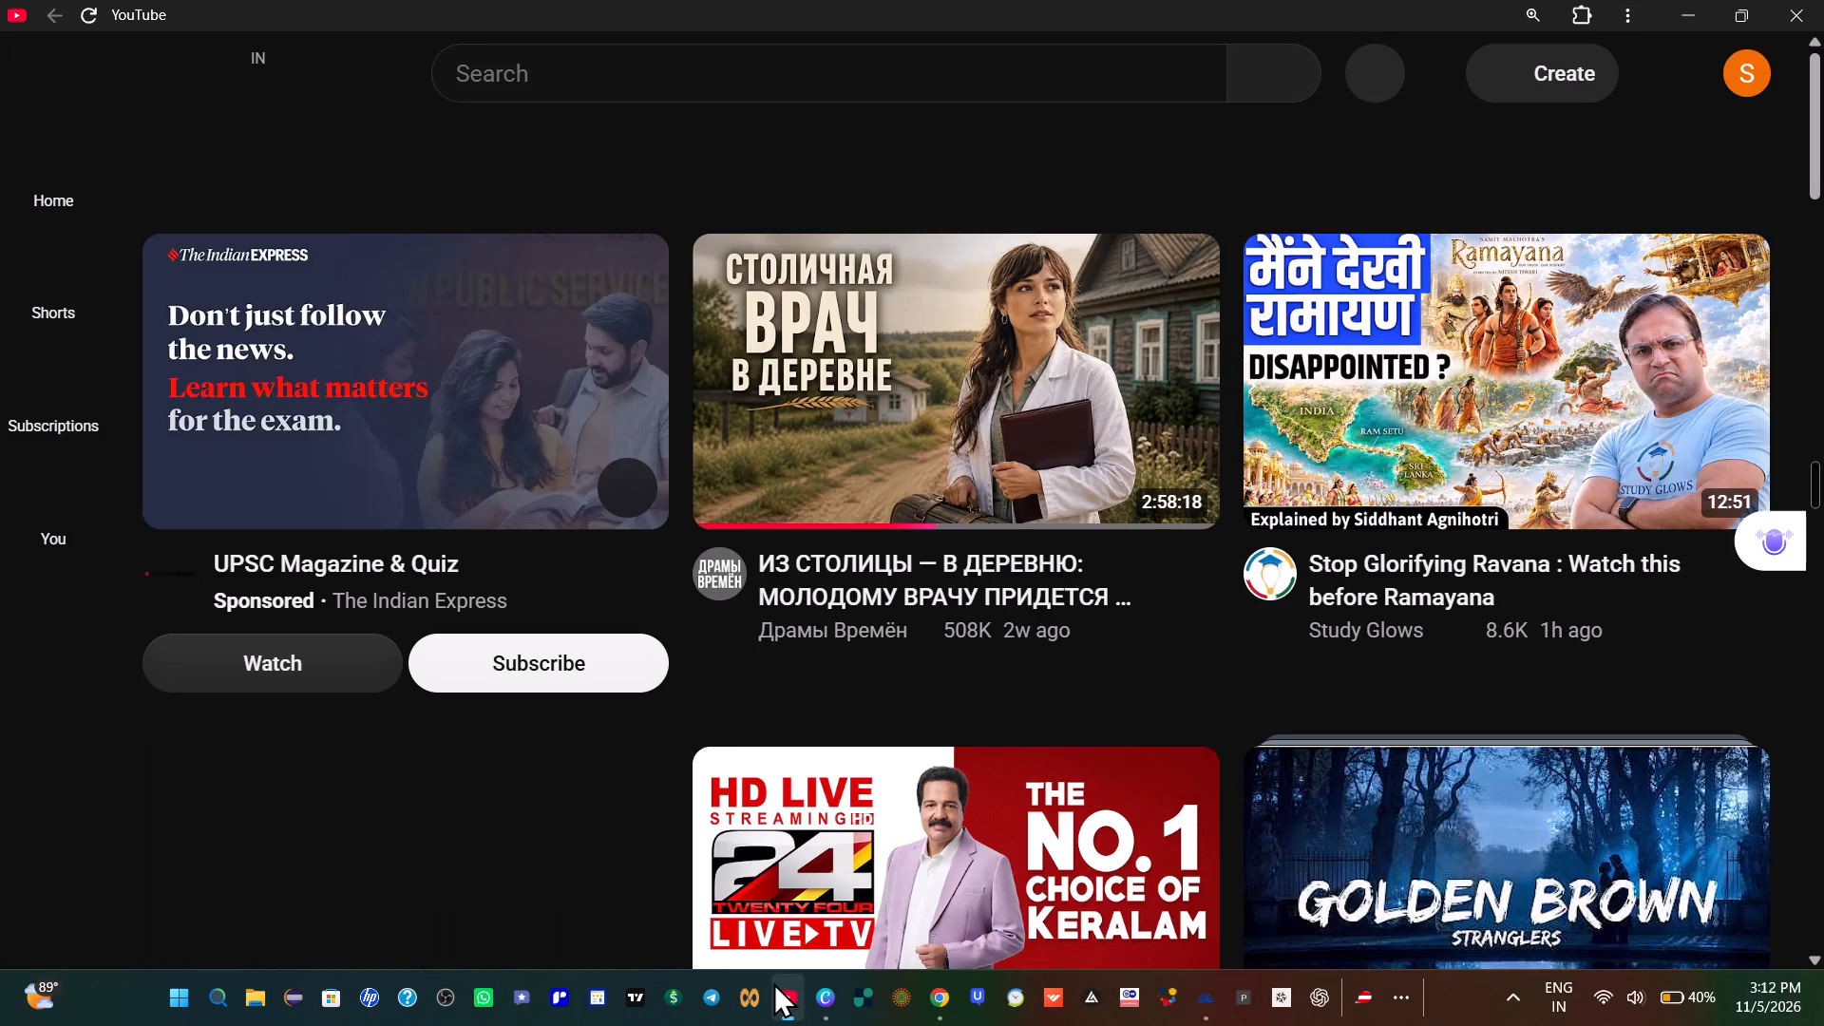
scroll(1125, 439, "down", 3)
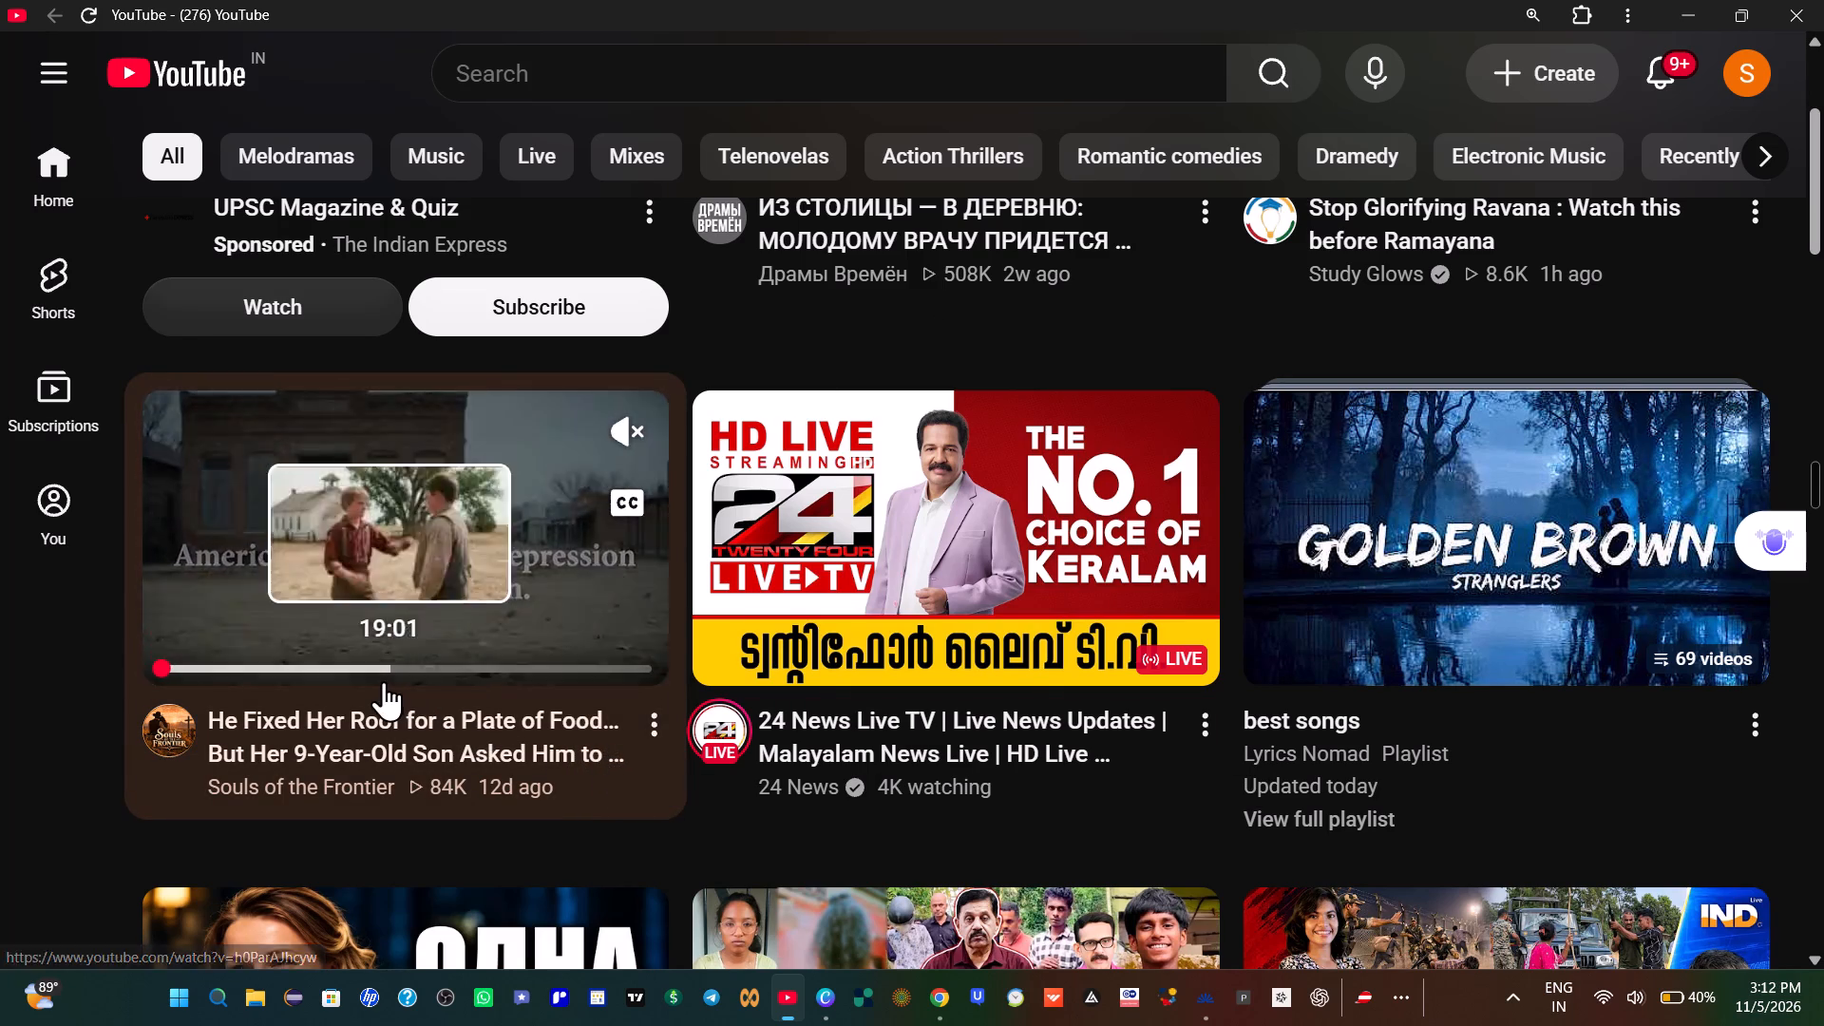
left_click(384, 681)
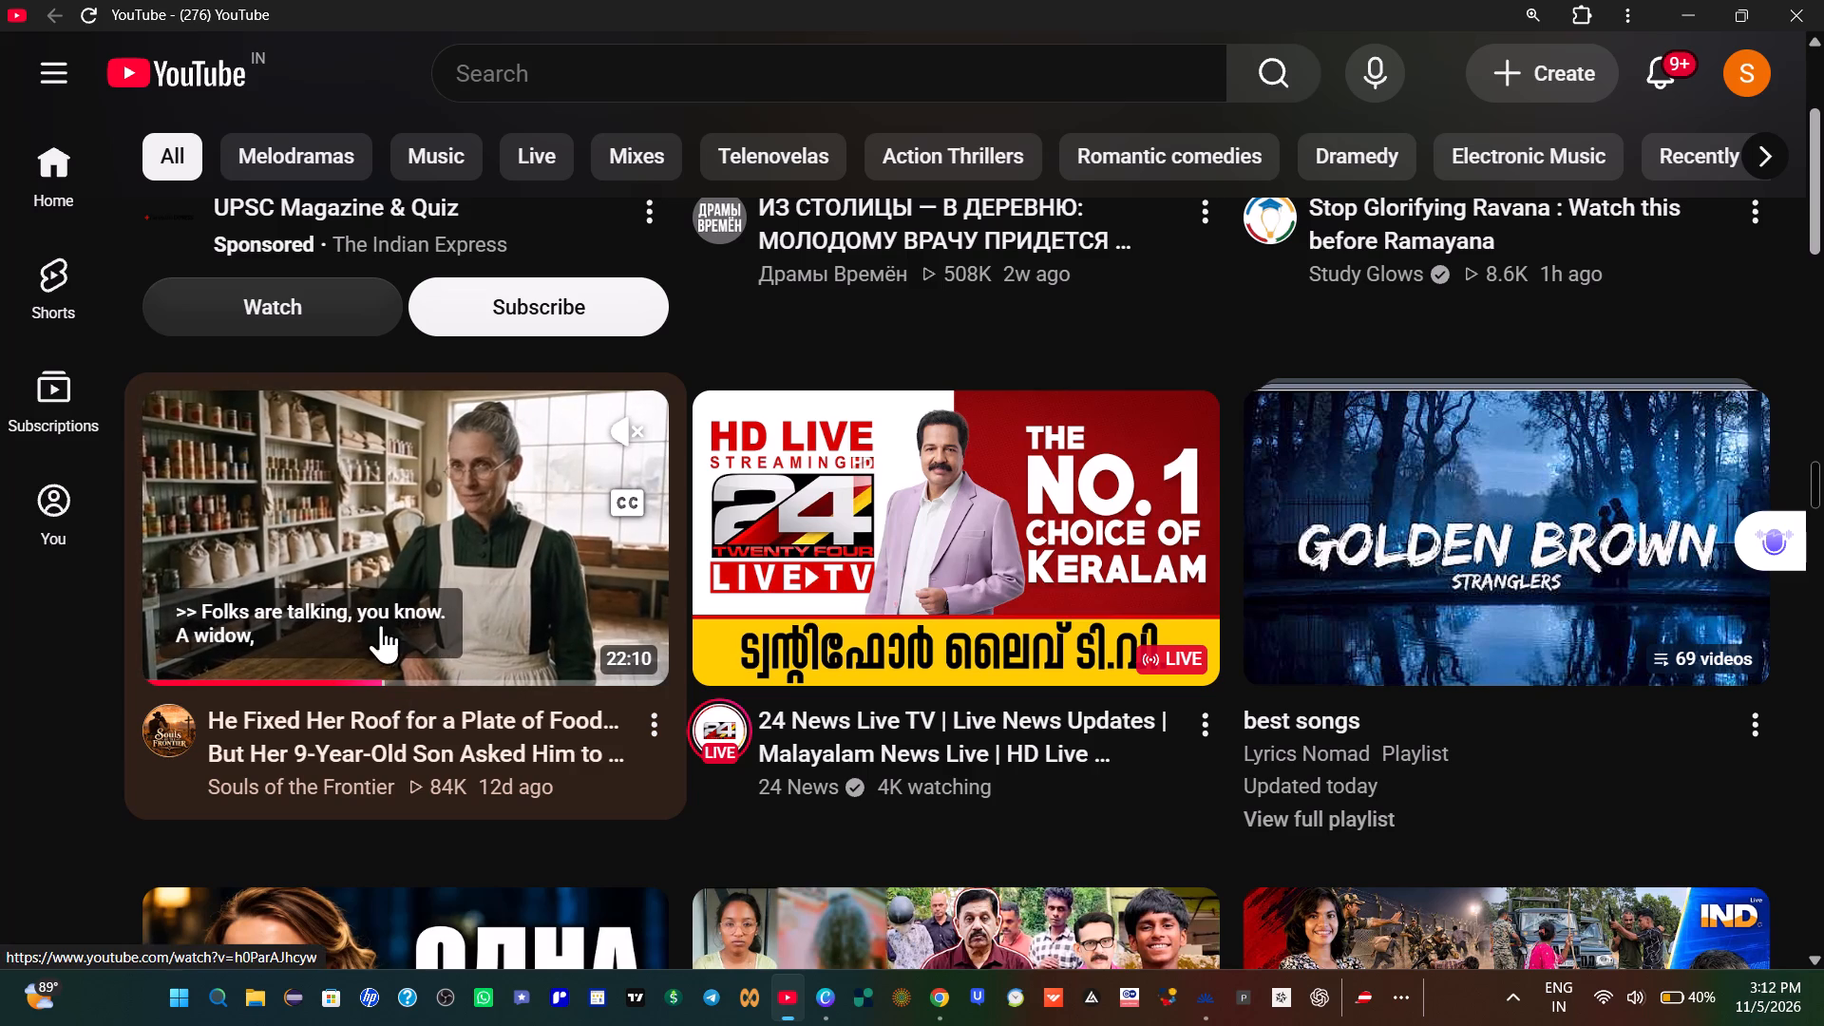
left_click(316, 662)
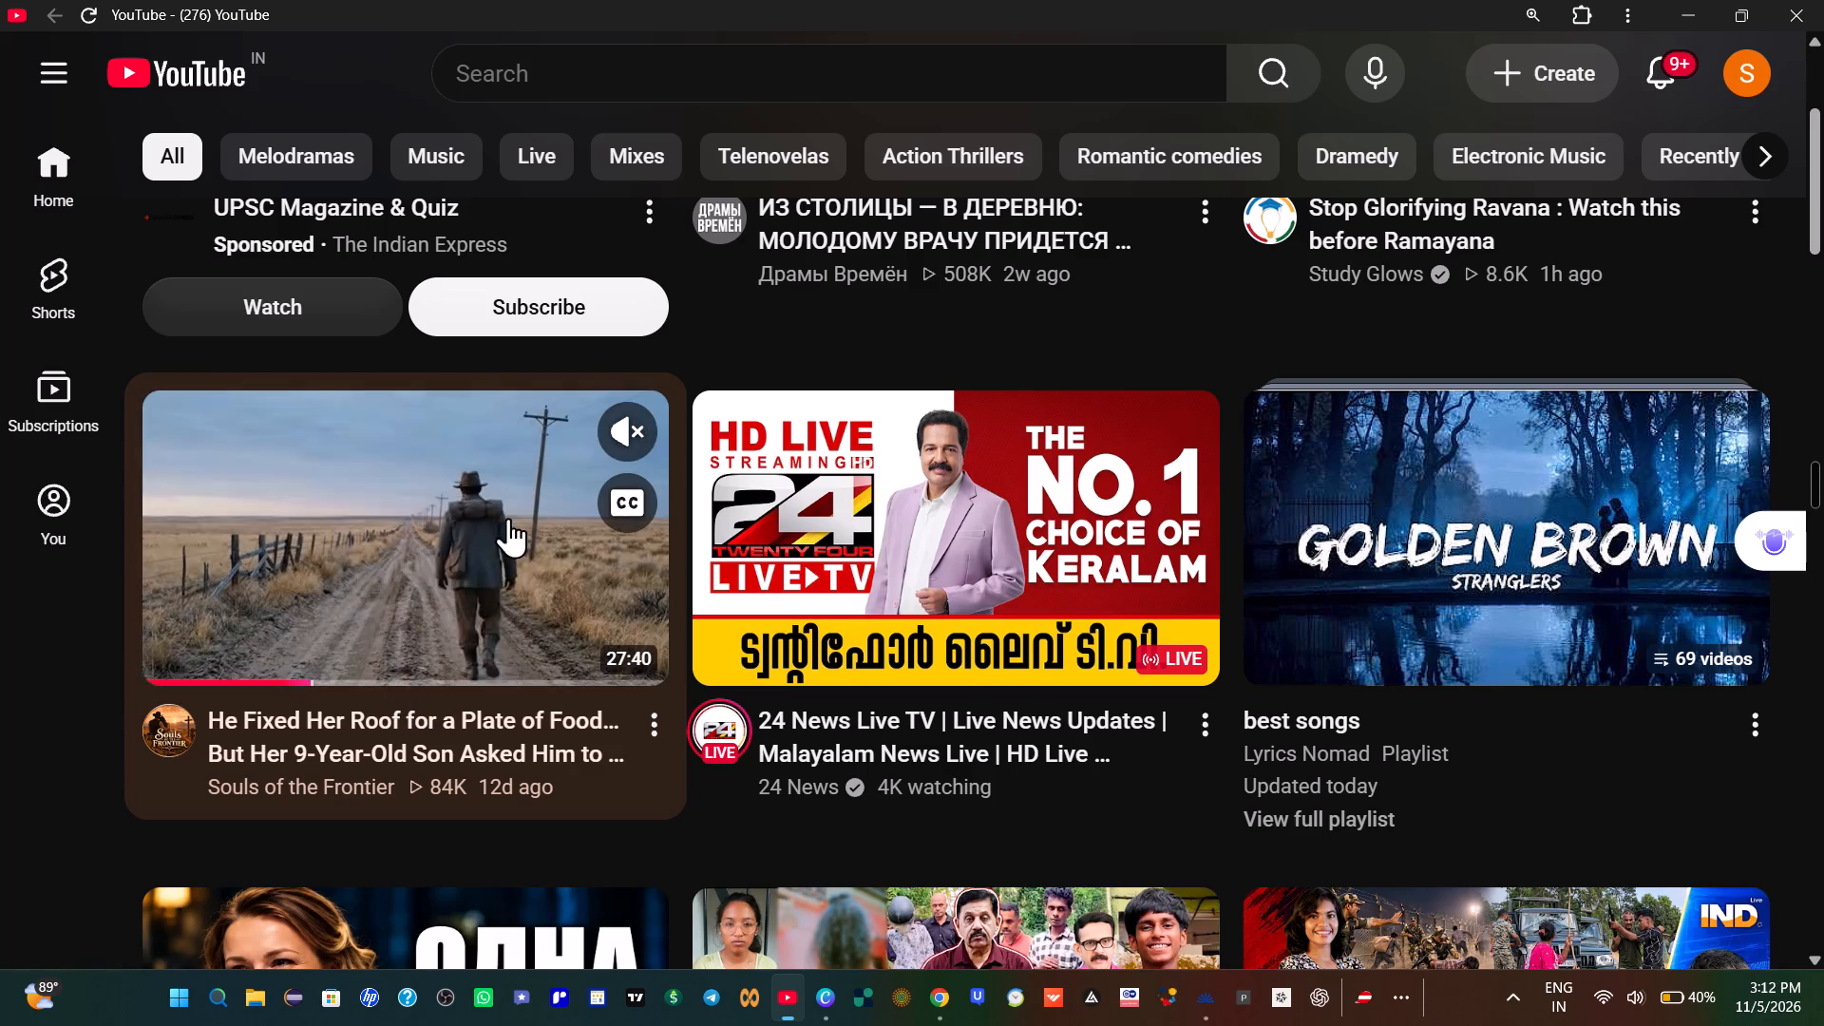
left_click(424, 550)
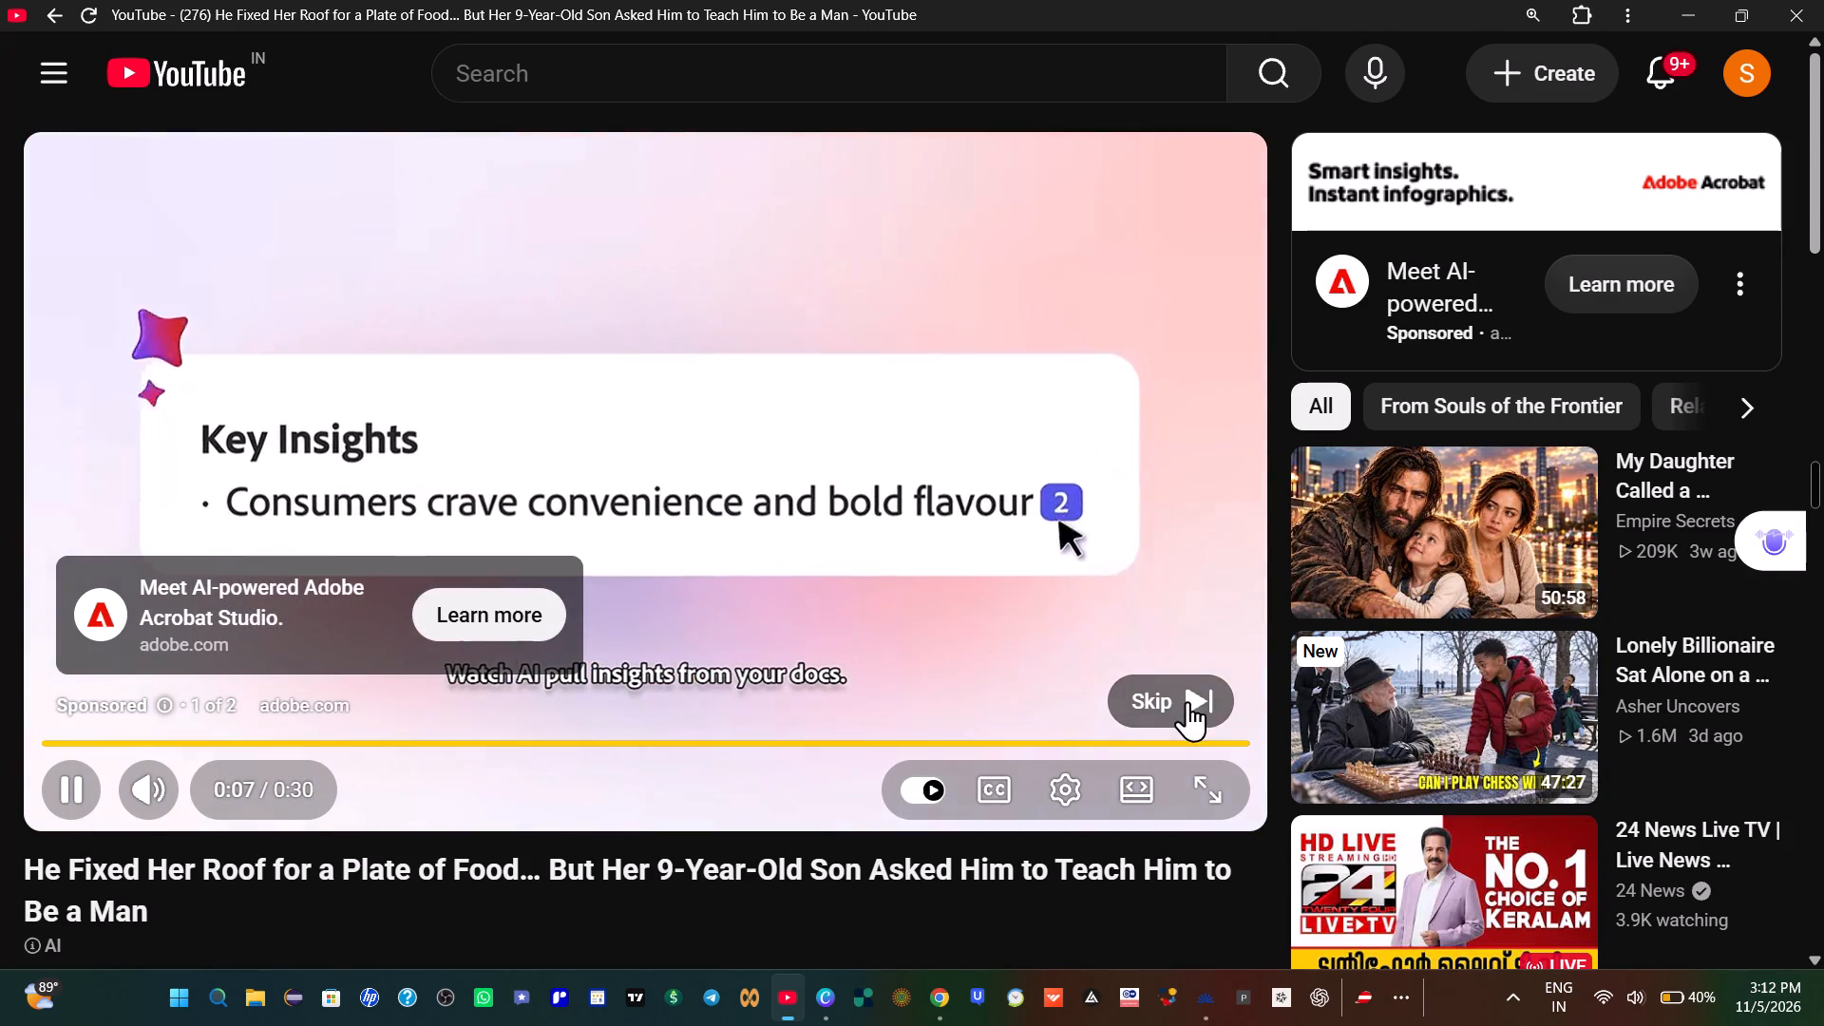
left_click(1187, 701)
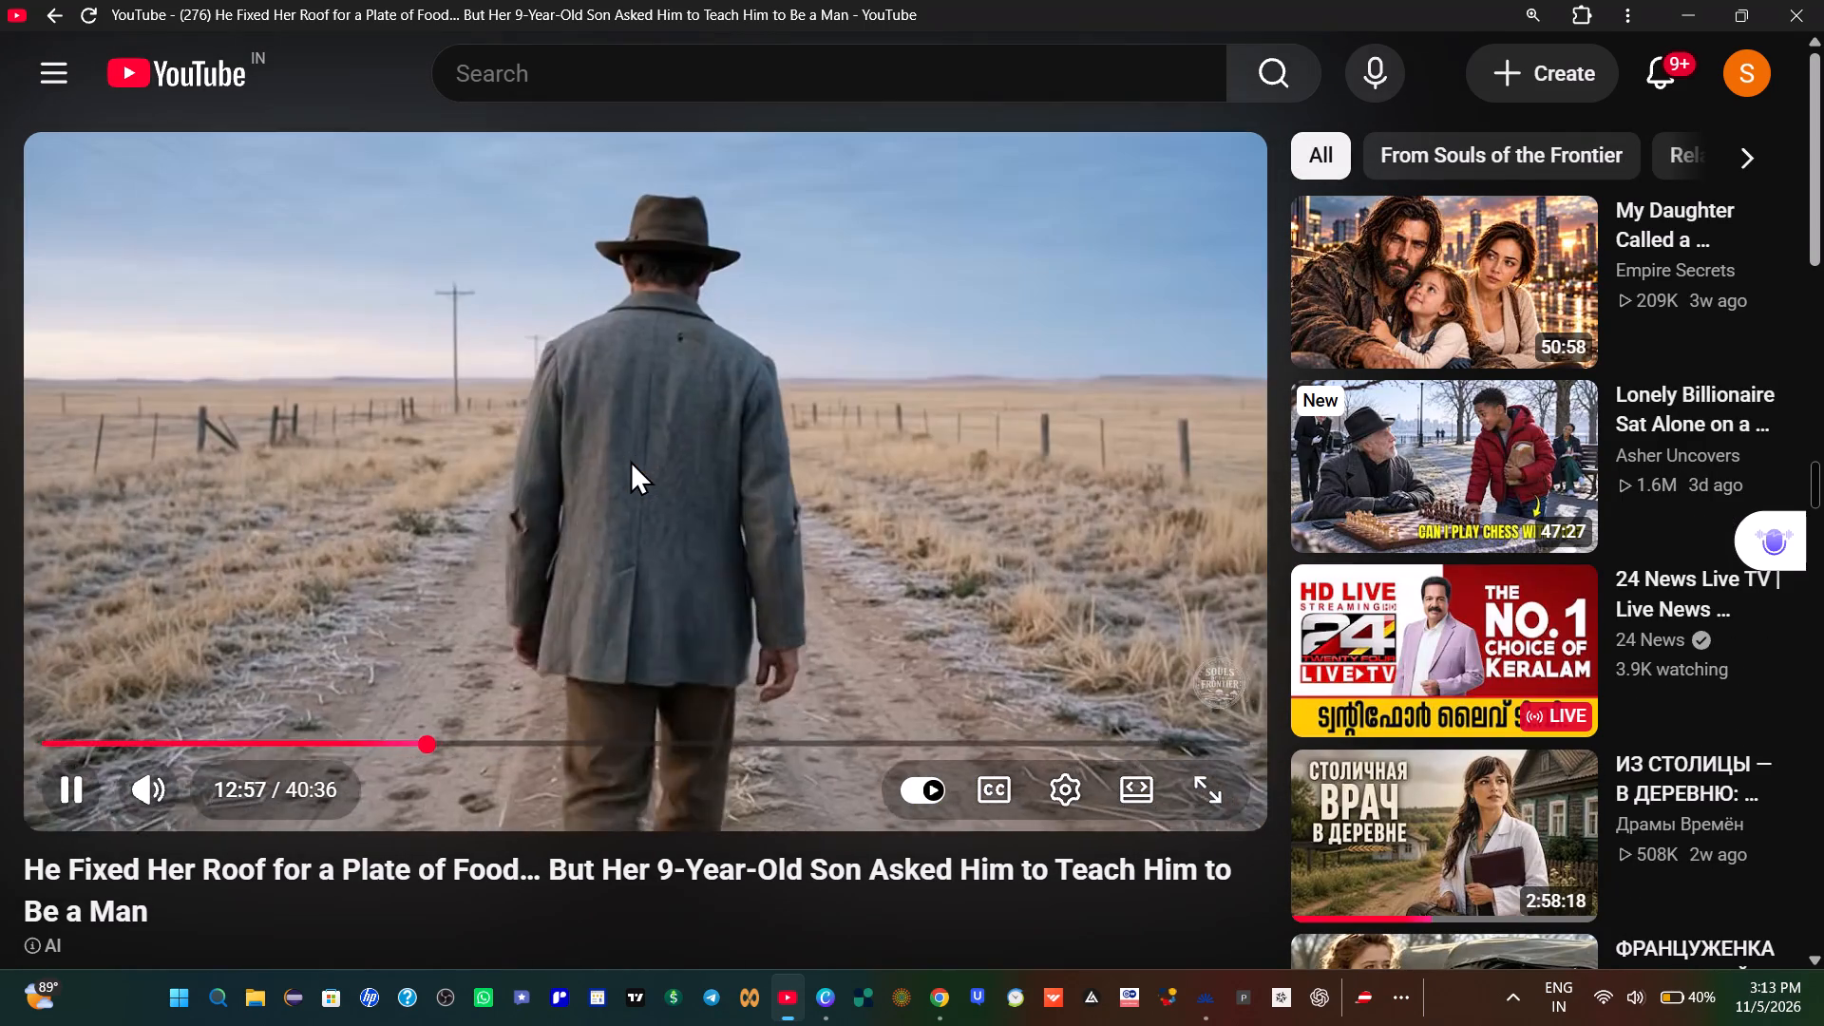
left_click(506, 743)
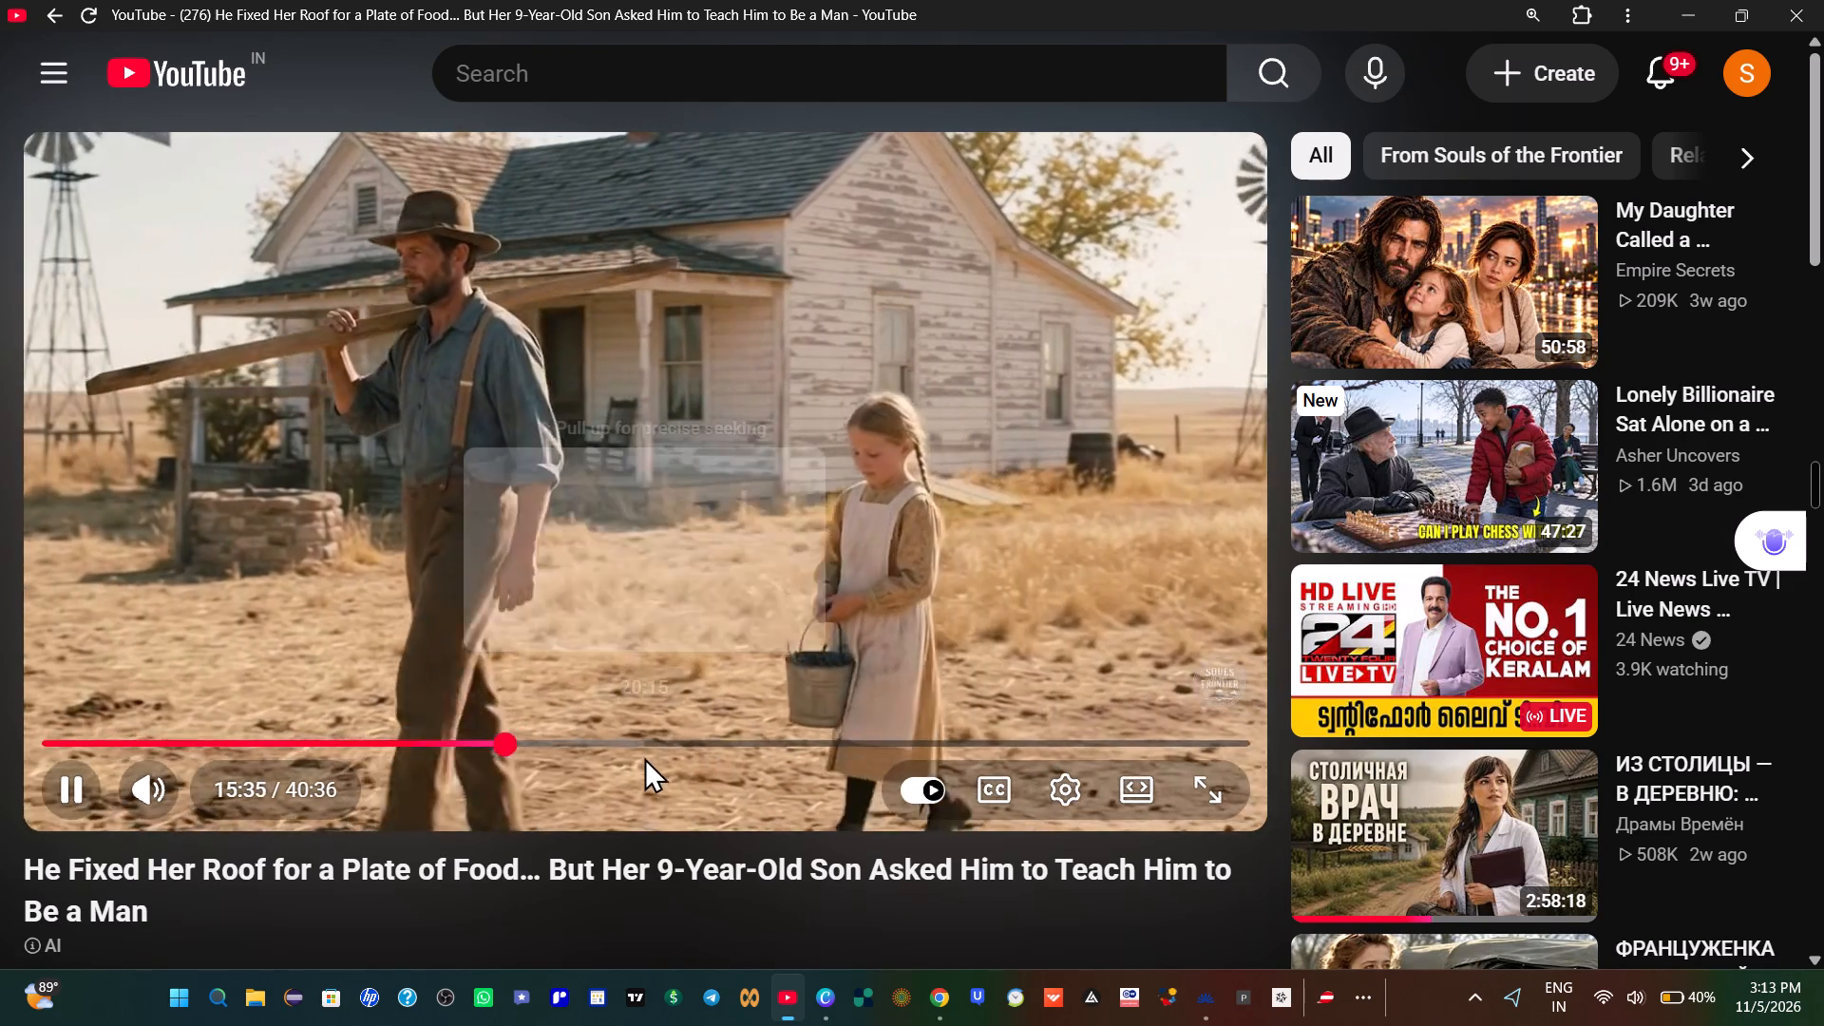
left_click(636, 739)
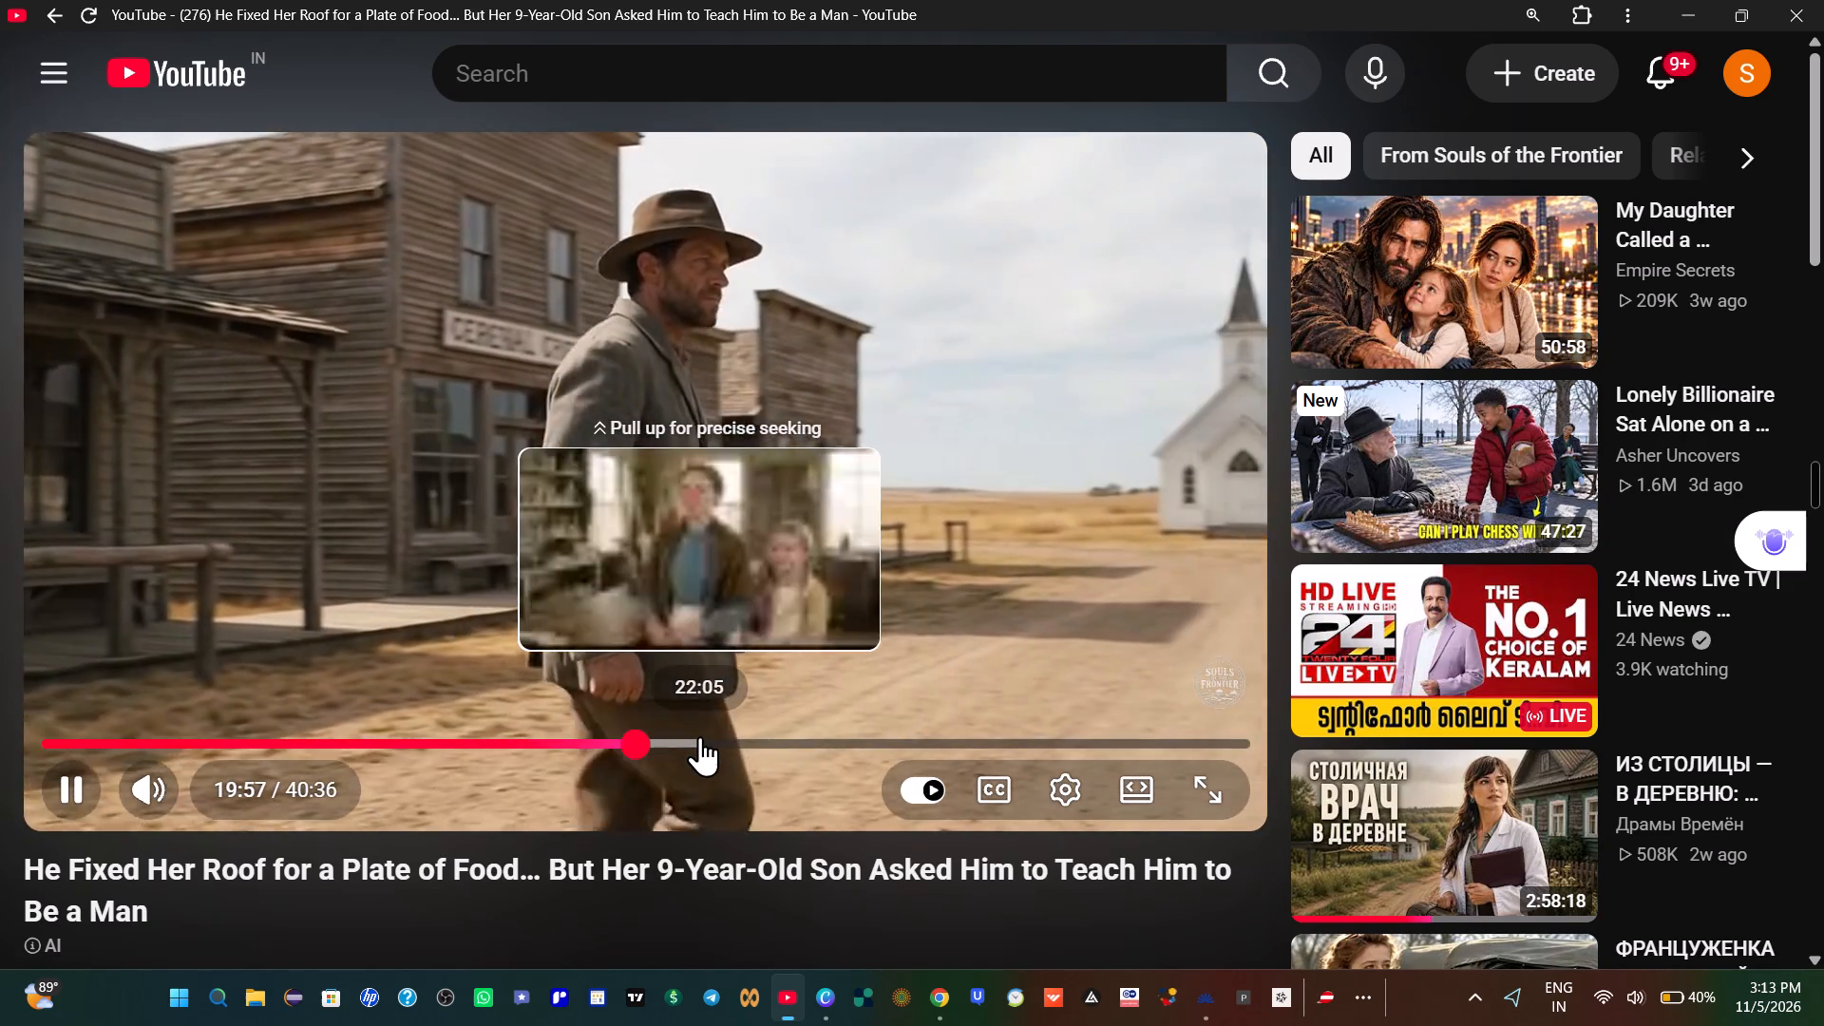
left_click(700, 736)
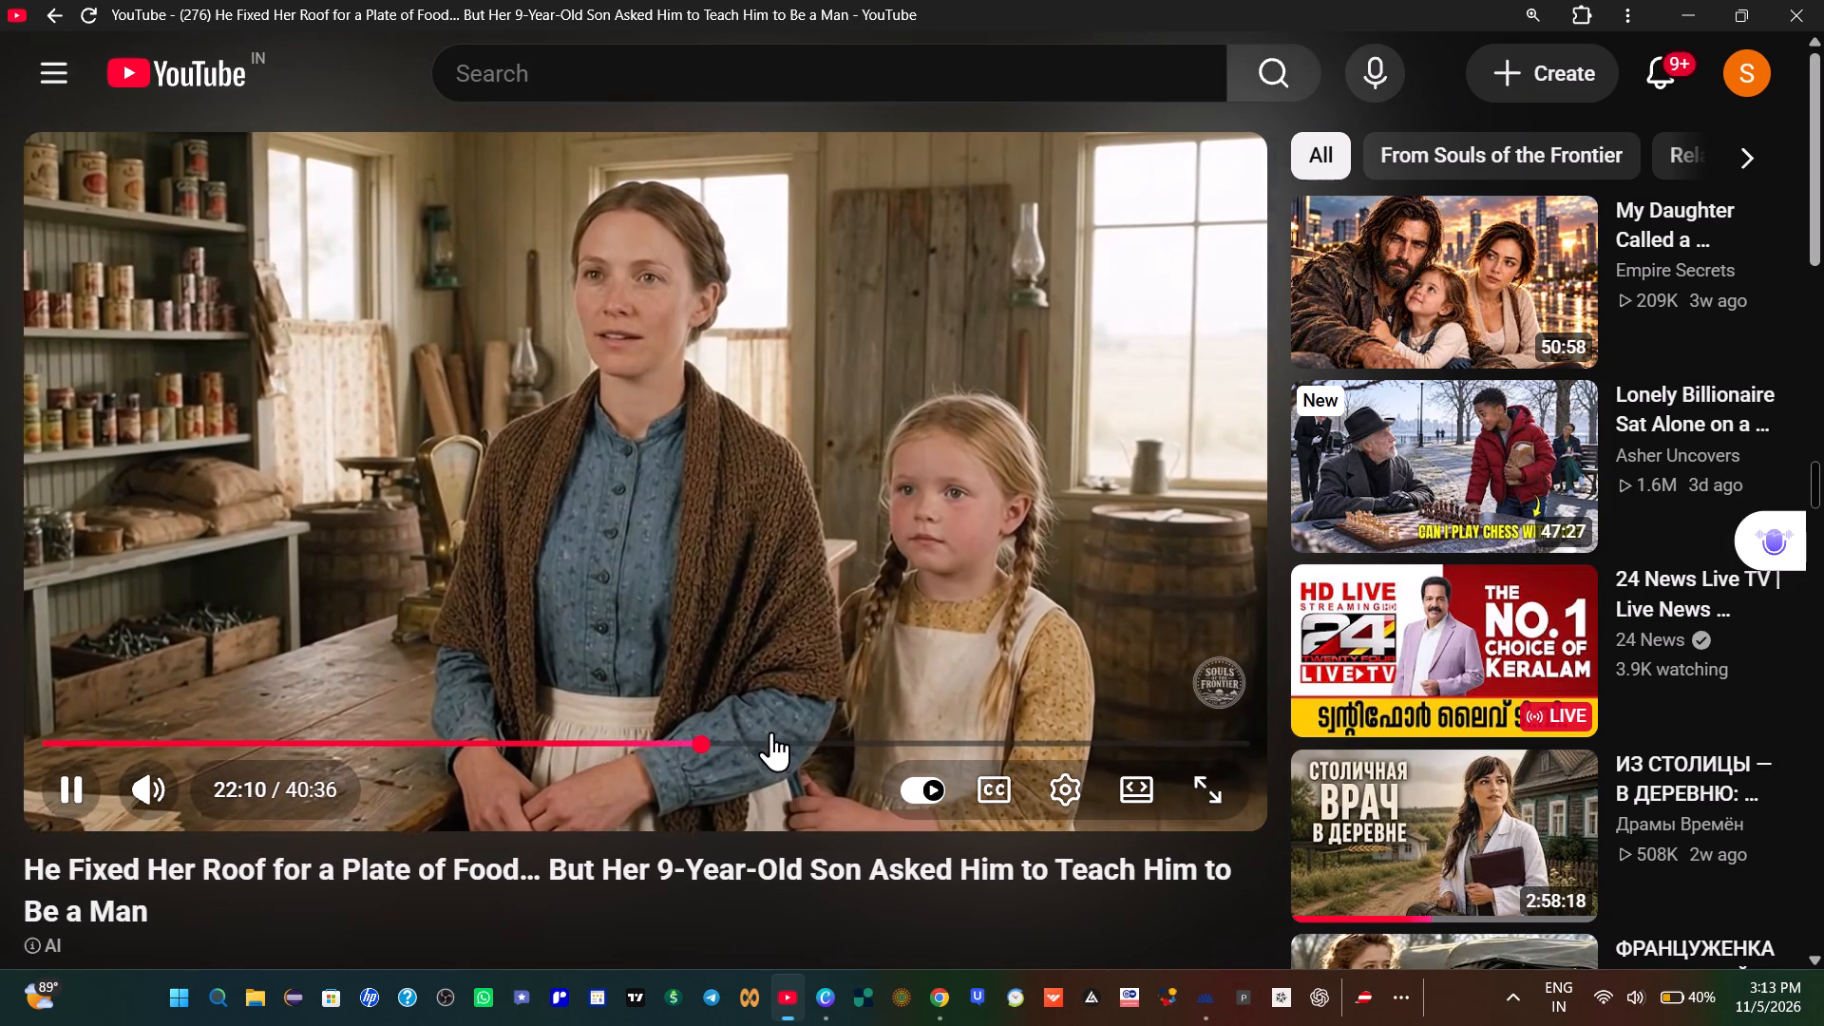
left_click(772, 732)
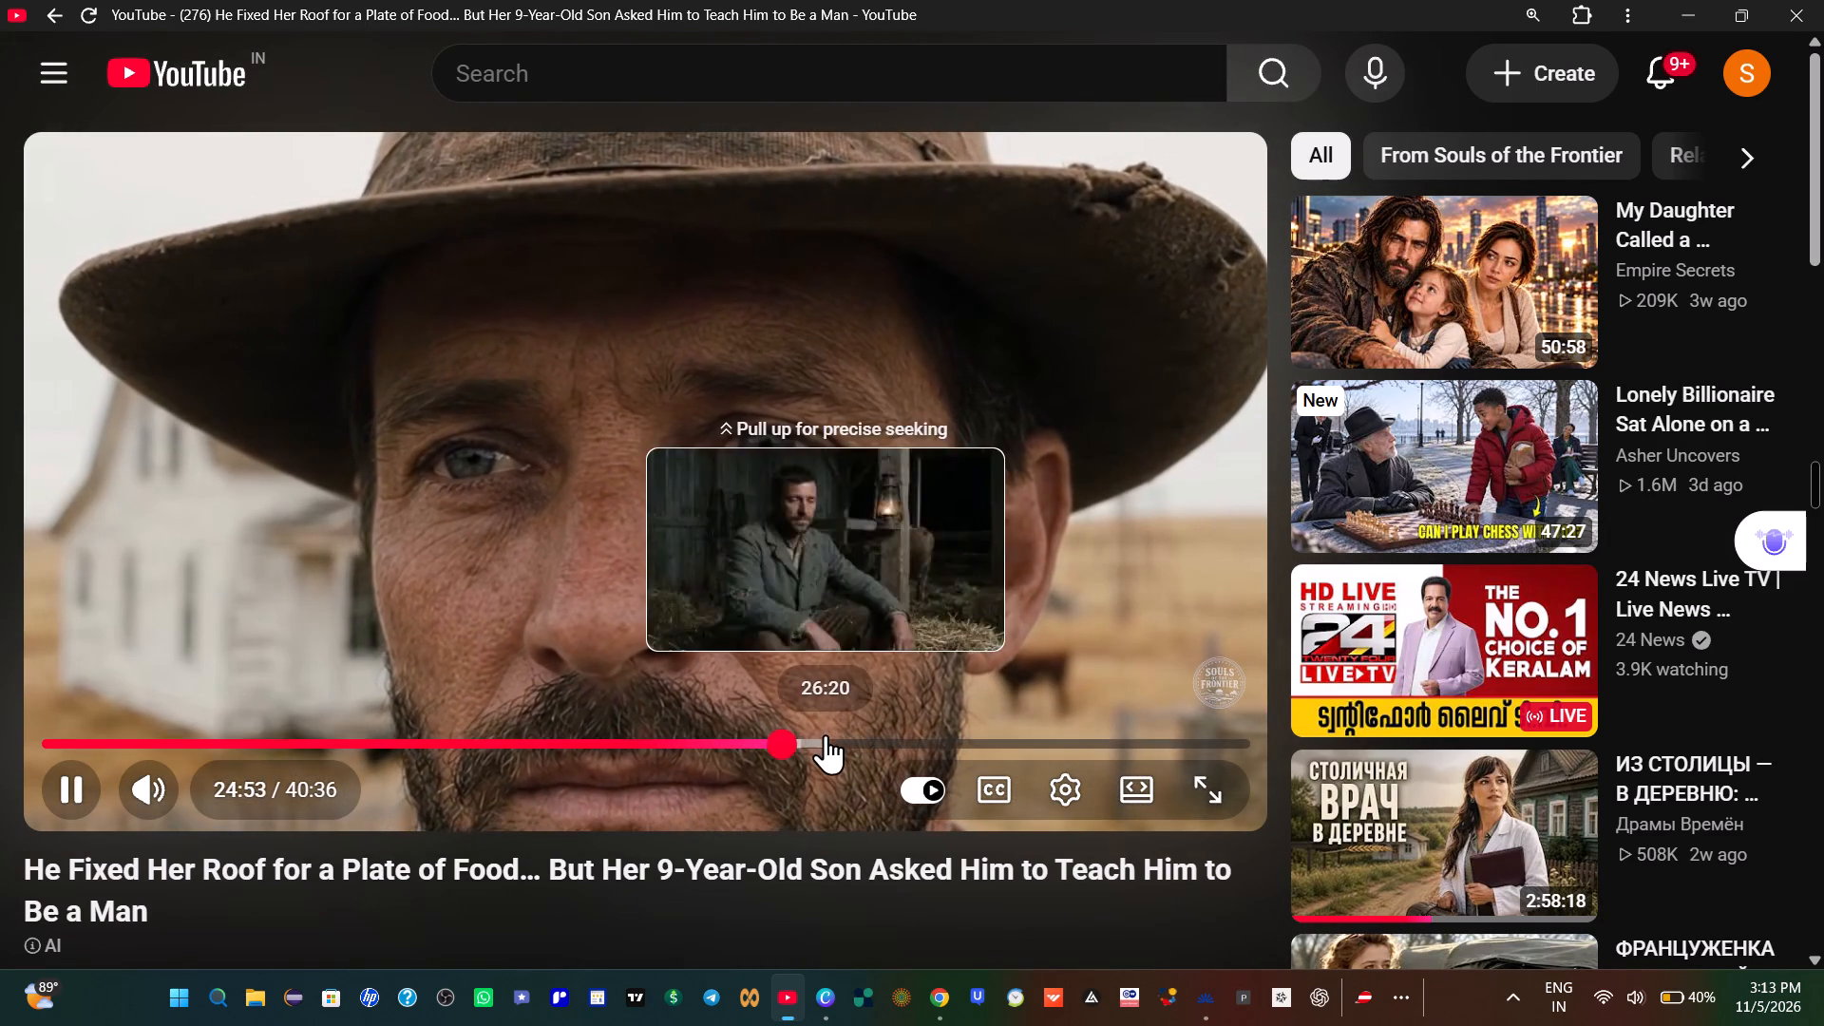
left_click(826, 734)
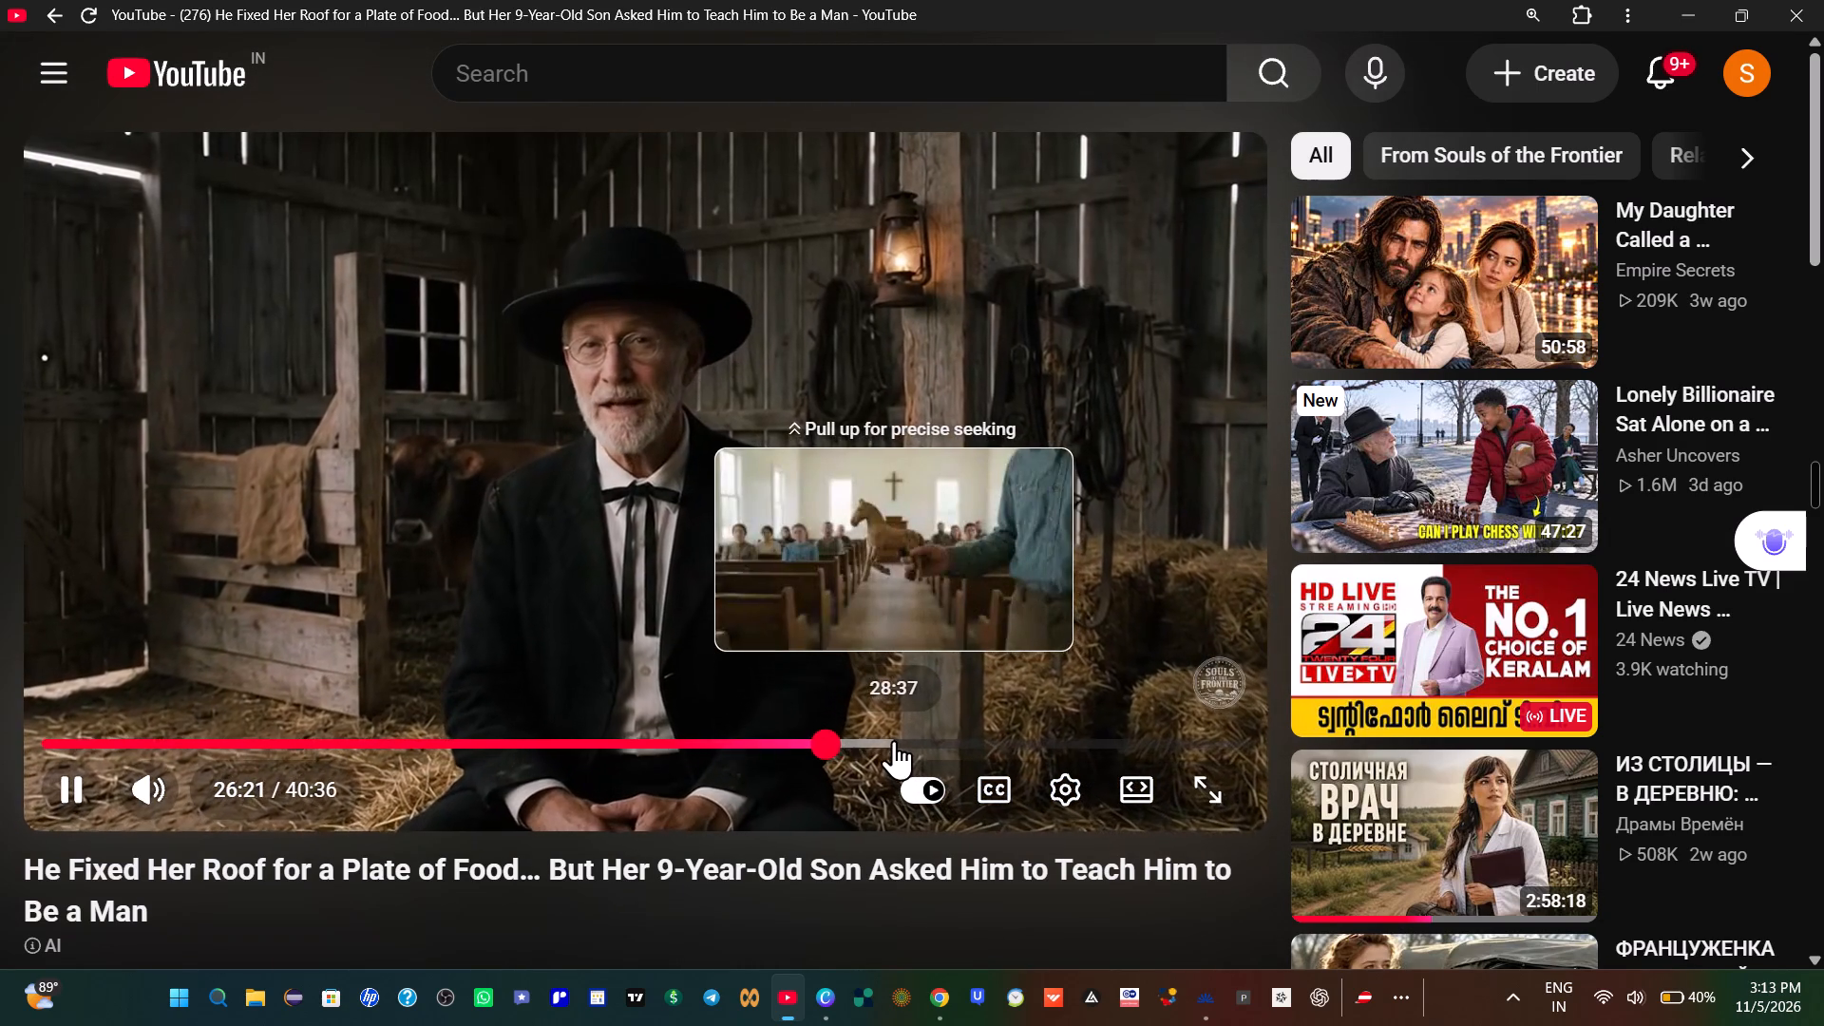
left_click(894, 740)
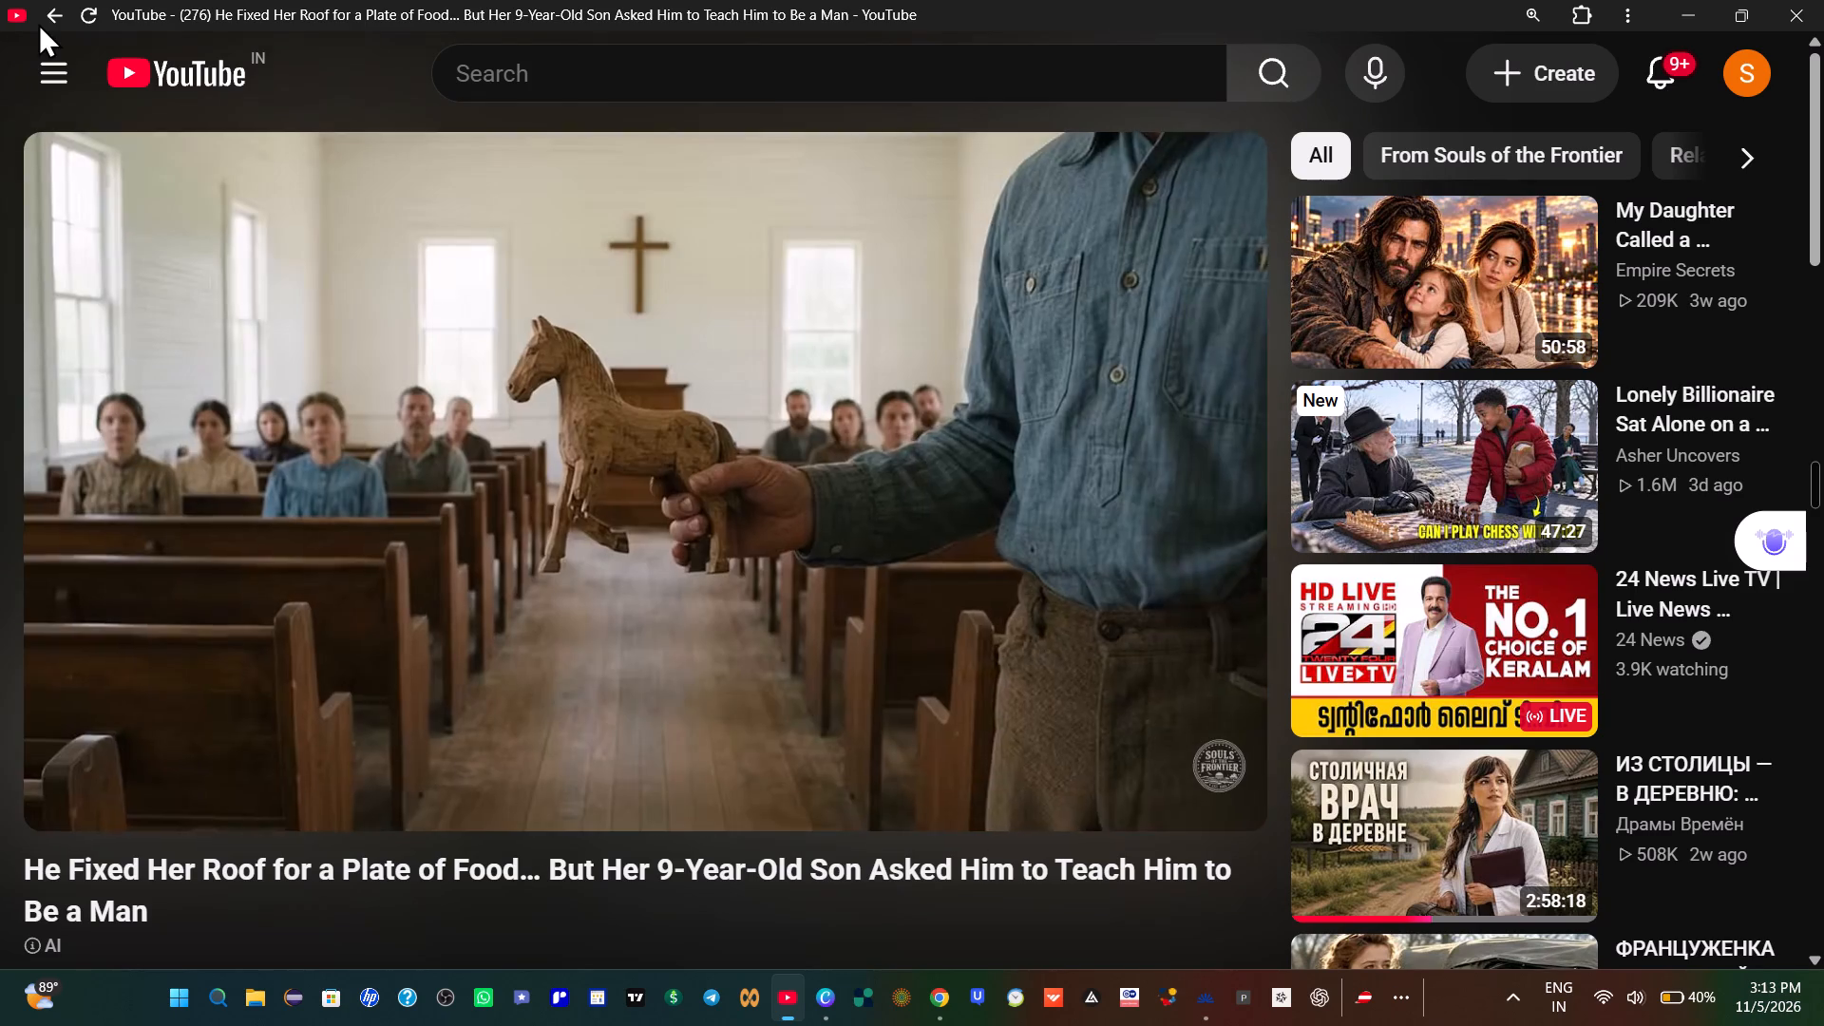
left_click(48, 15)
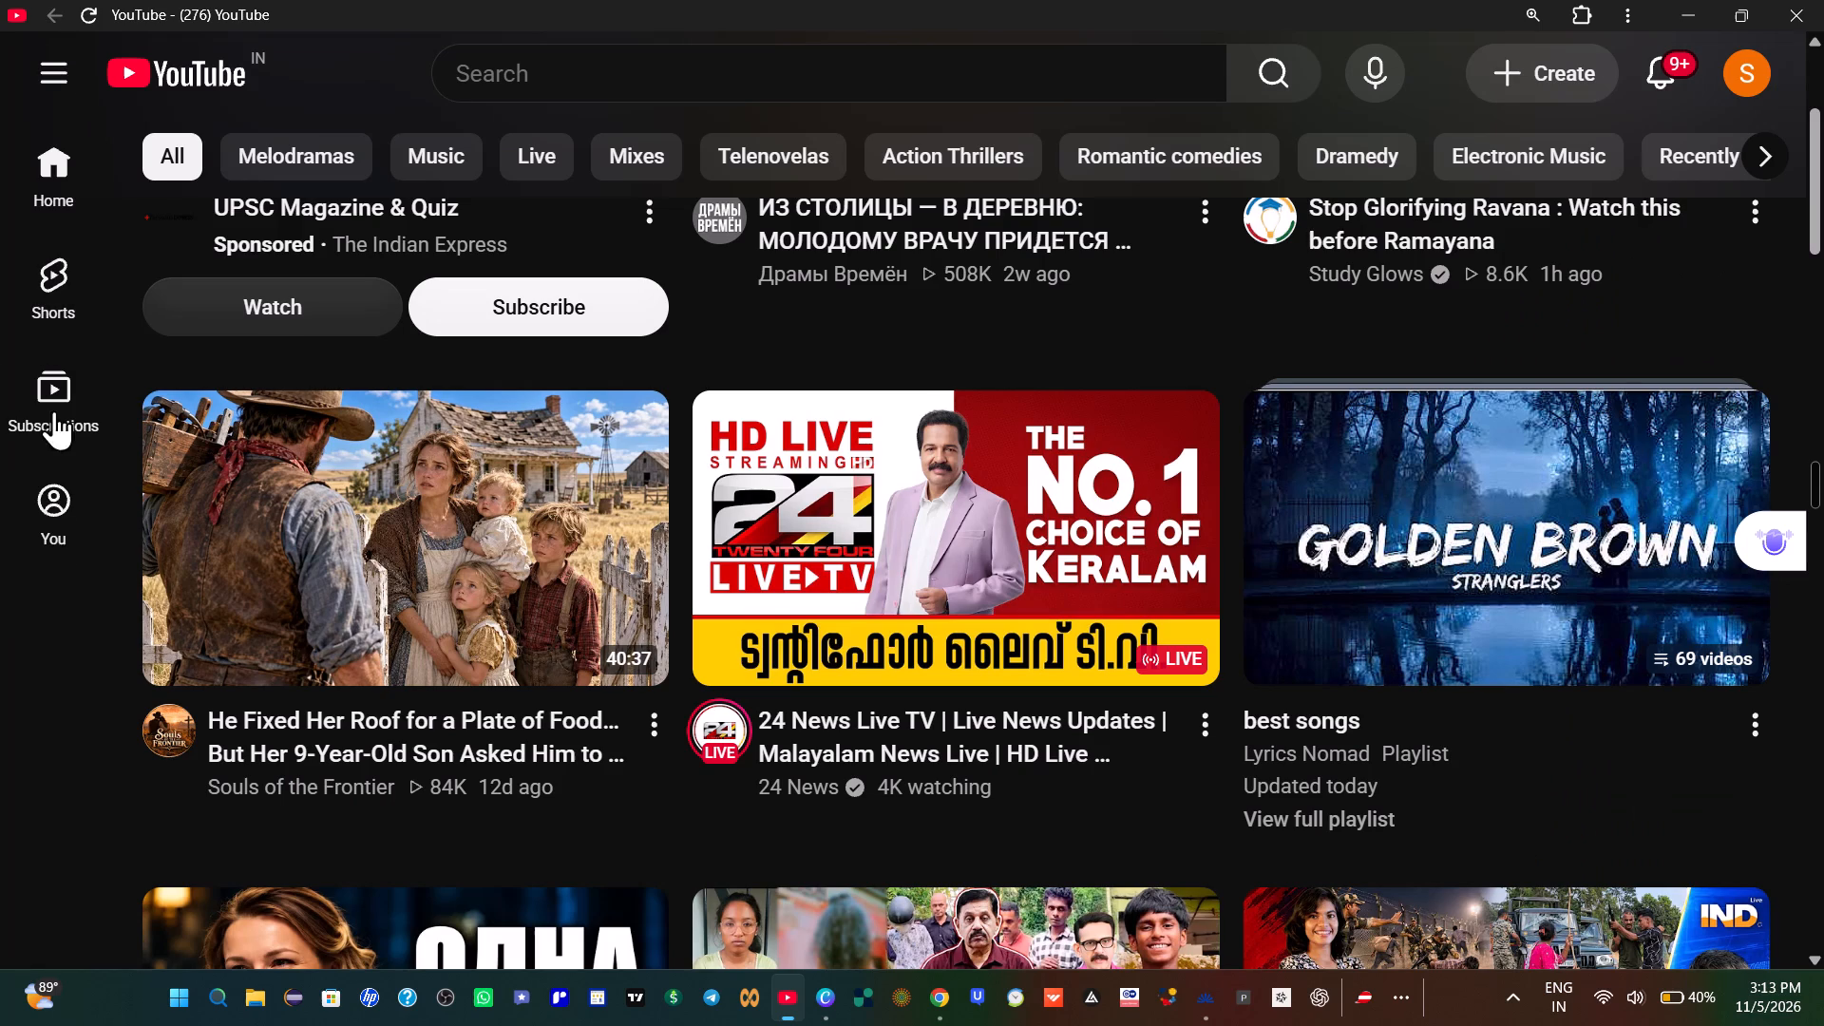
Open Ragal Ironbull's "Valhalla Calling" remastered lyric video from the watch history and examine its opening titles and first lyrics.
left_click(55, 534)
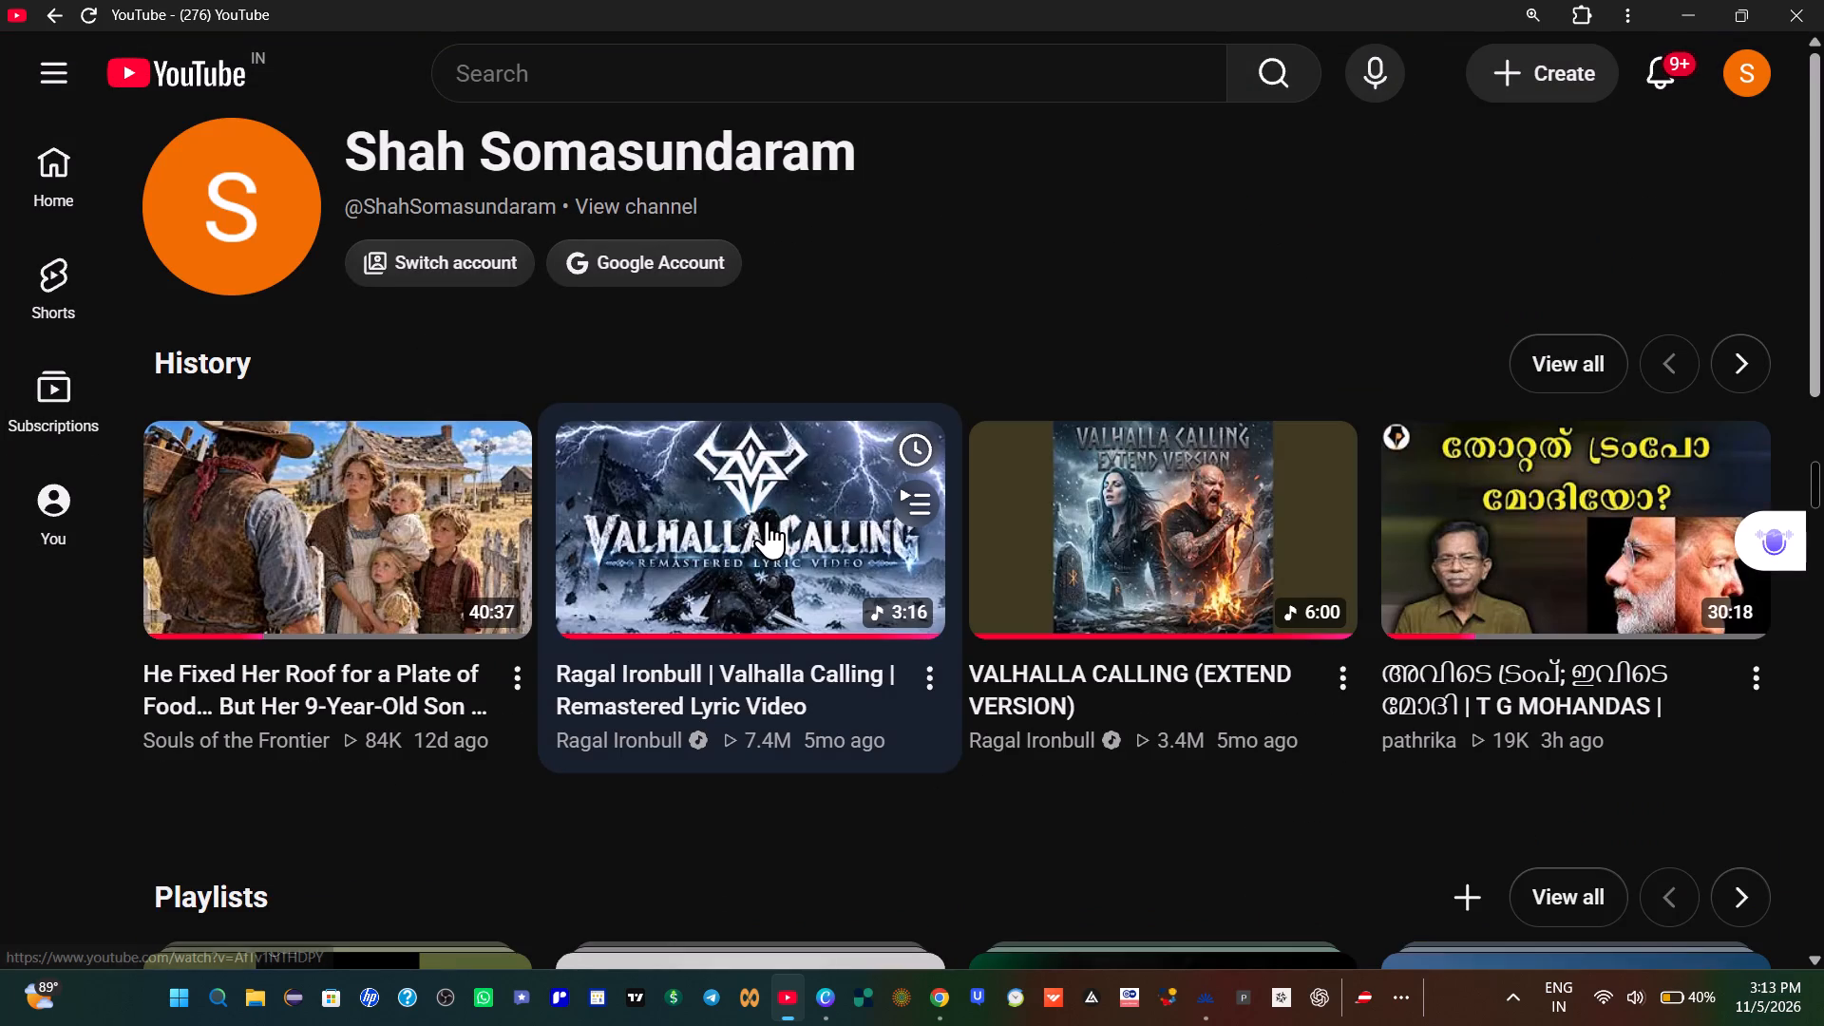
left_click(767, 520)
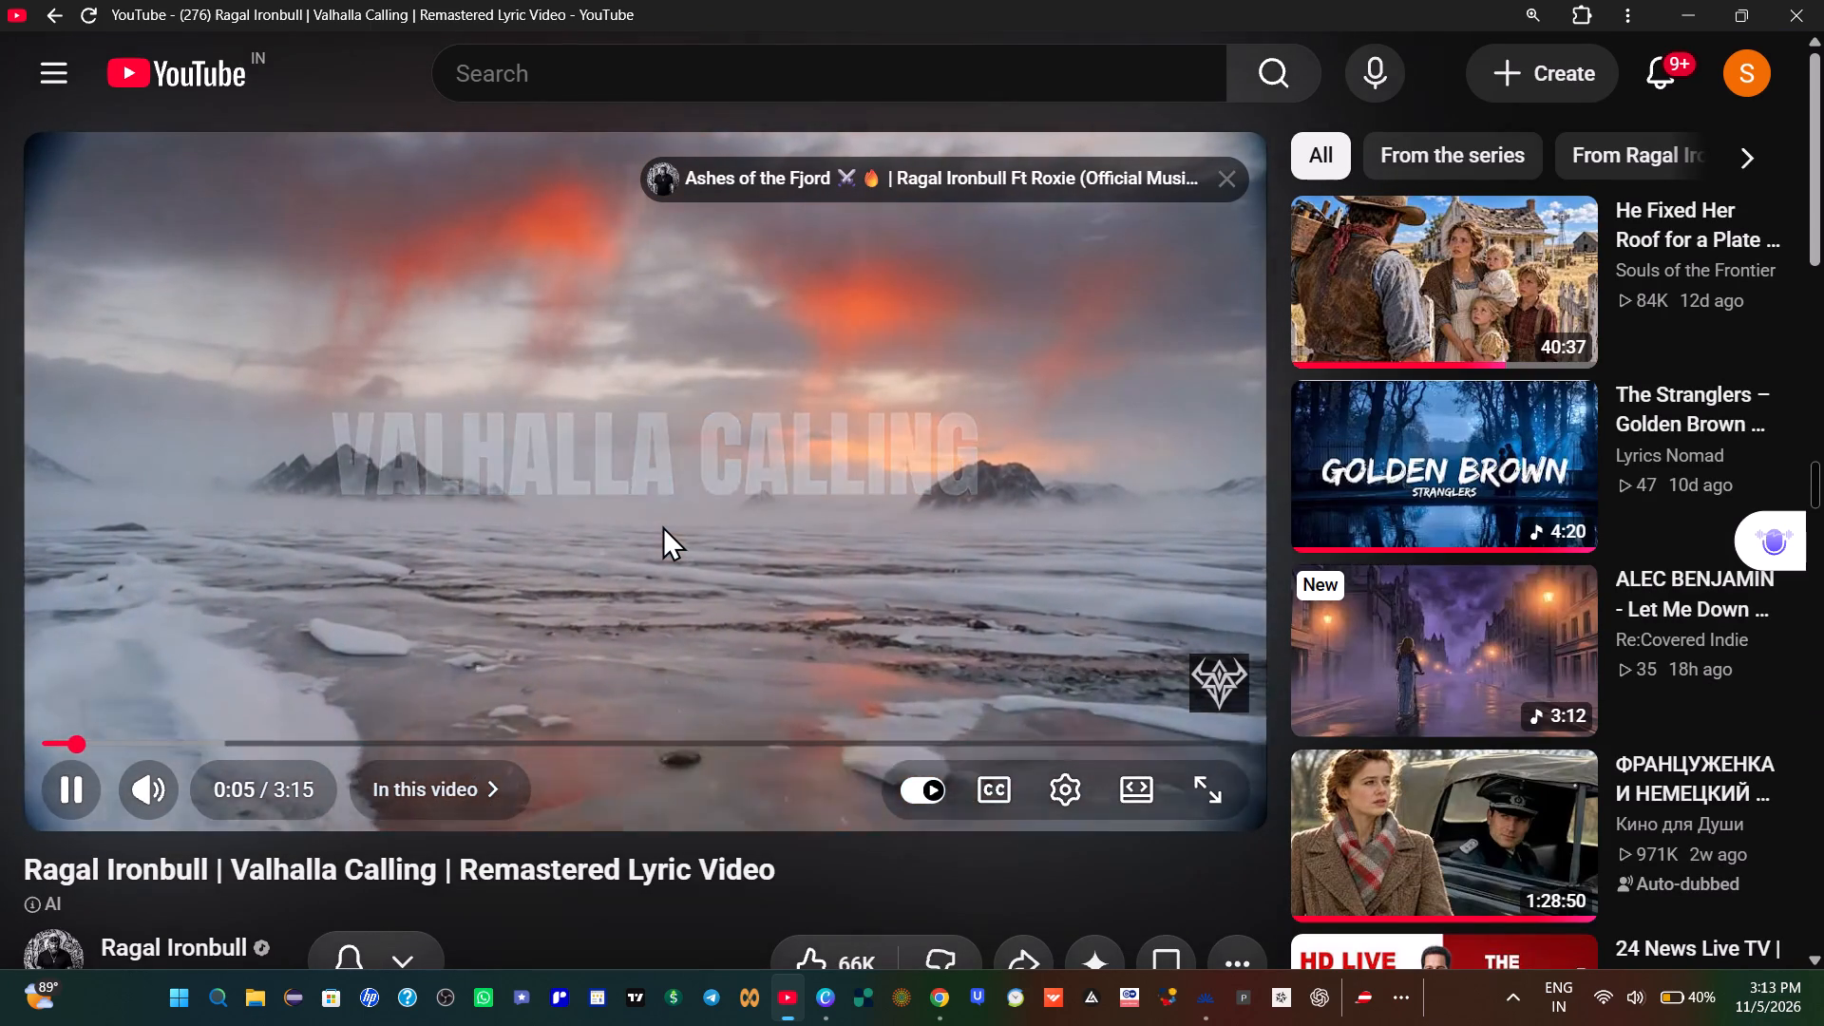
left_click(662, 525)
left_click(662, 525)
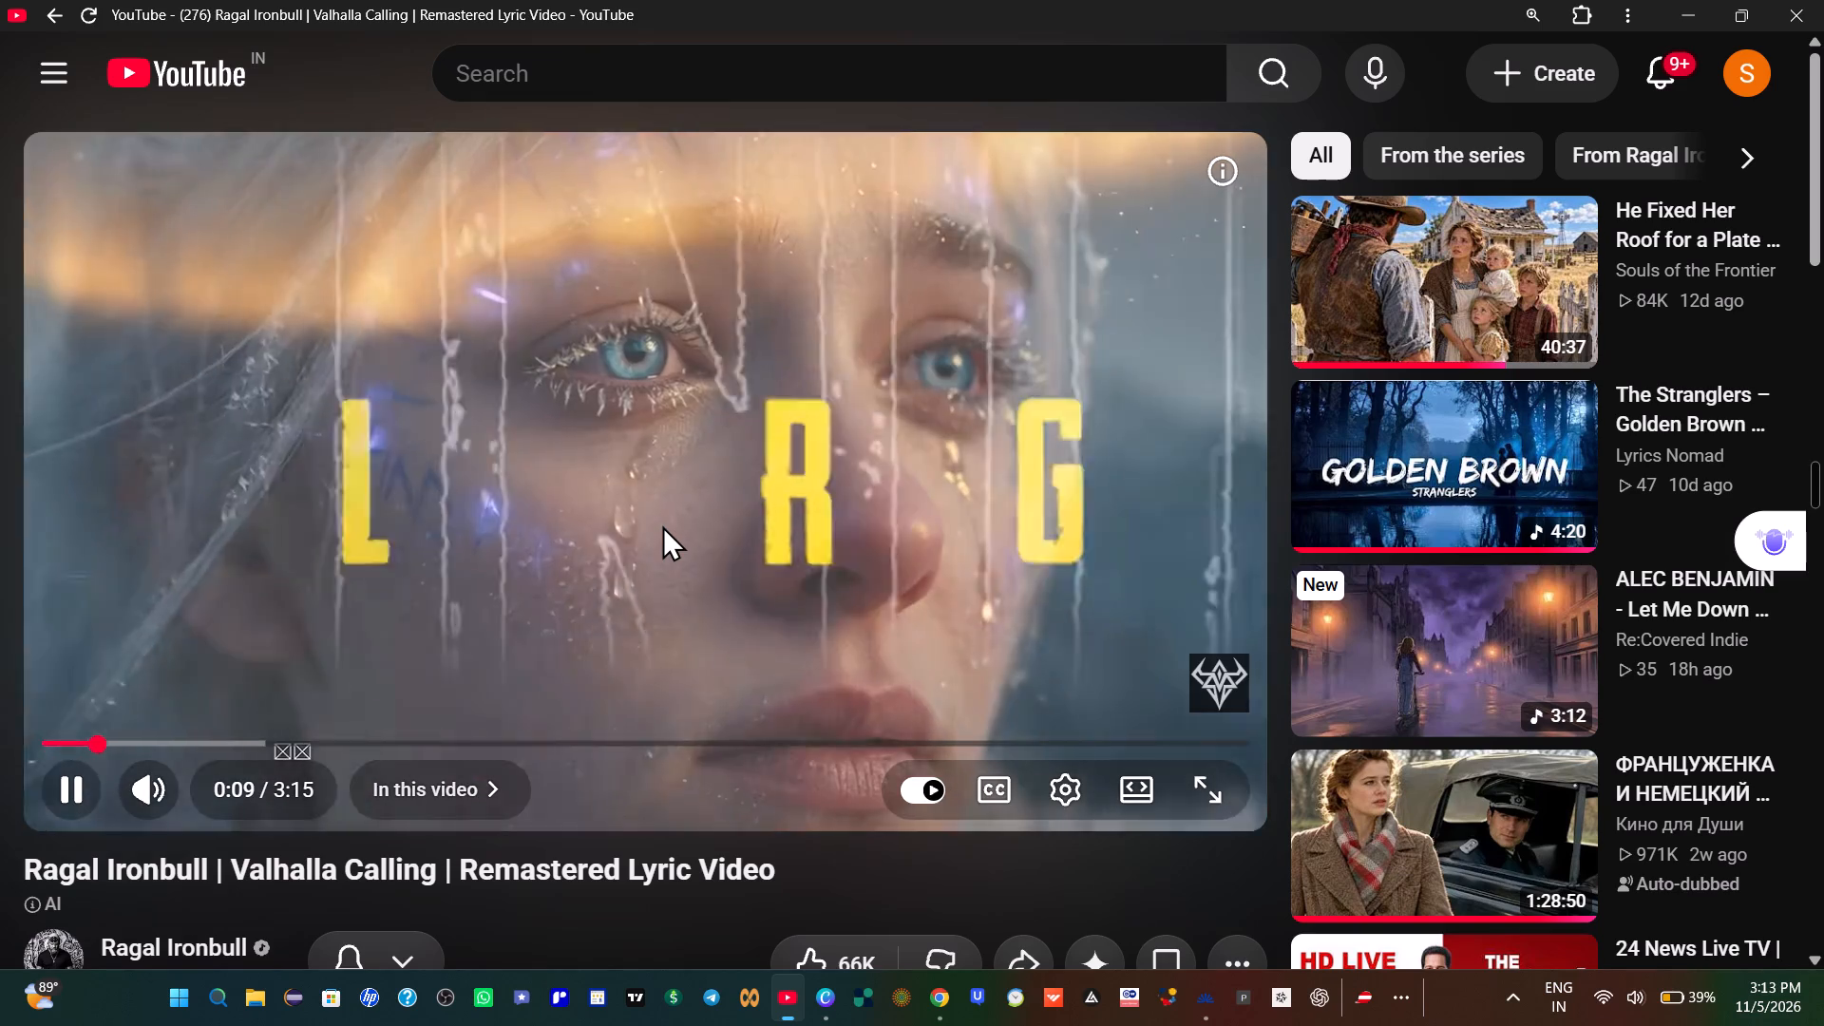
left_click(662, 525)
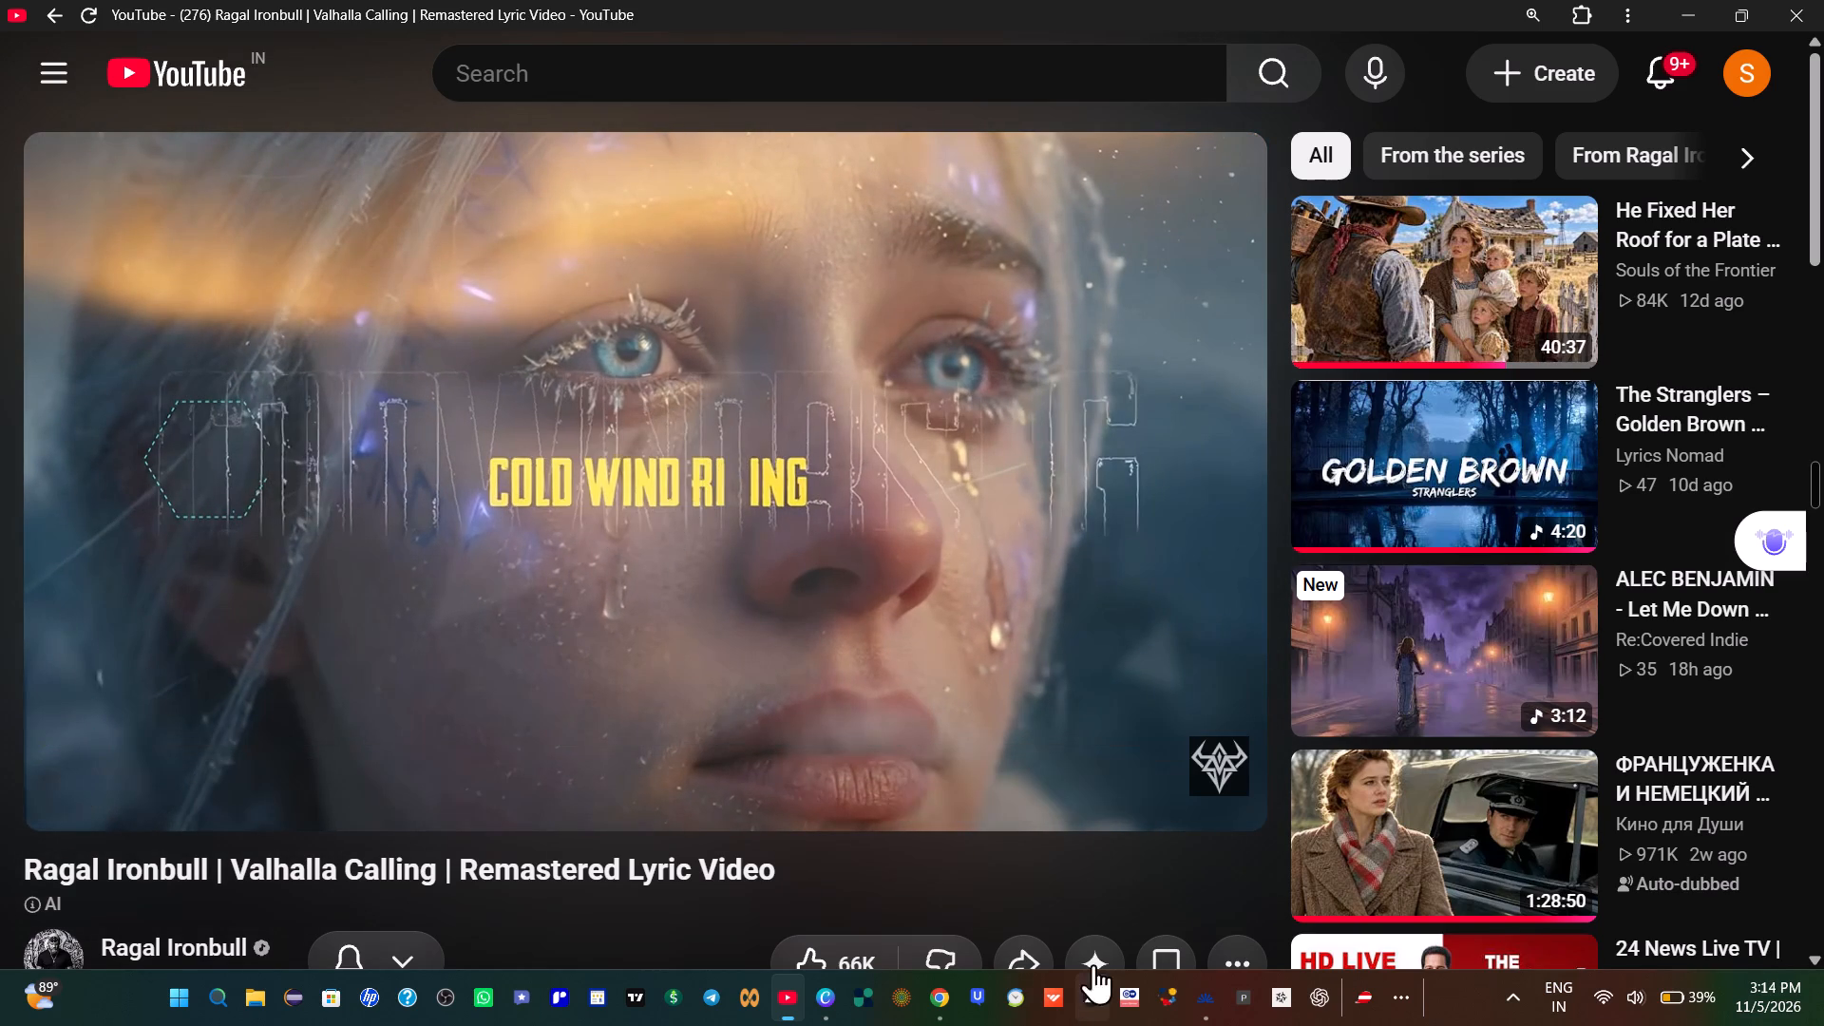
Switch back to Canva and select the WELCOME title text in the intro.
left_click(821, 1000)
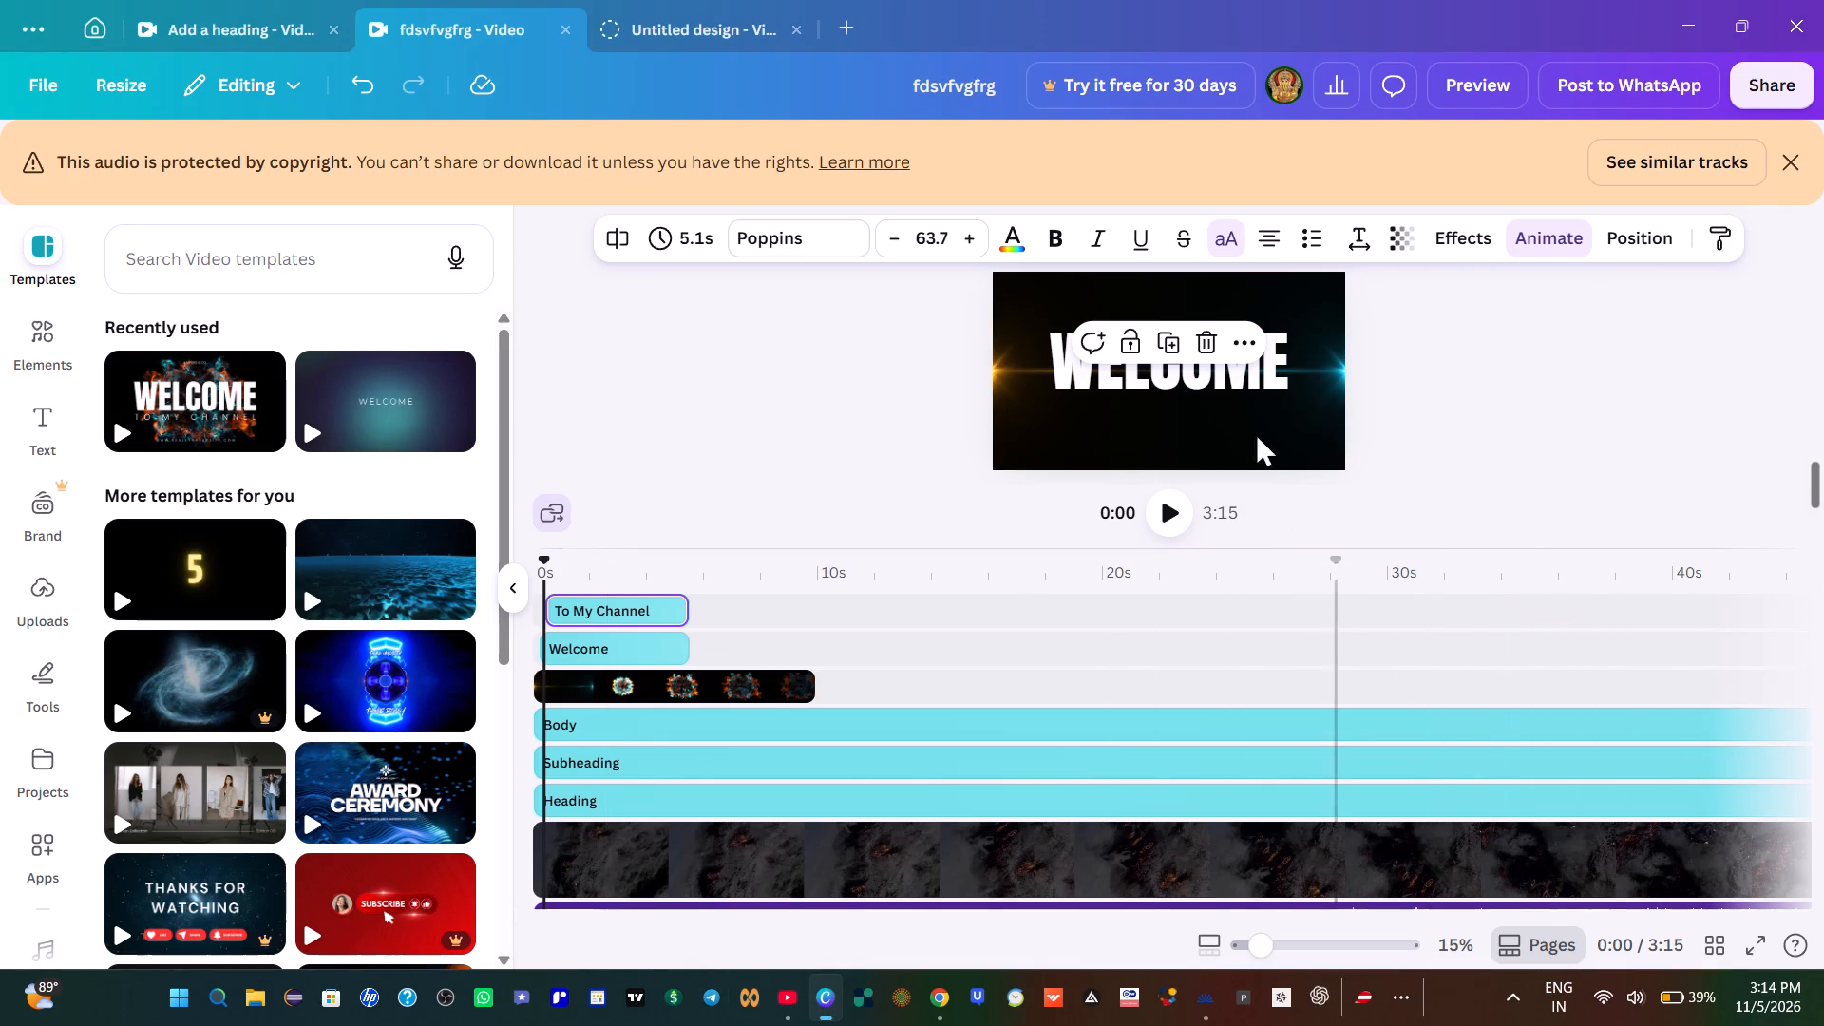
scroll(1583, 335, "up", 1)
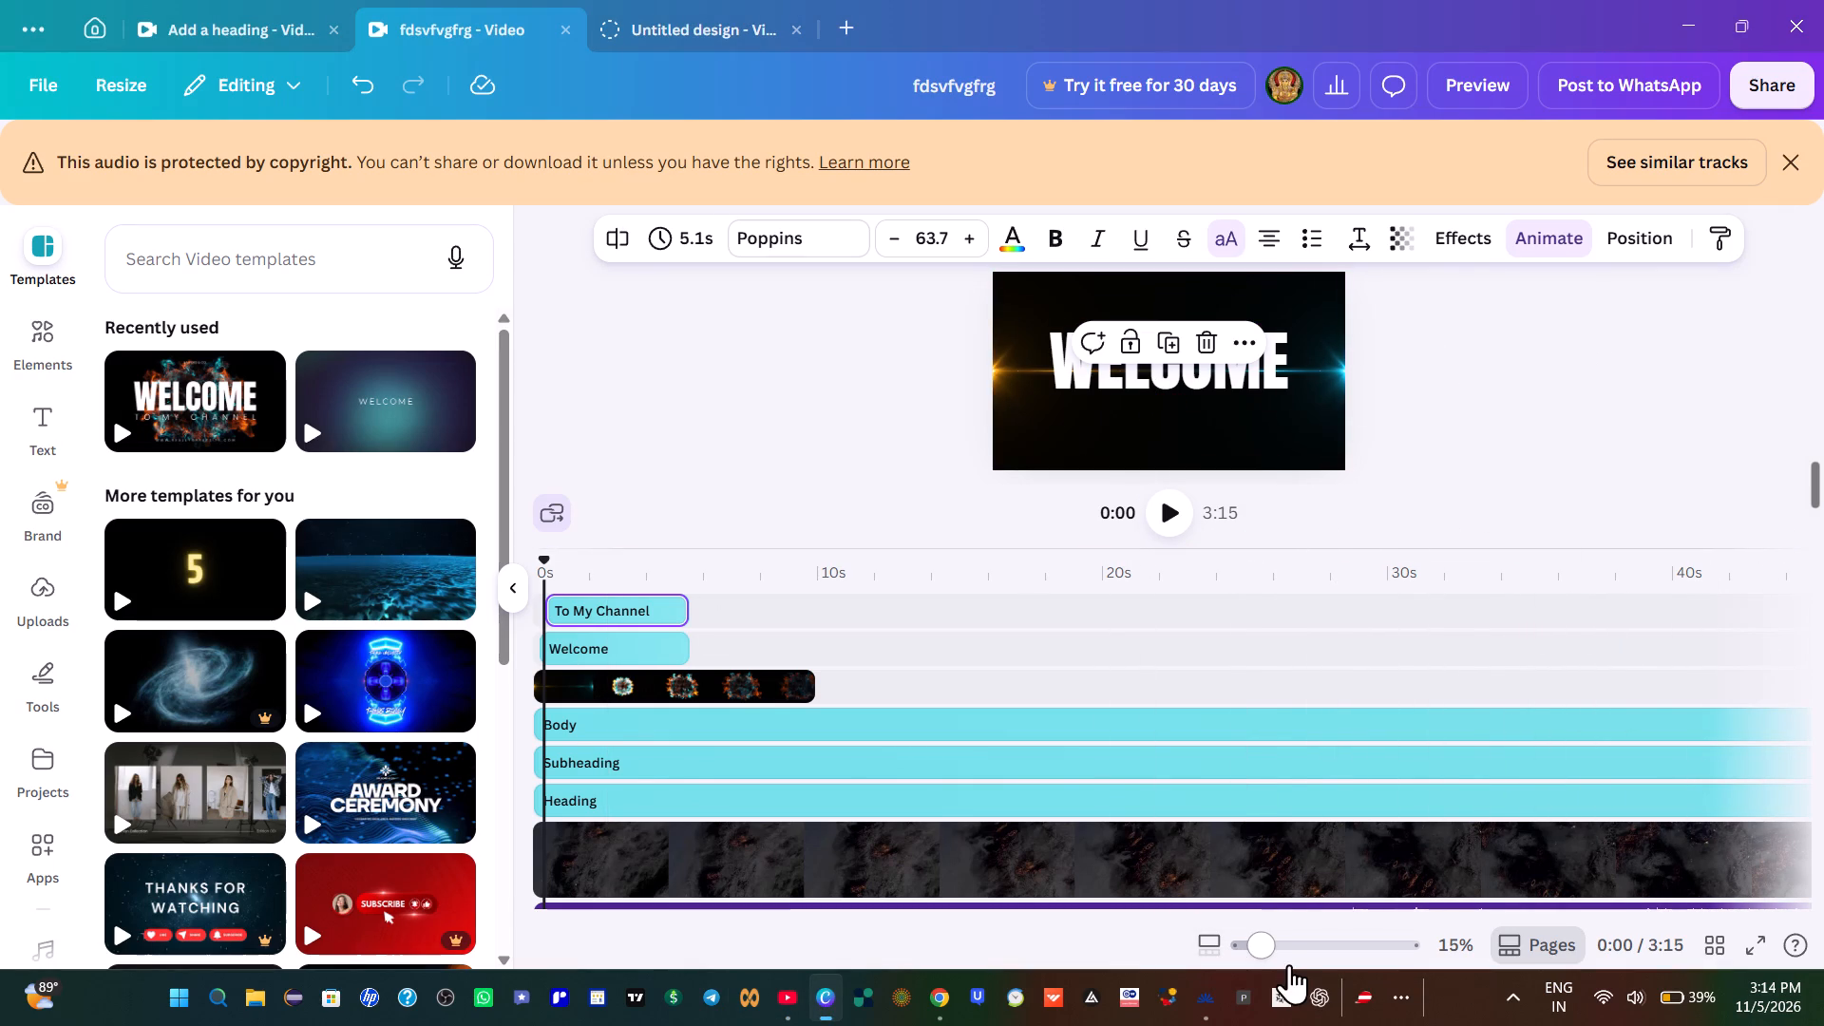
left_click(1265, 948)
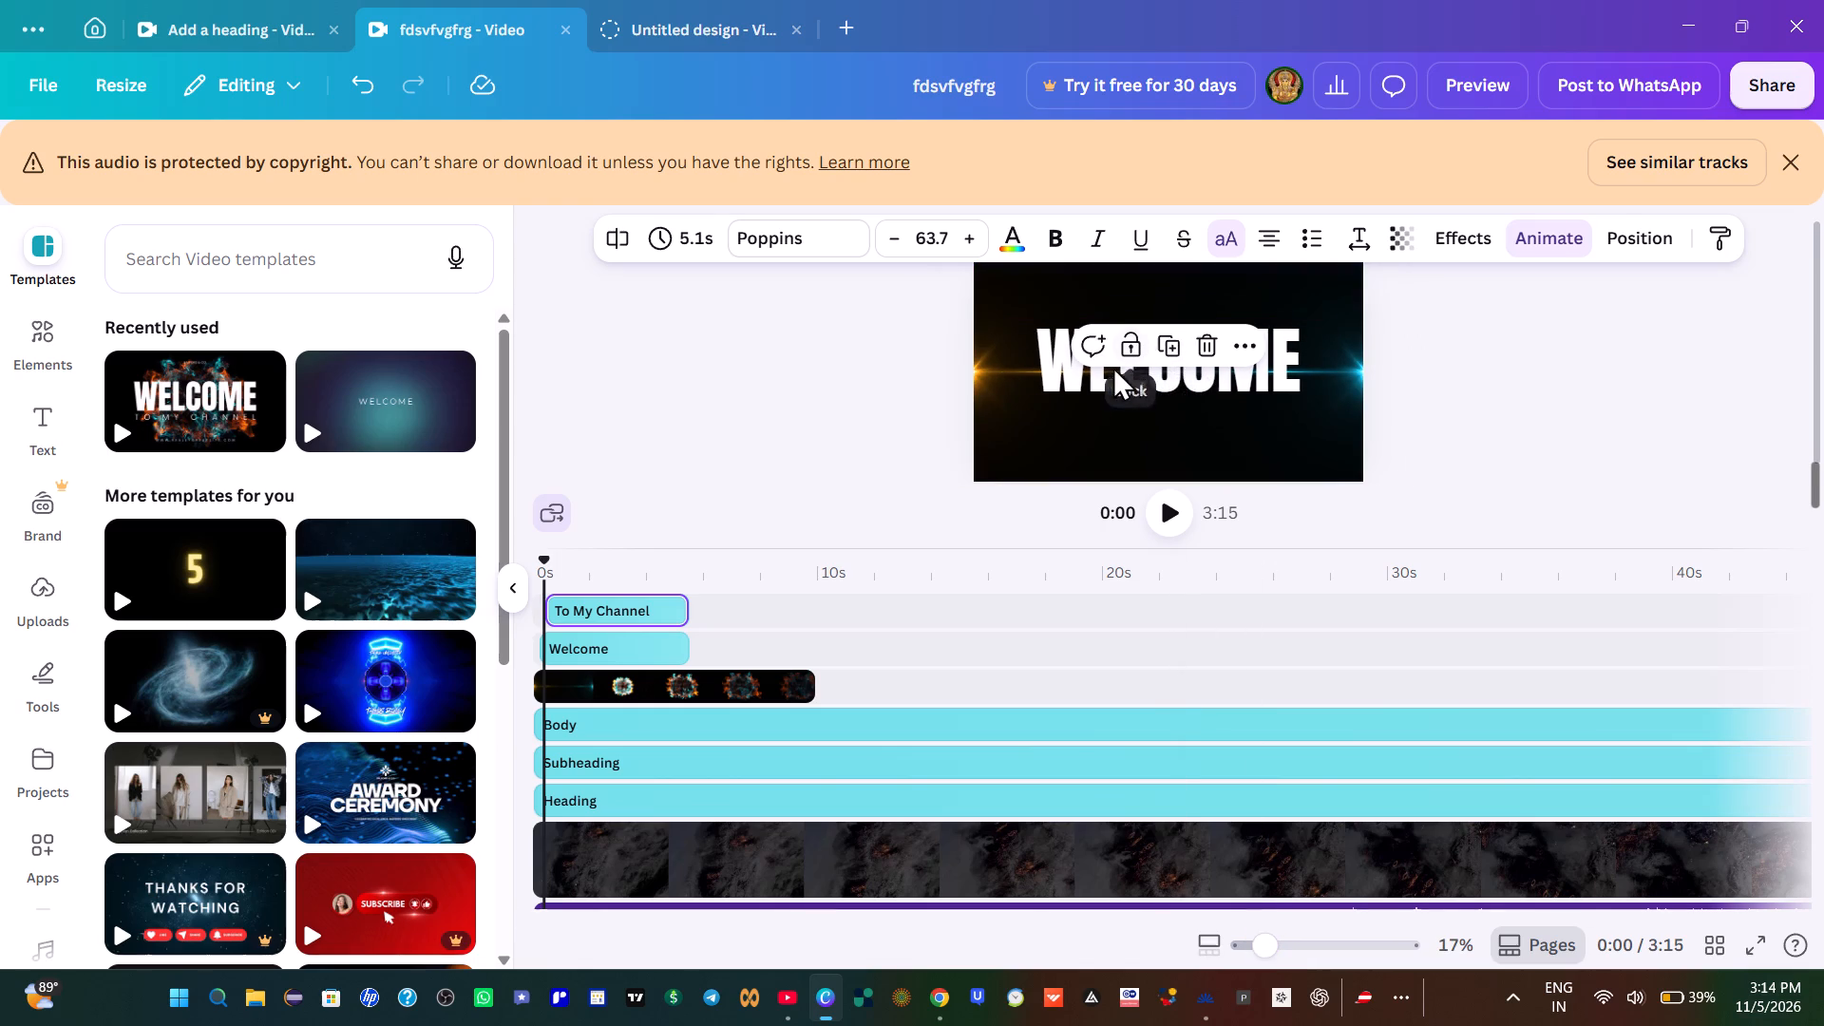
left_click(1056, 370)
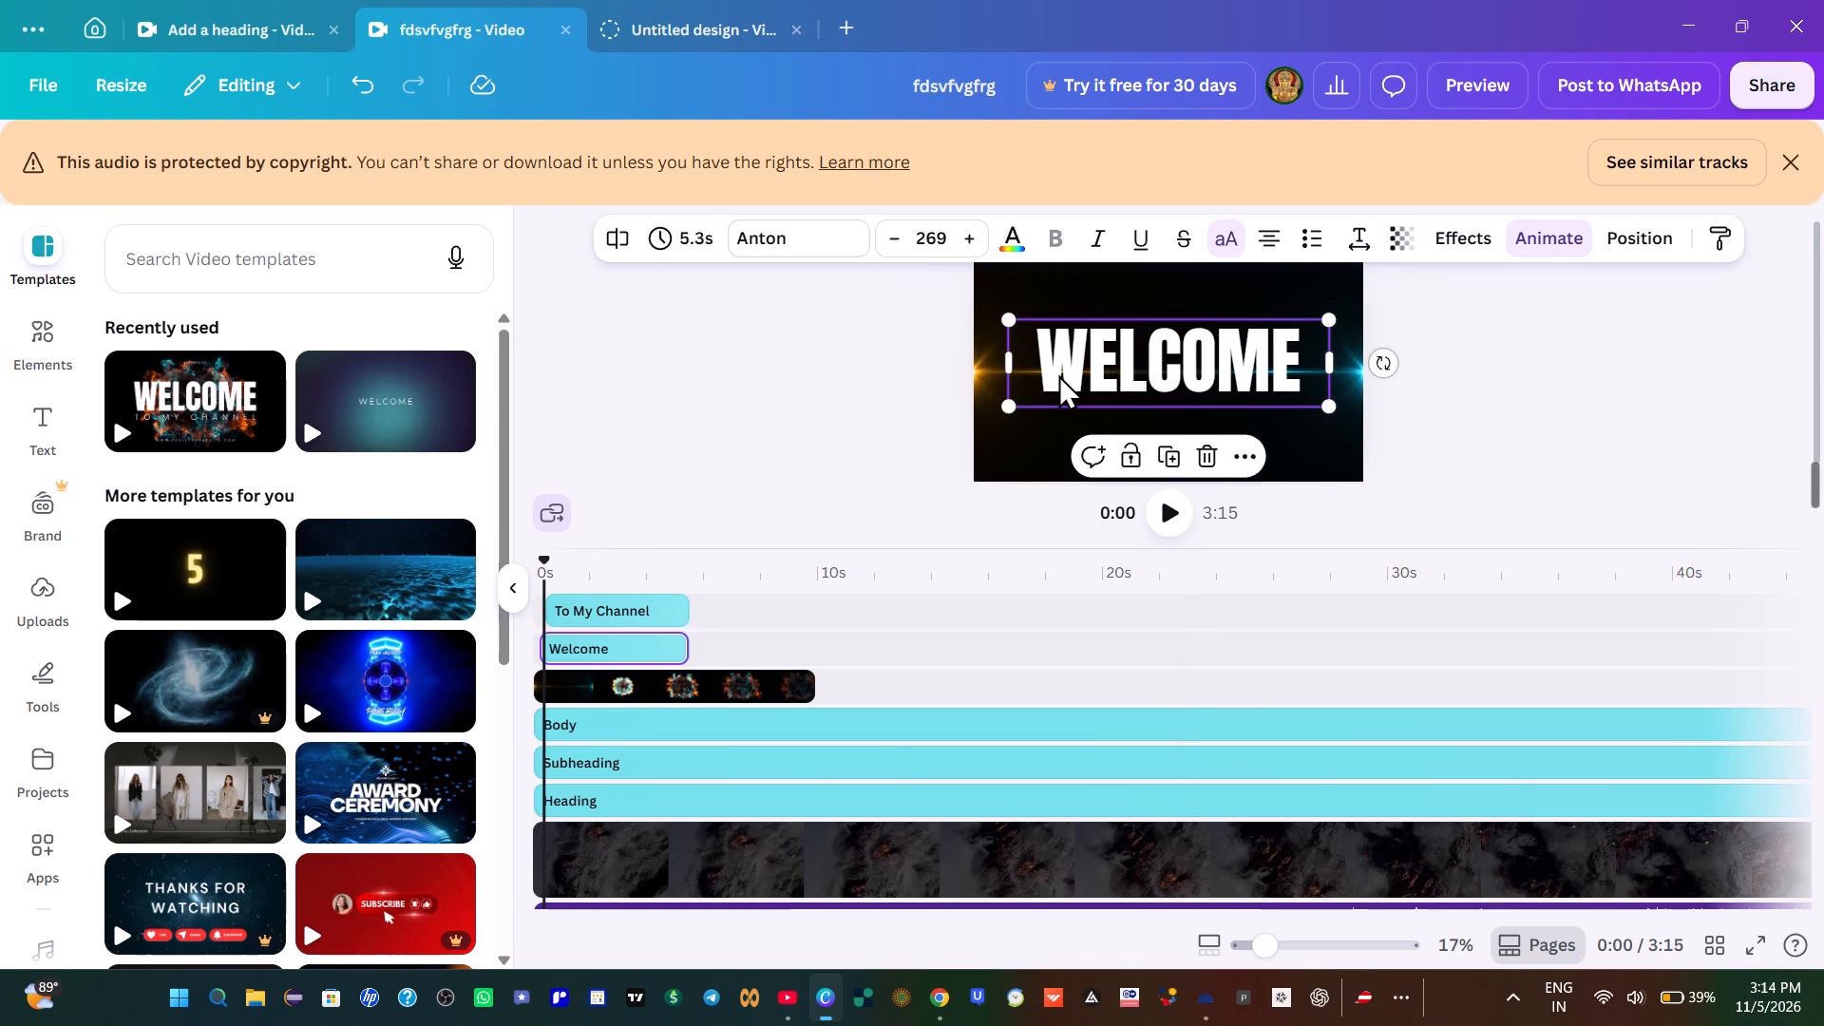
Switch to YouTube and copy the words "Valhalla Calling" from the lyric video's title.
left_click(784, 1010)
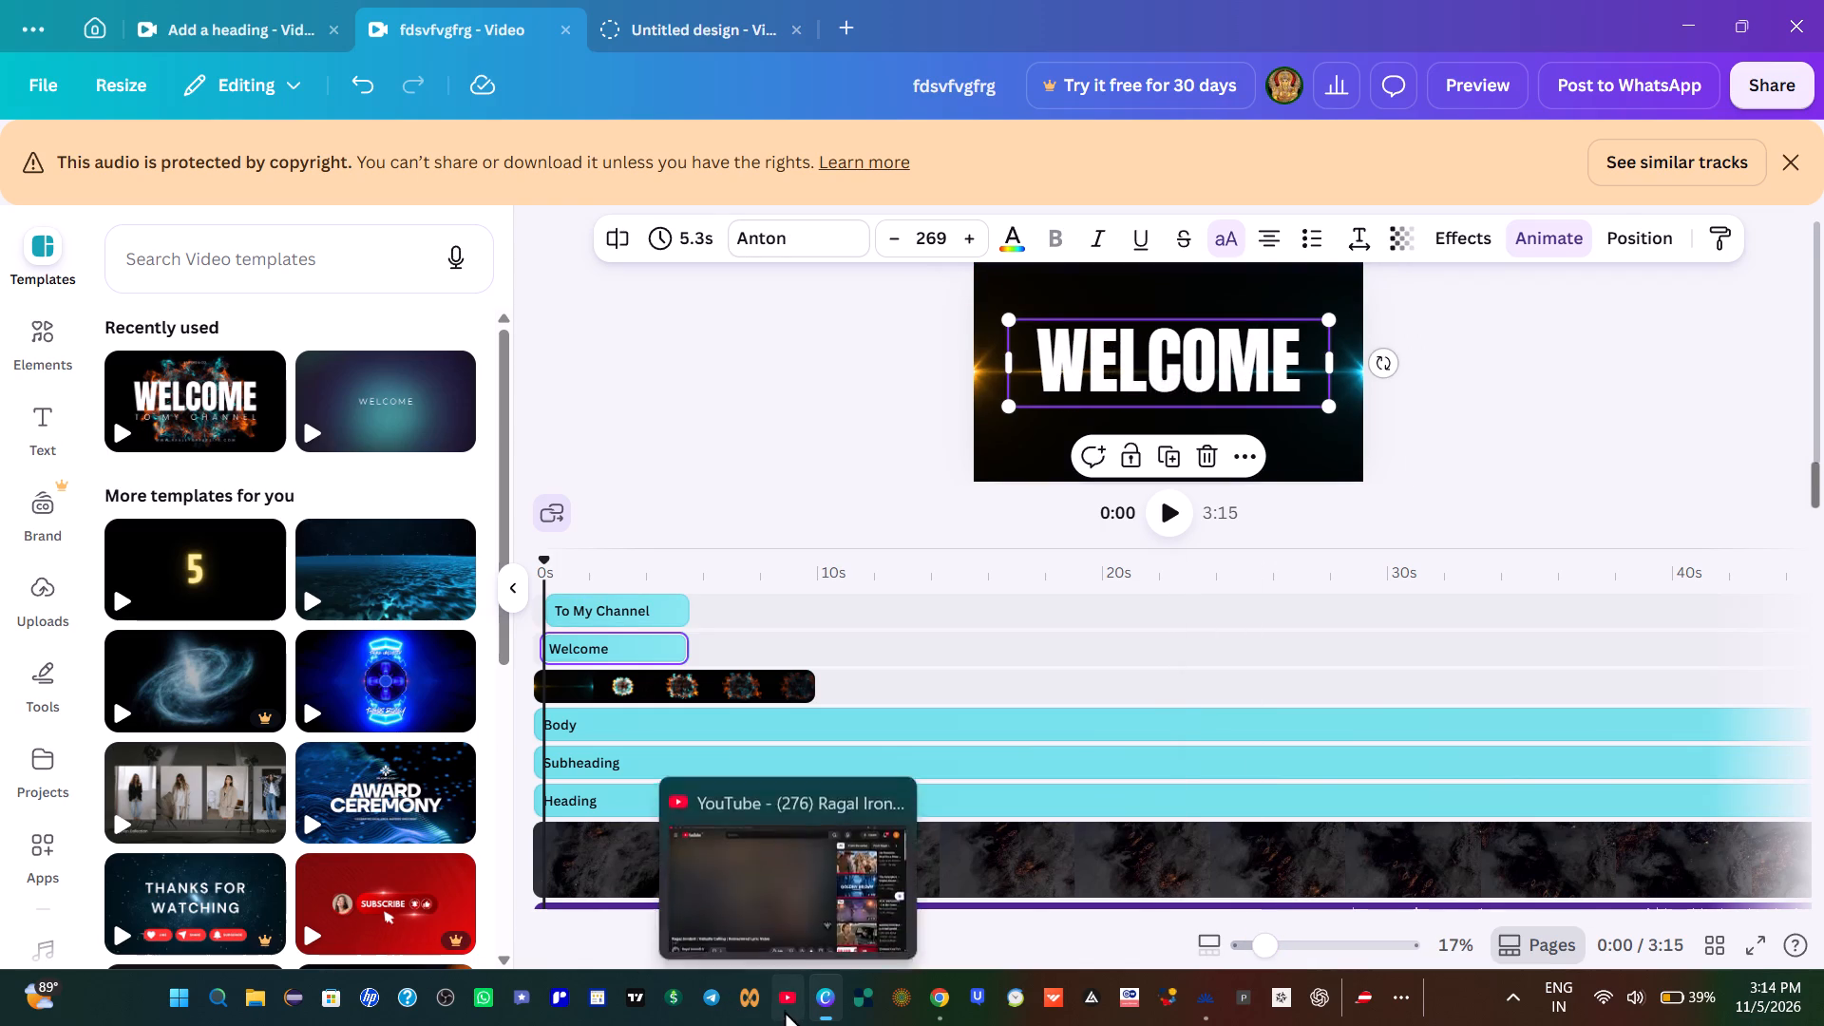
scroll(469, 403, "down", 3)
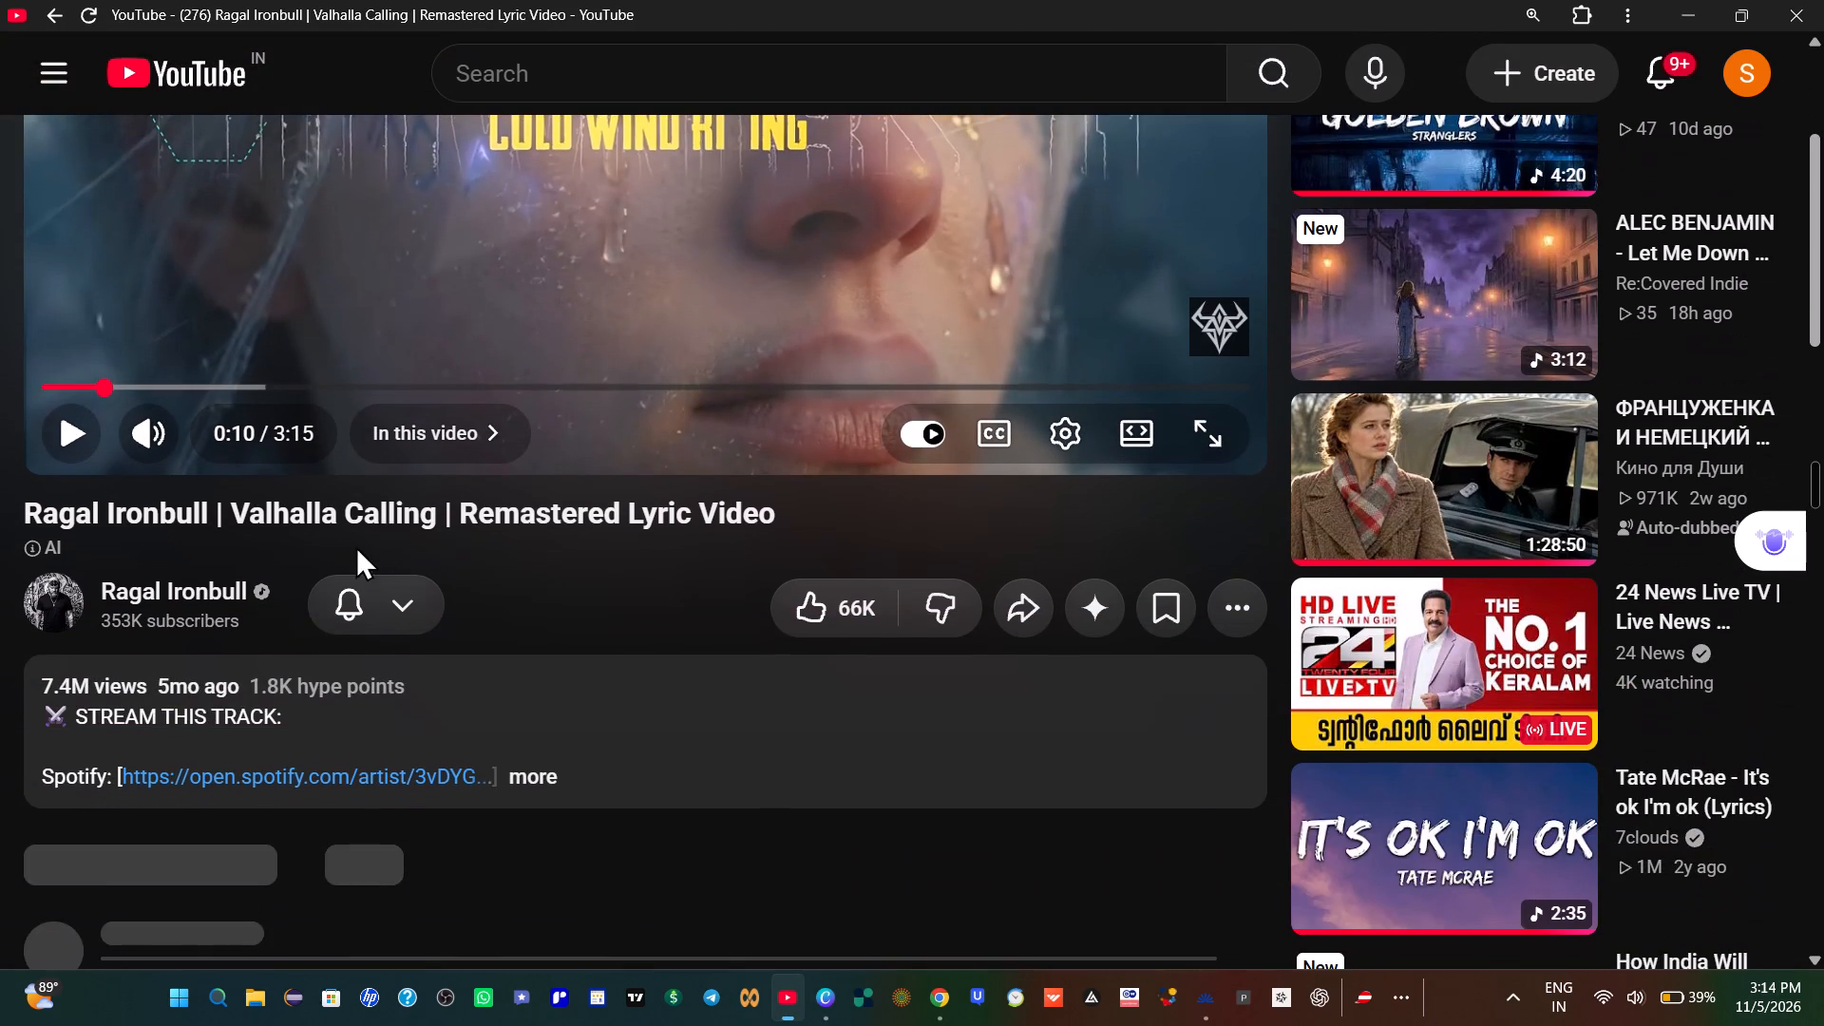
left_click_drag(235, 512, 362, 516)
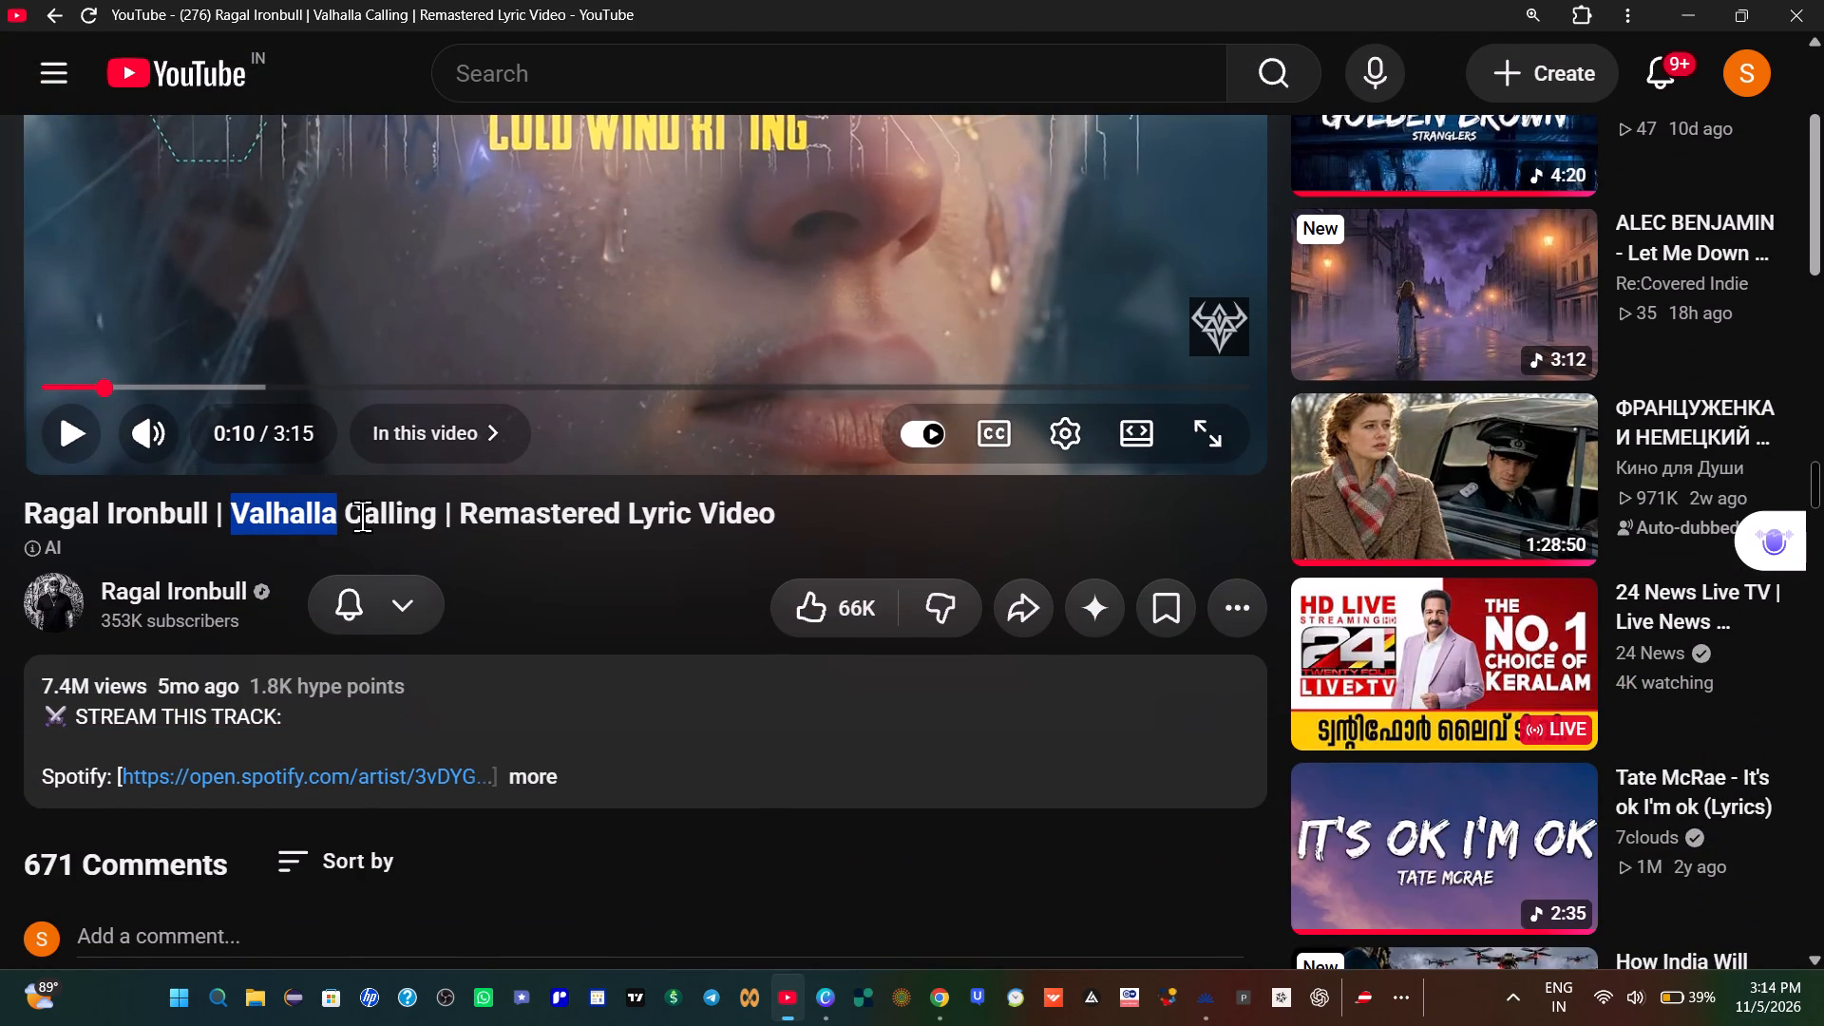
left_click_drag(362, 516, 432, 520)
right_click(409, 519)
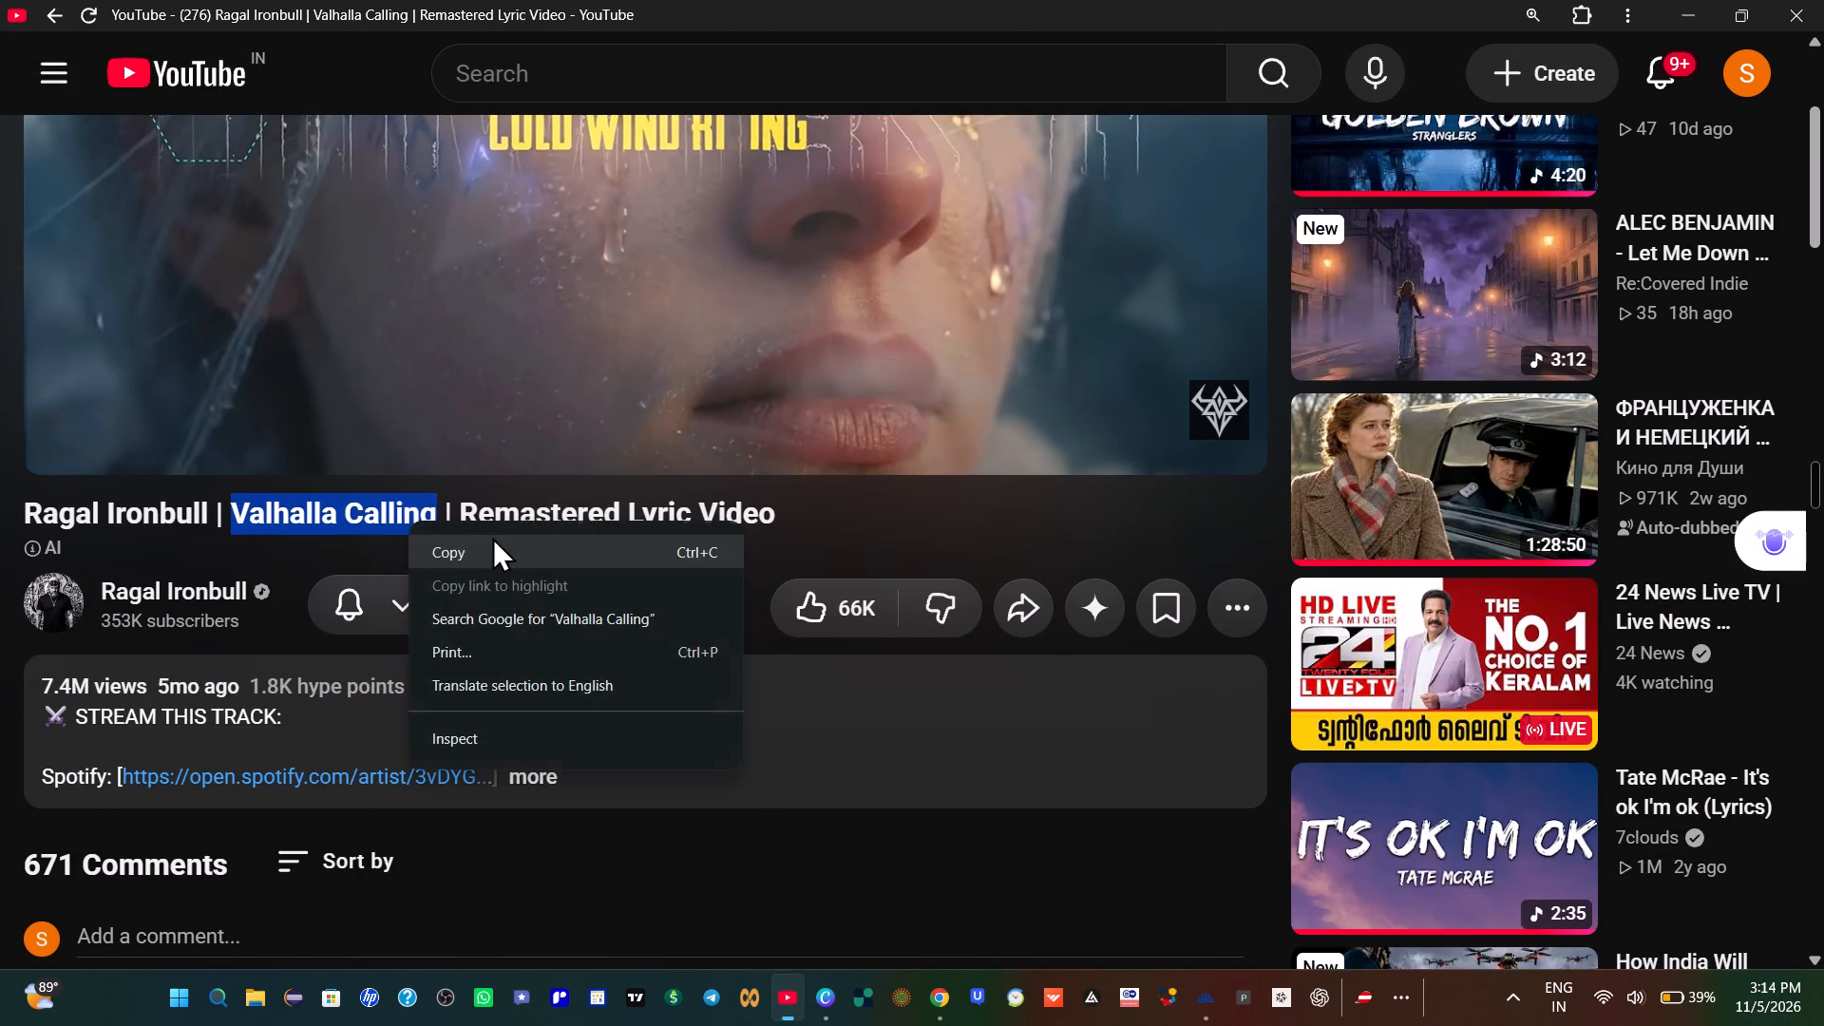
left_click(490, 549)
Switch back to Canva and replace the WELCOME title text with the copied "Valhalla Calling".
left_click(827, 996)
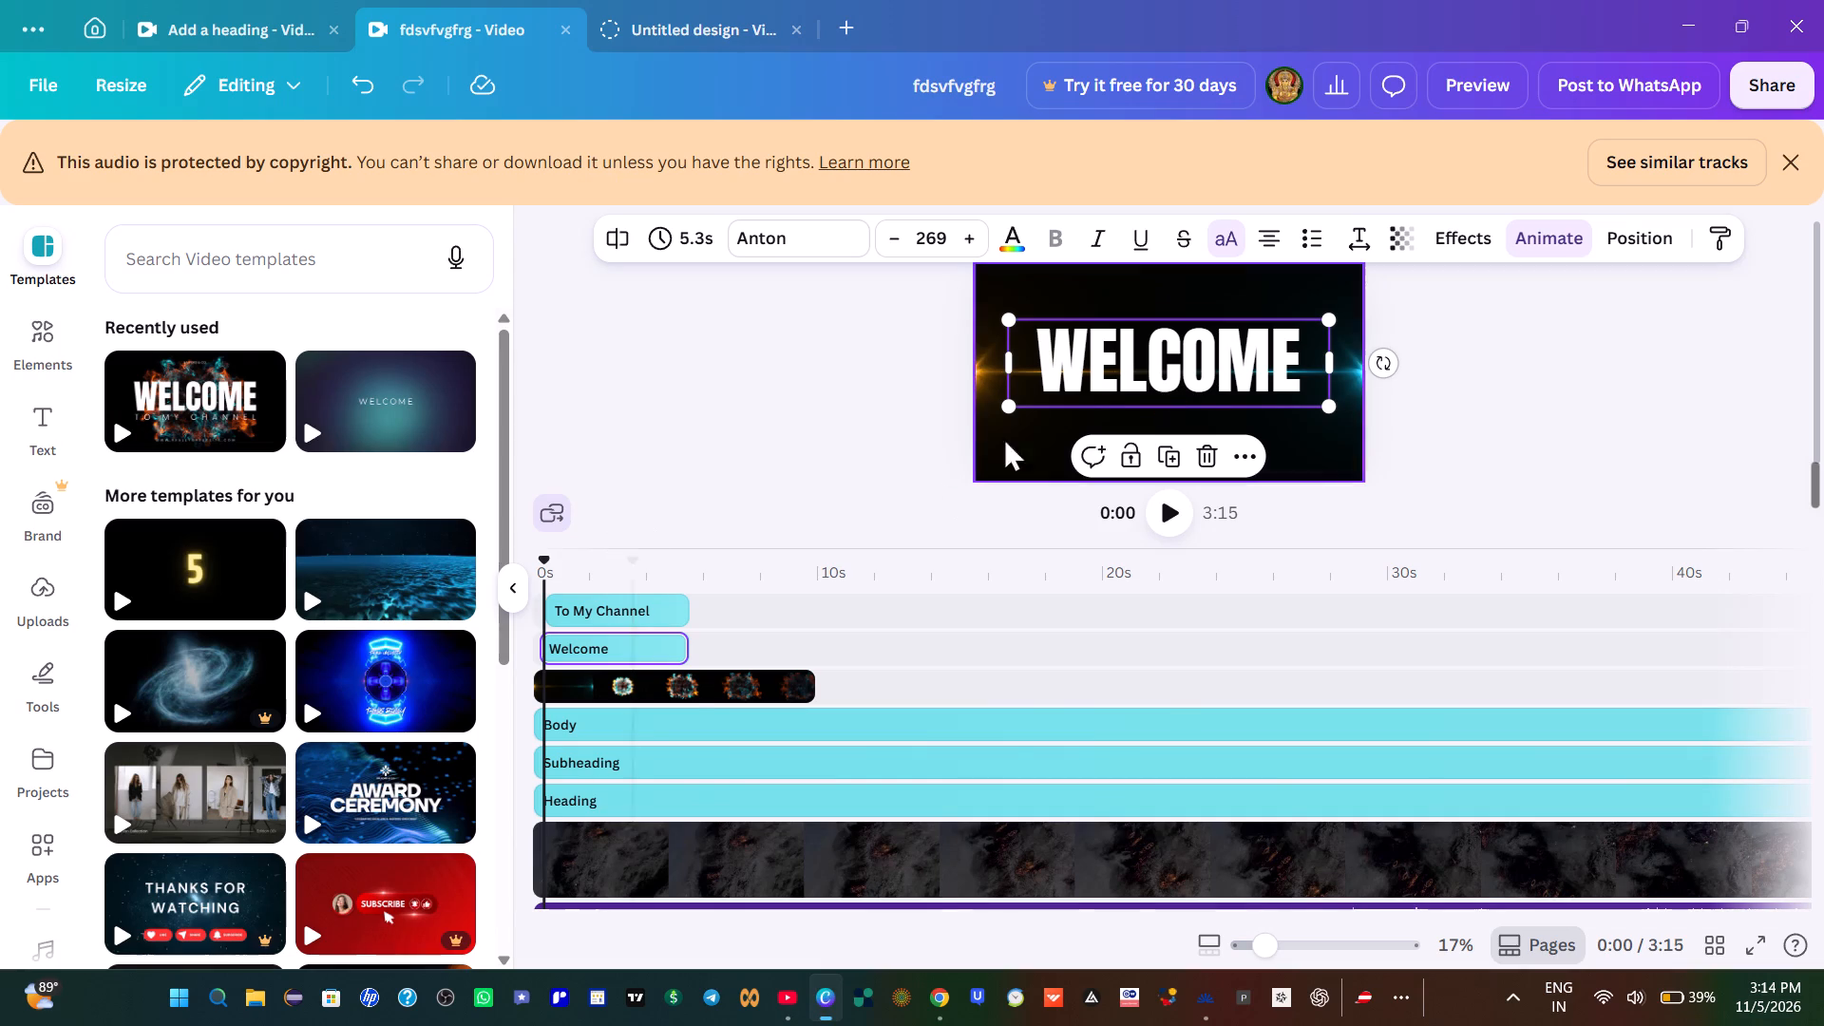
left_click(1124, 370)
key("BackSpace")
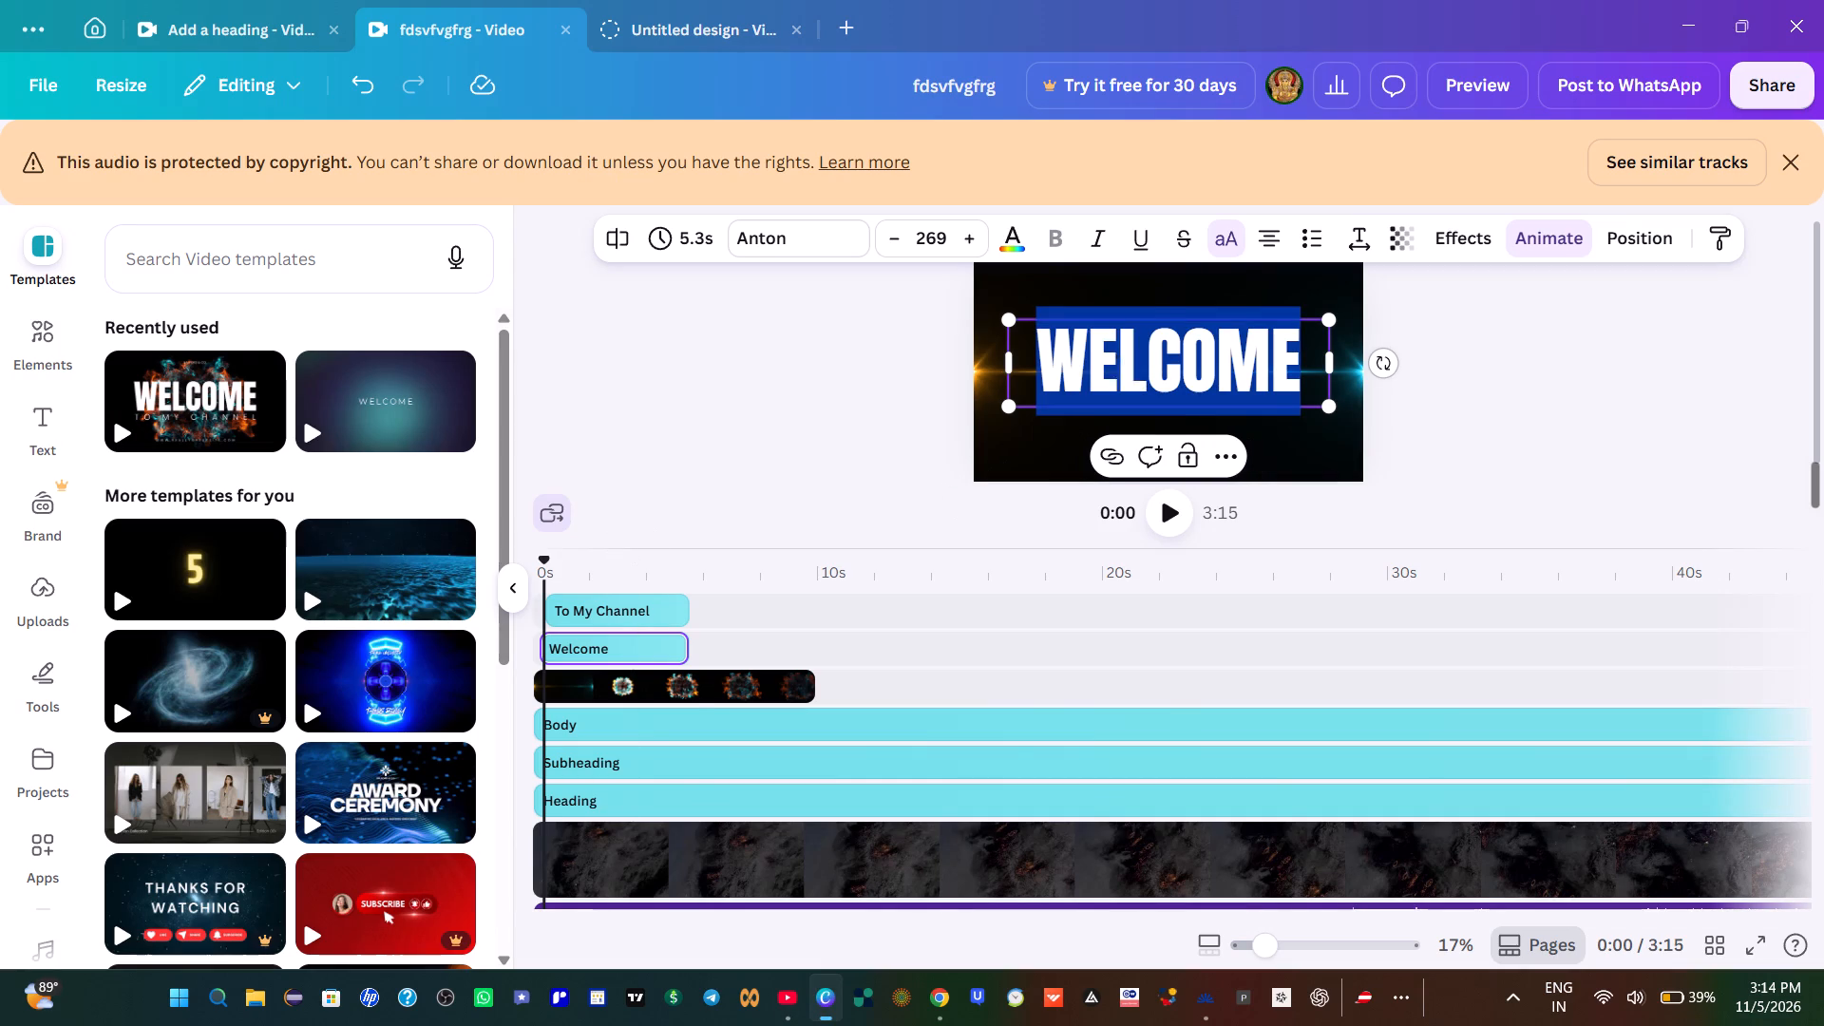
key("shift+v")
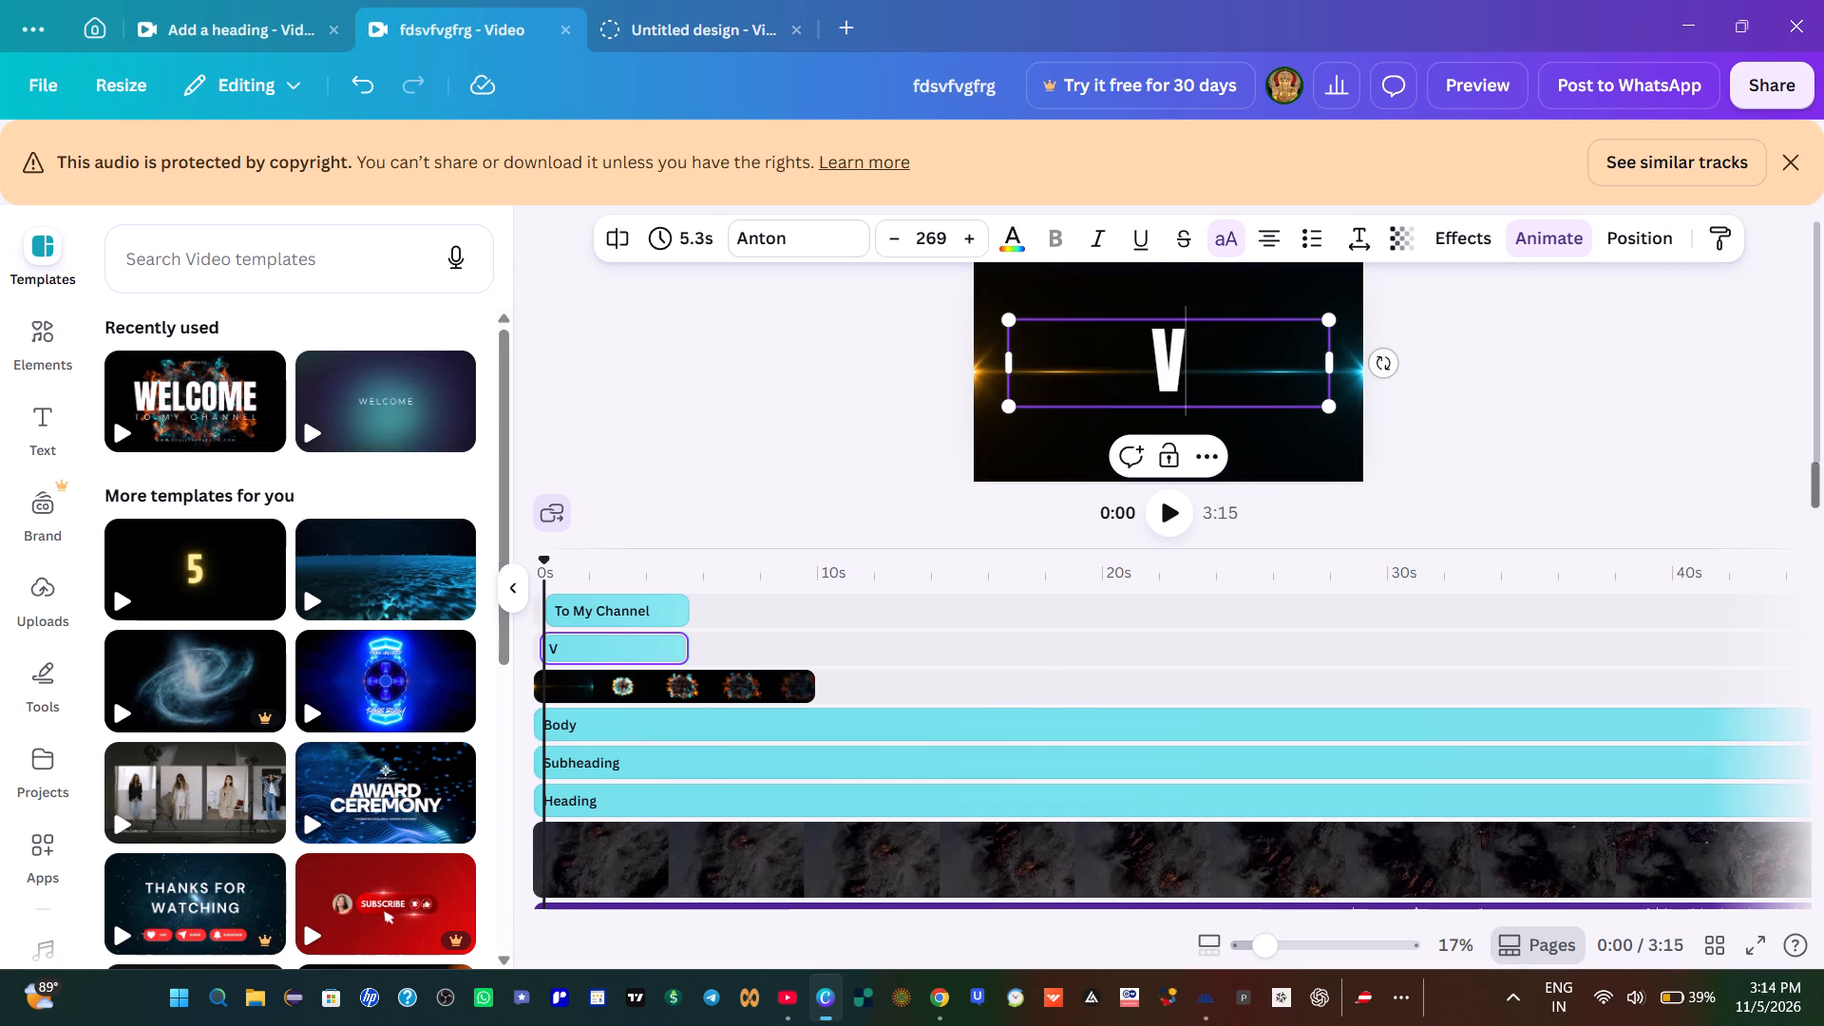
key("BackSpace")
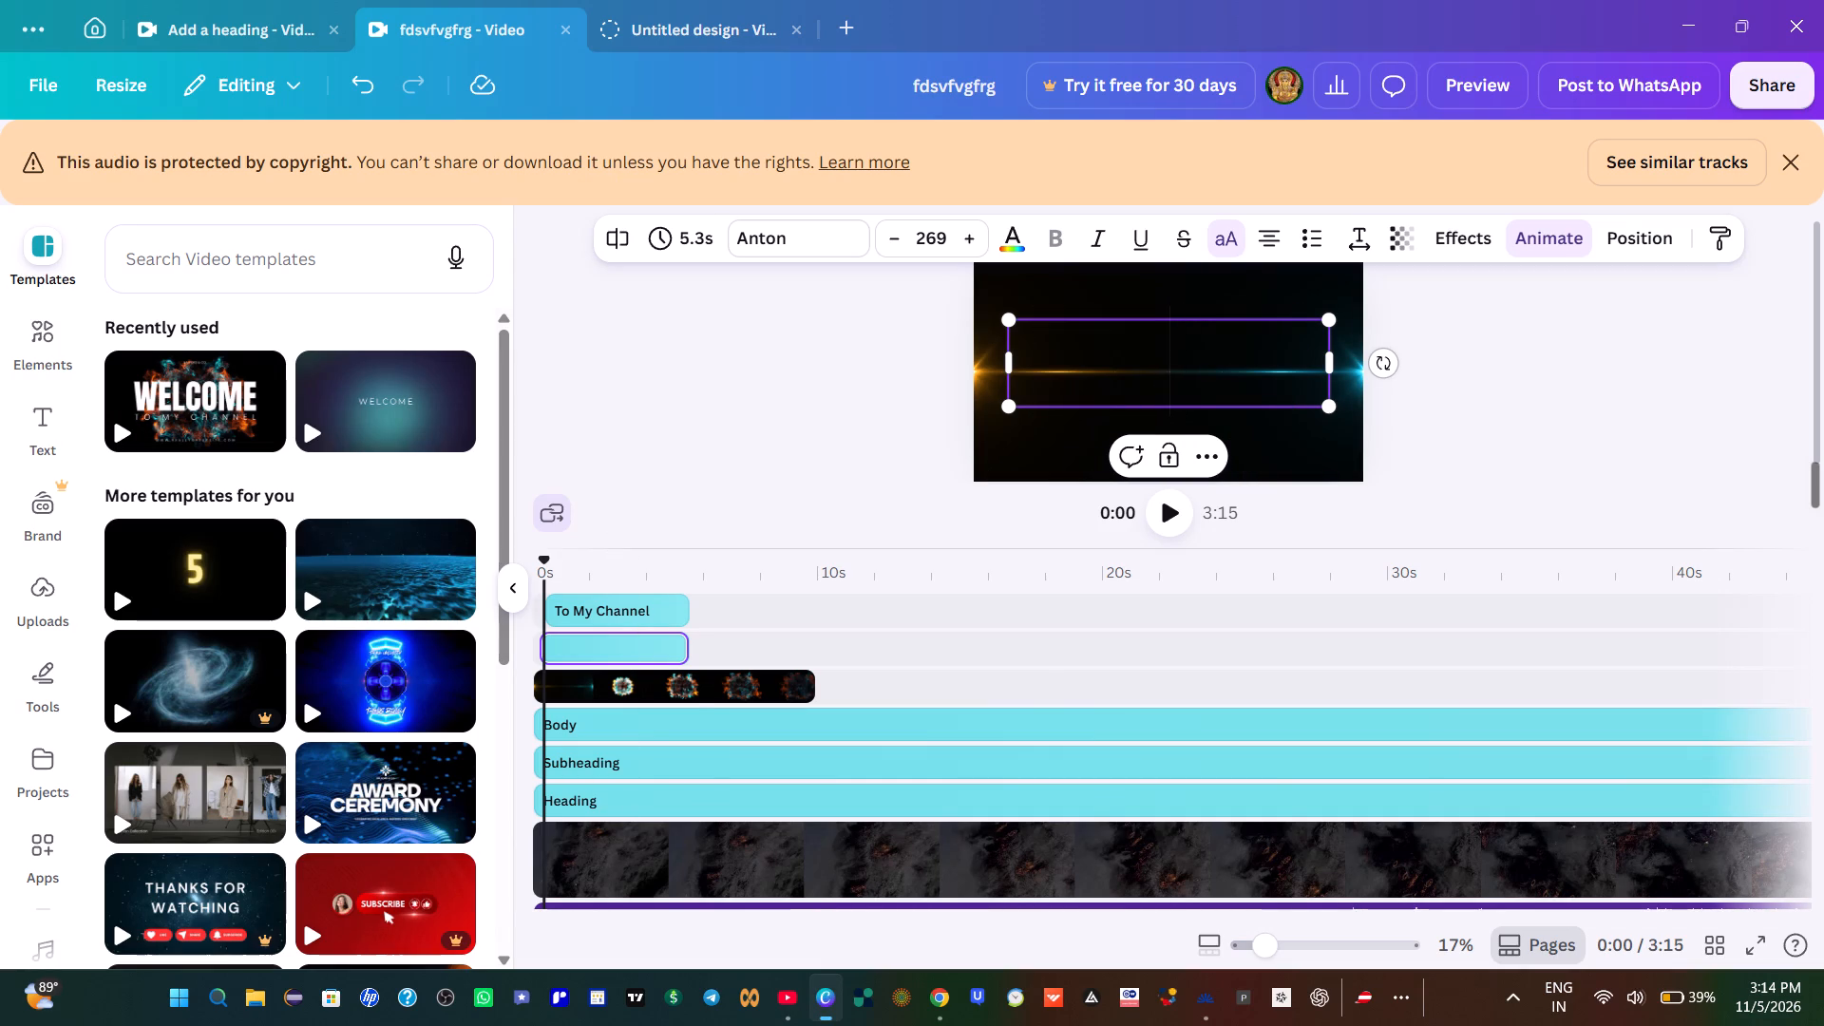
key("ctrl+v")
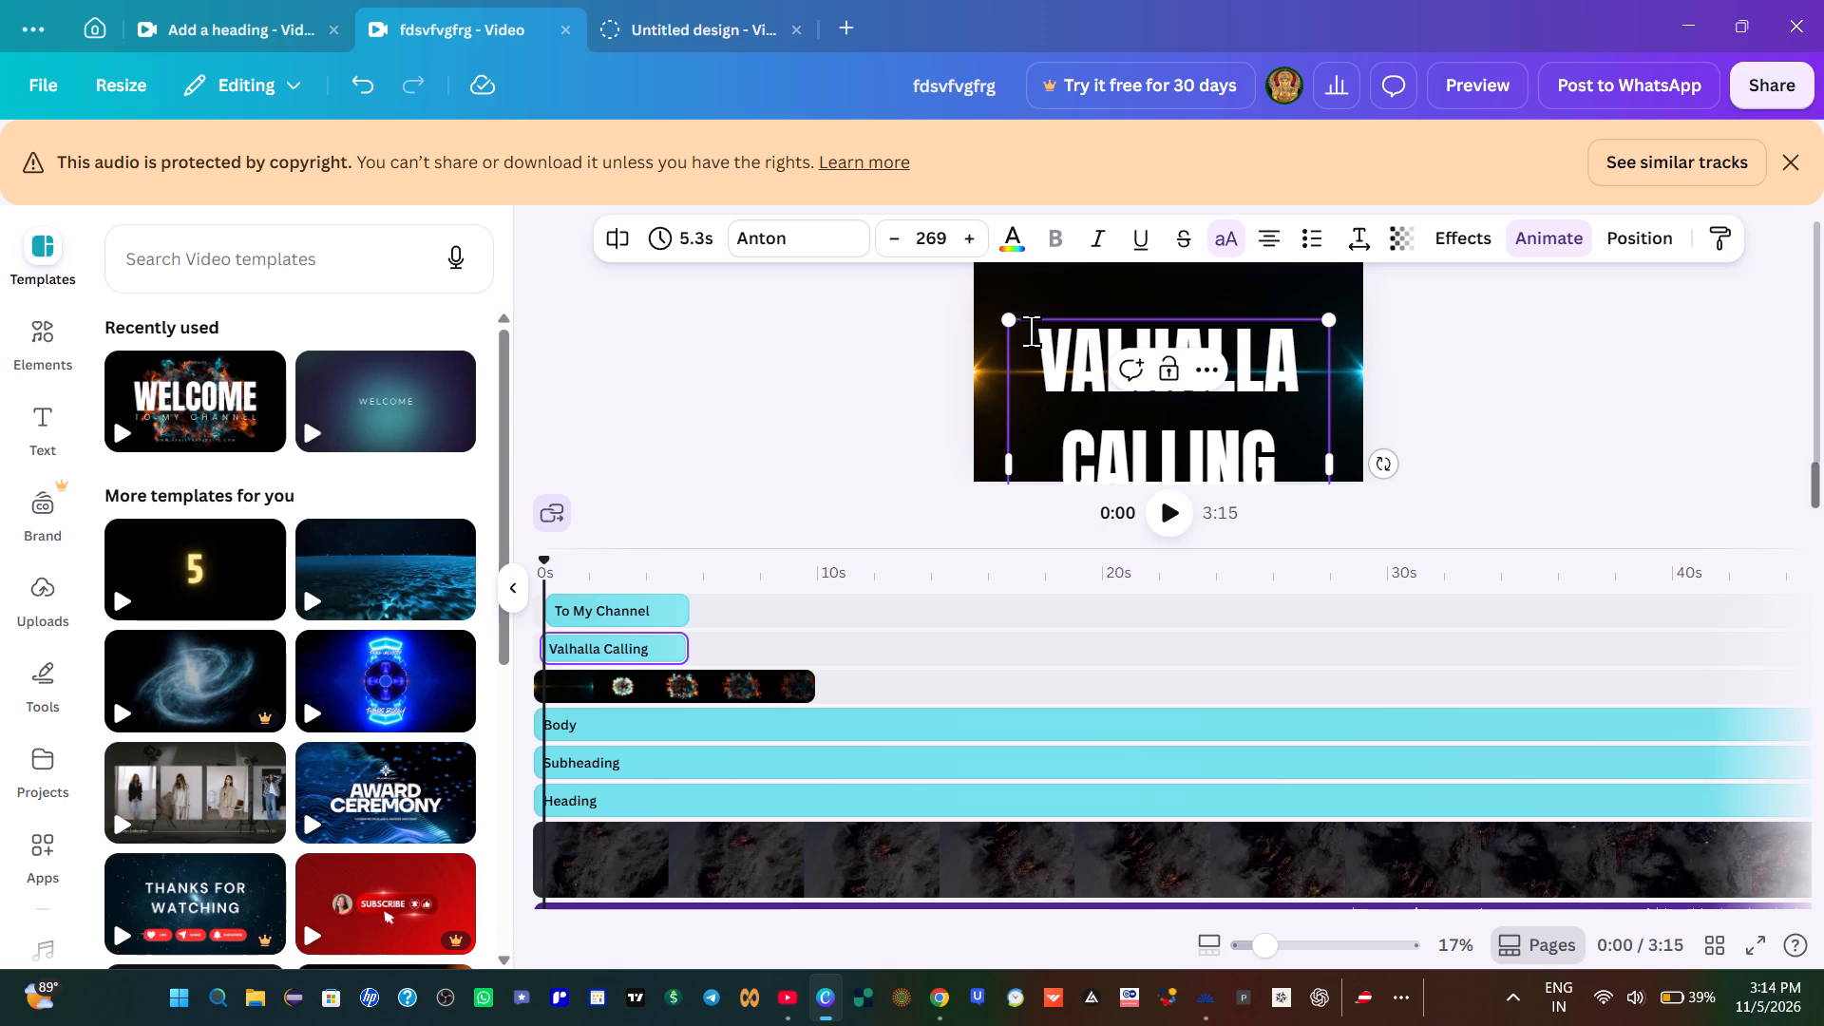
Reduce the intro title's font size to 129.
left_click(894, 242)
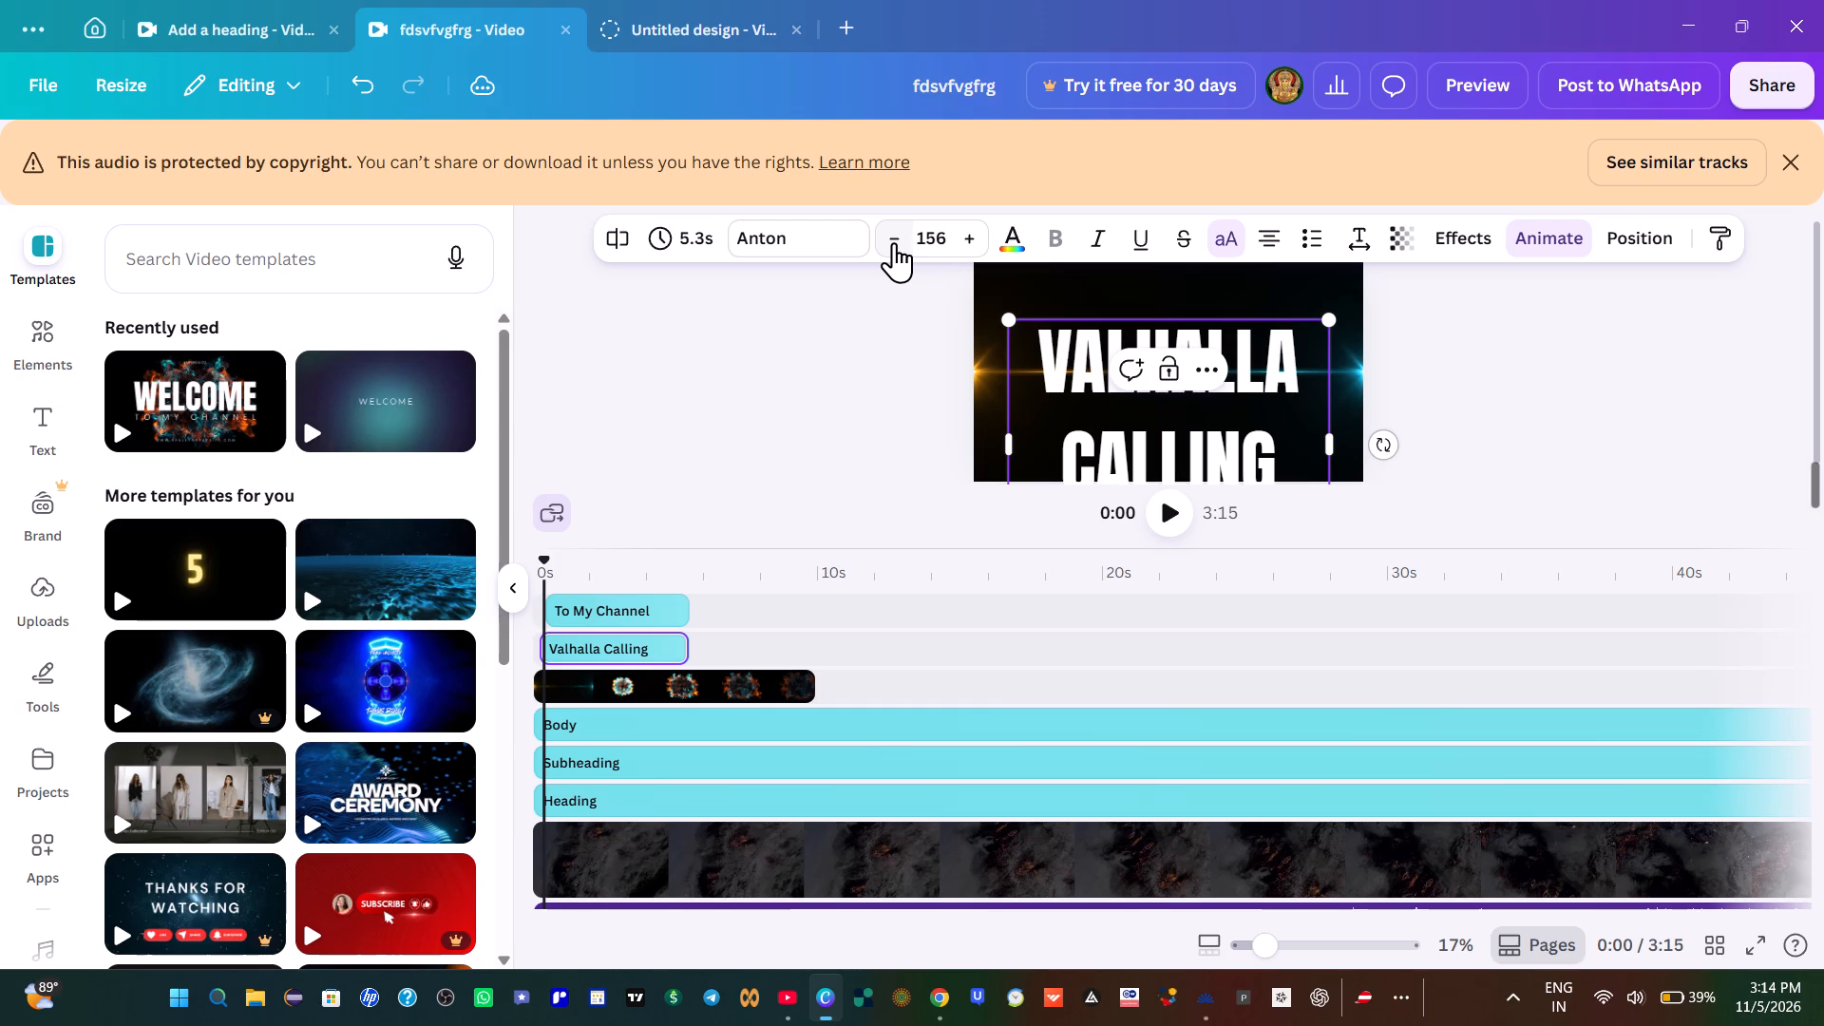
scroll(1124, 296, "down", 6)
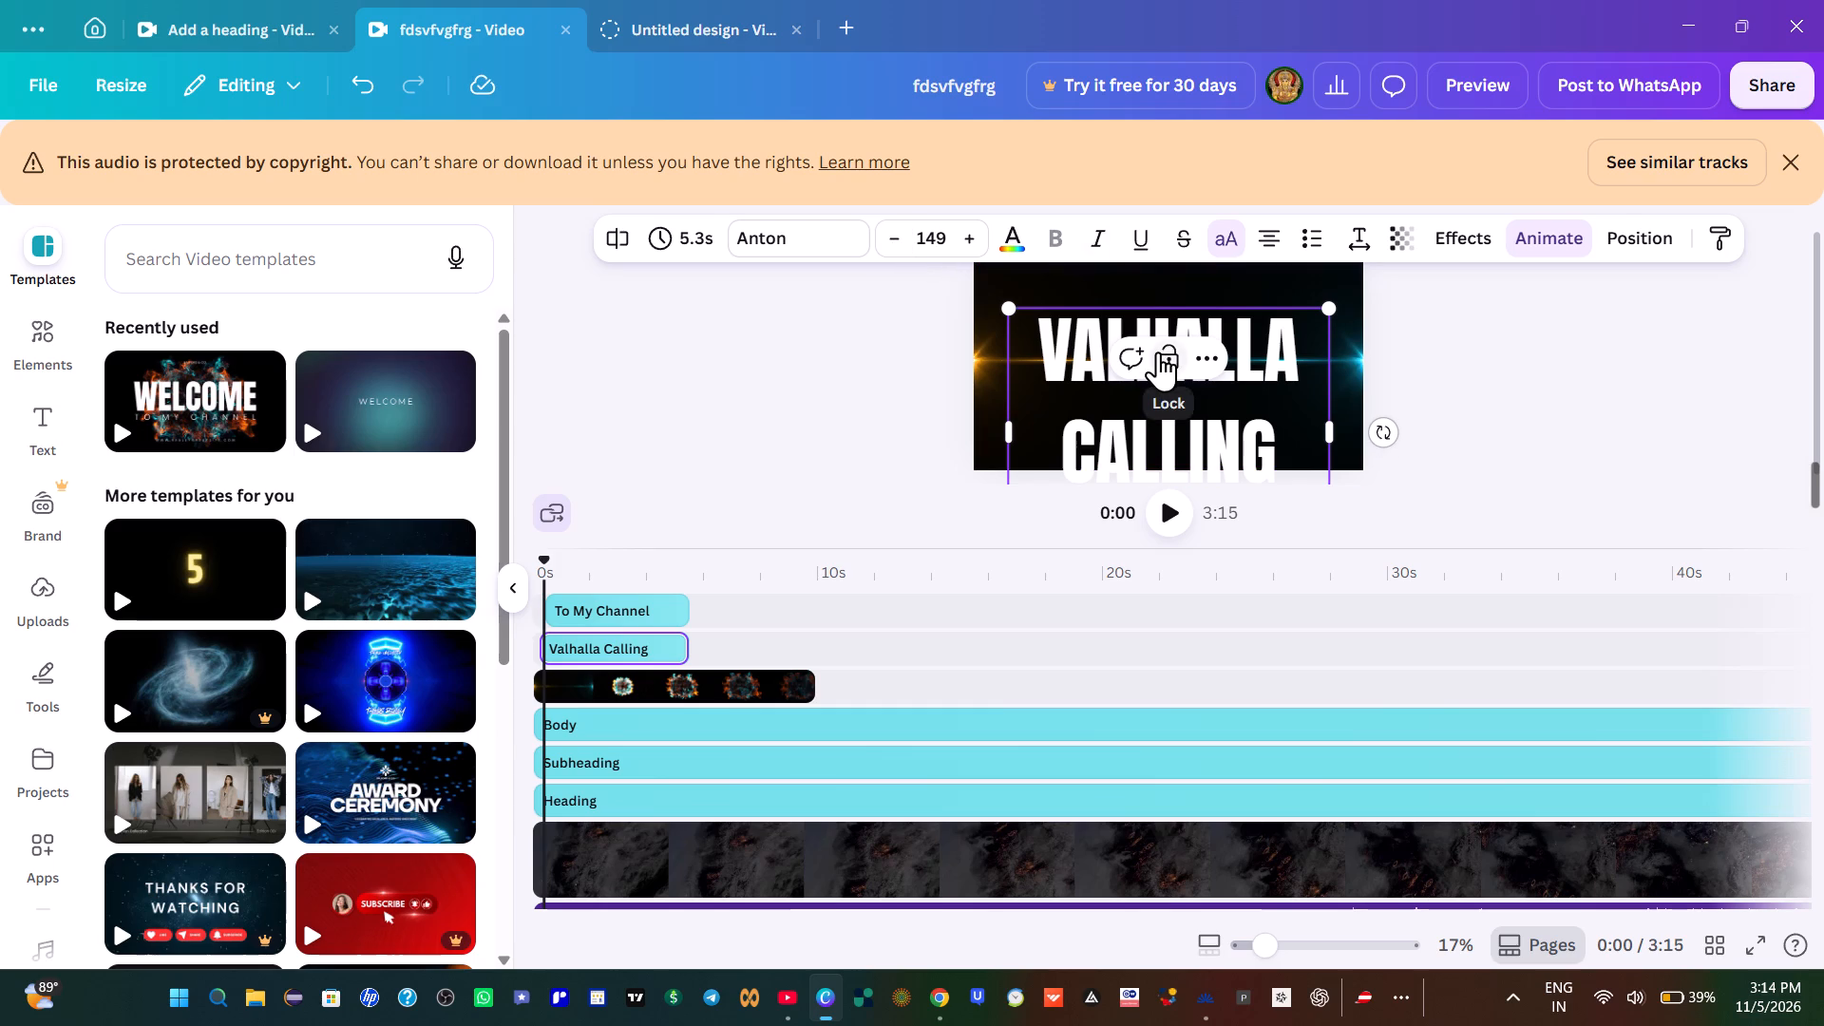
scroll(1167, 354, "up", 3)
left_click(896, 239)
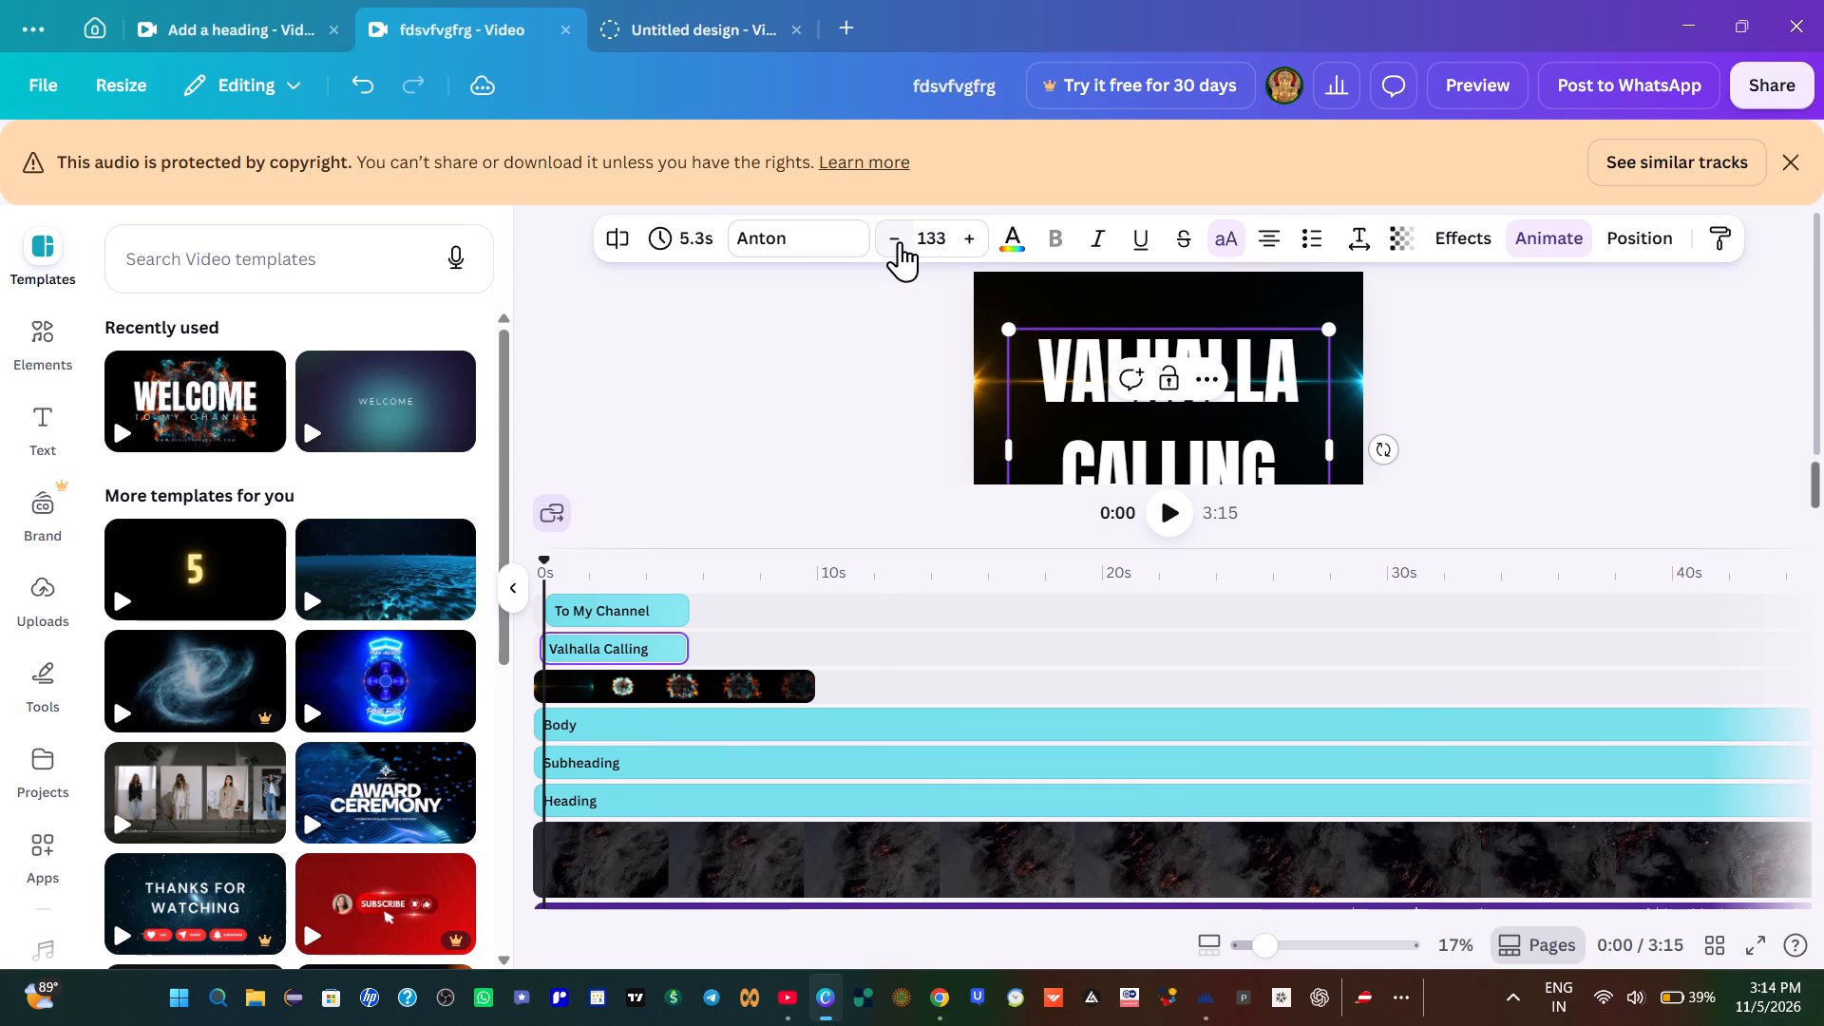
Clear the entire pasted title text and retype it as "VALHALLA CALLING" at font size 129.
left_click(1071, 406)
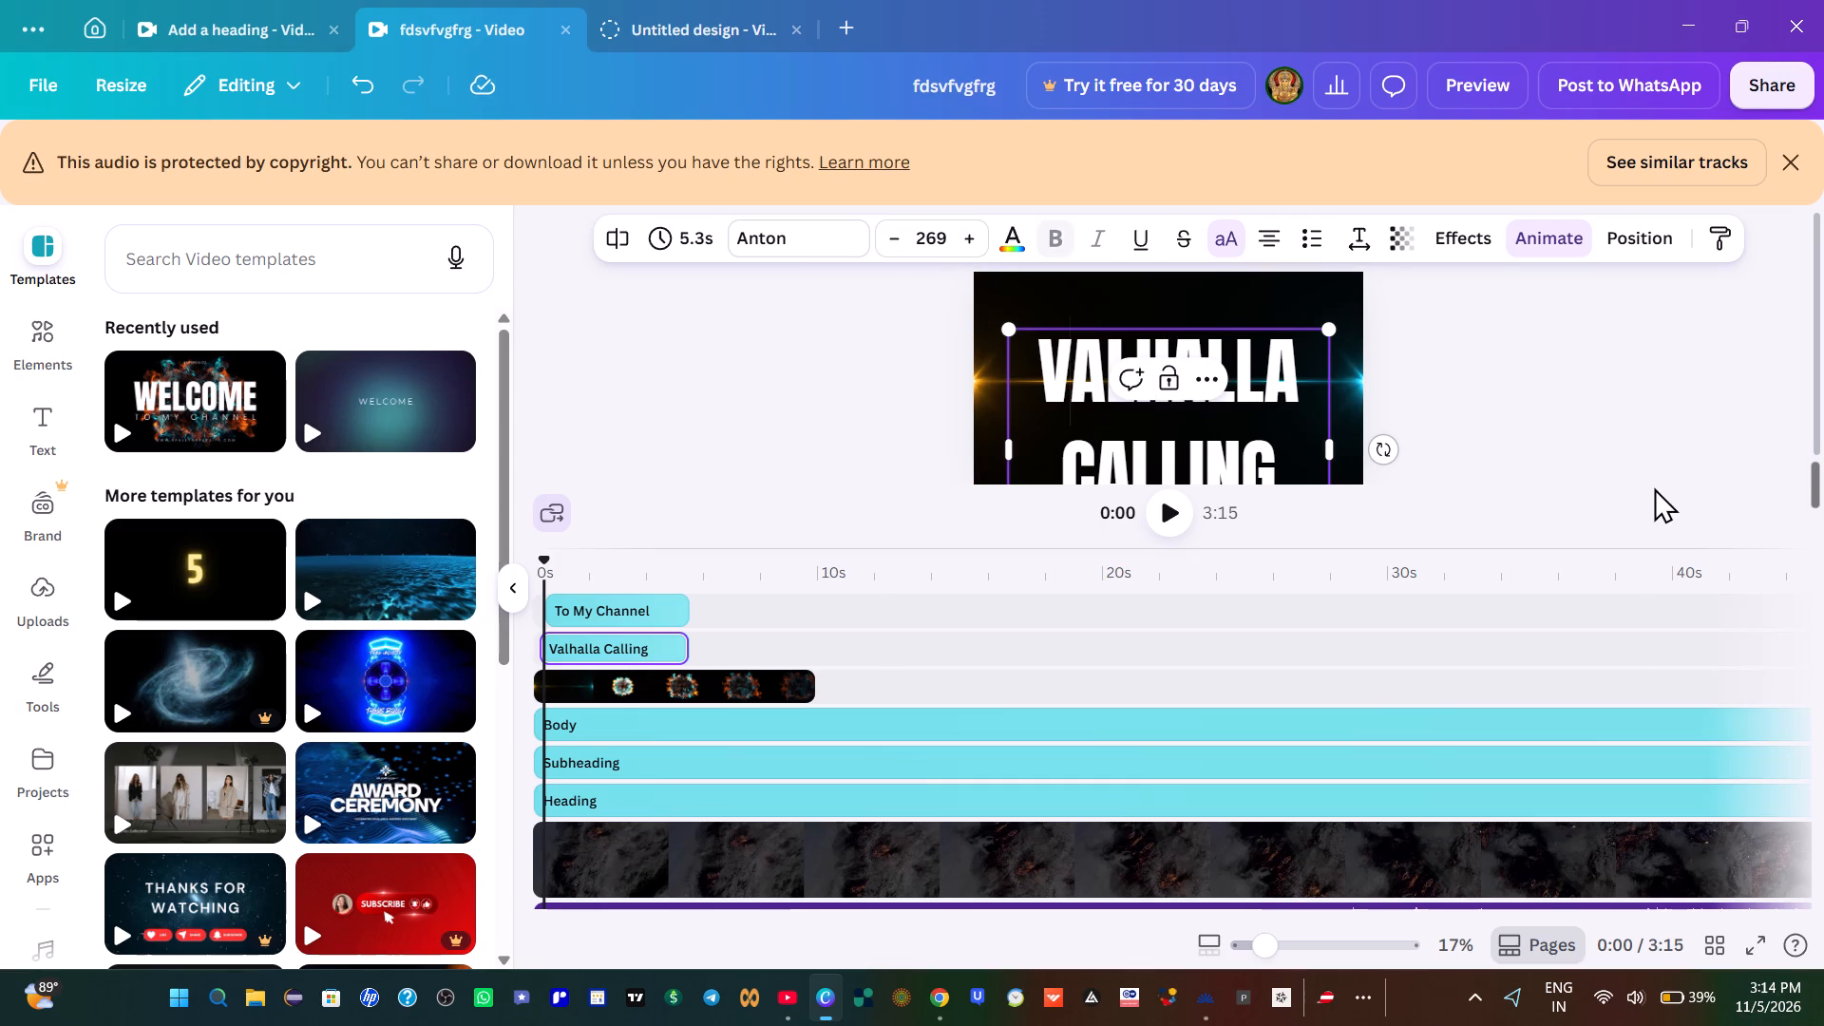
left_click(1654, 487)
double_click(1049, 428)
left_click(1058, 378)
left_click(1004, 358)
left_click(987, 368)
double_click(1029, 369)
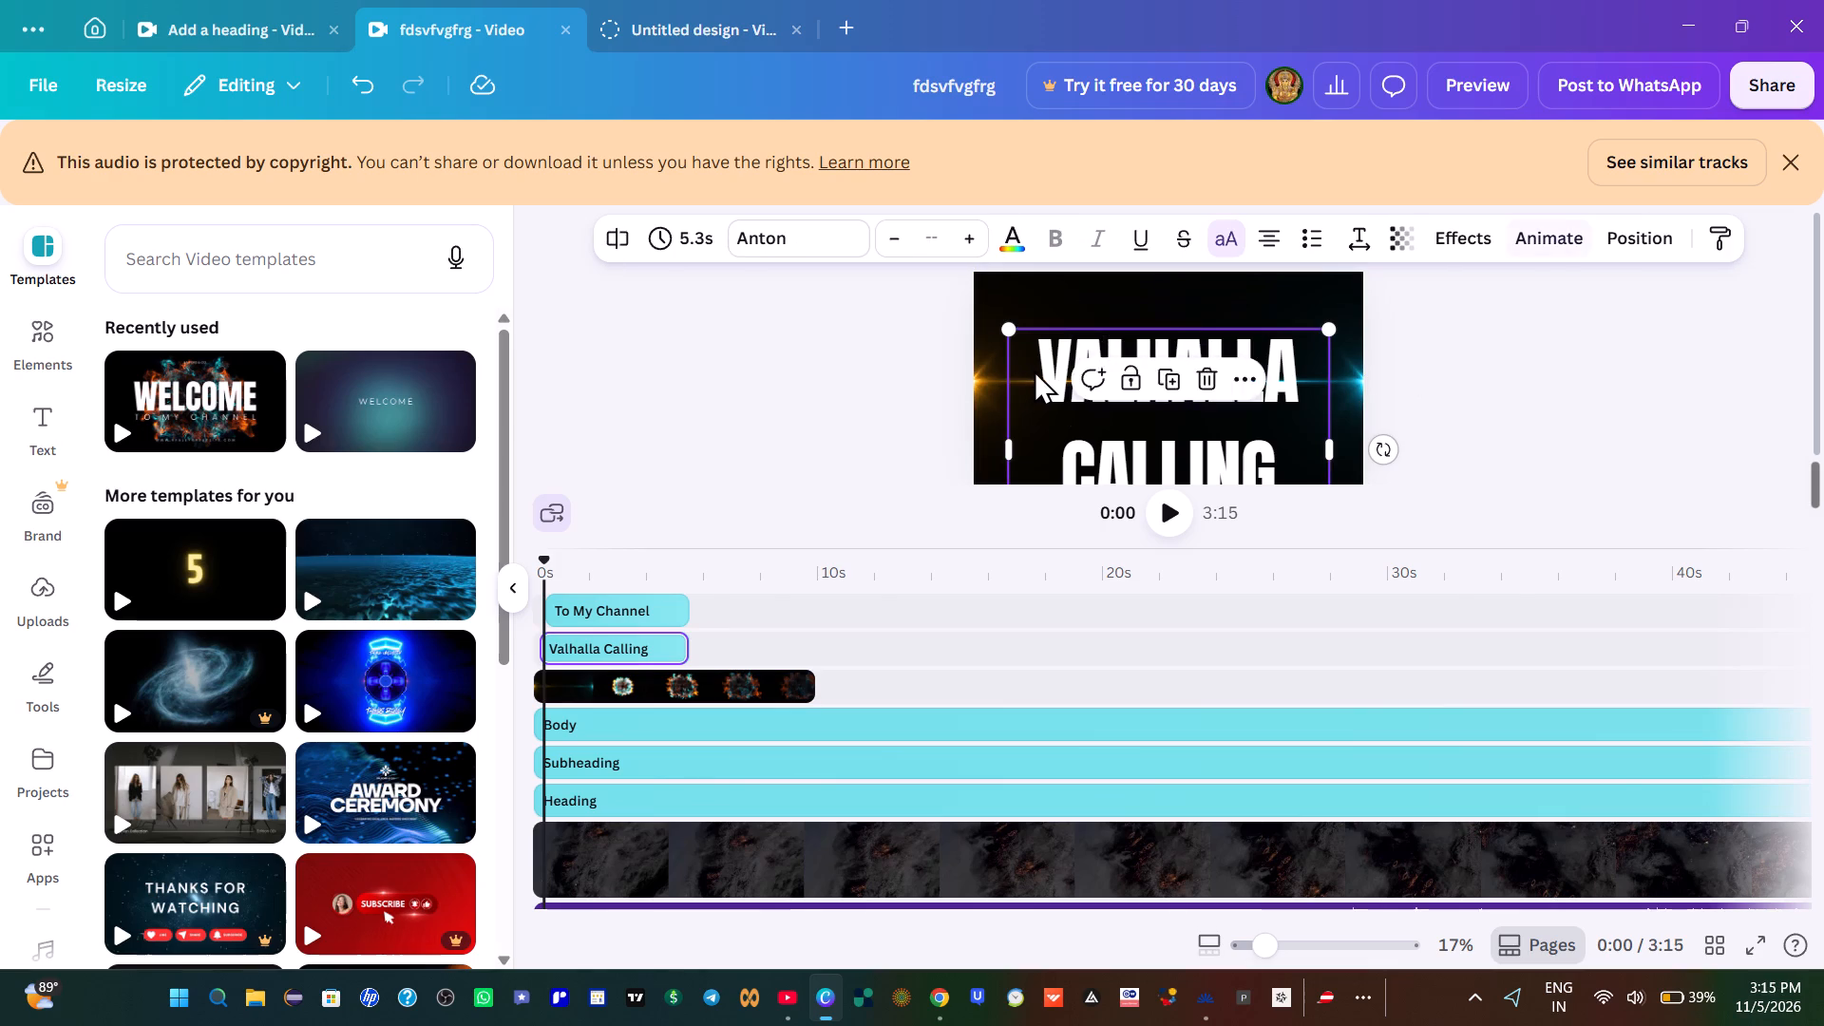
left_click(1034, 370)
triple_click(1036, 384)
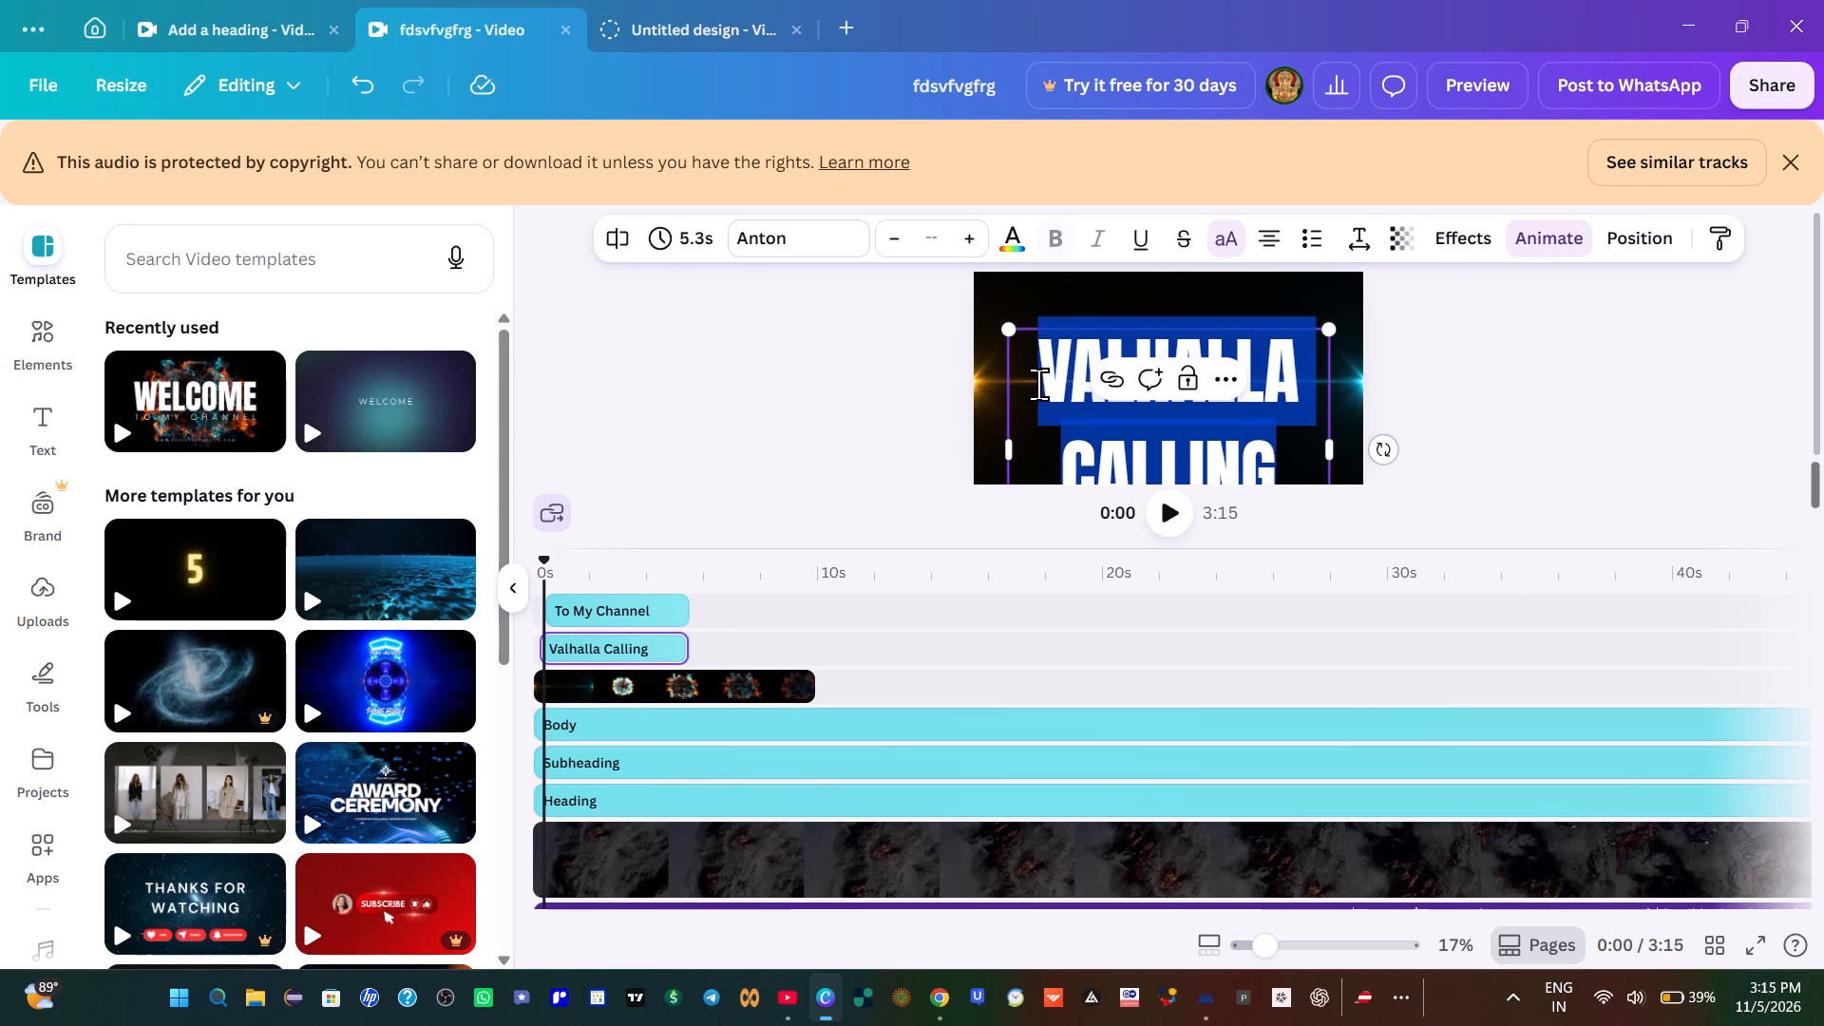
key("BackSpace")
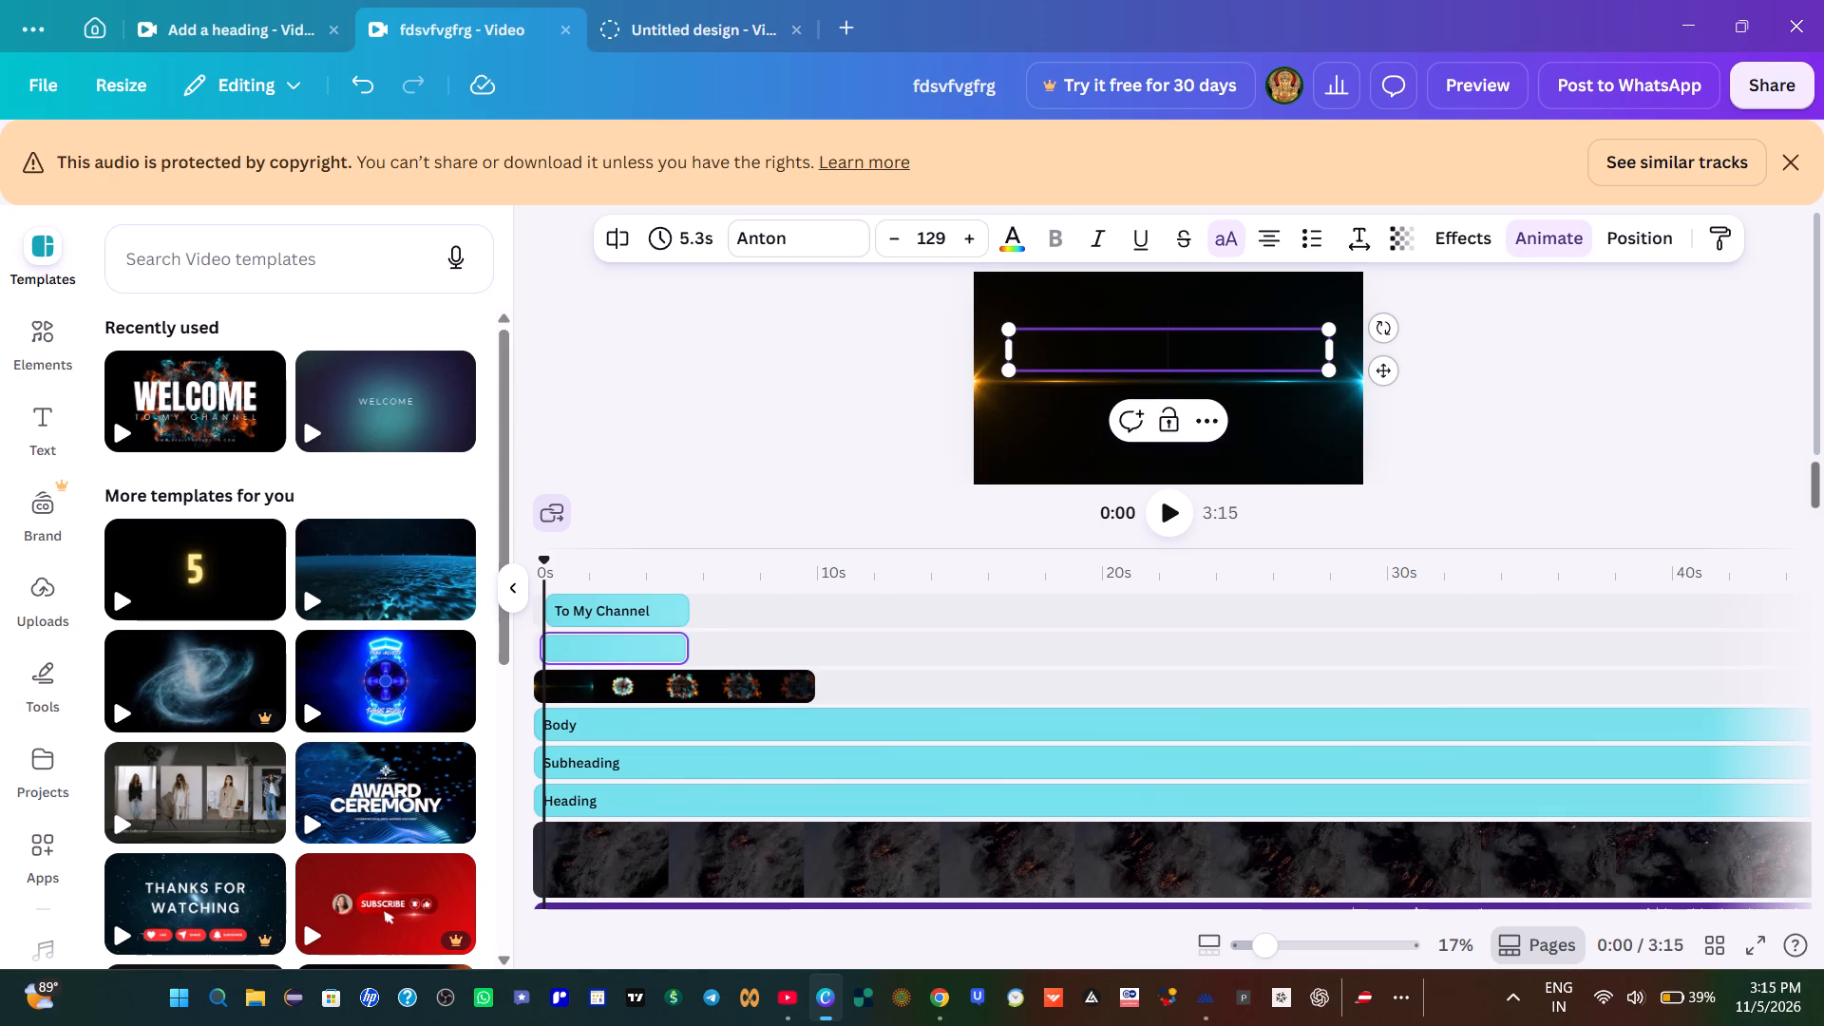
key("shift+v")
key("a")
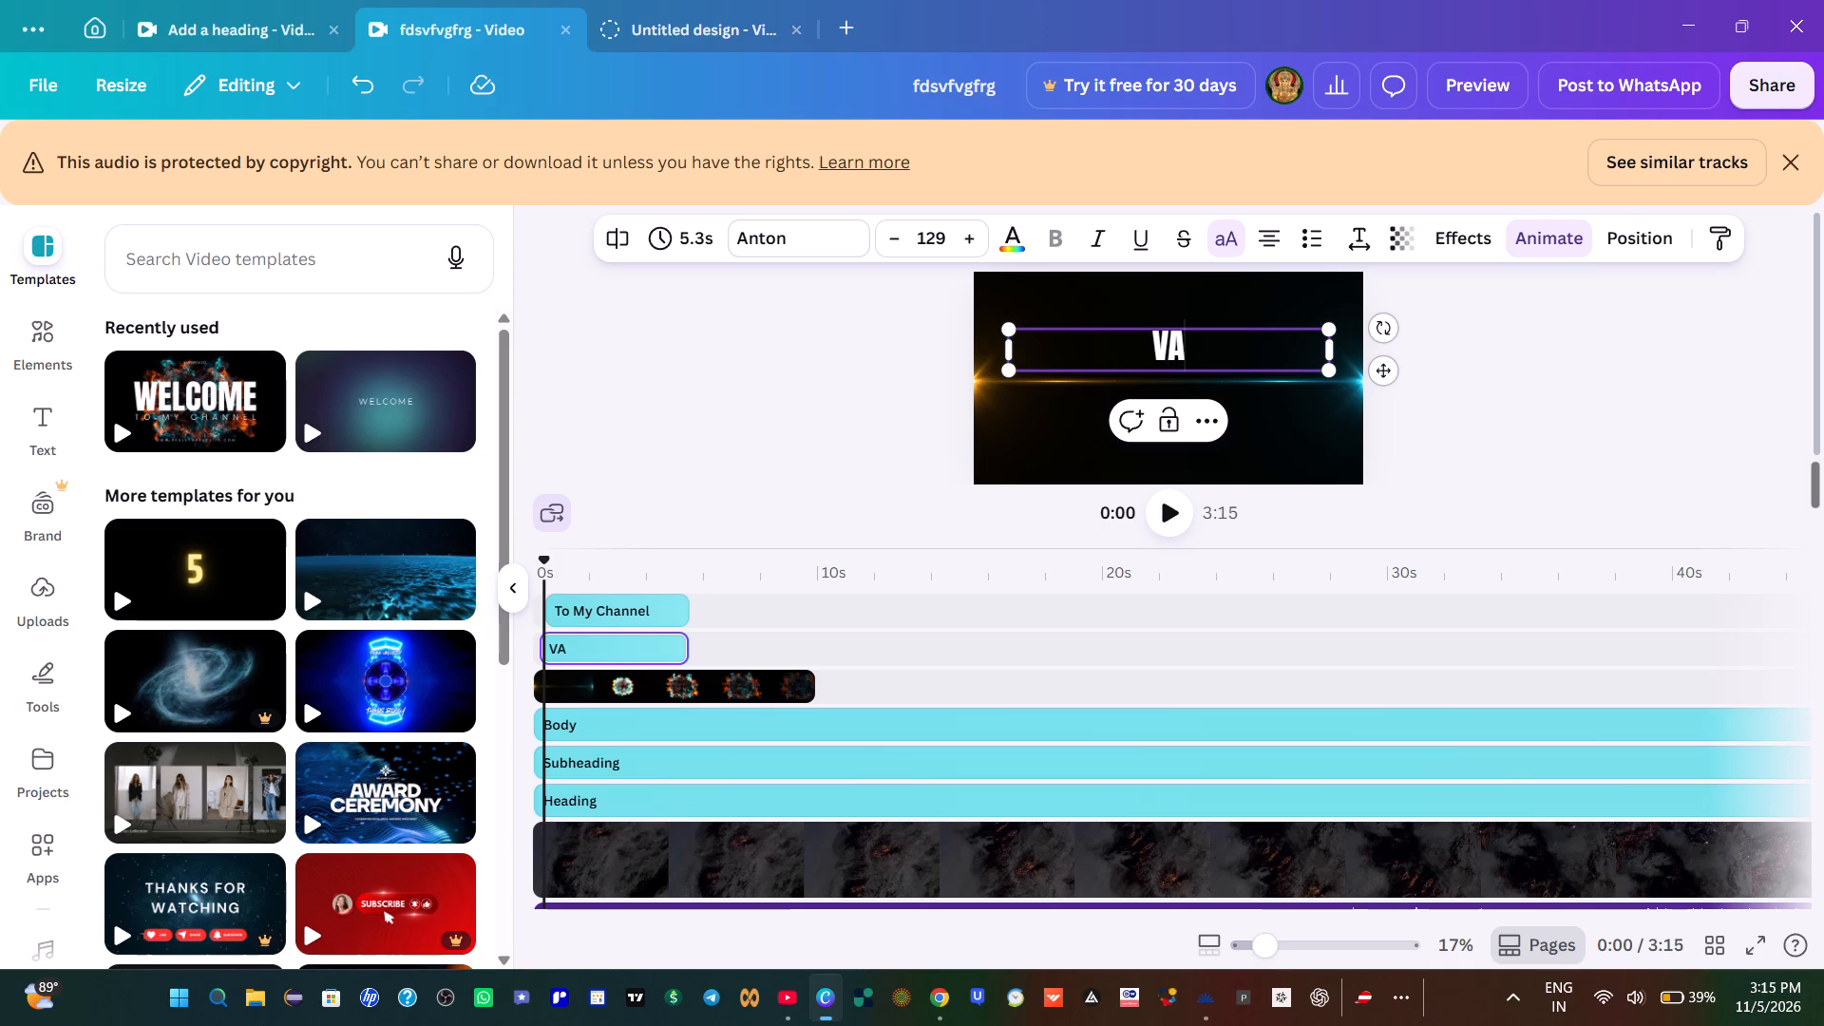
key("l")
type("HALLA")
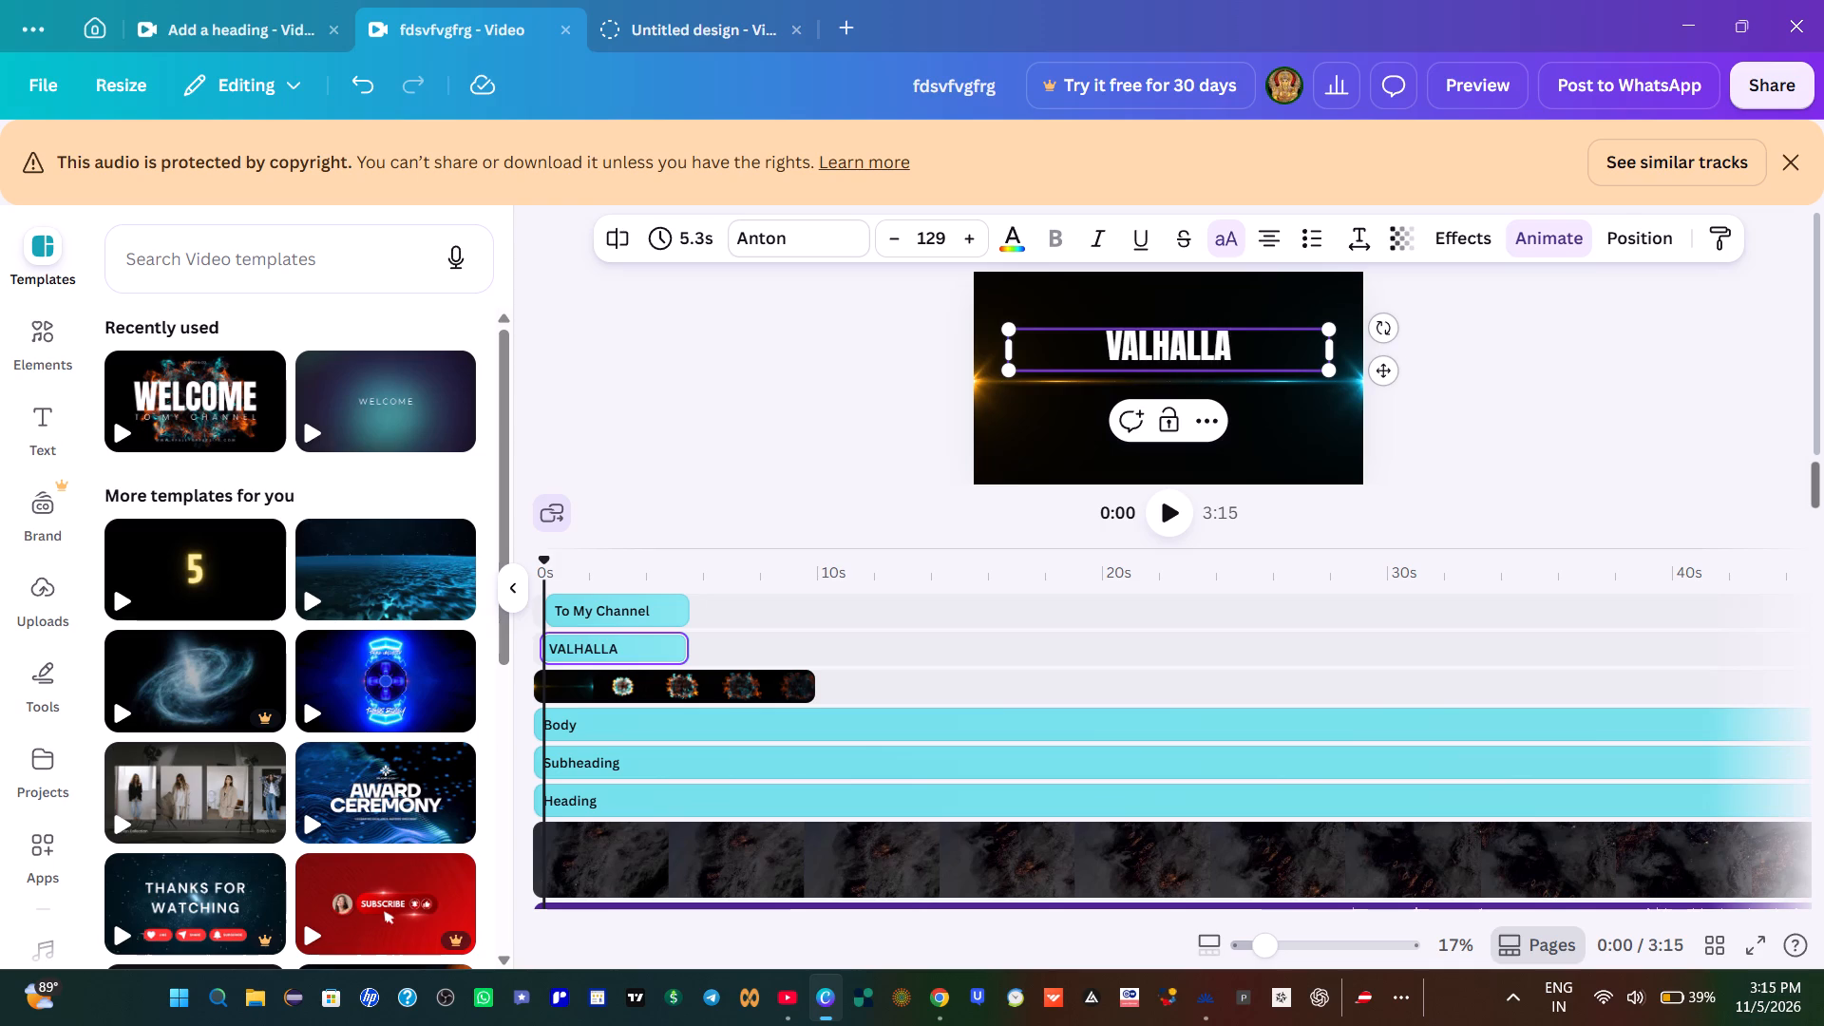
key("space")
type("CALLING")
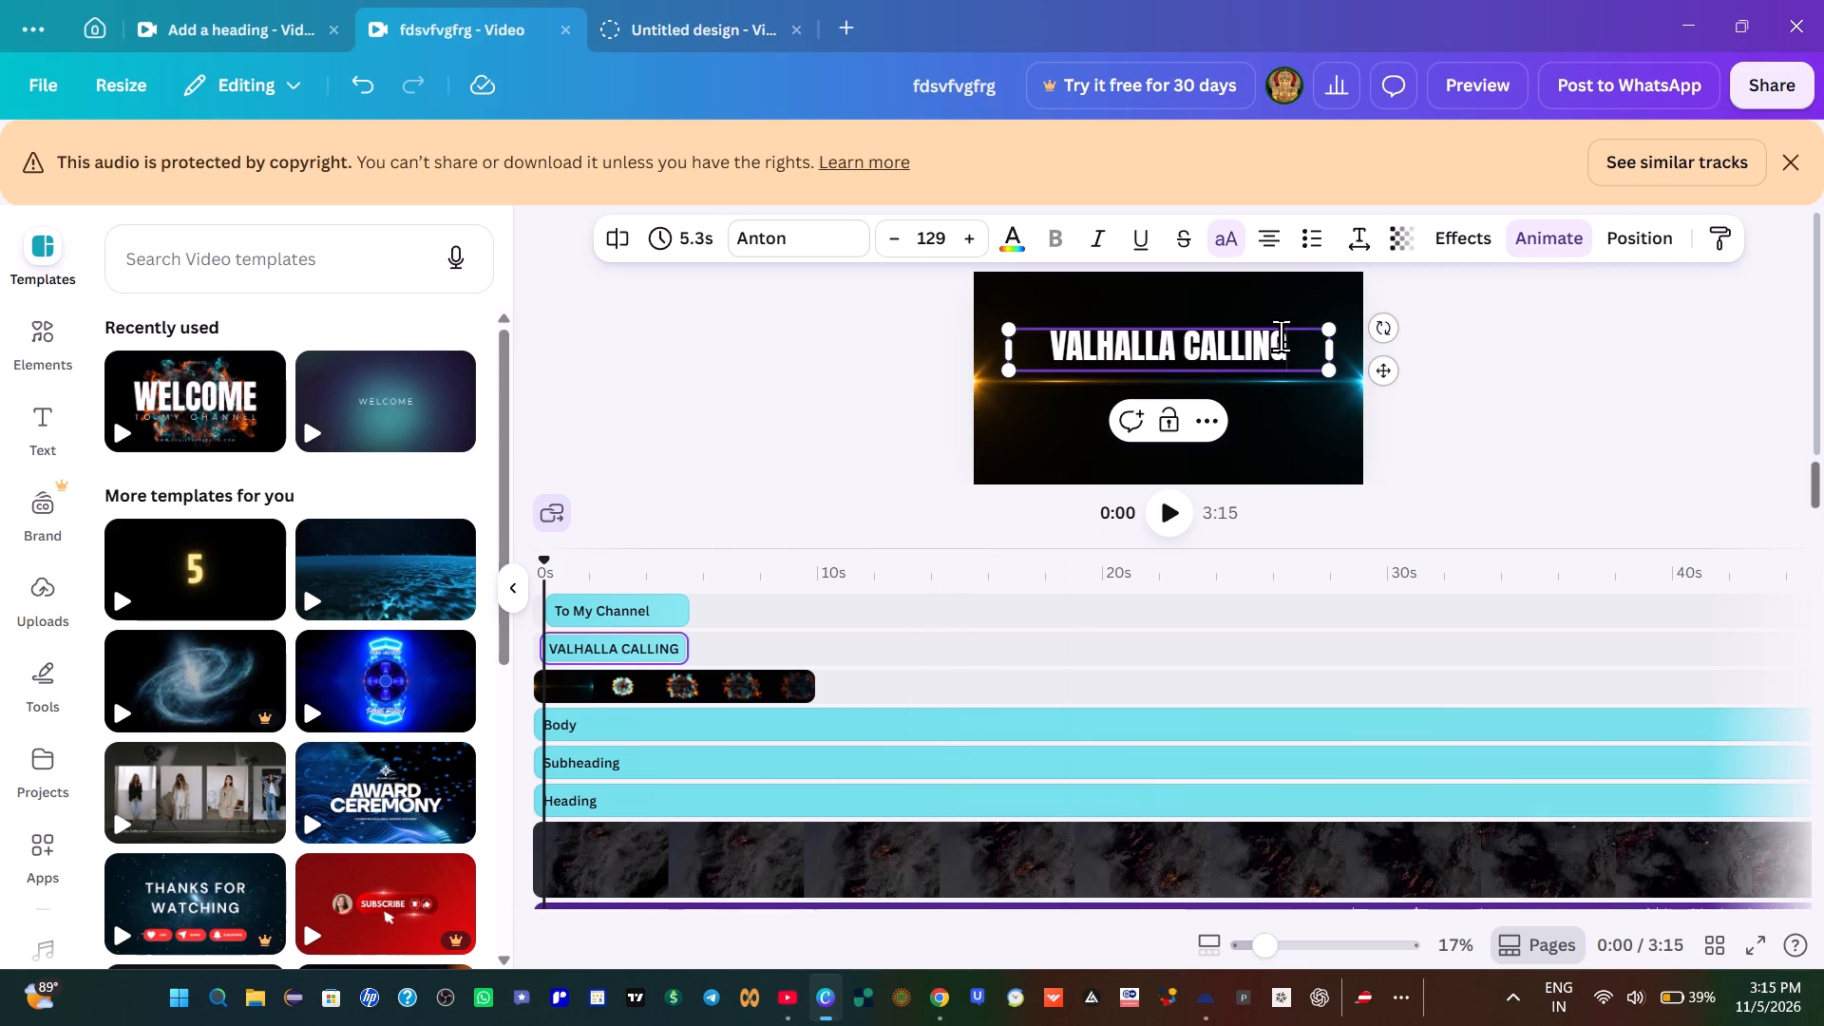
Switch to YouTube and examine the VALHALLA CALLING opening title near the start of the lyric video.
left_click(795, 1007)
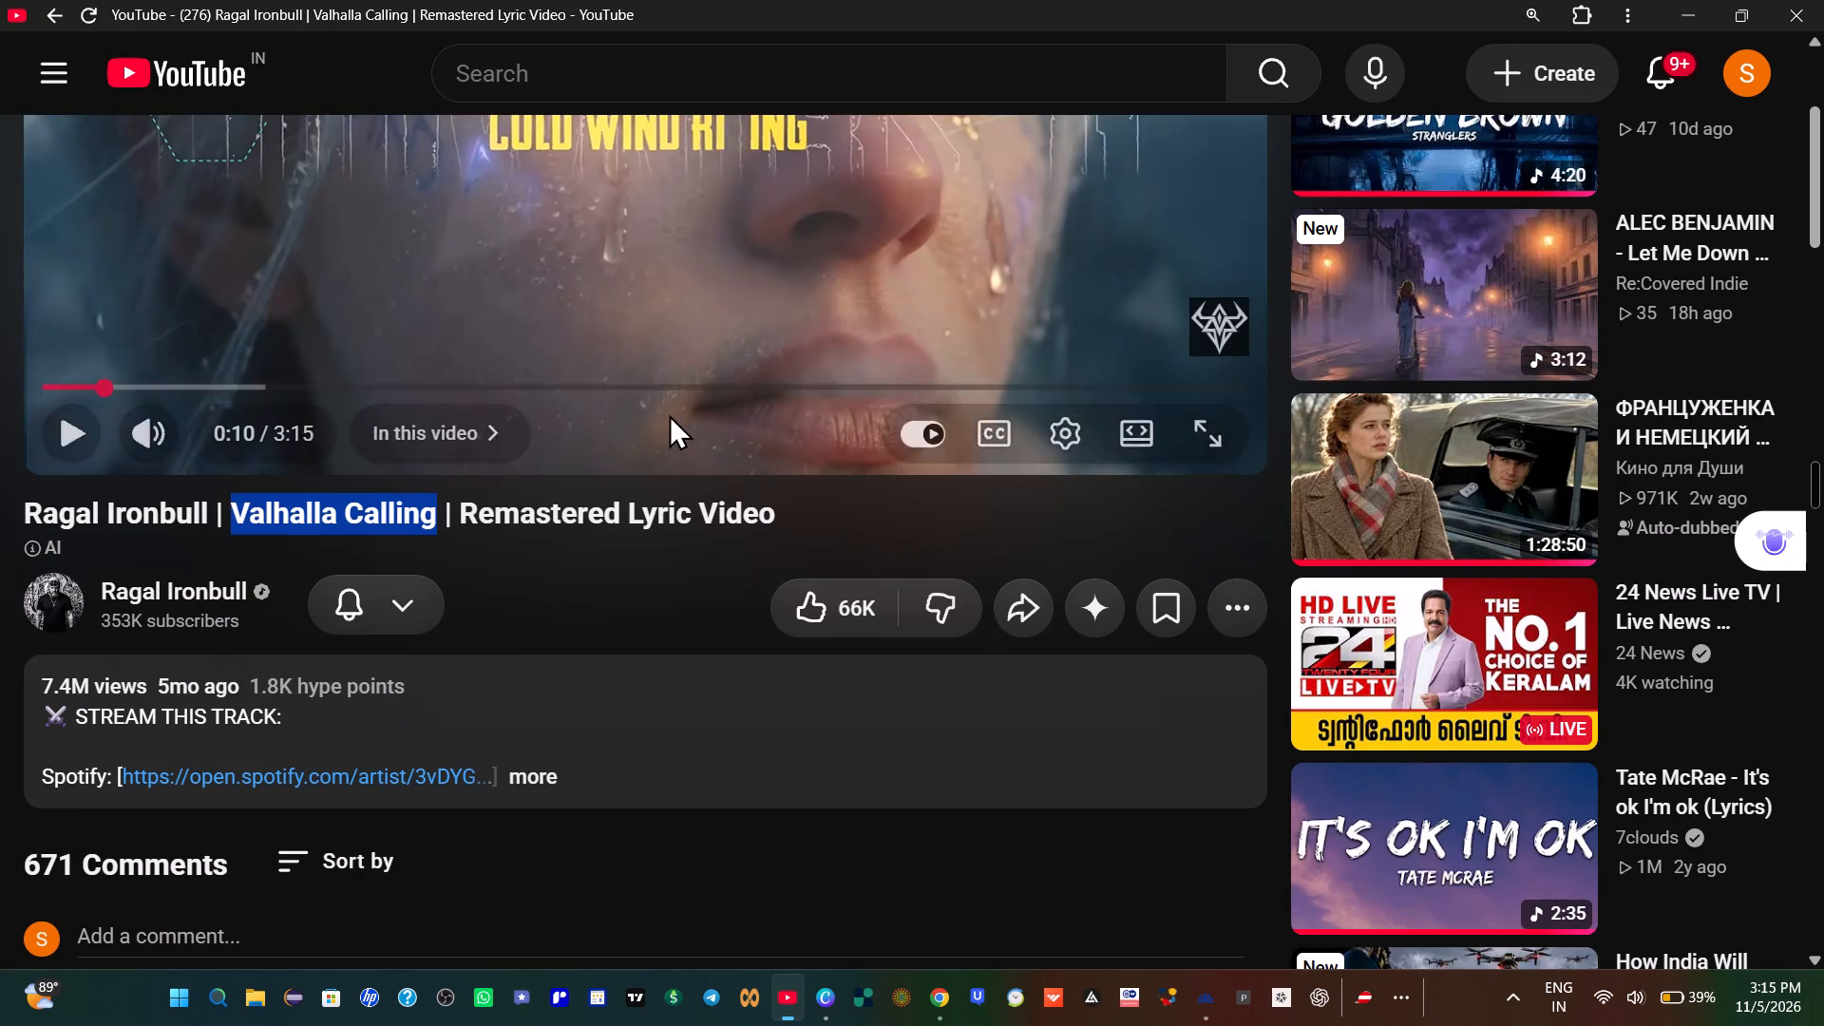
scroll(669, 409, "up", 5)
left_click(90, 740)
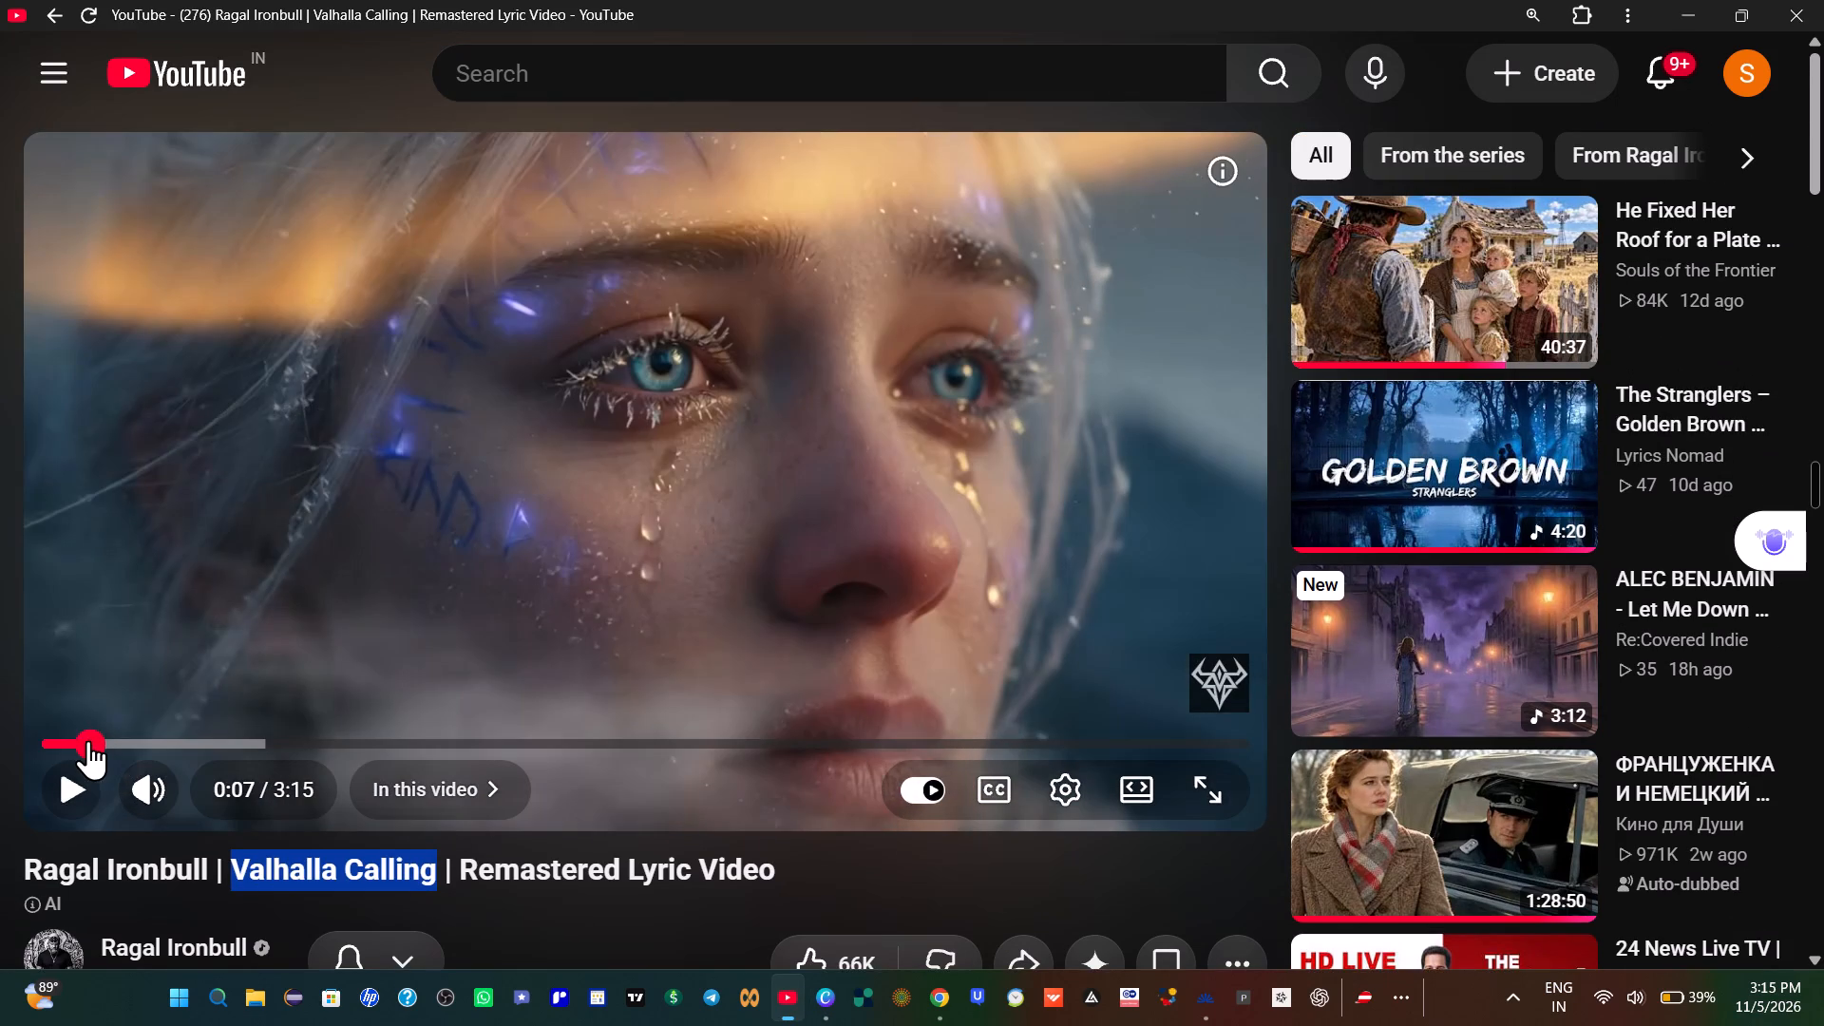
left_click(64, 738)
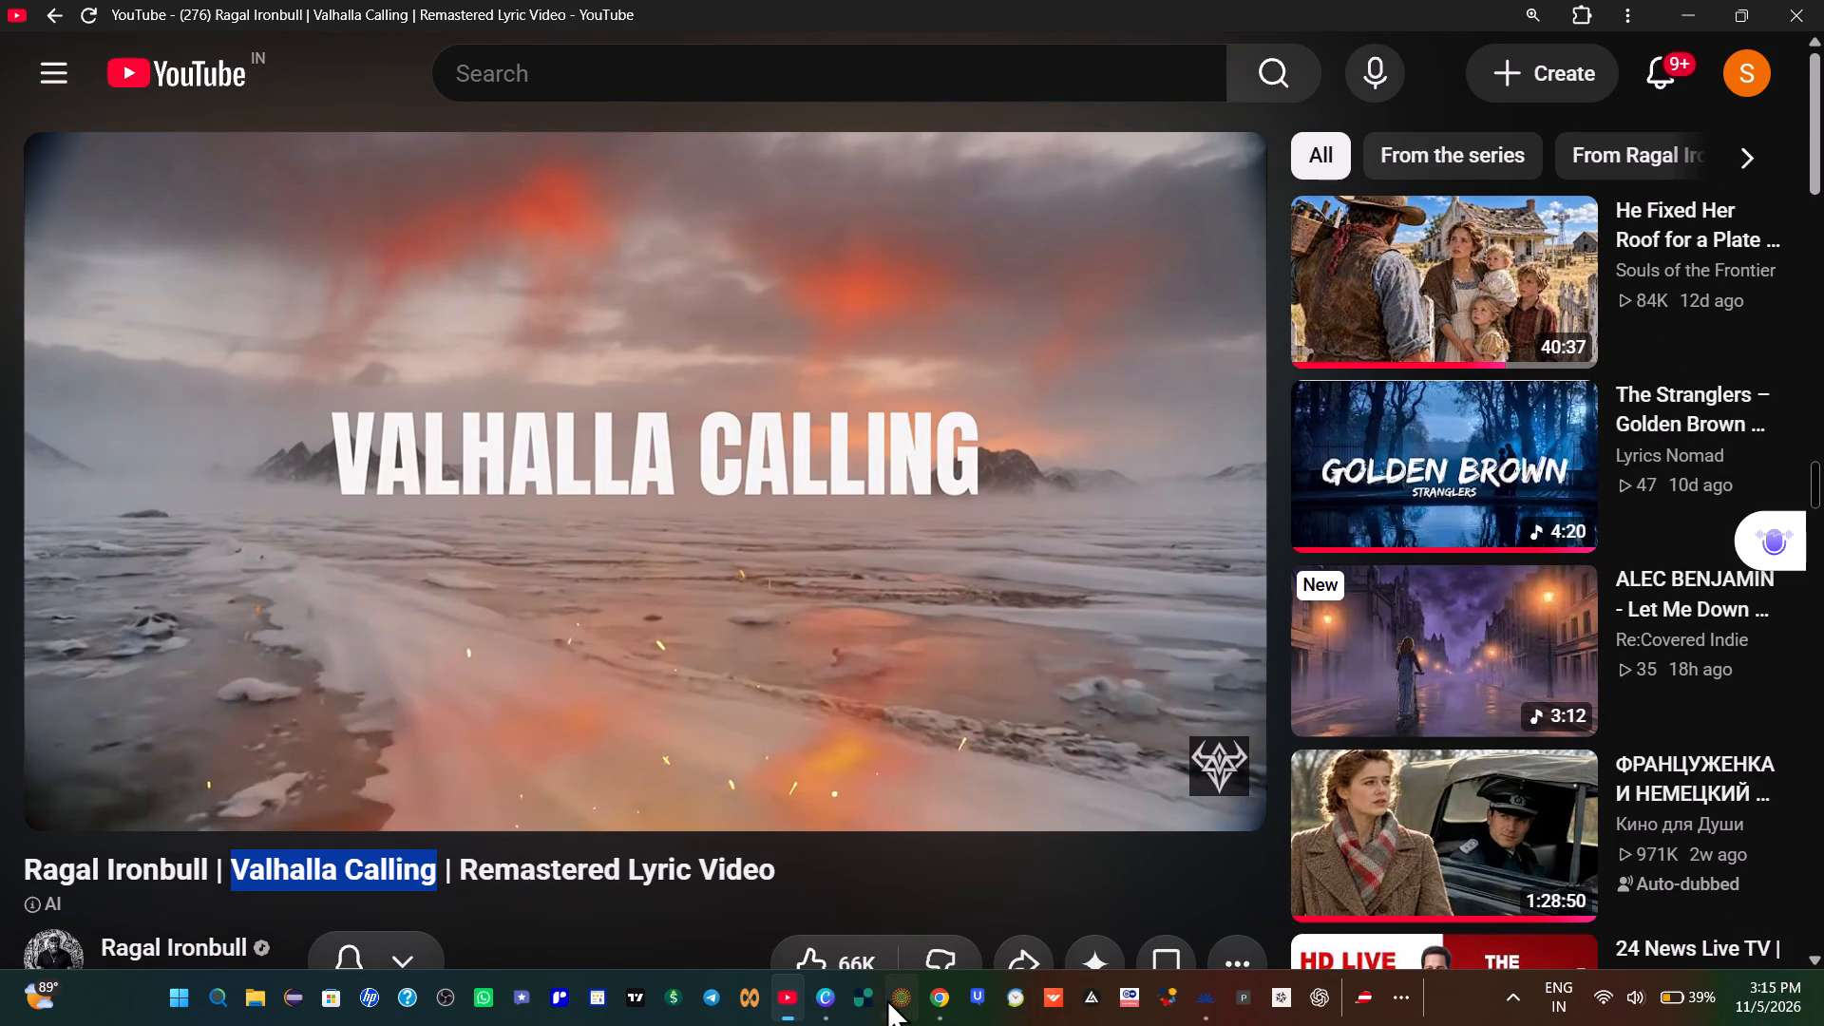
Switch back to Canva and preview the intro with its new title in full screen.
left_click(828, 997)
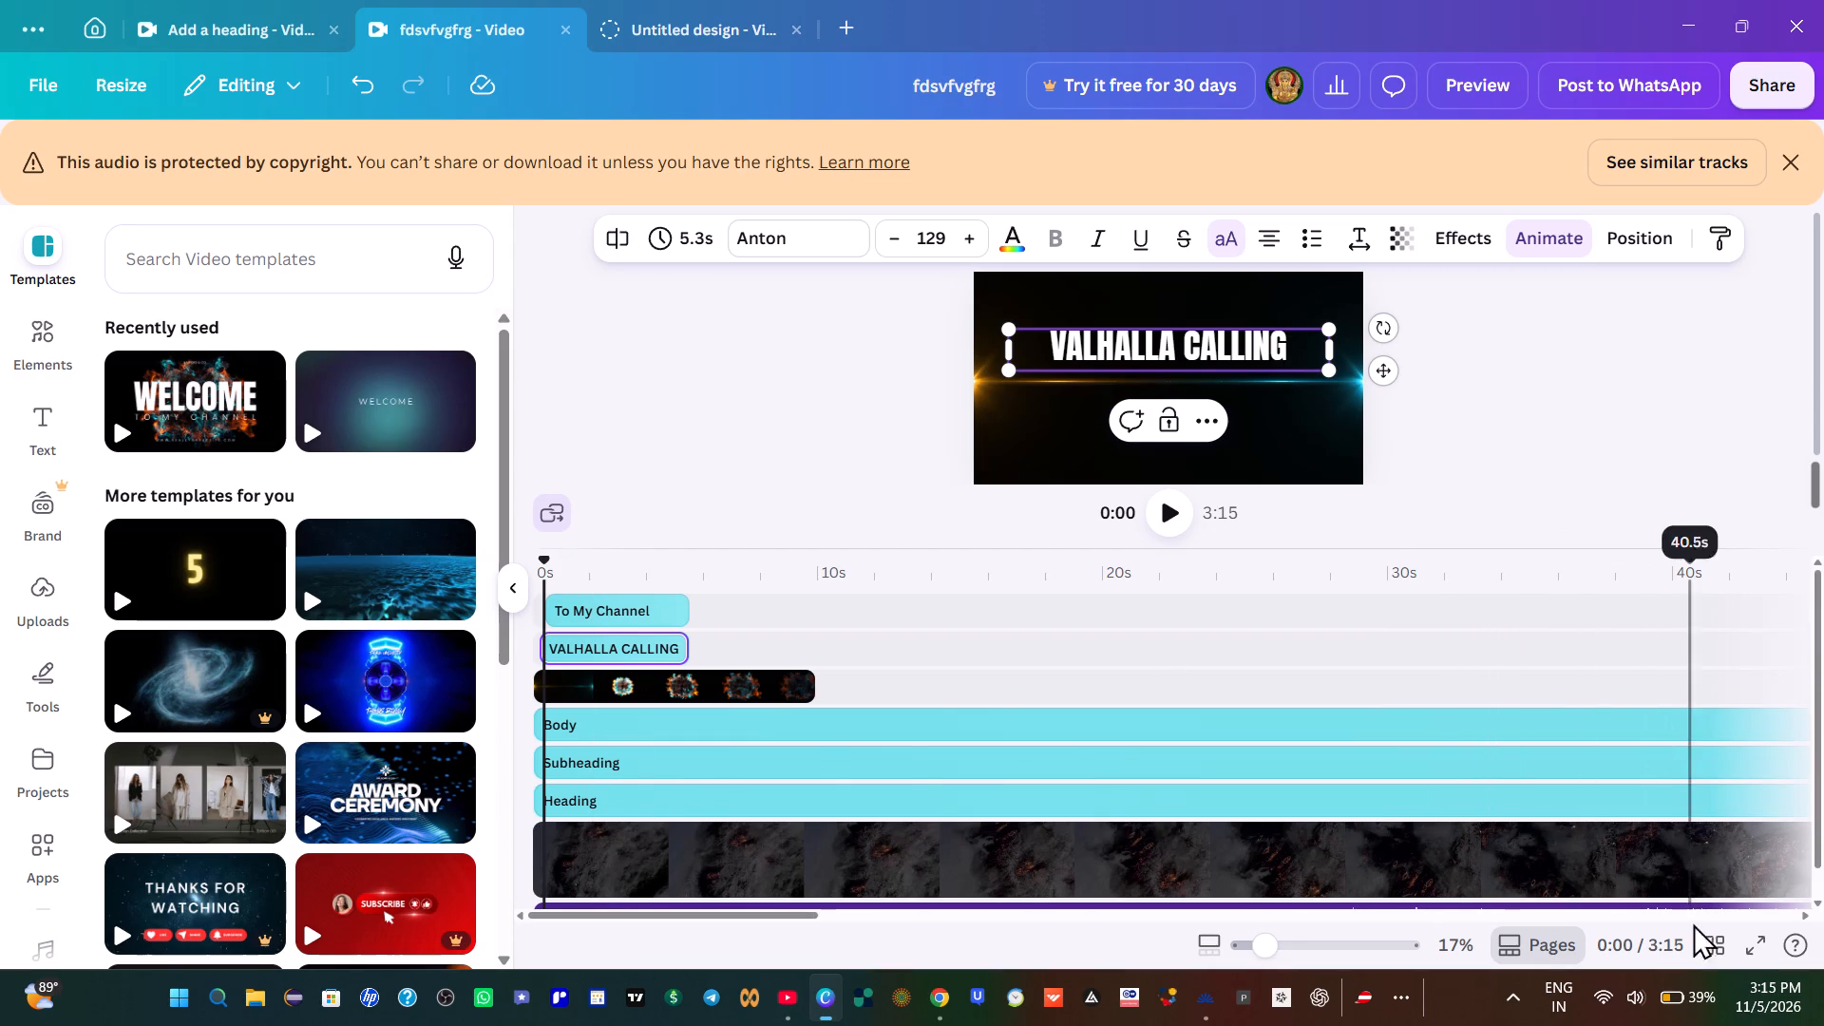
left_click(1745, 951)
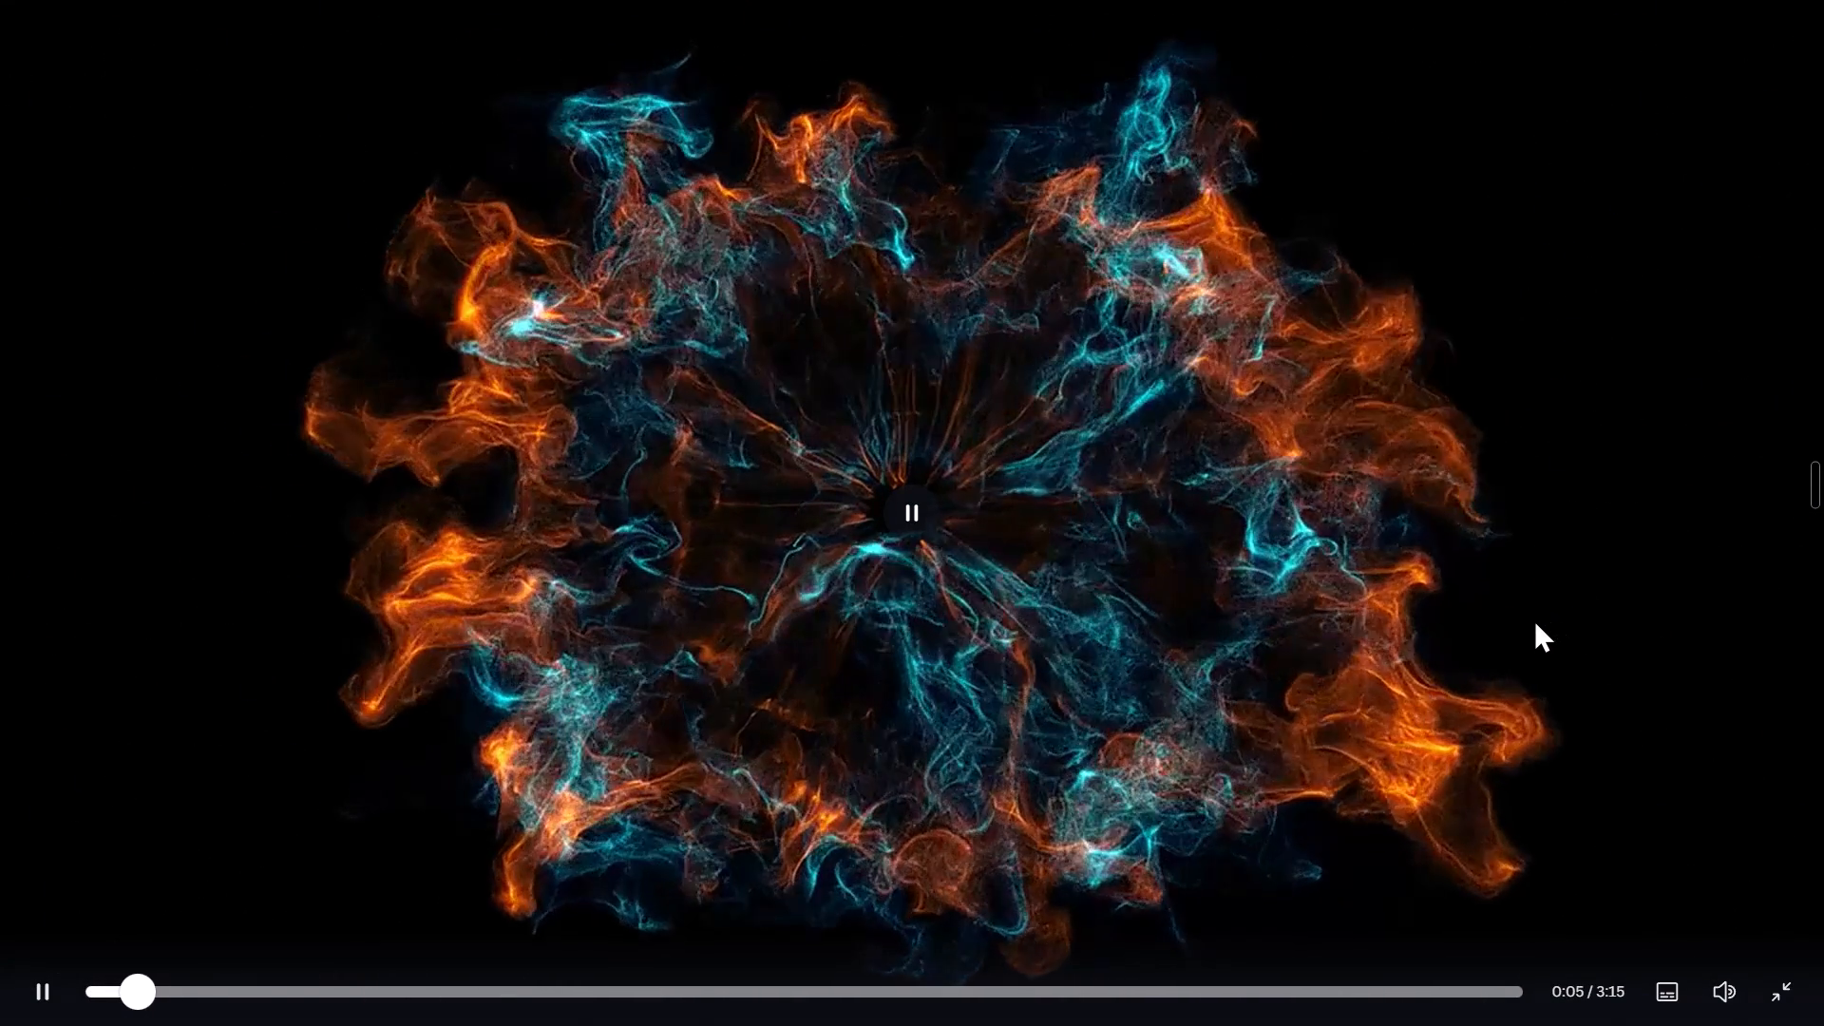
left_click(1779, 978)
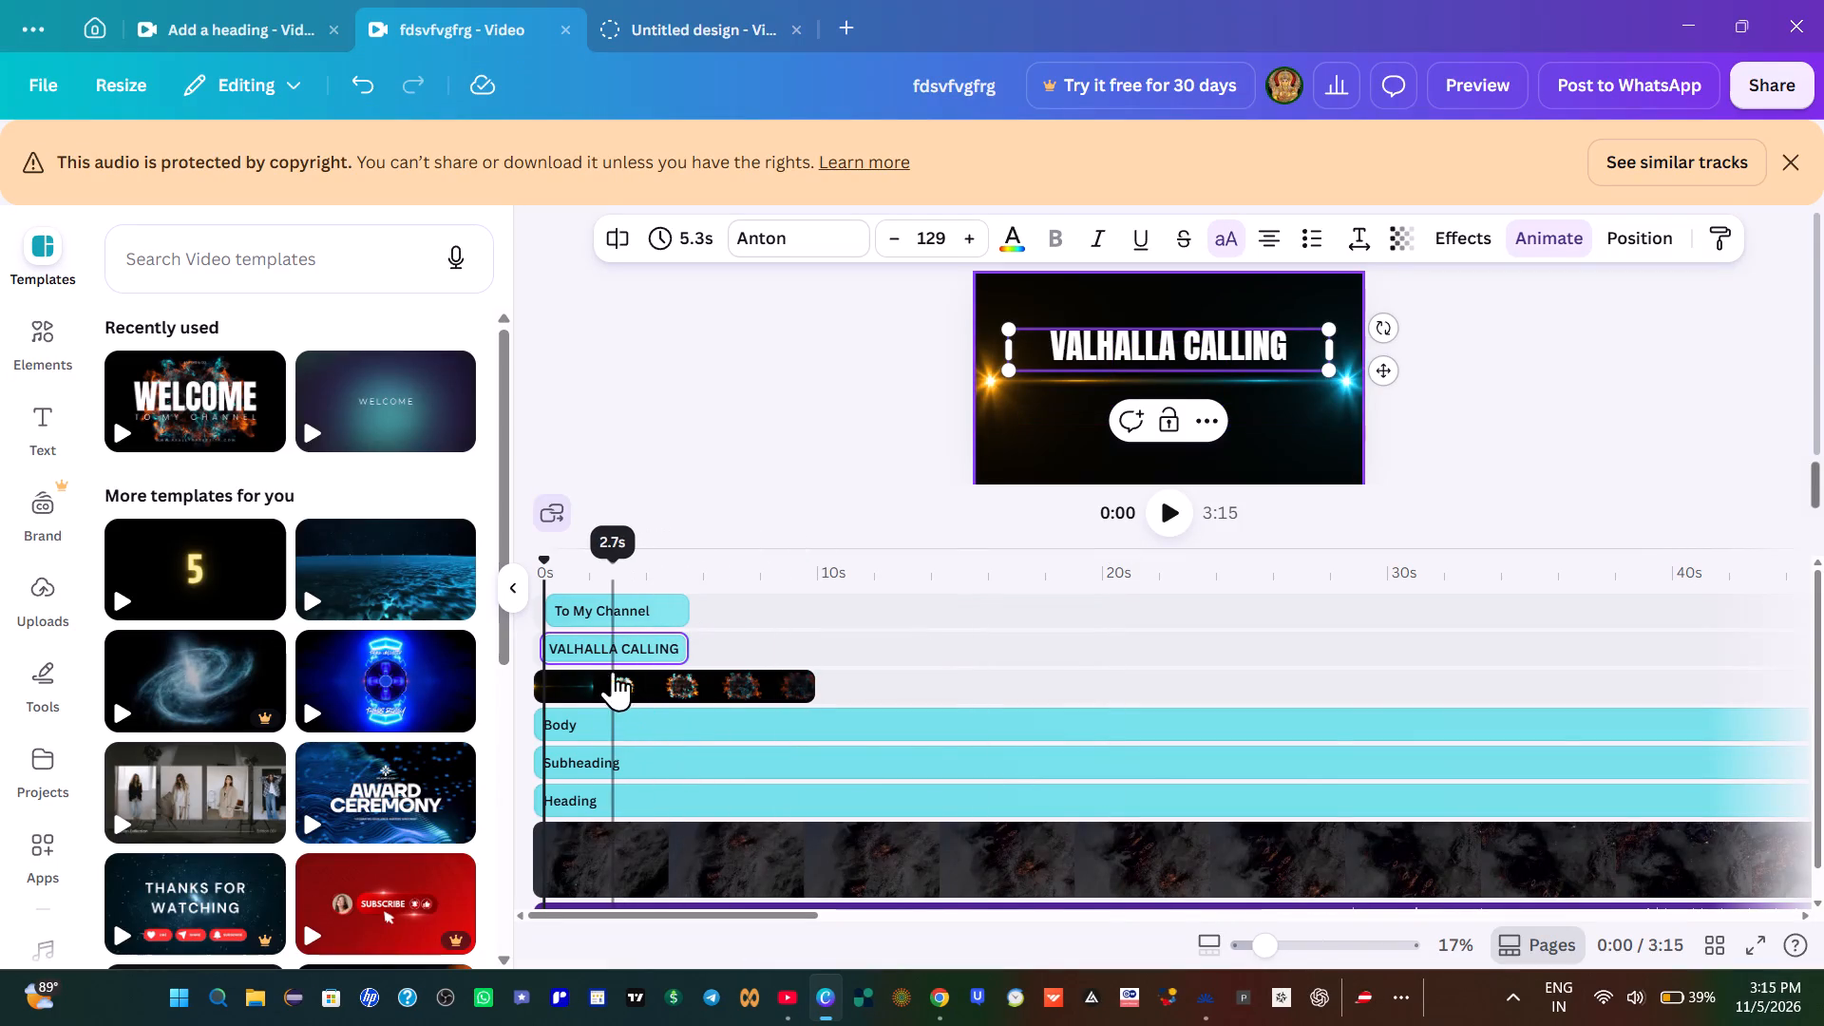
Delete the To My Channel text layer from the intro.
left_click(585, 598)
right_click(588, 592)
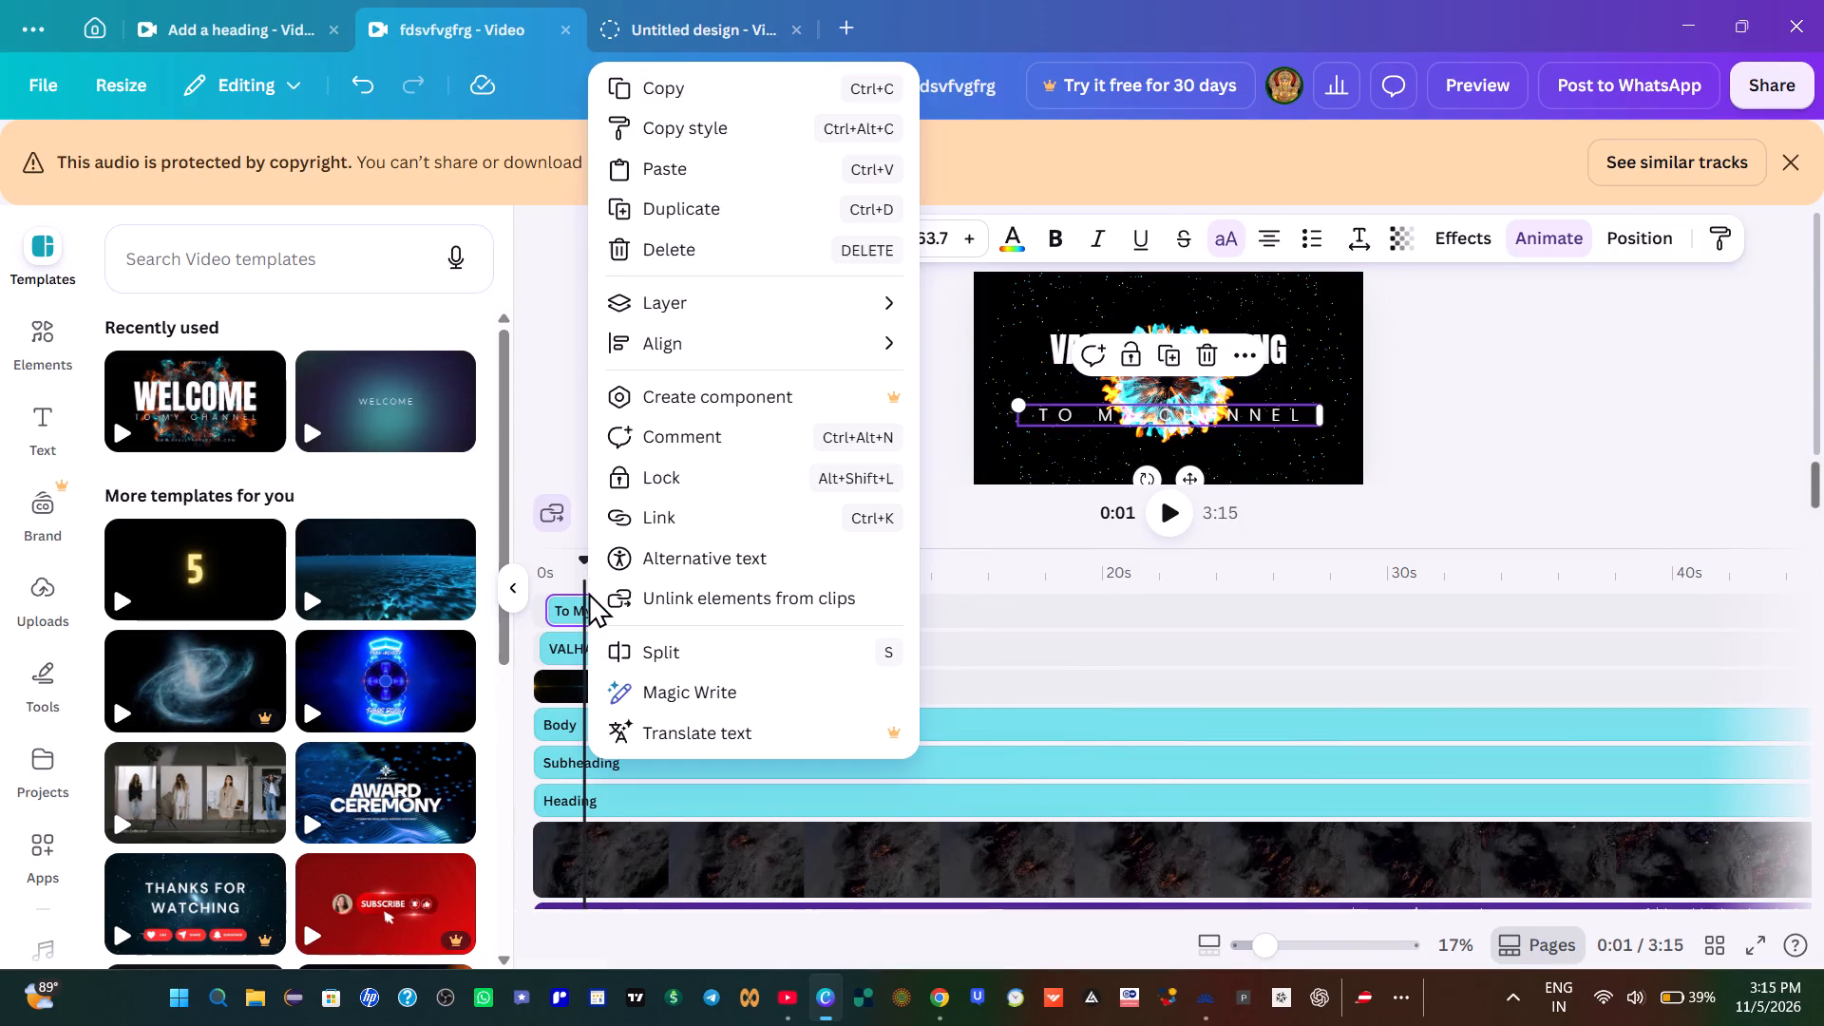
left_click(687, 253)
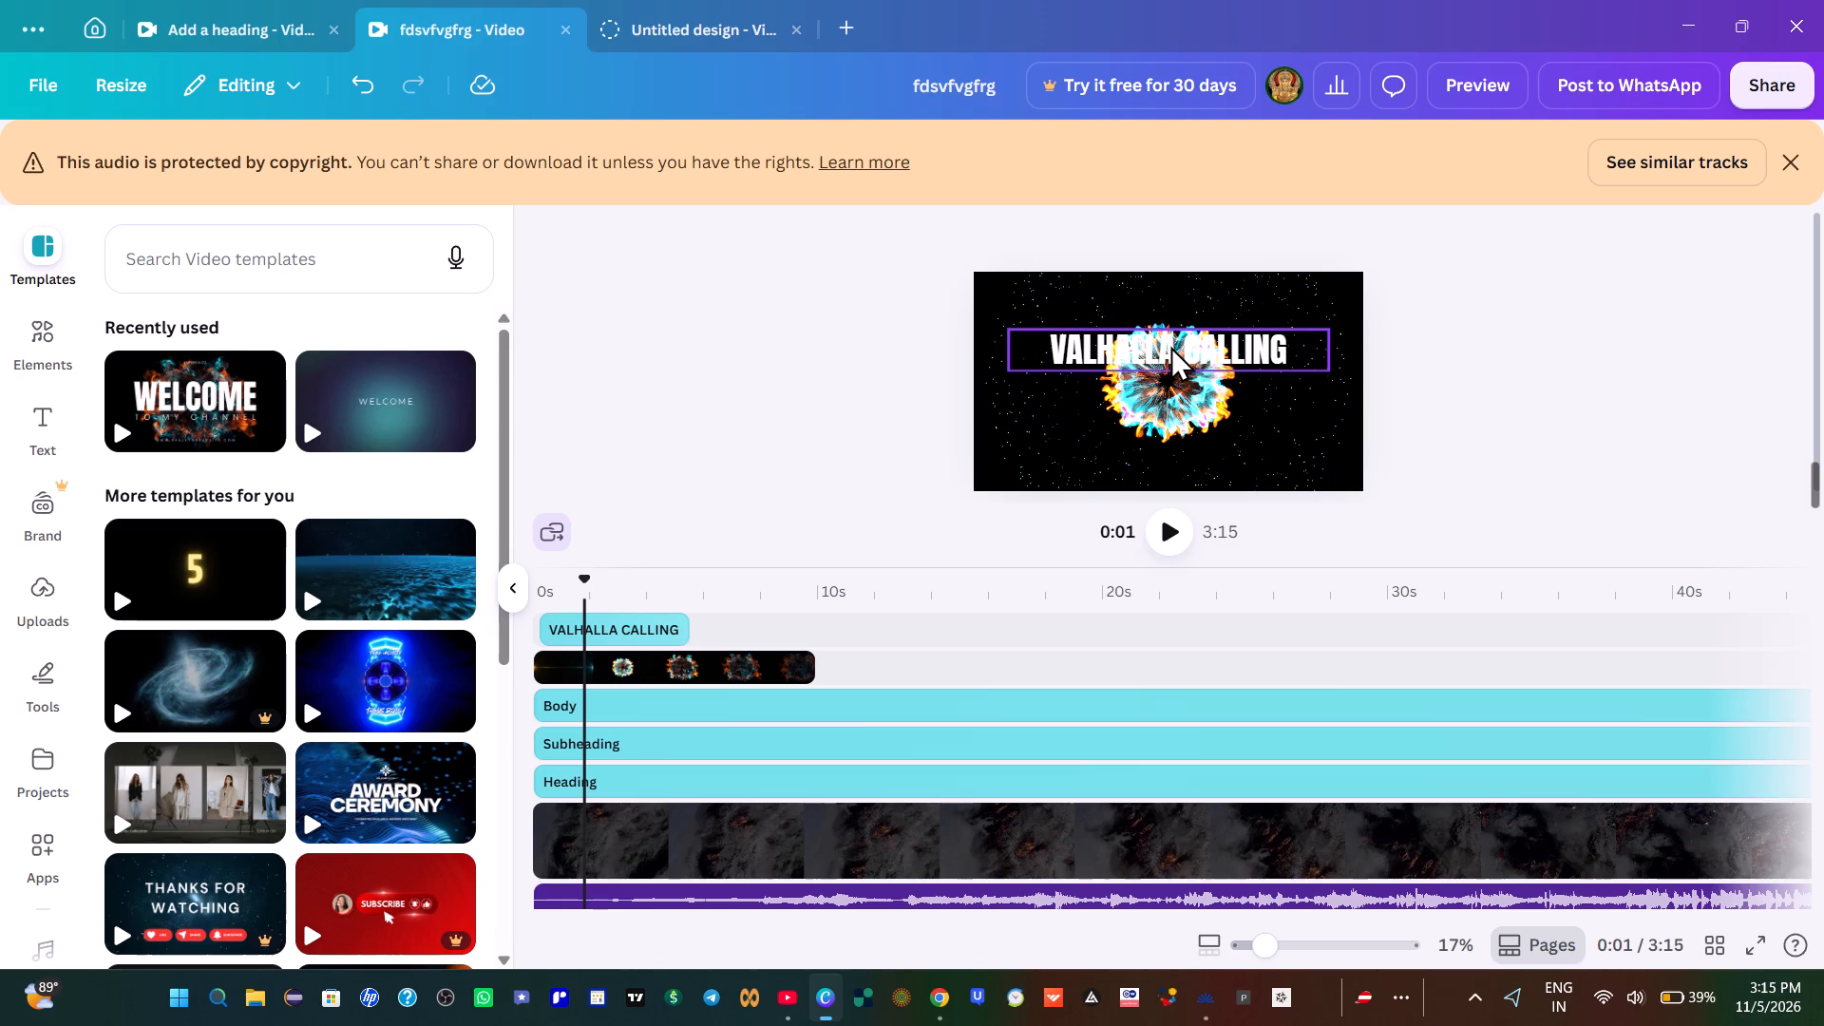
Check the title placement in the YouTube lyric video, and move Canva's VALHALLA CALLING title slightly down and to the right.
left_click(781, 989)
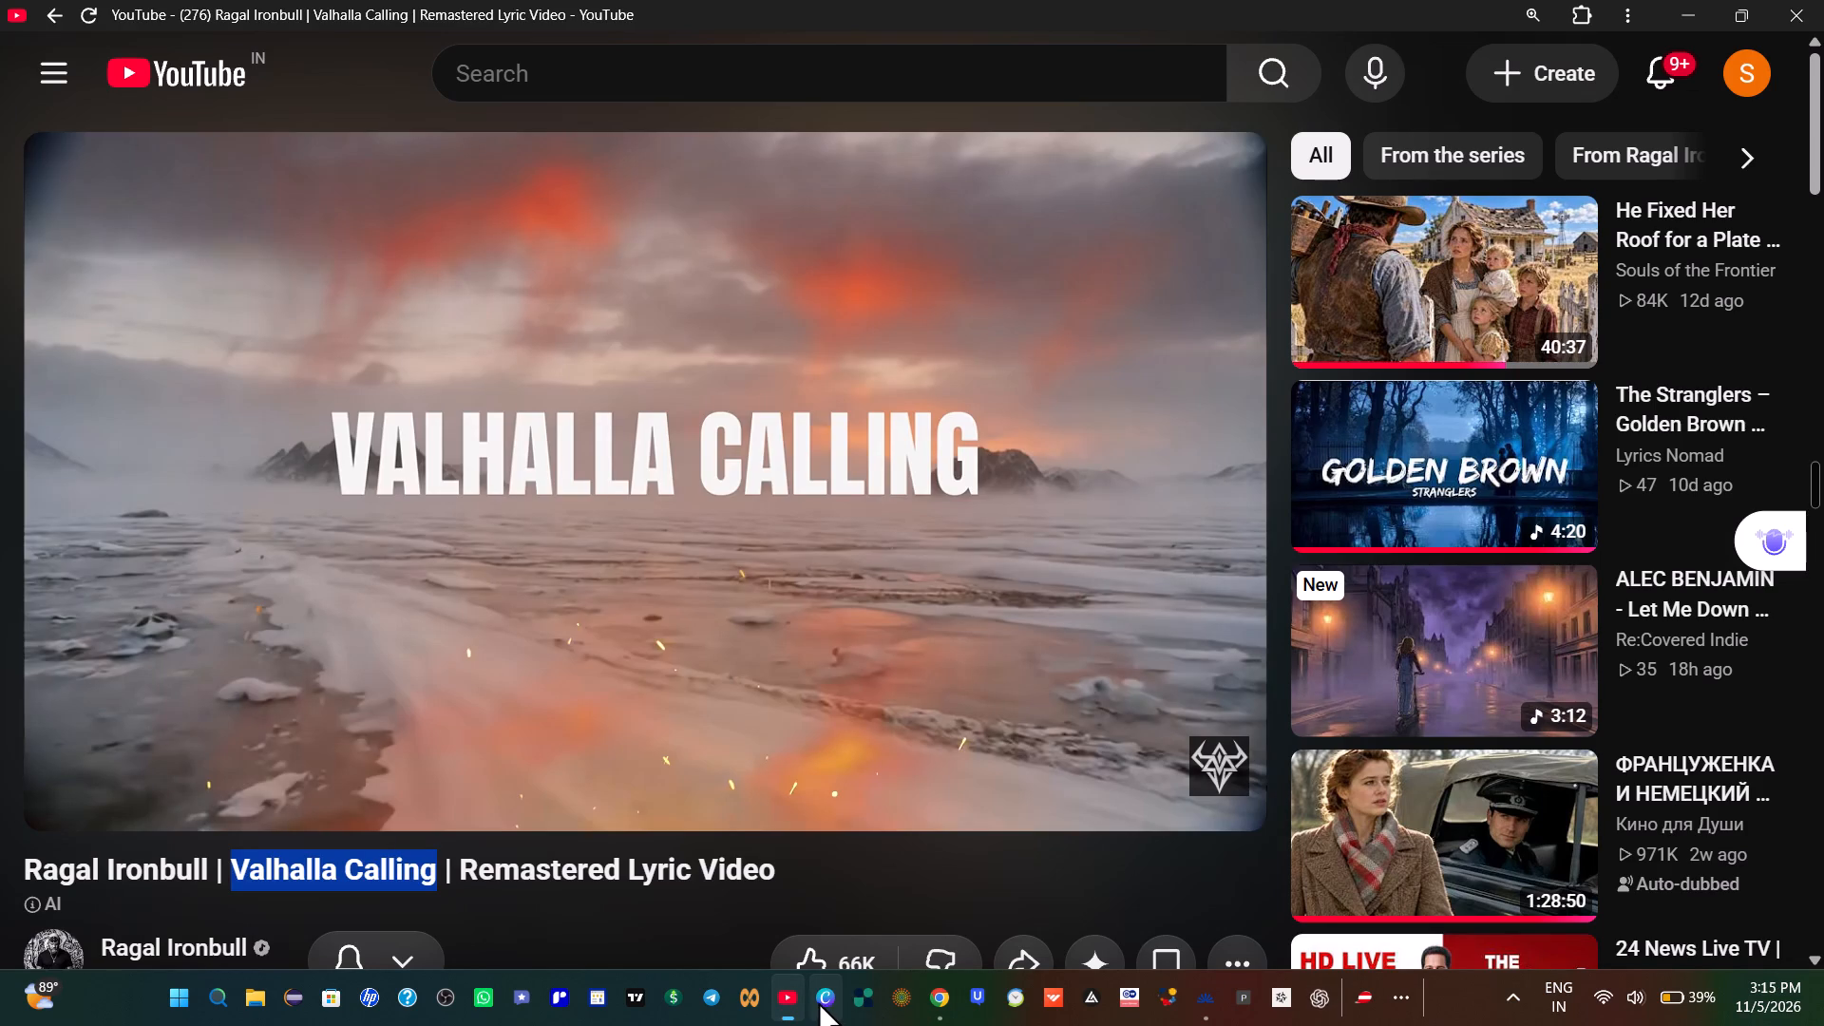
left_click(818, 1001)
left_click(1157, 359)
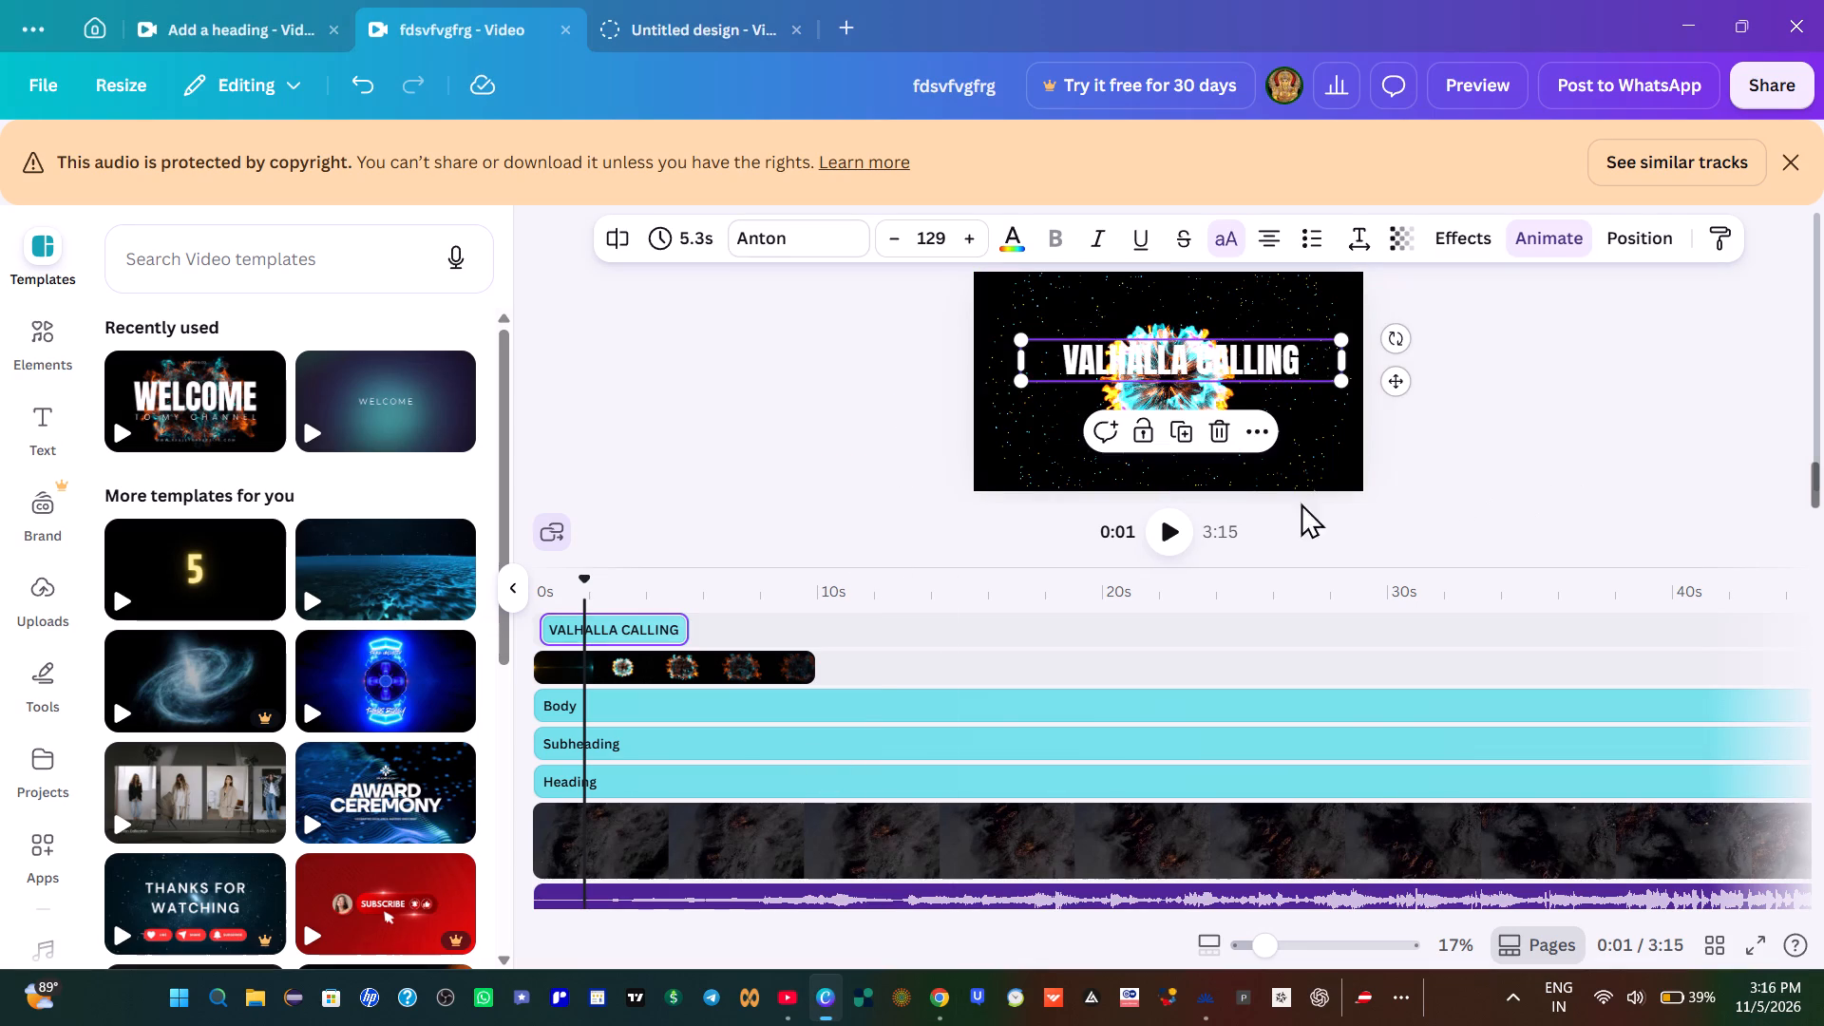
Play the video in full screen to review the intro and its transition into the Heading, Subheading and Body text.
left_click(1765, 943)
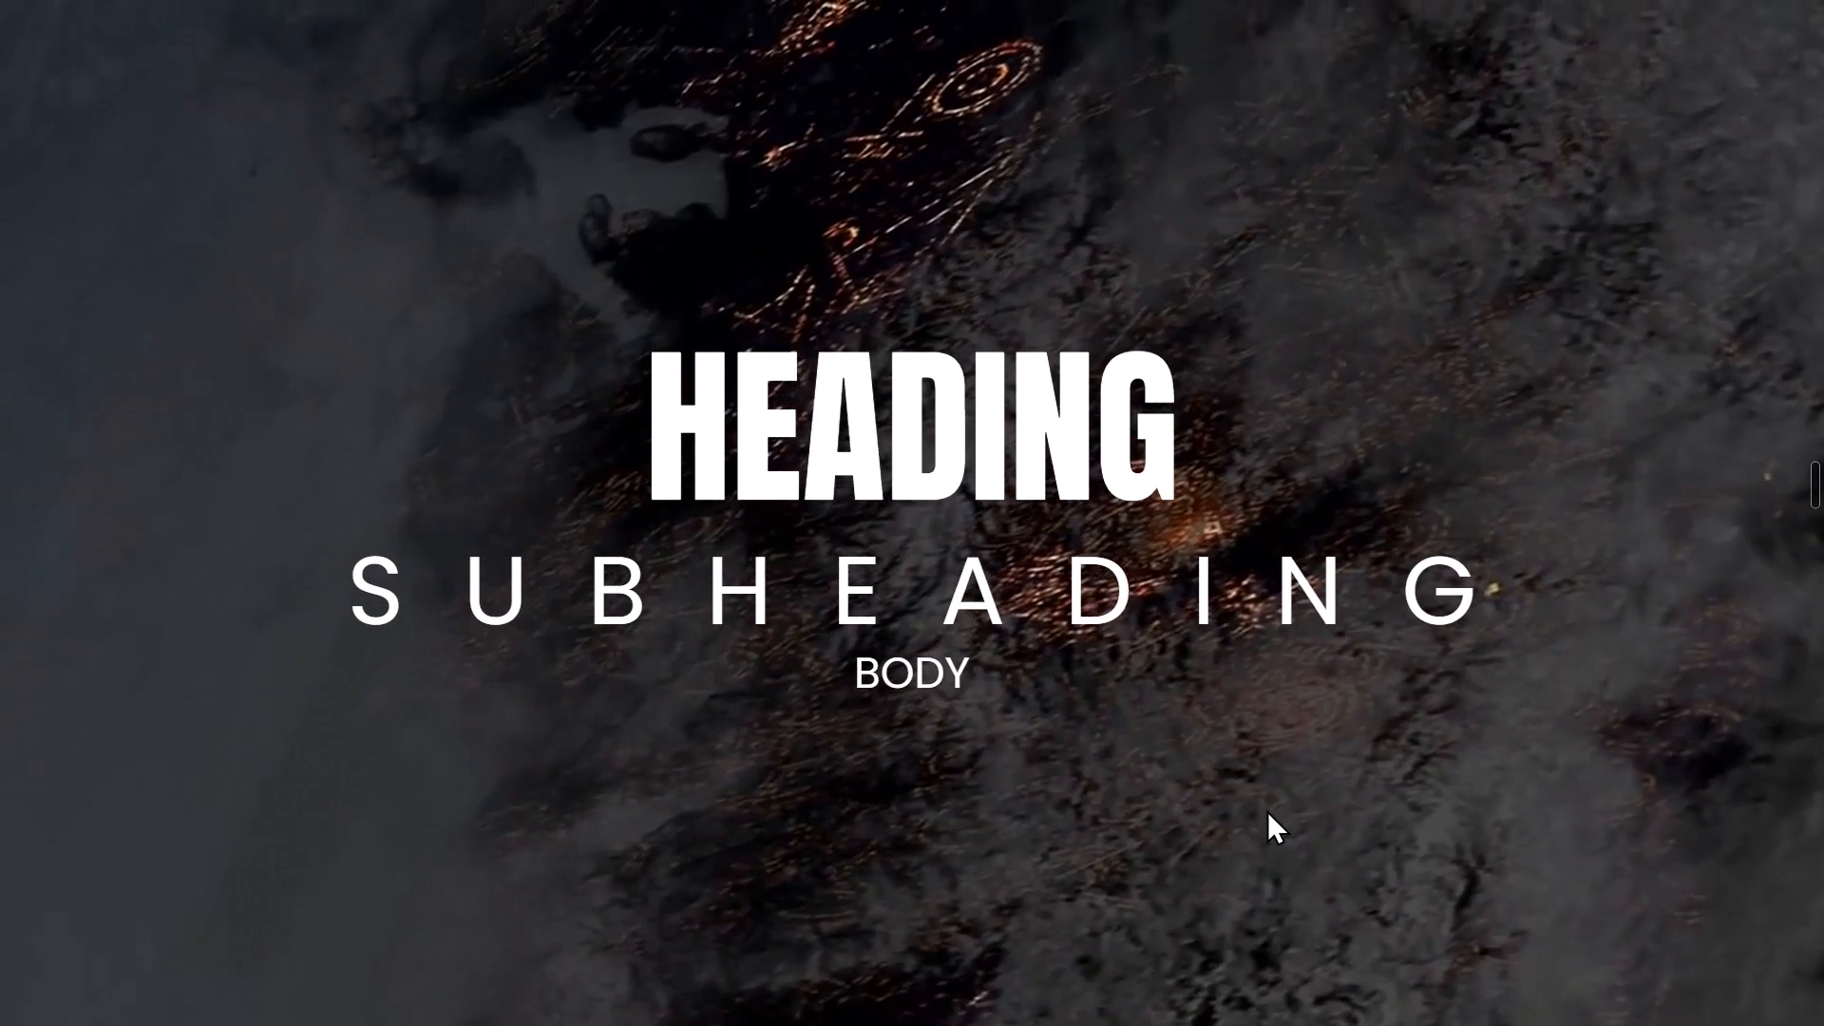
left_click(1767, 985)
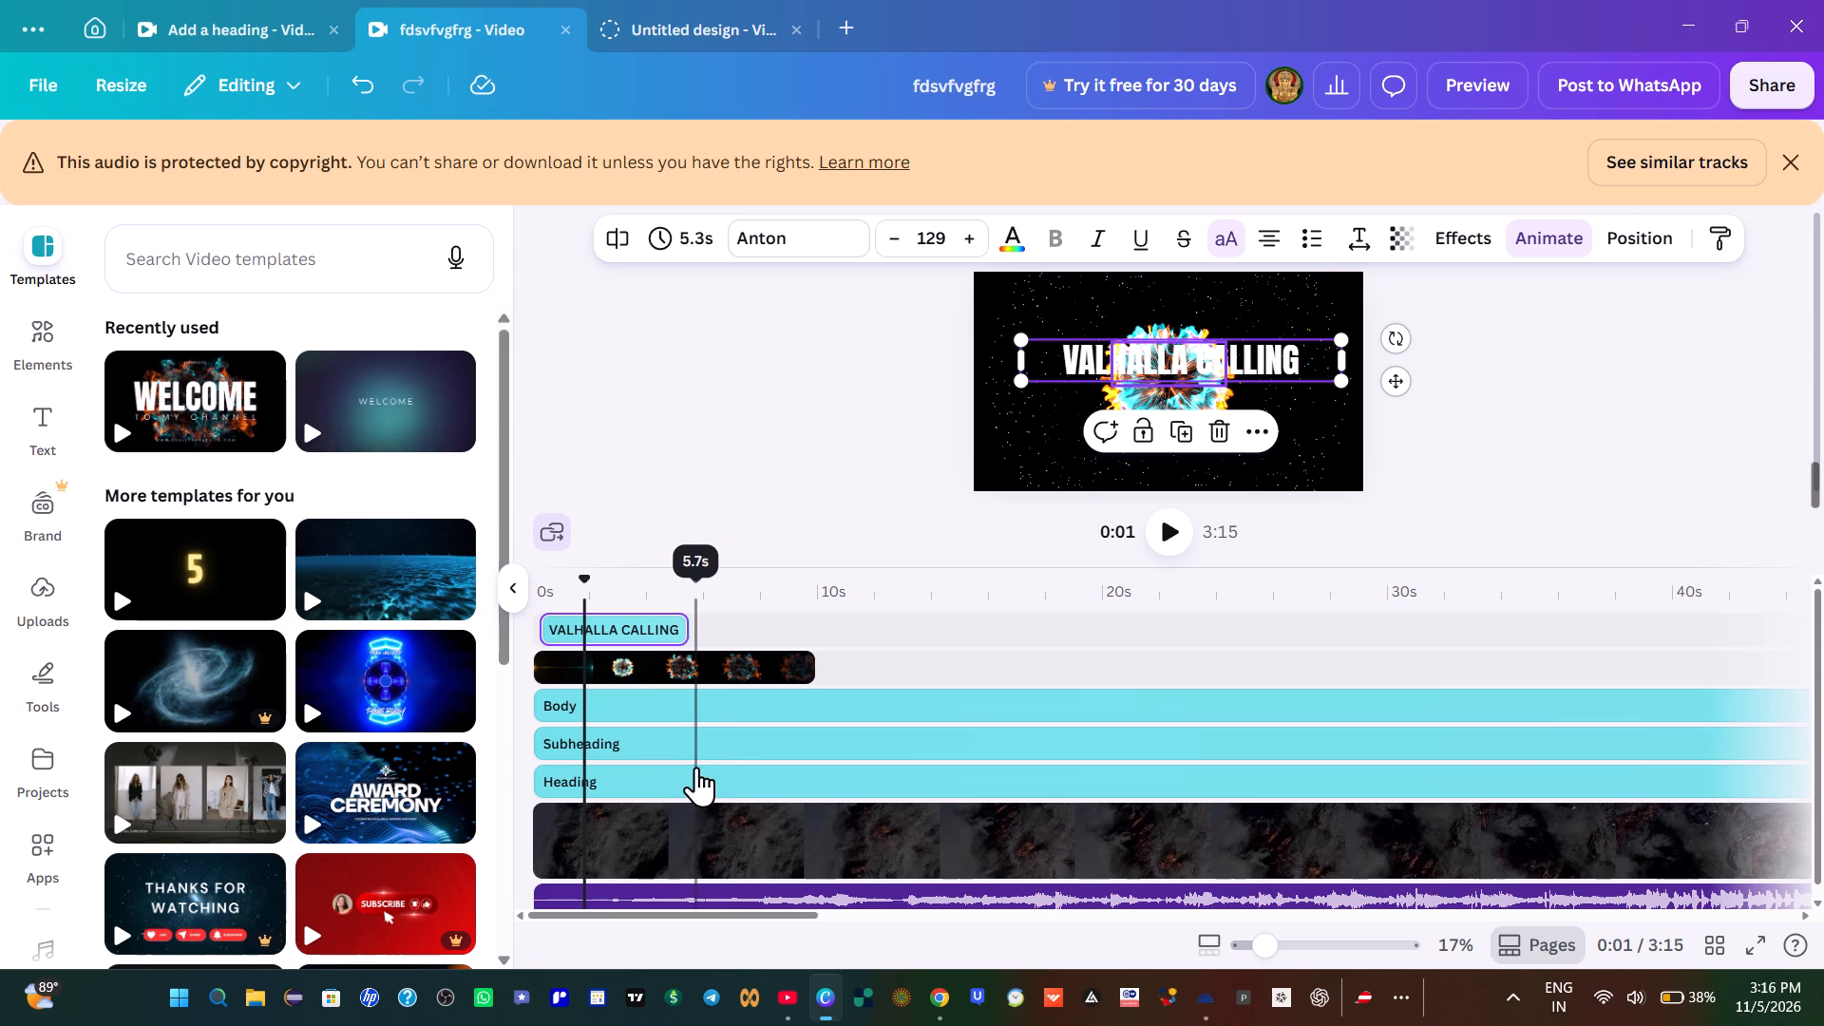
Delete the Body text layer from the timeline.
left_click(896, 693)
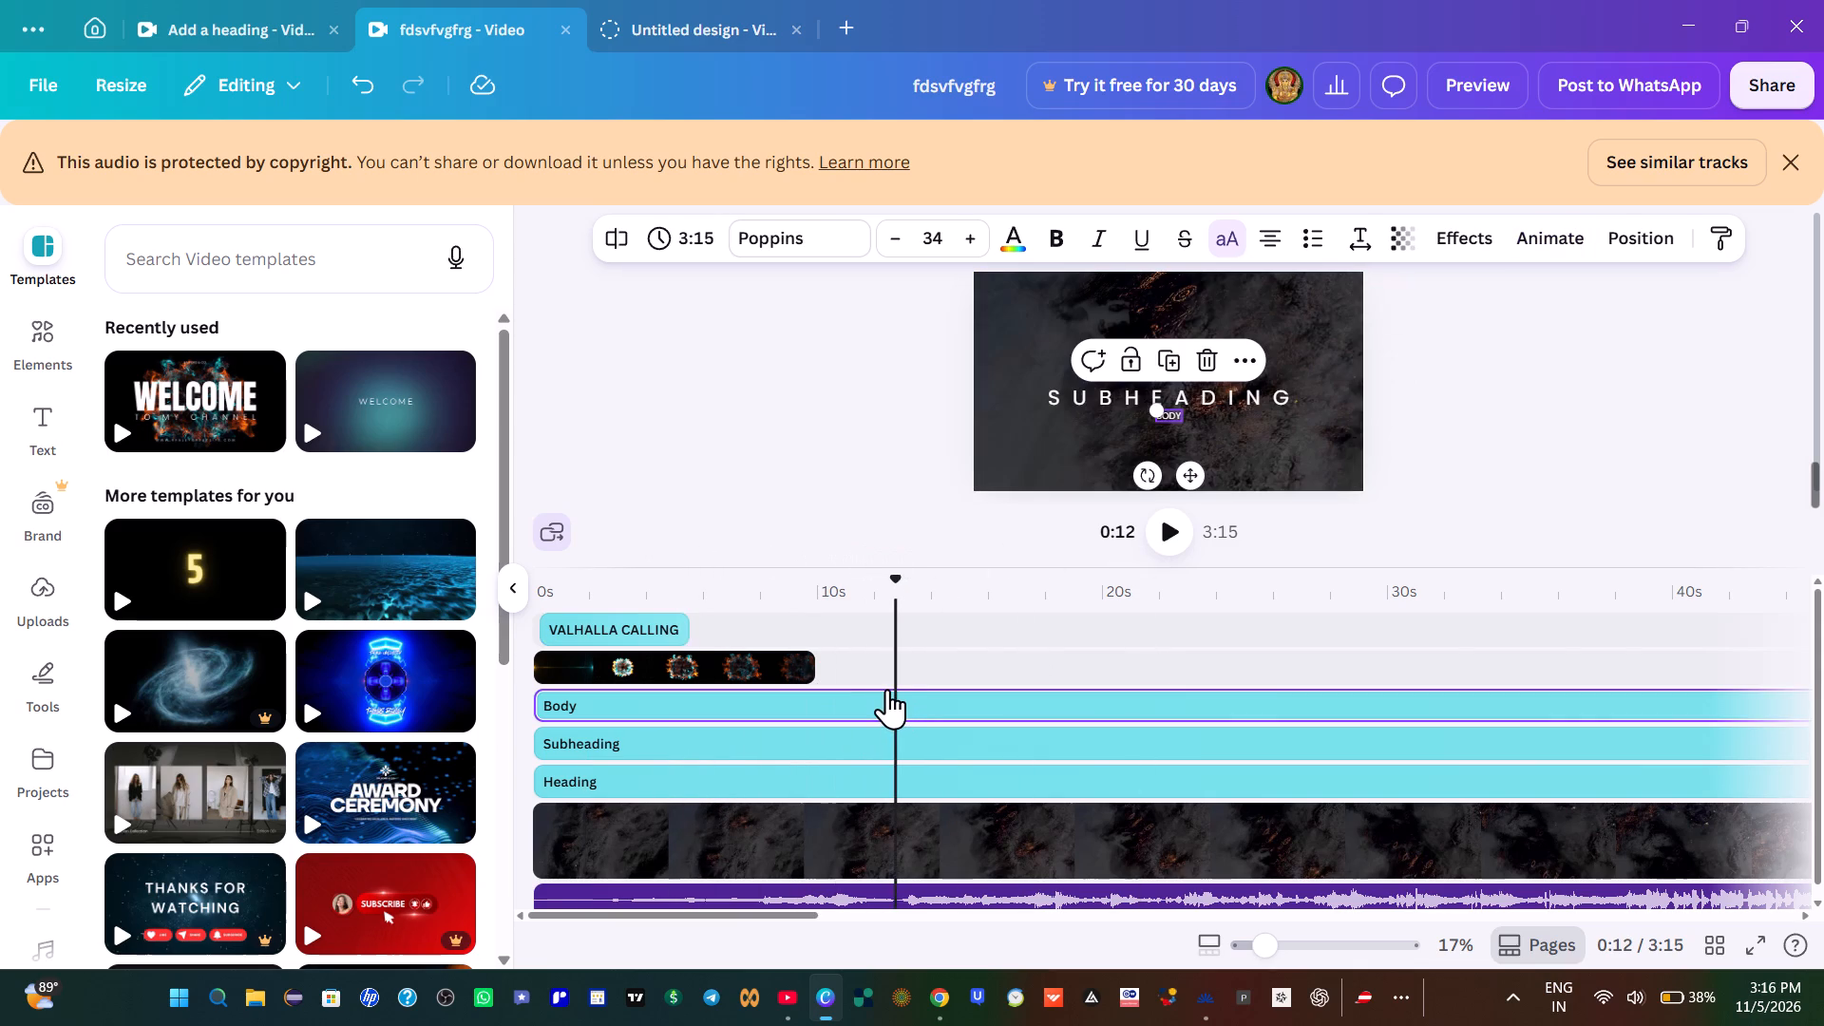
right_click(741, 703)
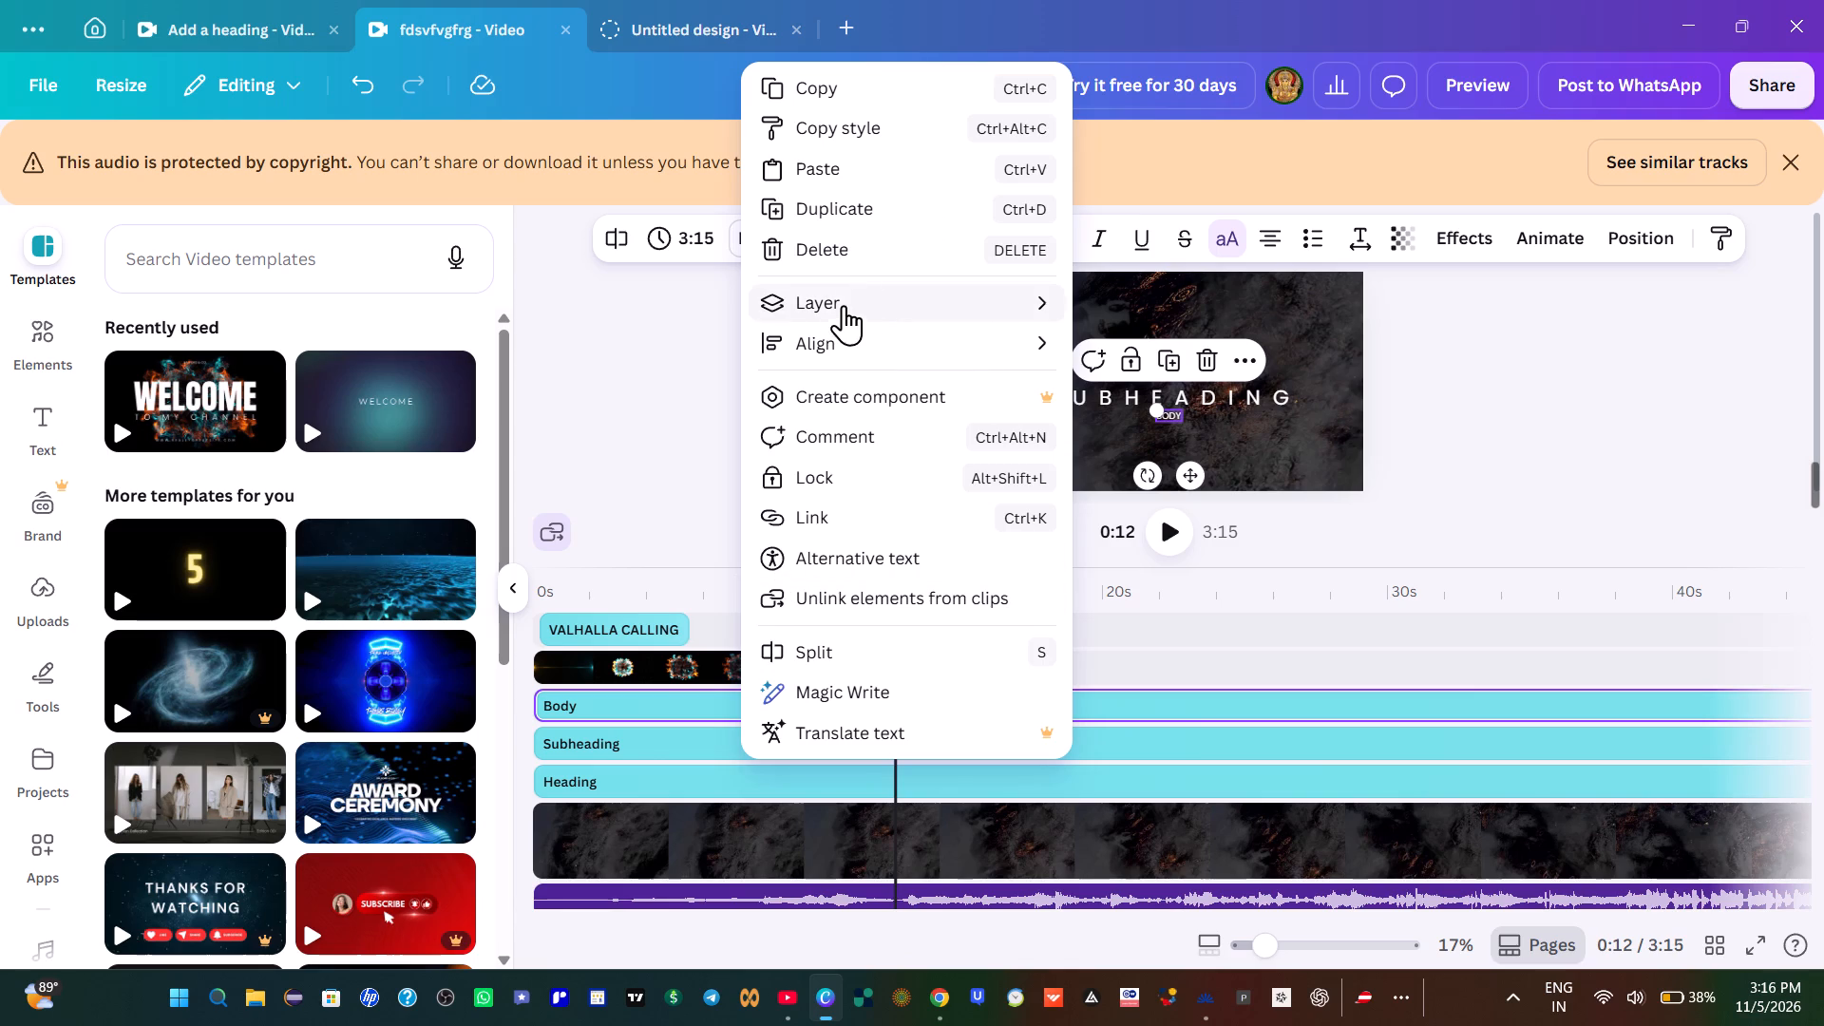
left_click(842, 256)
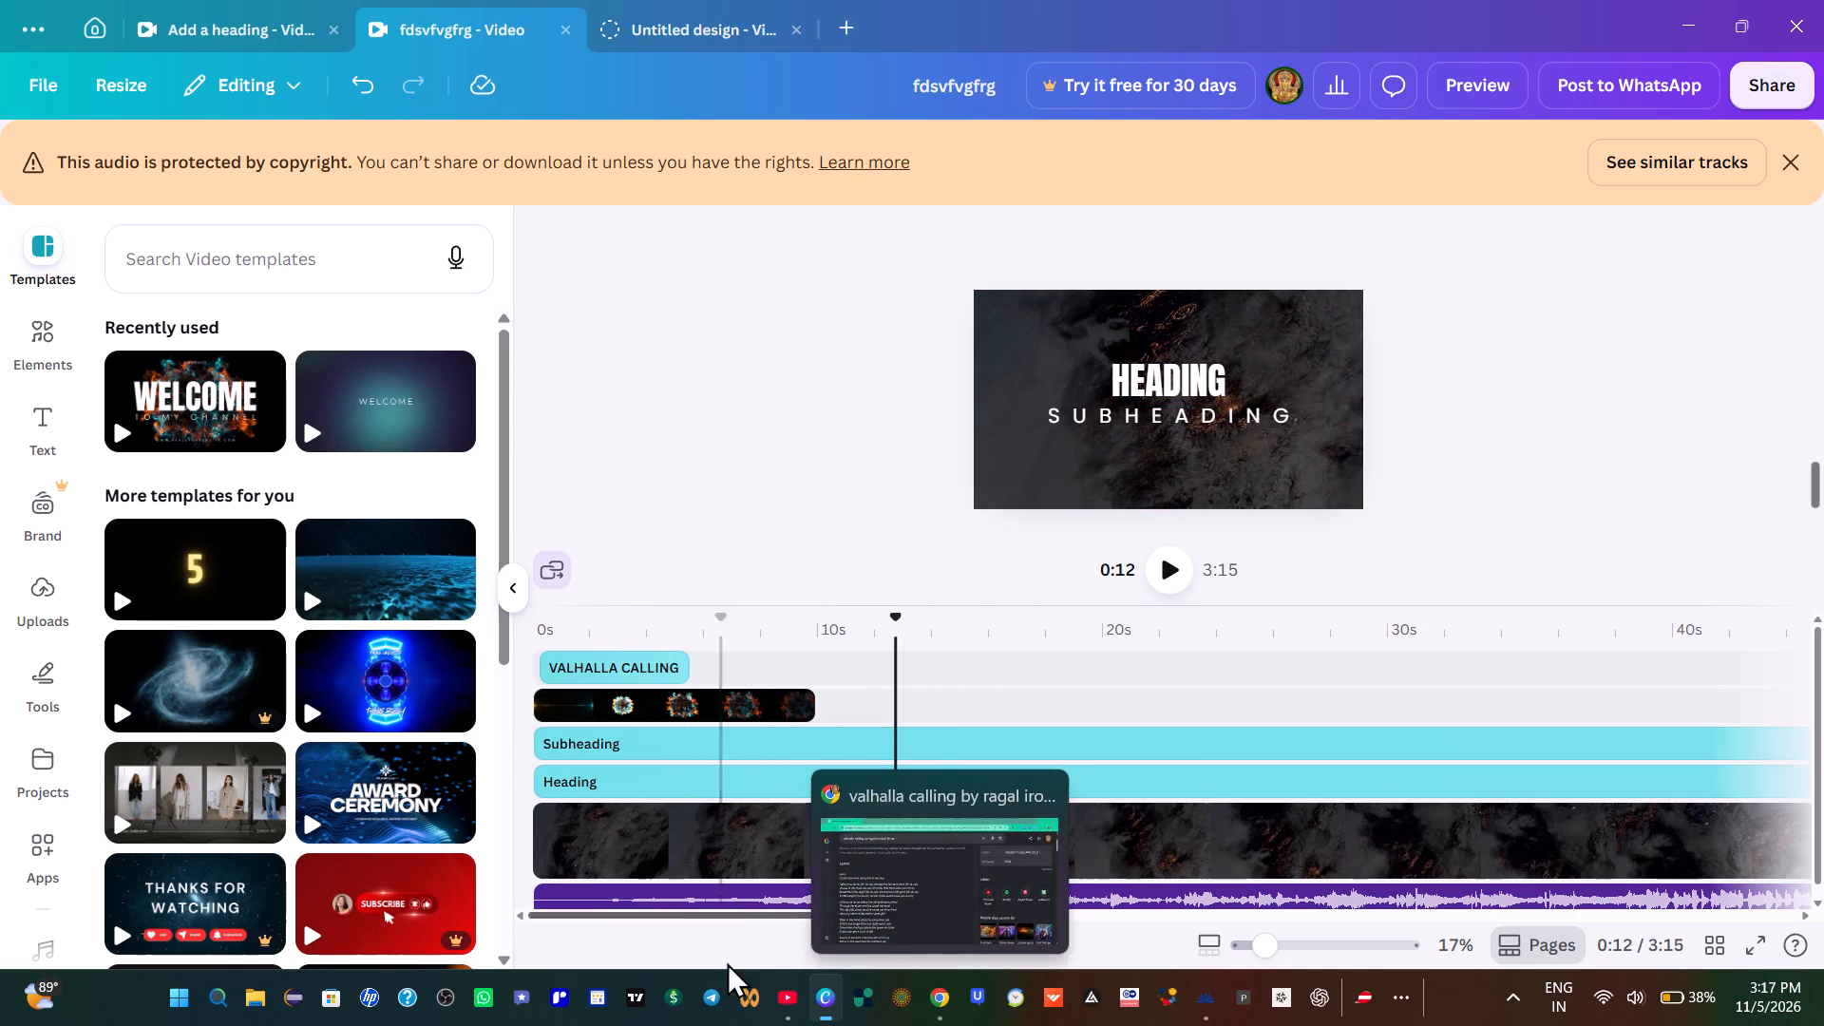
Switch to the YouTube lyric video and replay its opening seconds to examine the title and the first lyric line's timing and placement.
left_click(779, 1001)
left_click(579, 468)
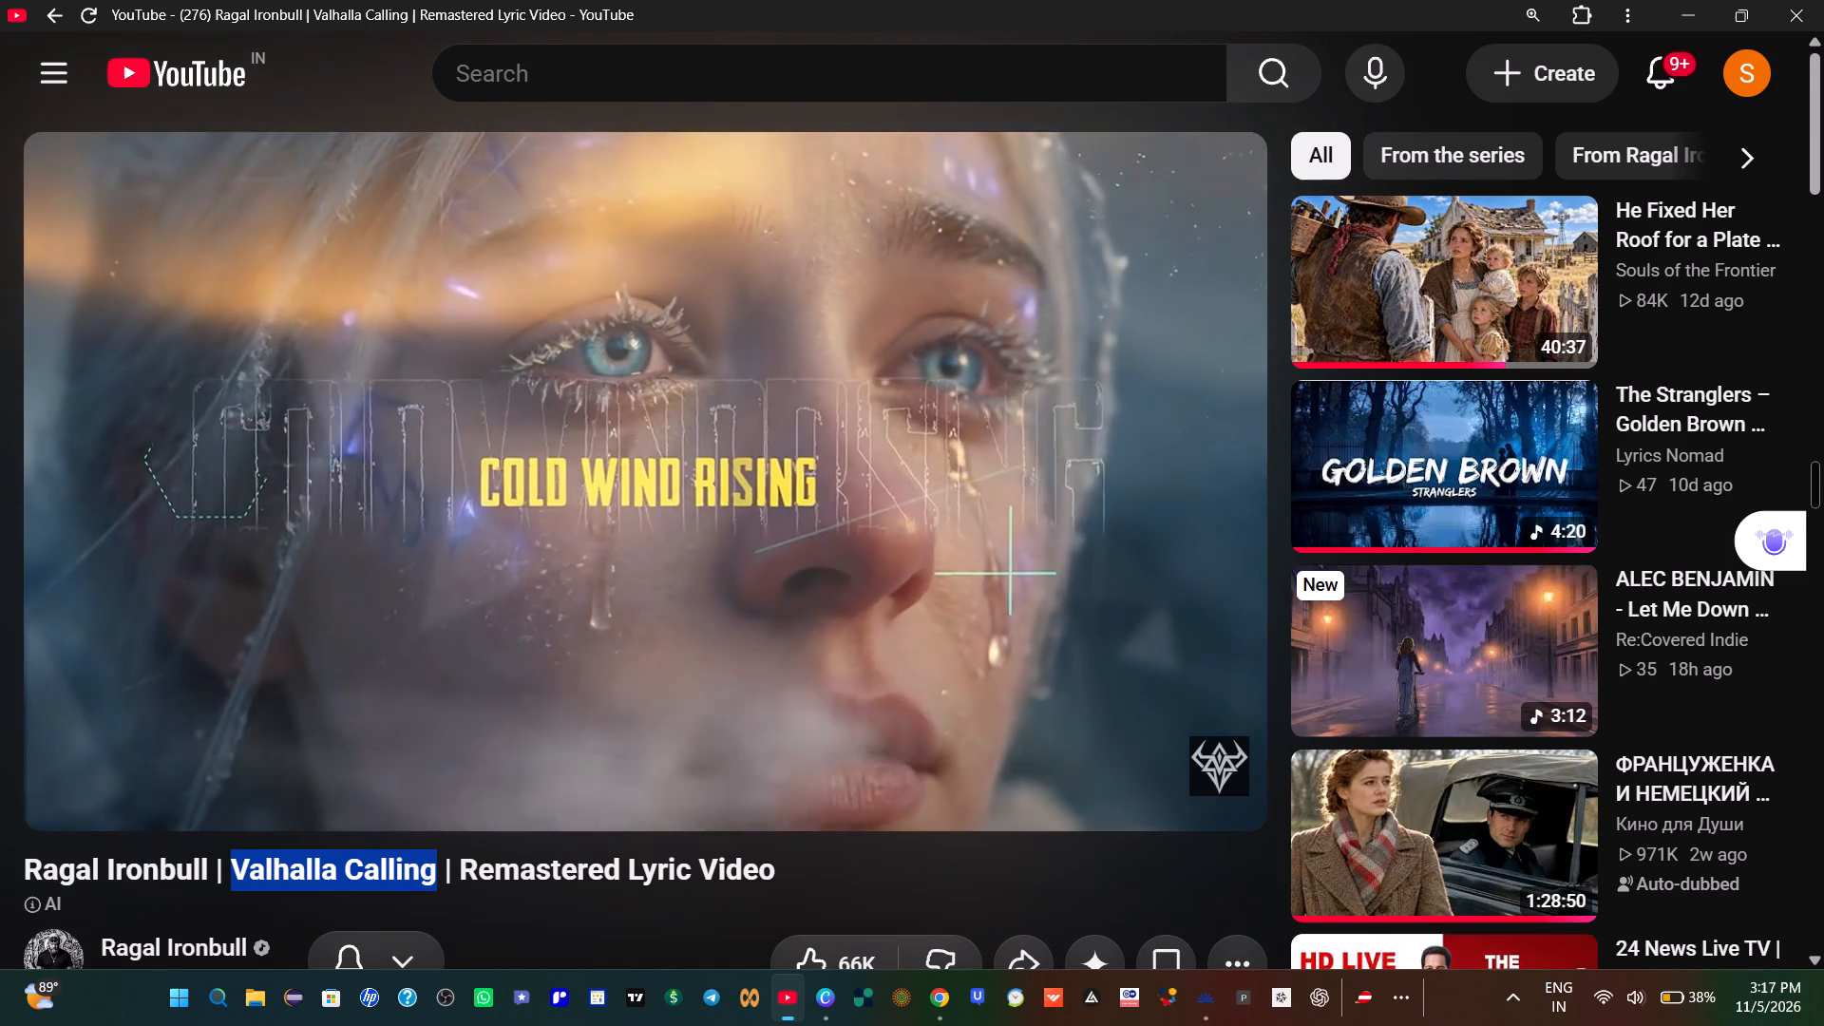
left_click(629, 489)
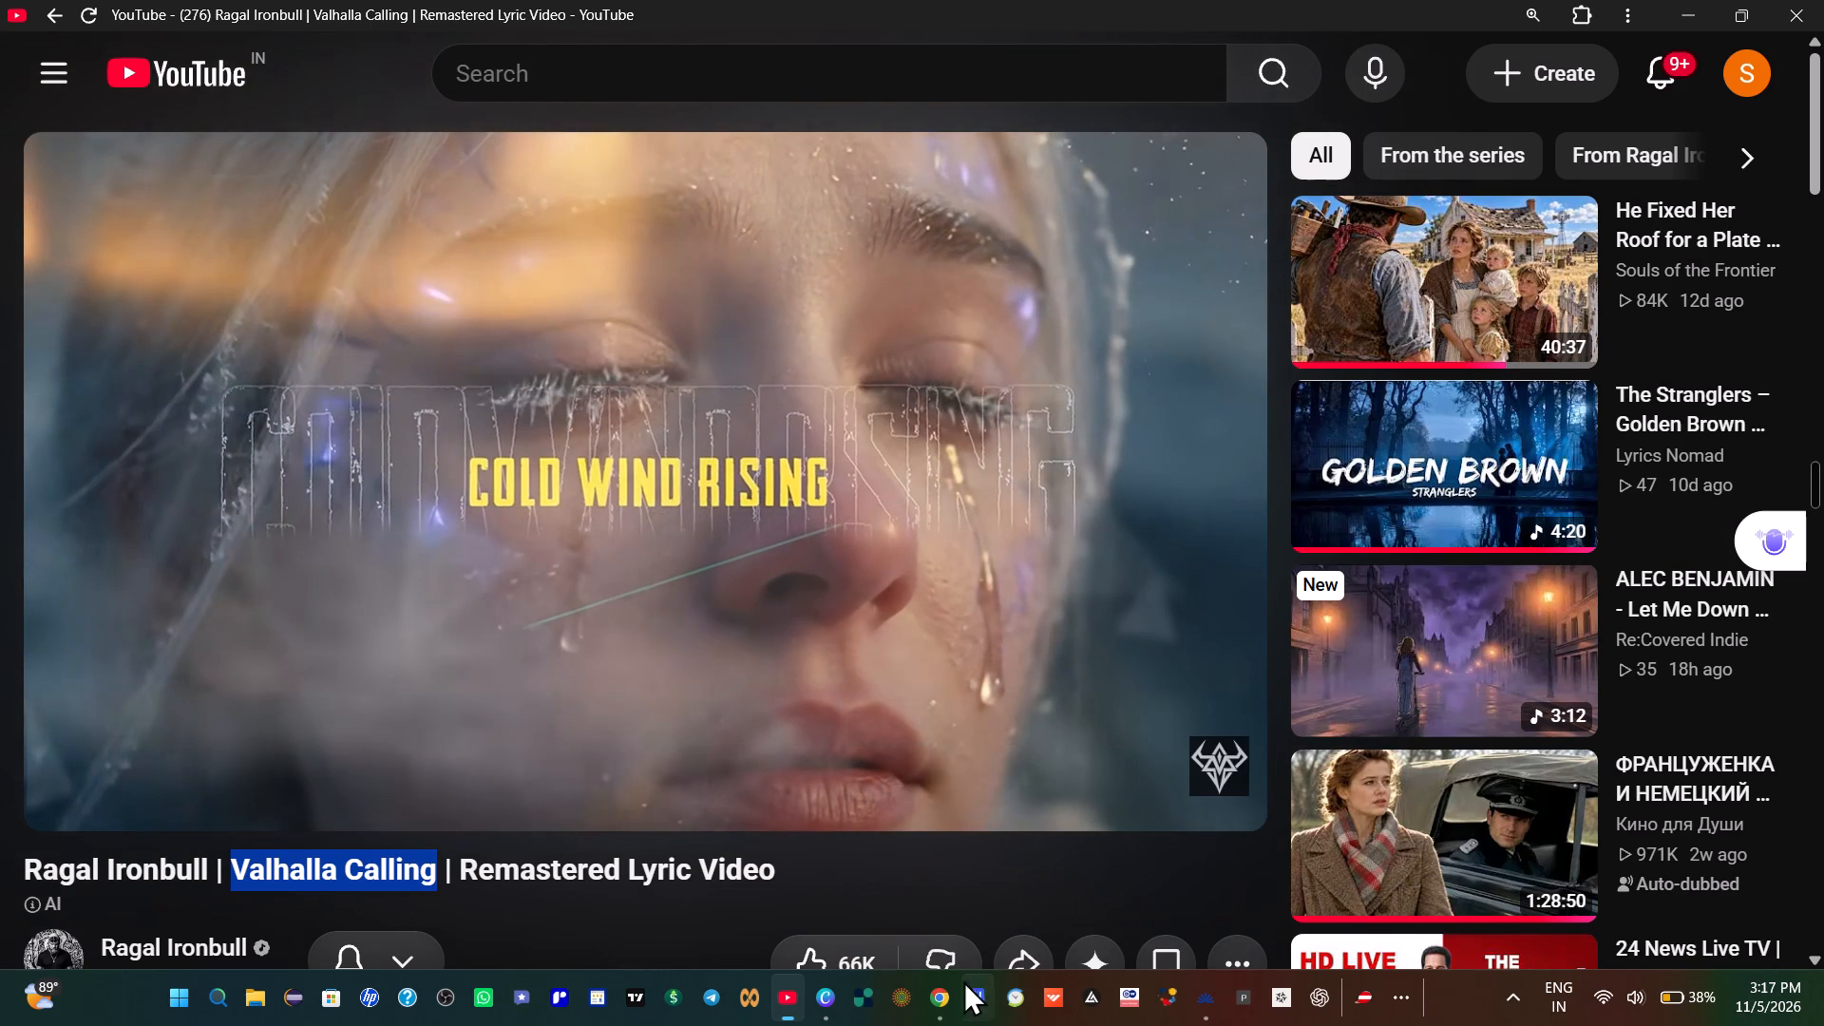
left_click(826, 1001)
left_click(1154, 374)
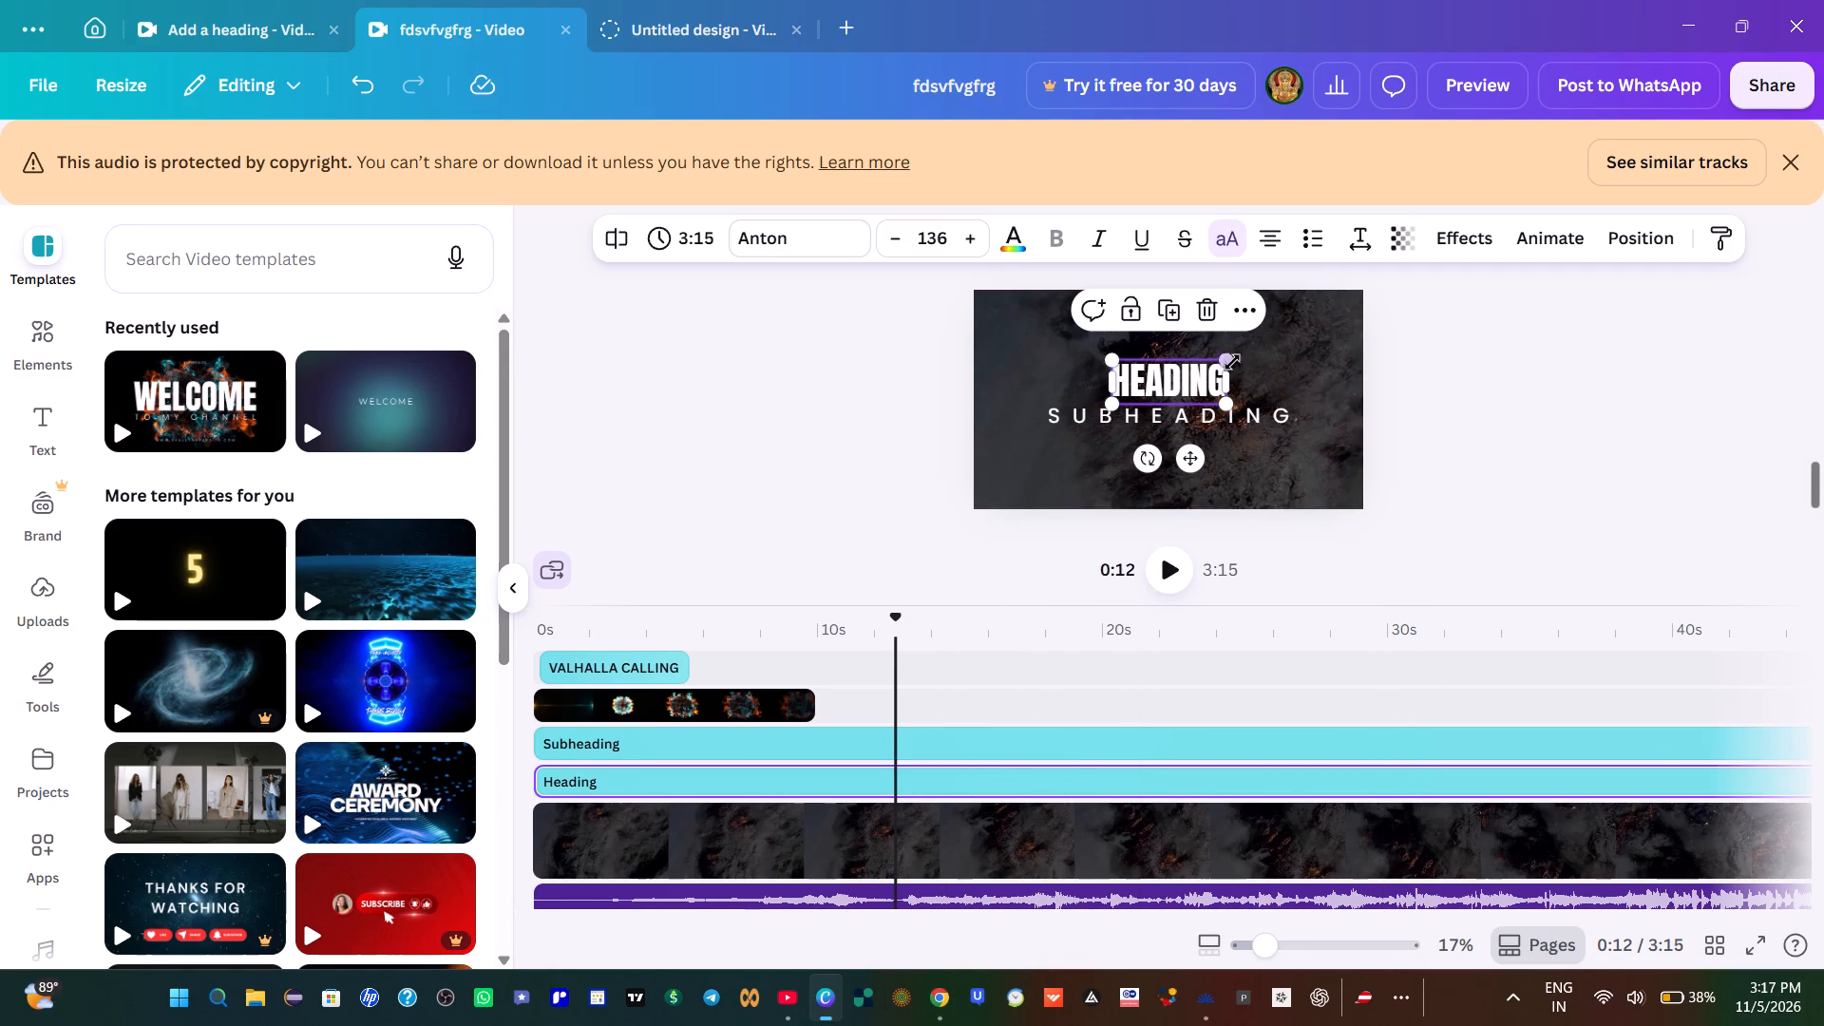
left_click(1282, 356)
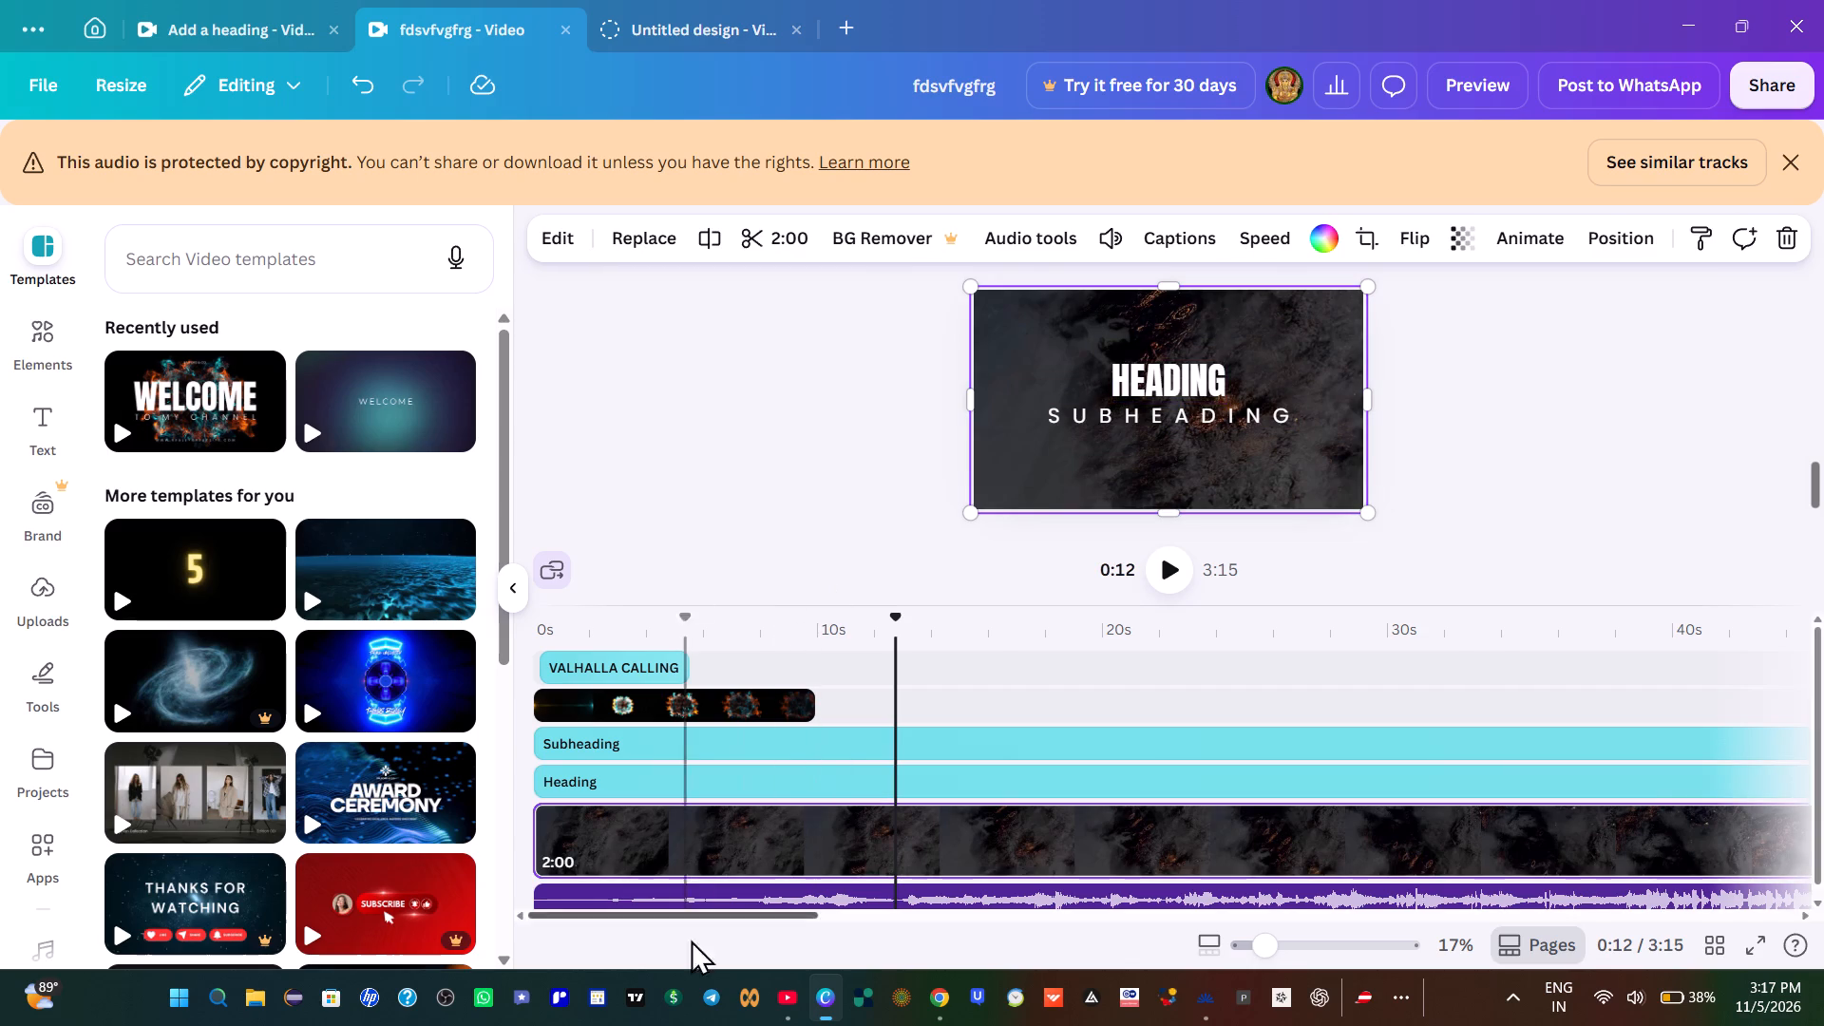
left_click(785, 1000)
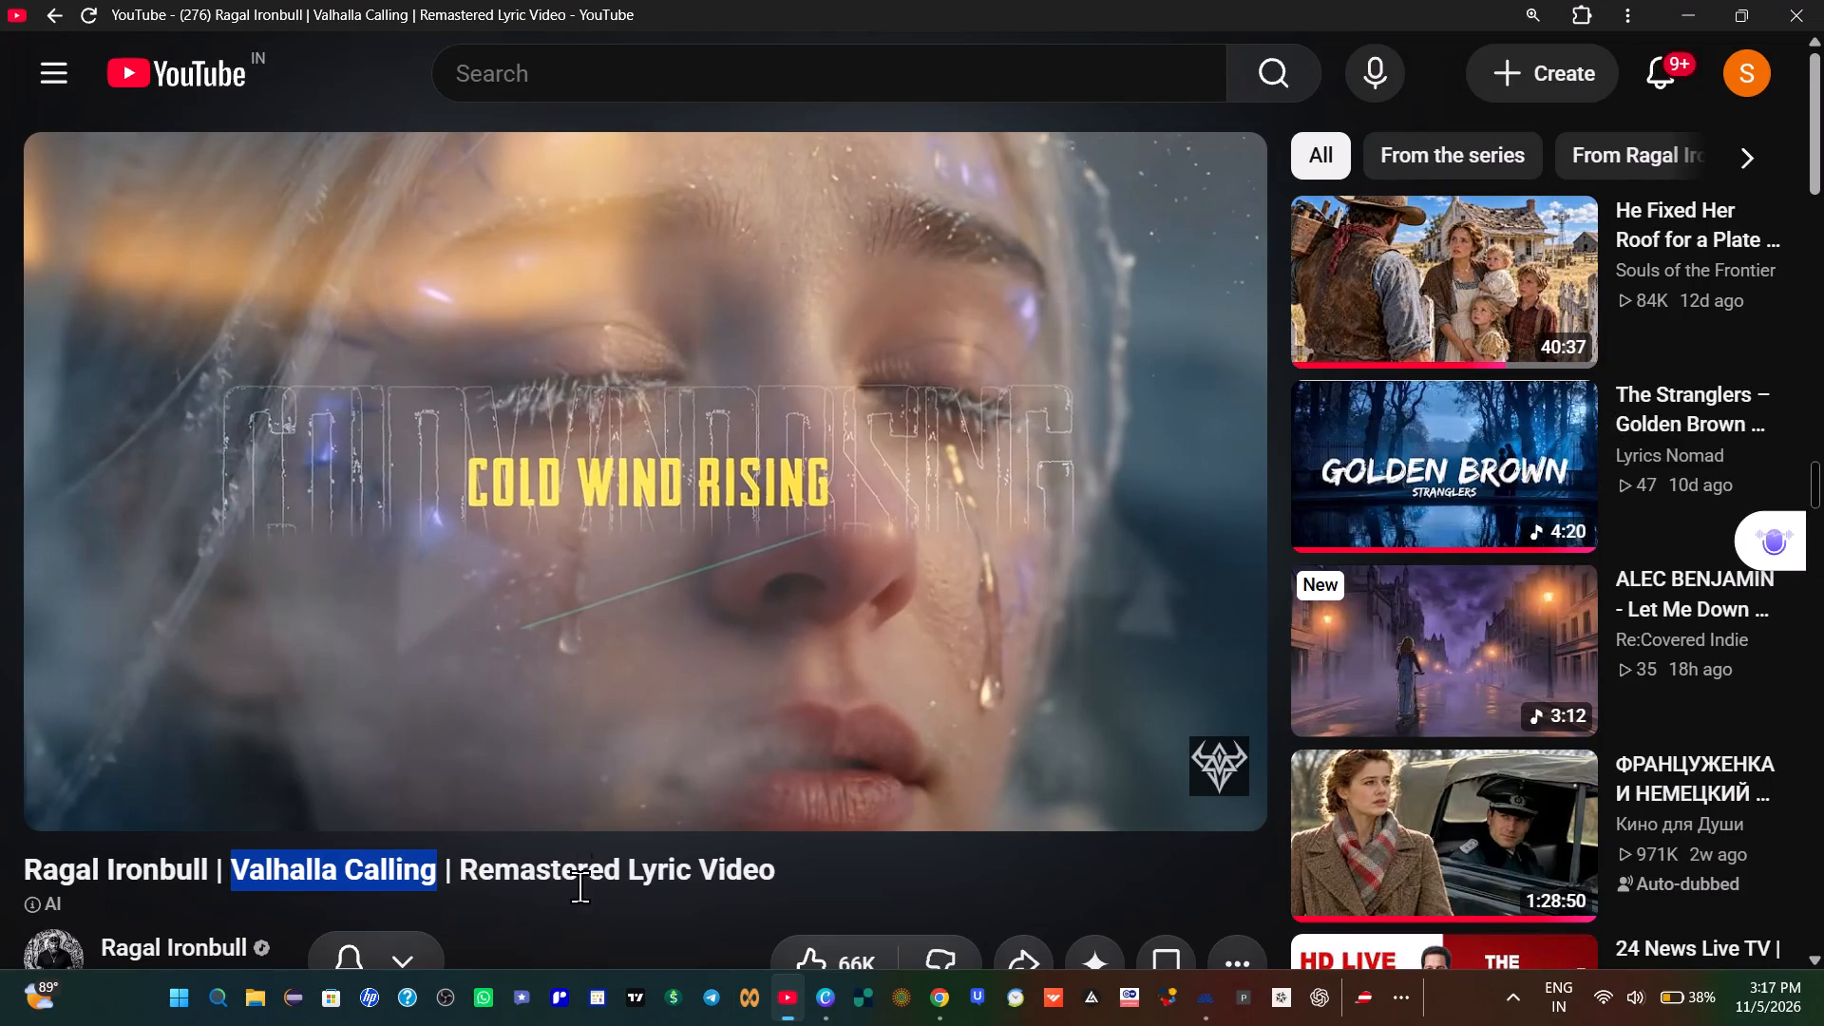
left_click(86, 734)
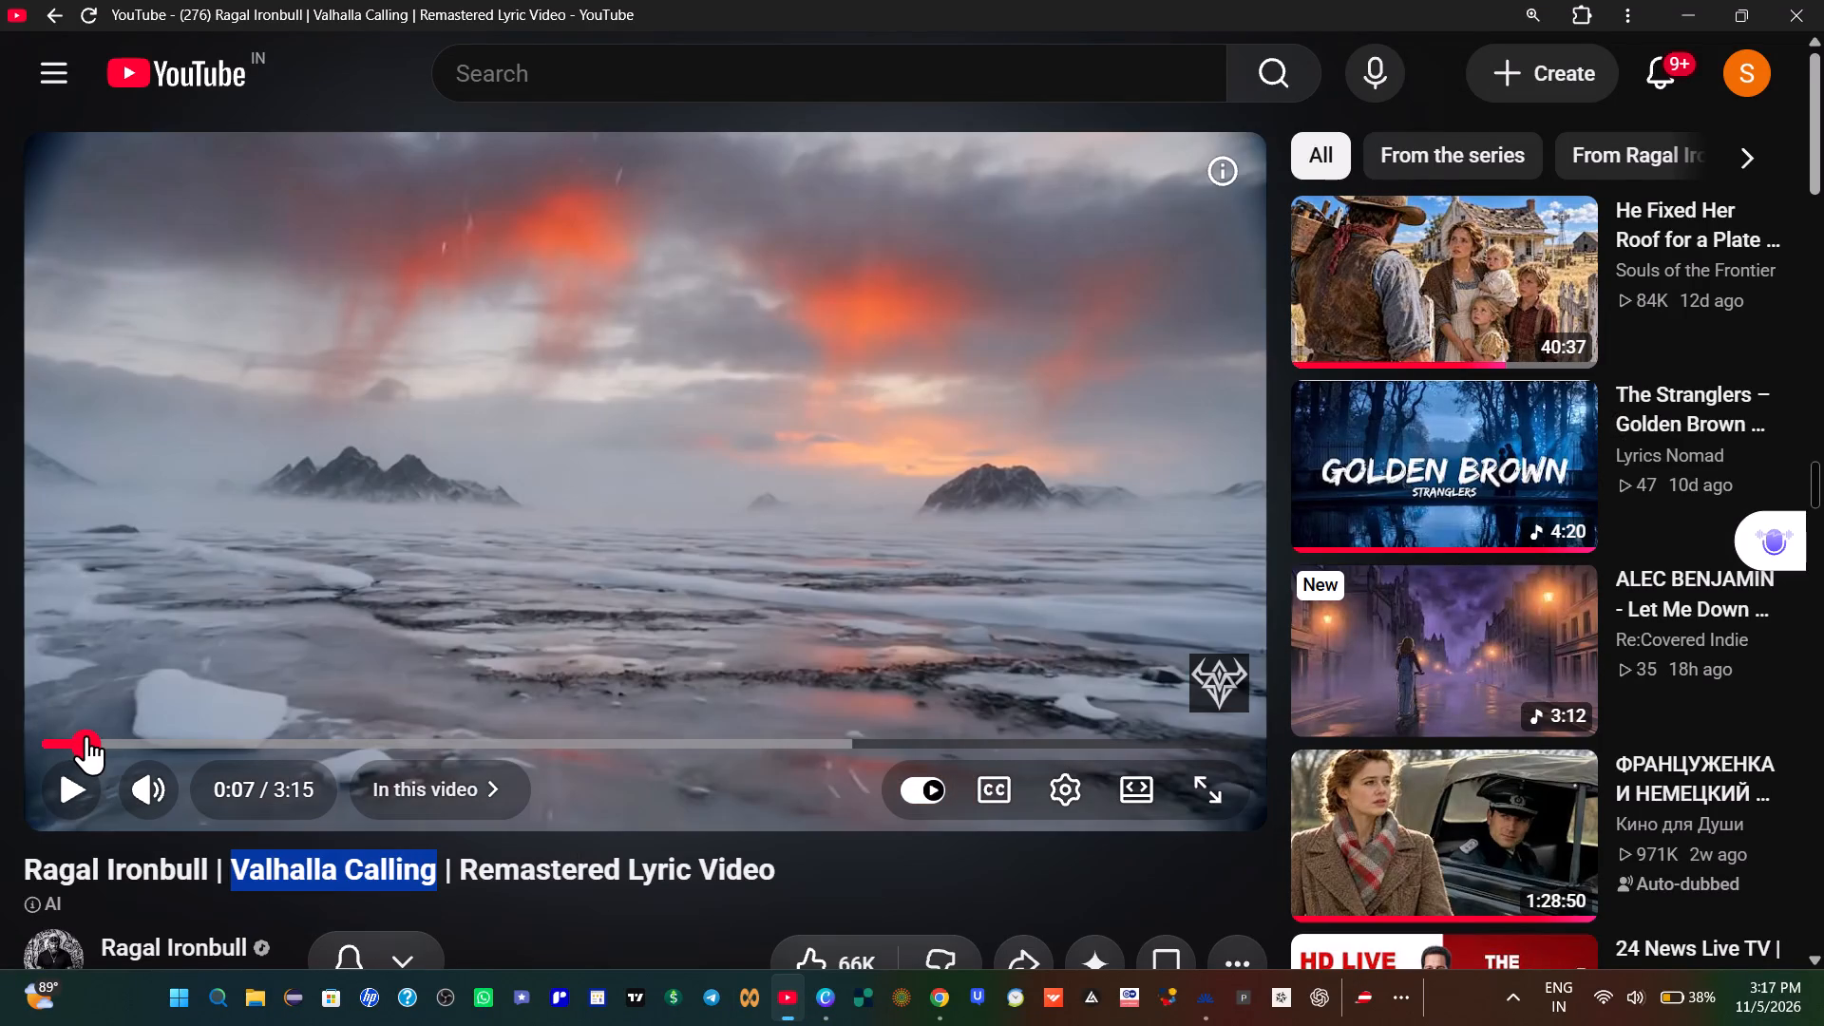
left_click(66, 741)
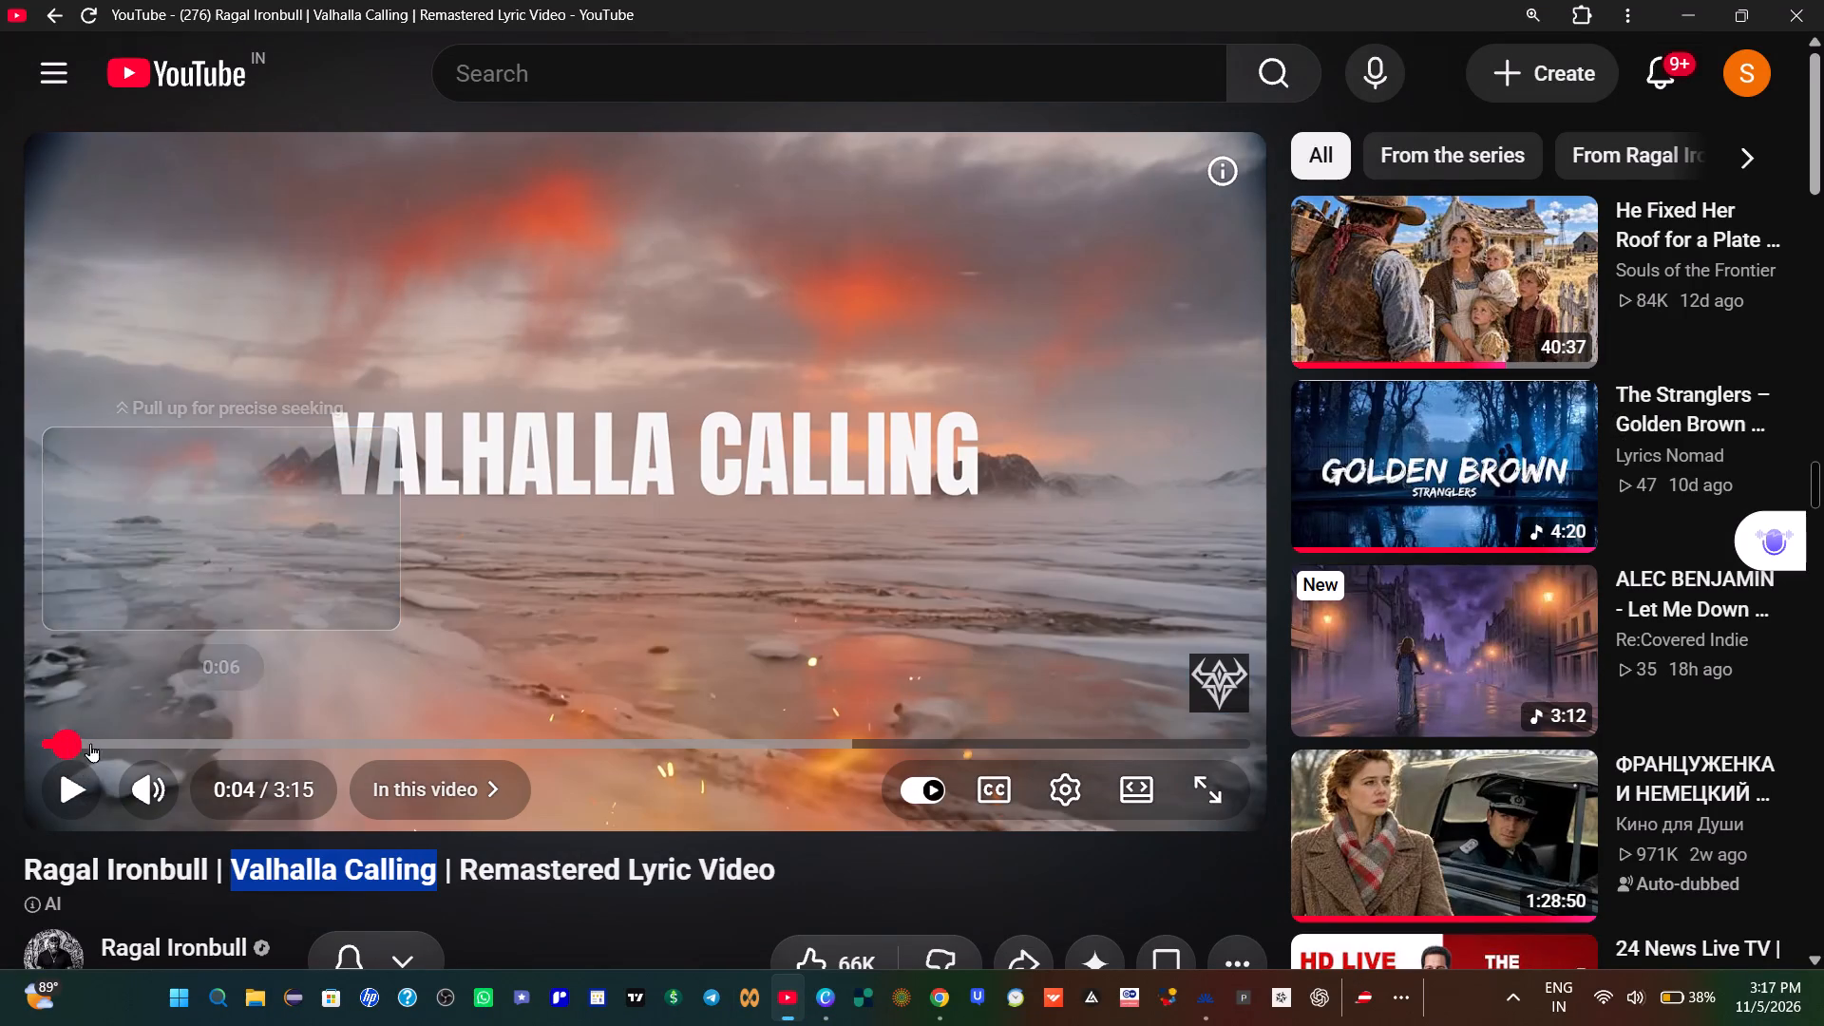
left_click(94, 743)
left_click(618, 552)
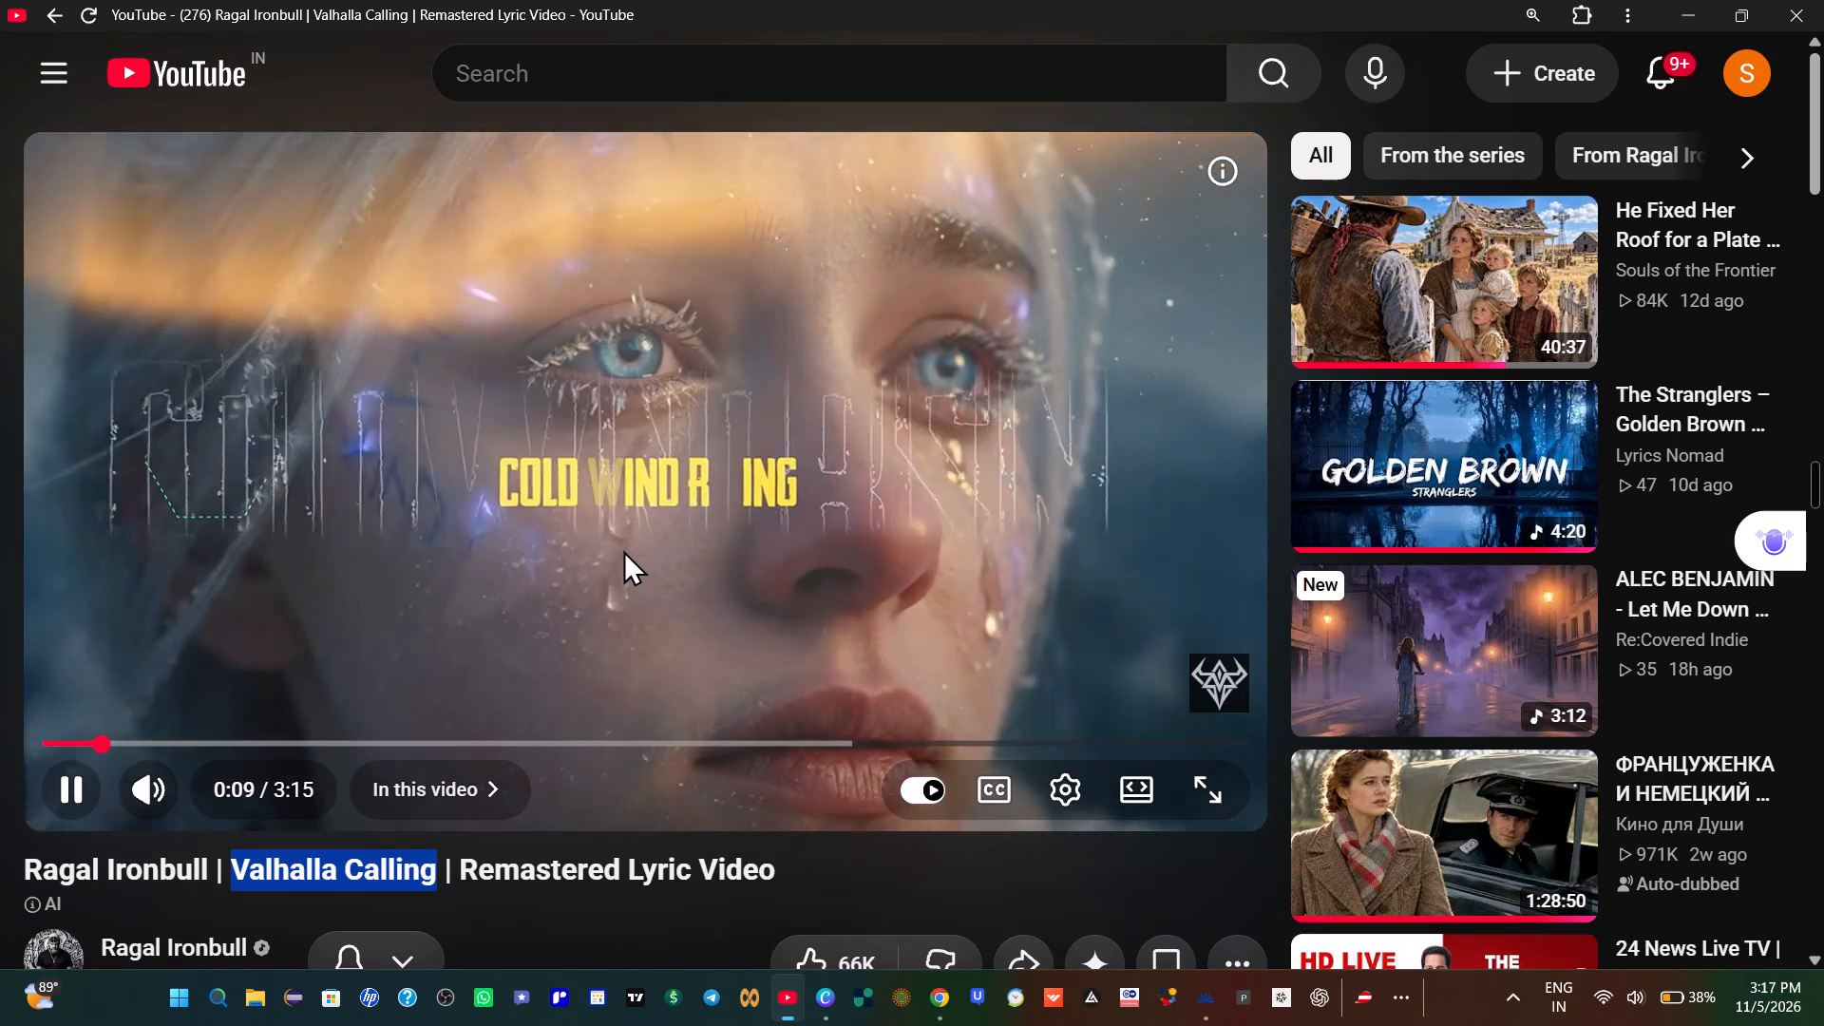
left_click(623, 550)
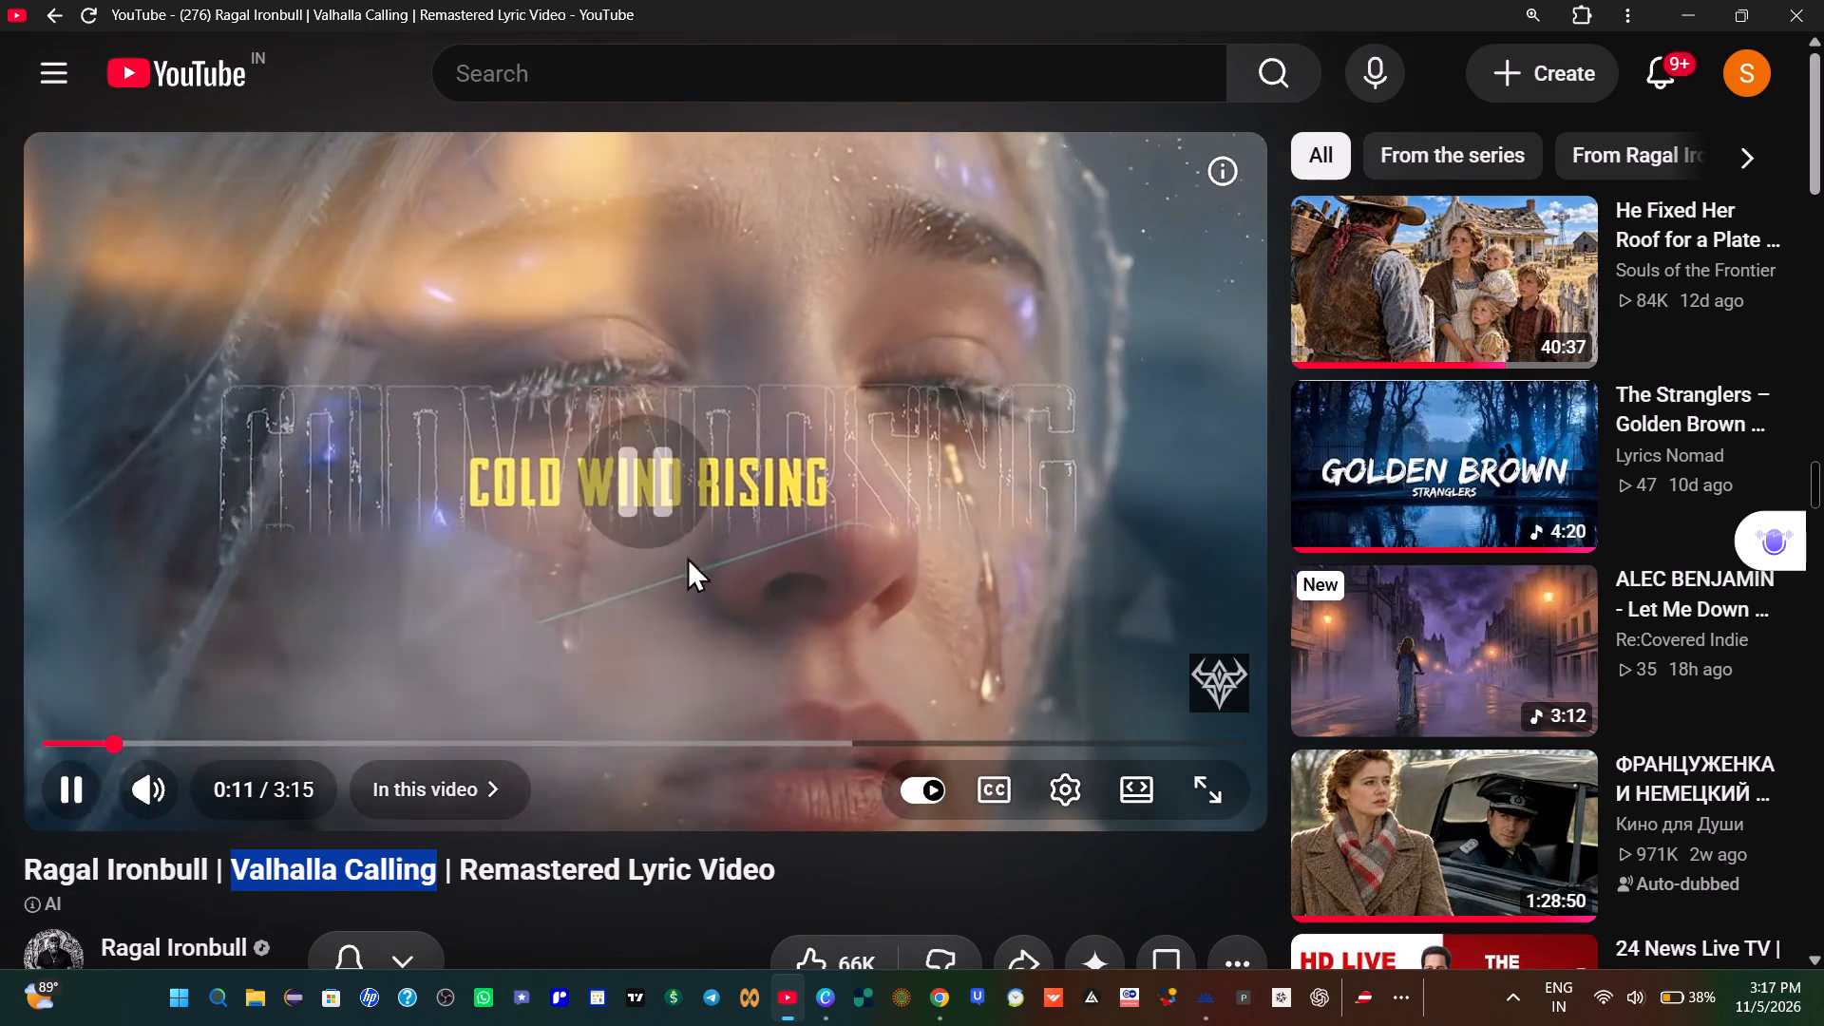
Return to Canva and delete the Heading text.
left_click(824, 992)
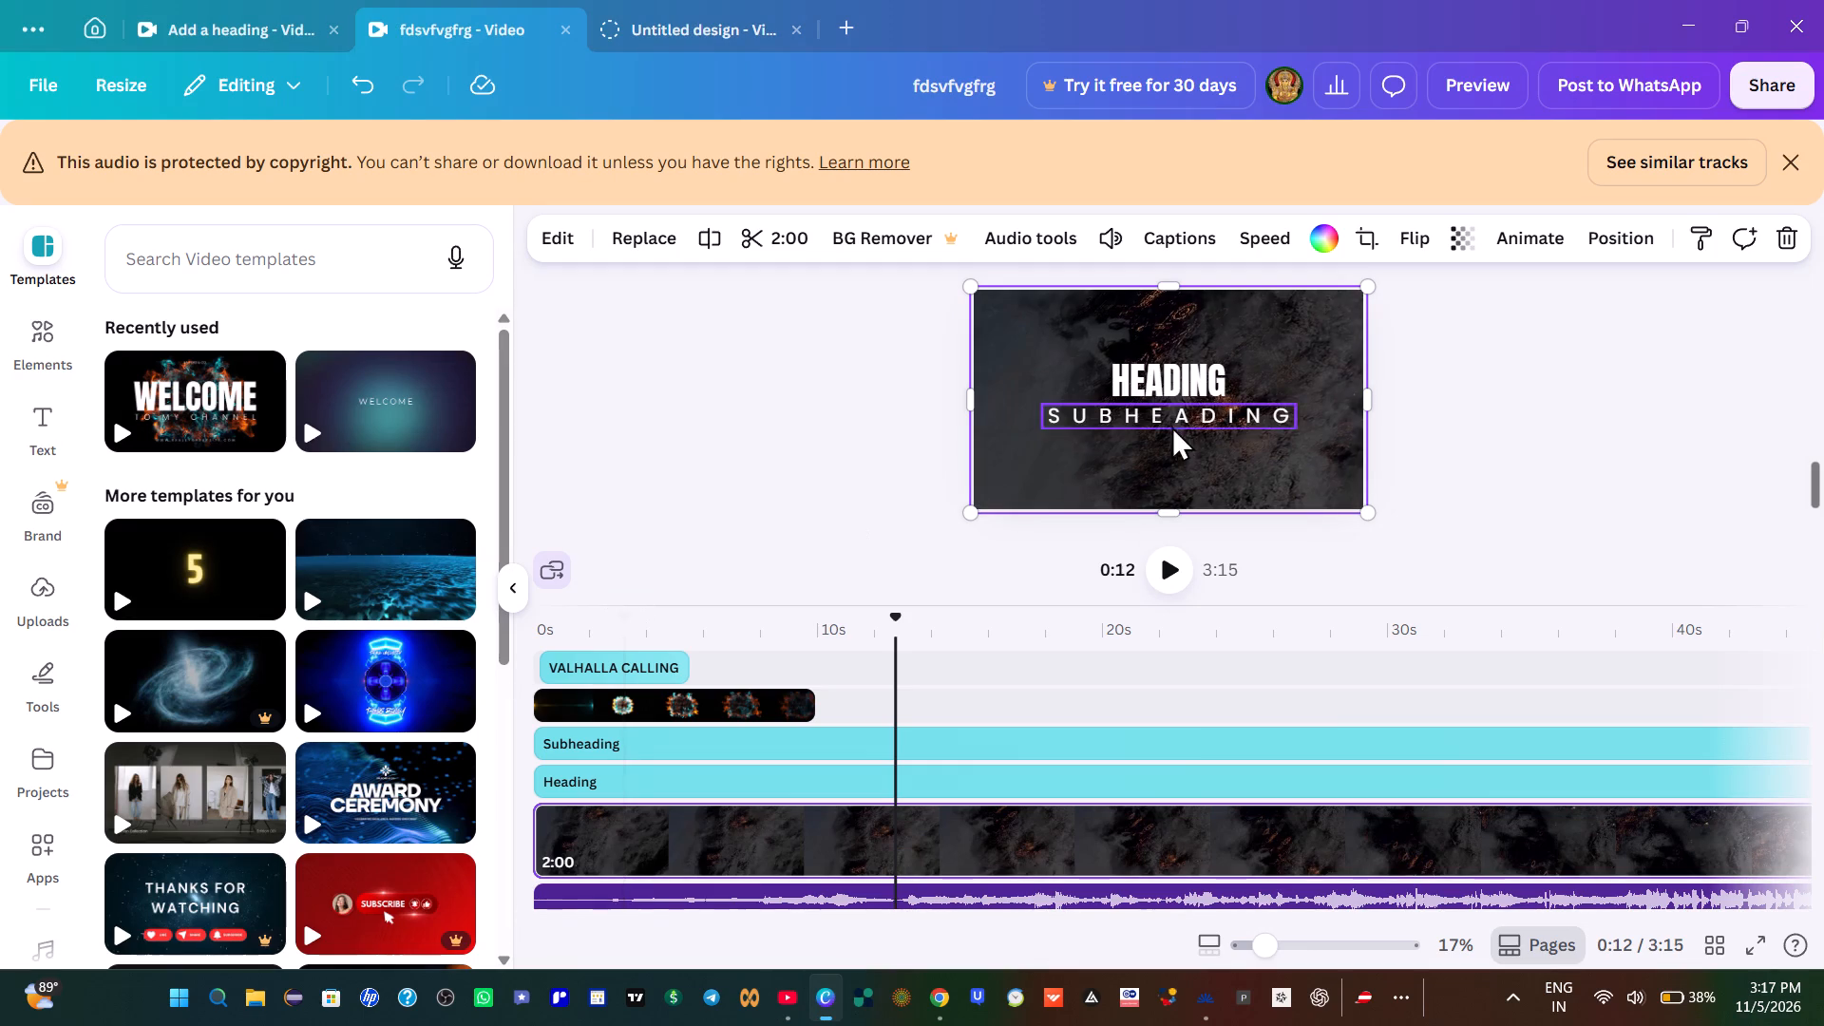
left_click(1155, 374)
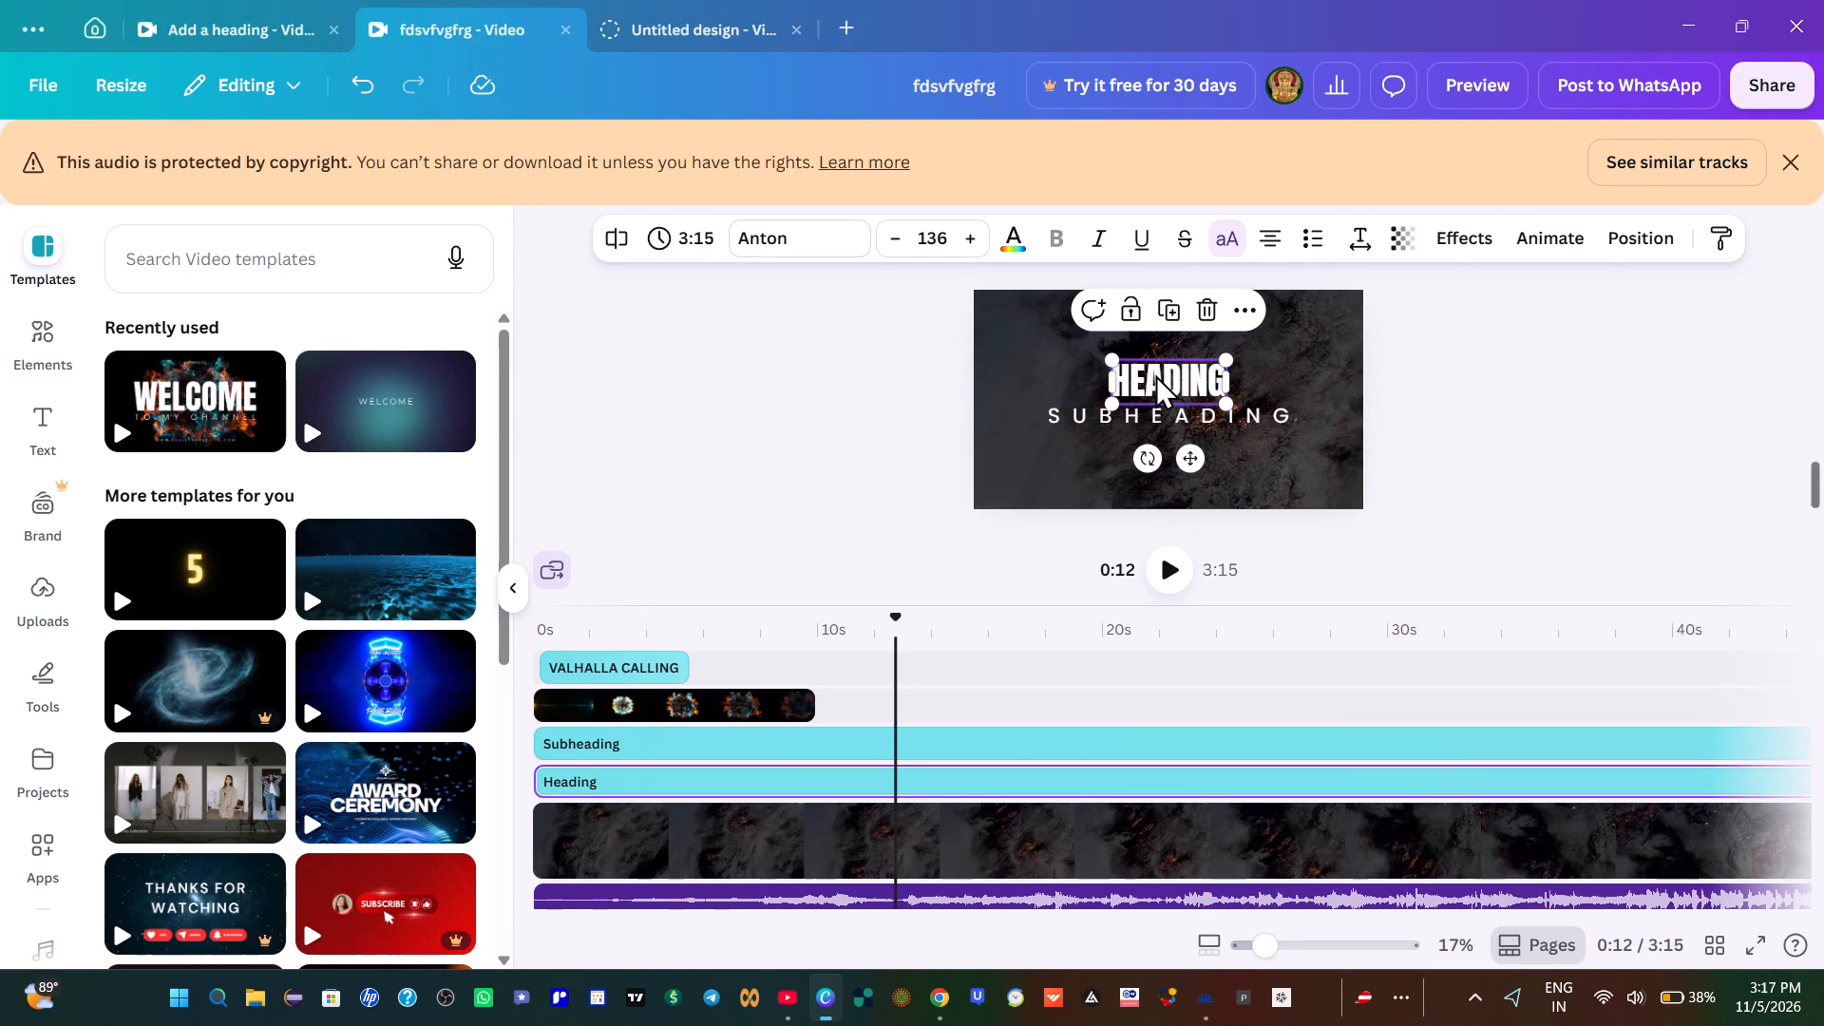
left_click(1203, 308)
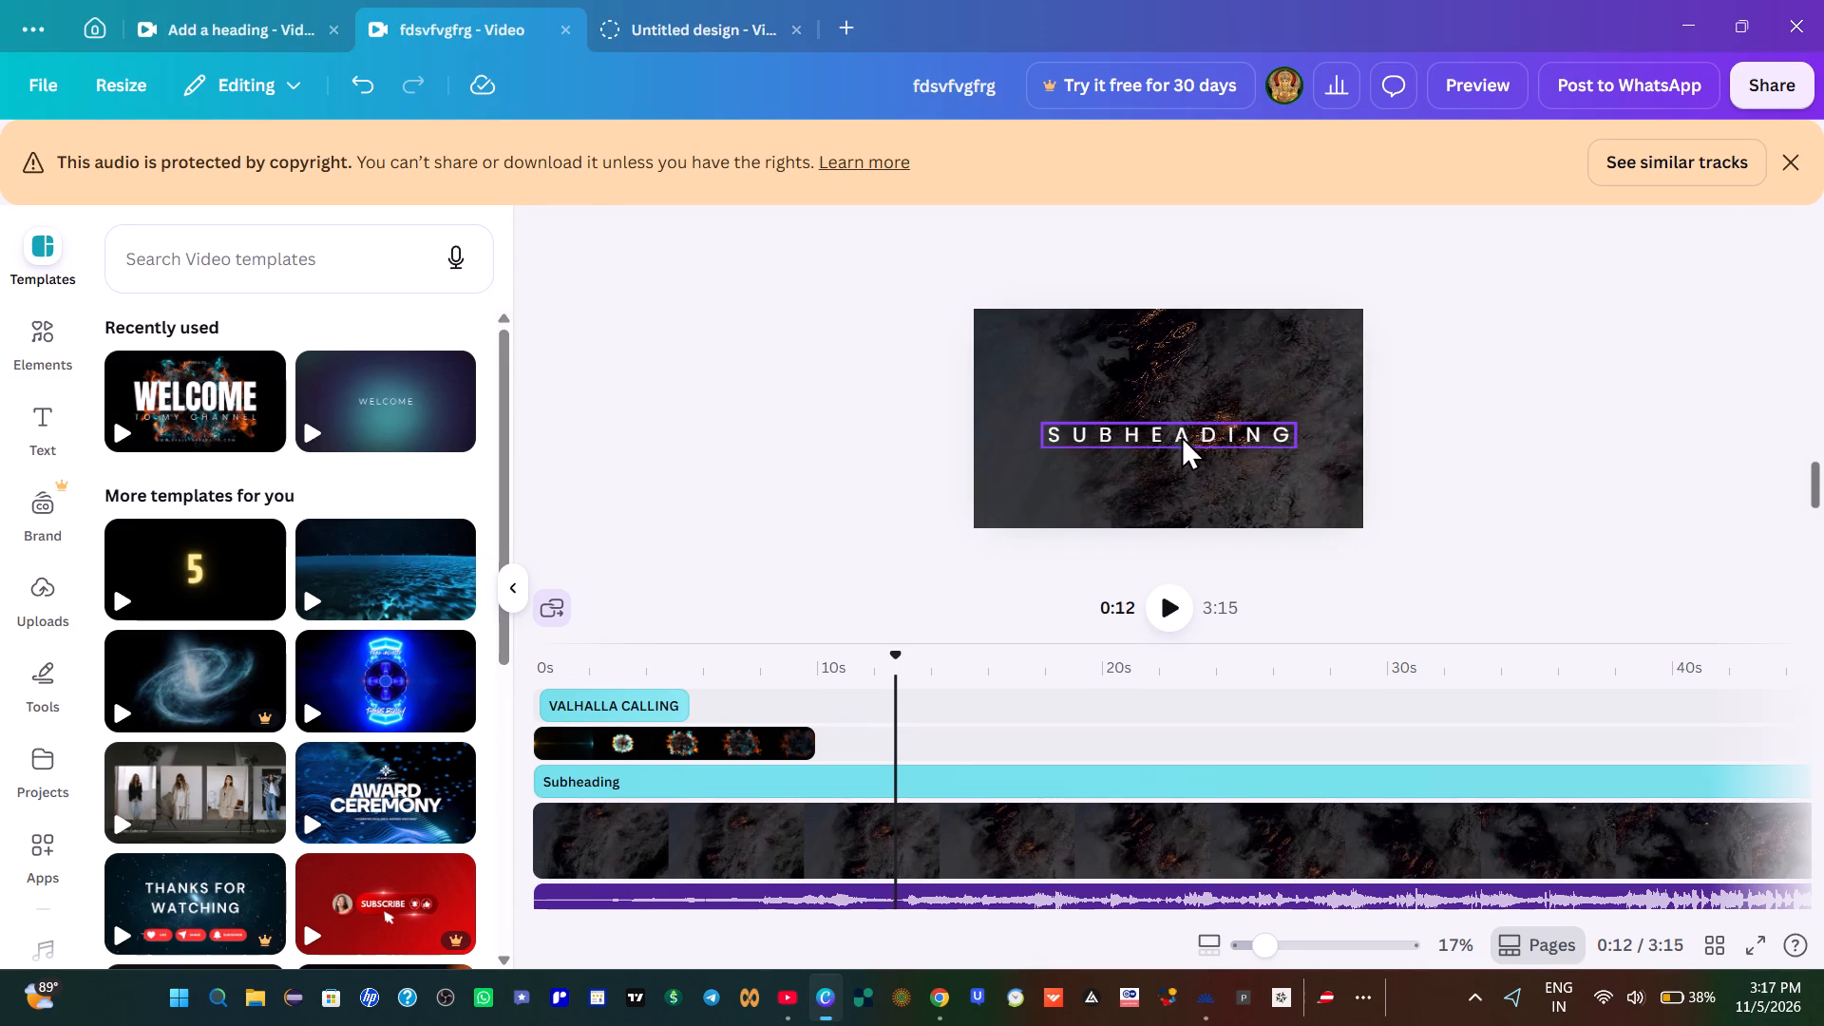
Move the Subheading text slightly up and replace its wording with "cold wind rising", copied from the lyrics in the Google results.
left_click_drag(1179, 428, 1177, 415)
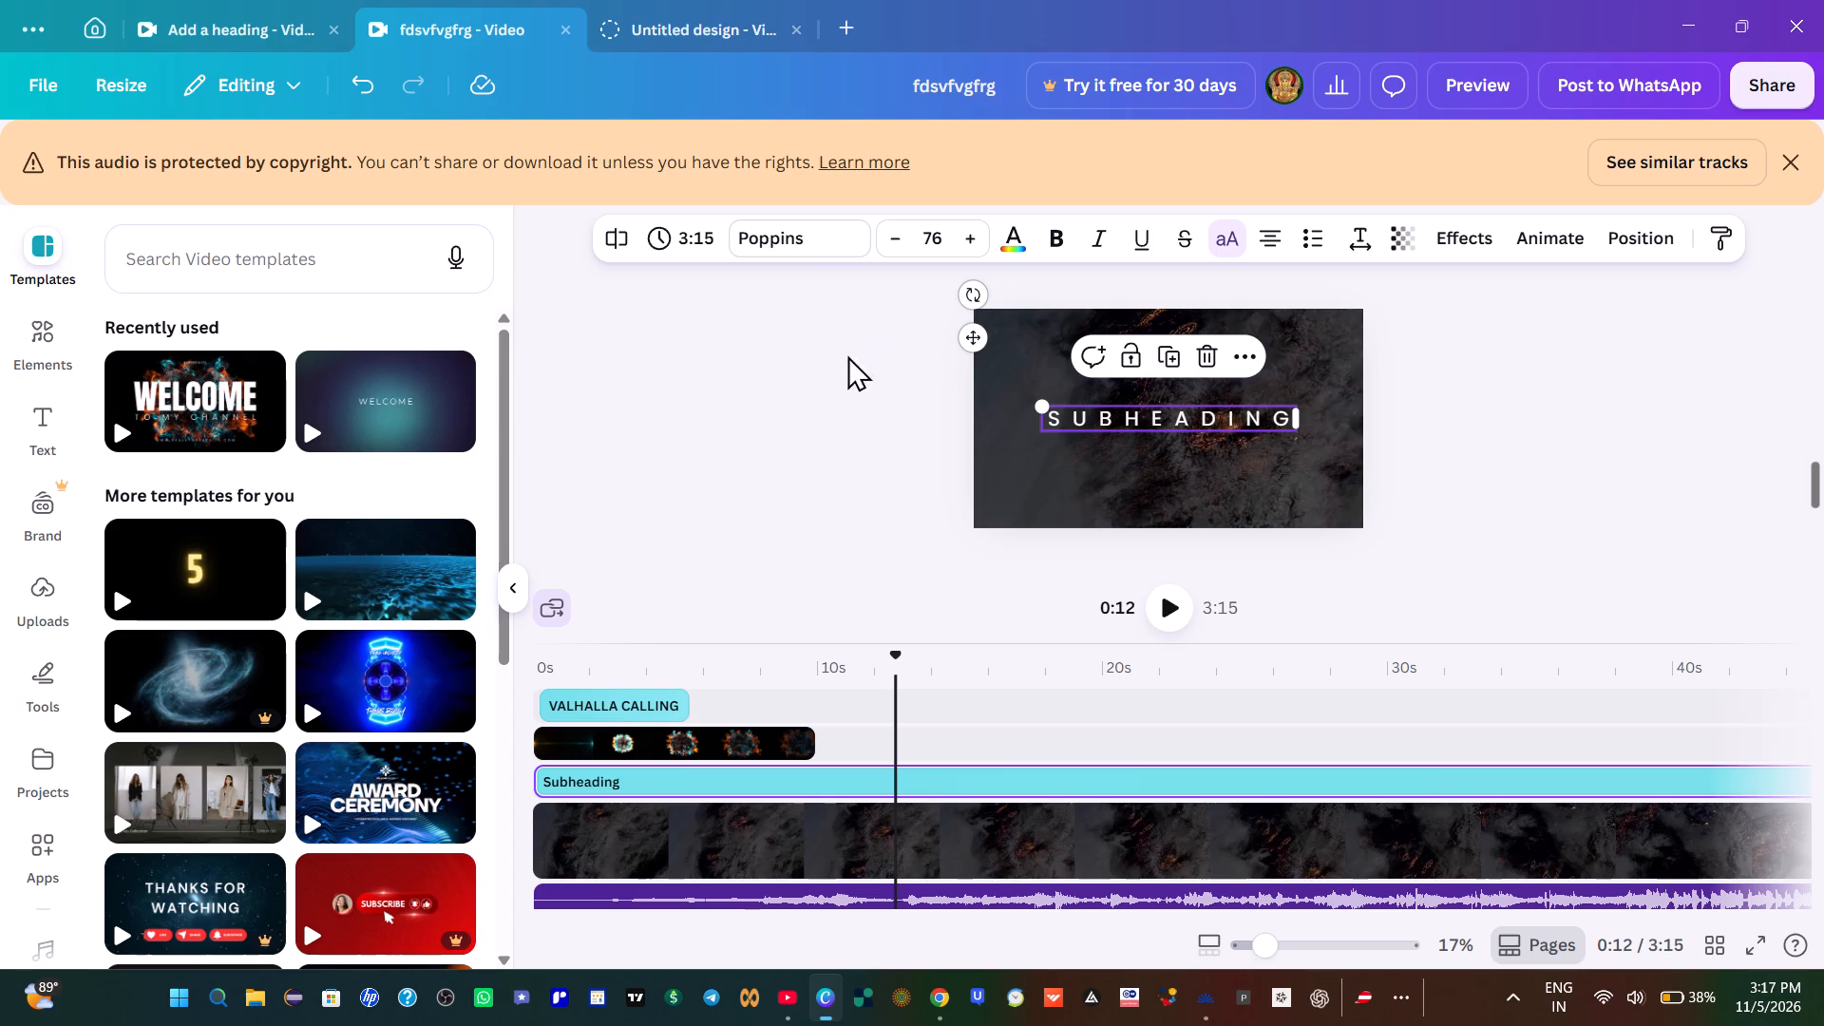
left_click(1208, 406)
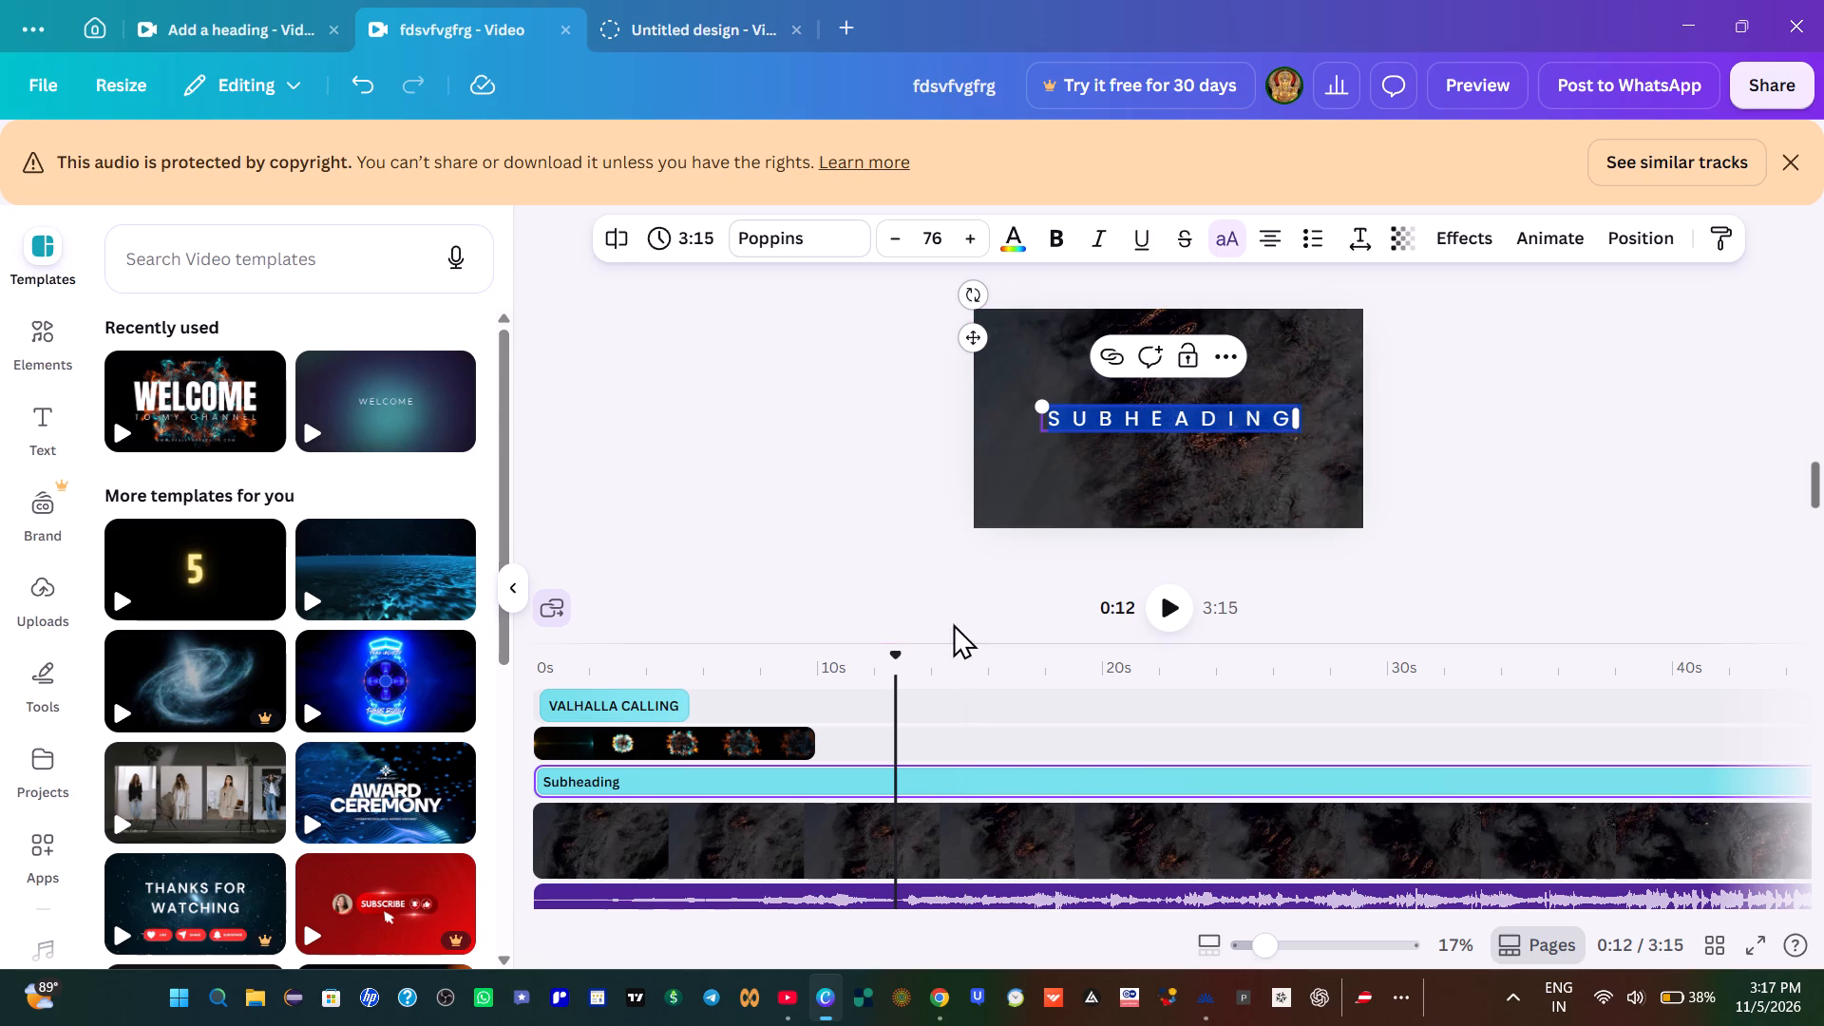
key("BackSpace")
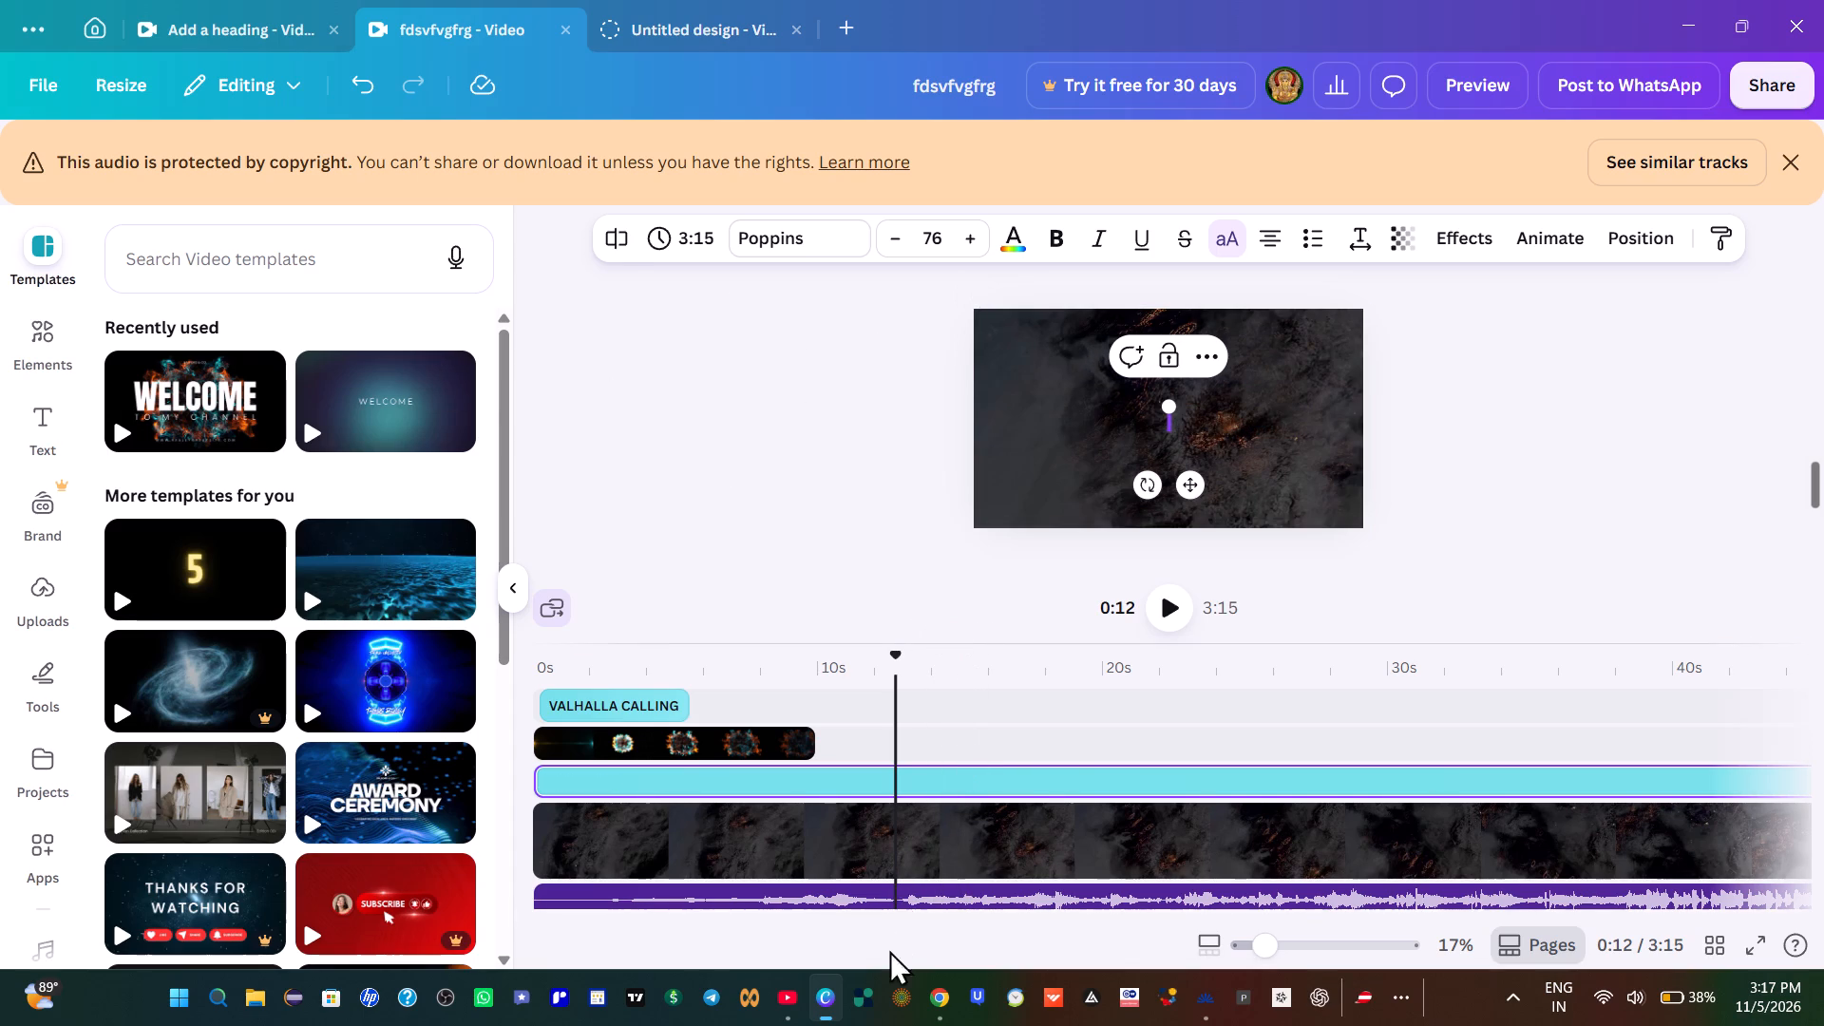
left_click(934, 995)
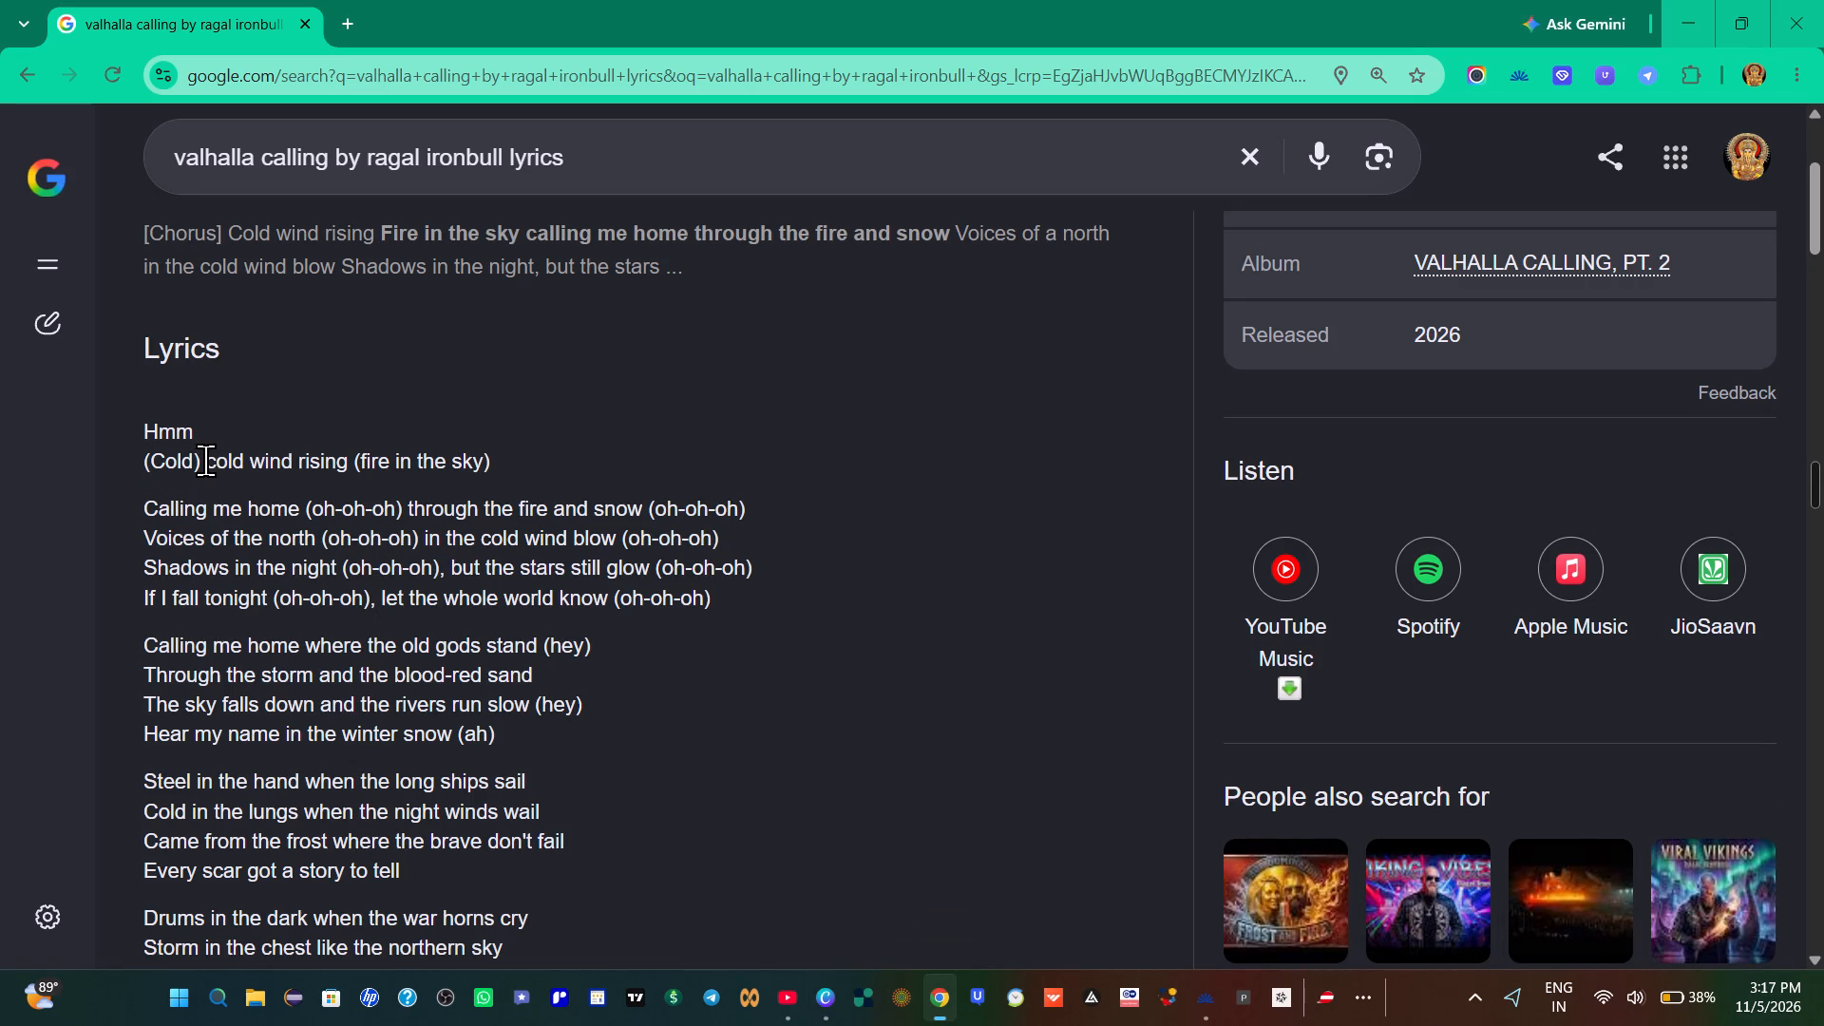
left_click_drag(205, 460, 353, 462)
right_click(334, 464)
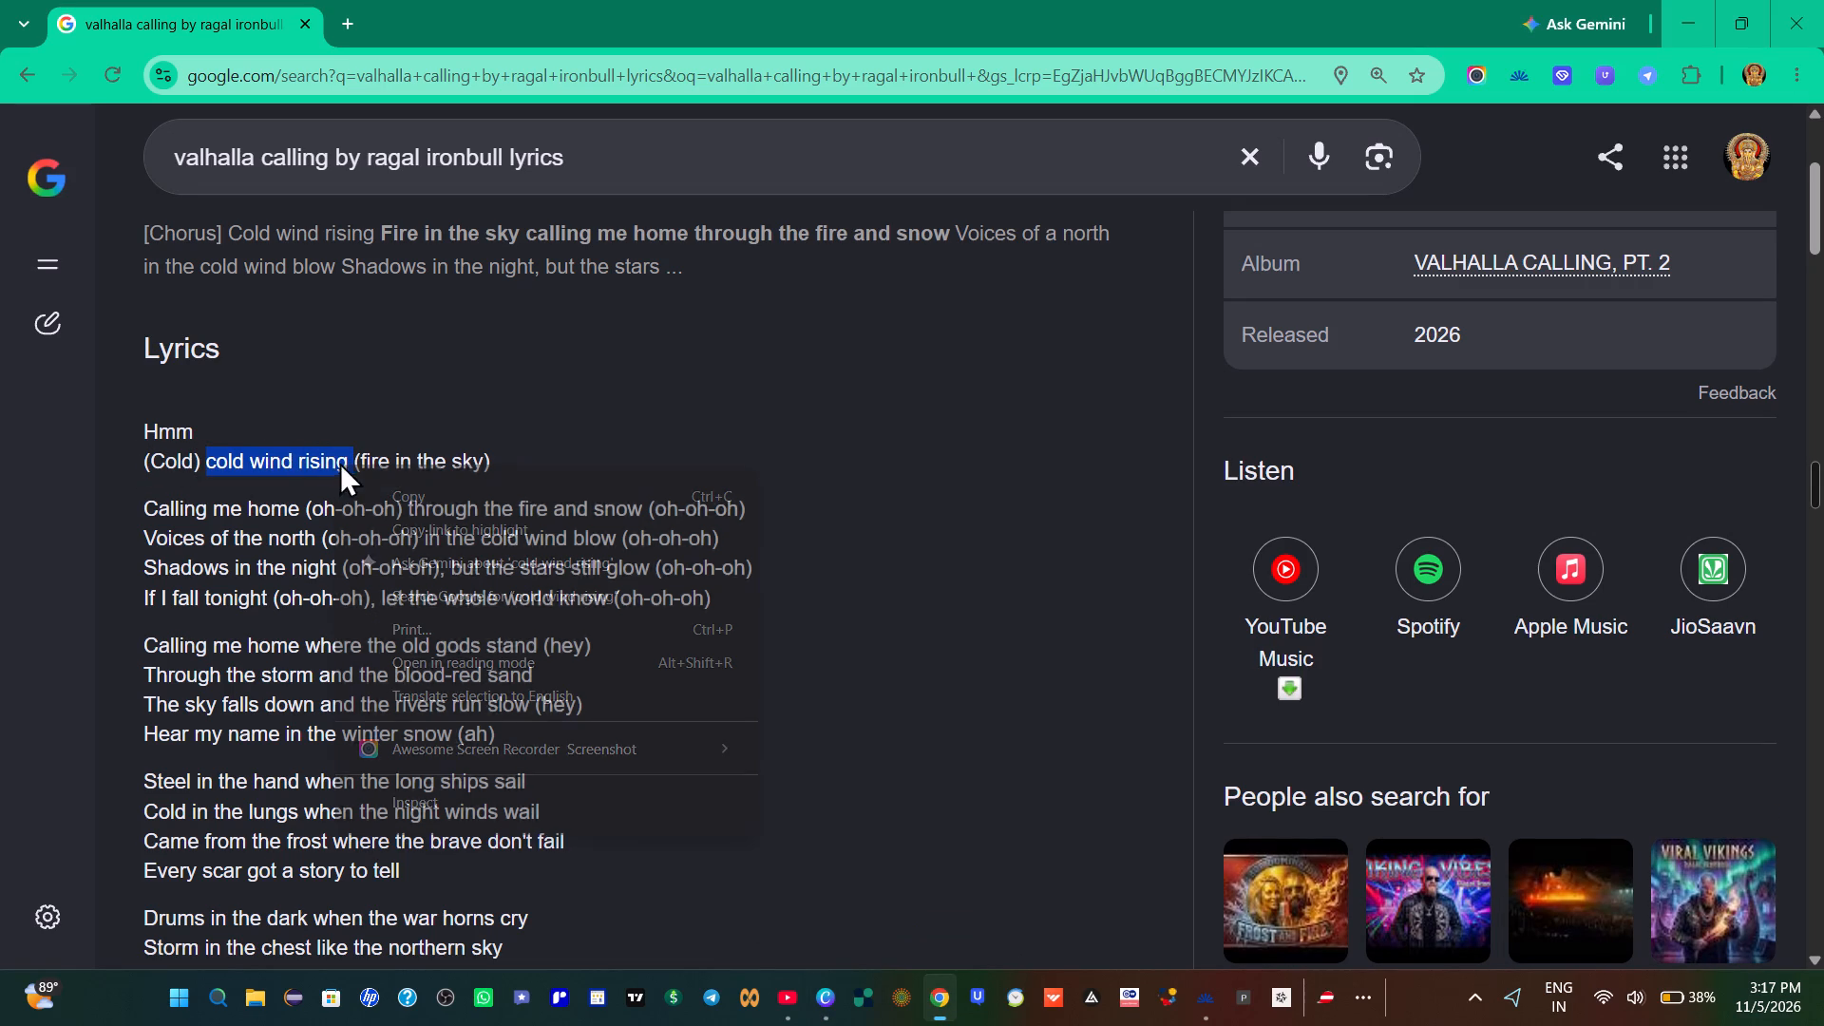
left_click(434, 501)
left_click(831, 993)
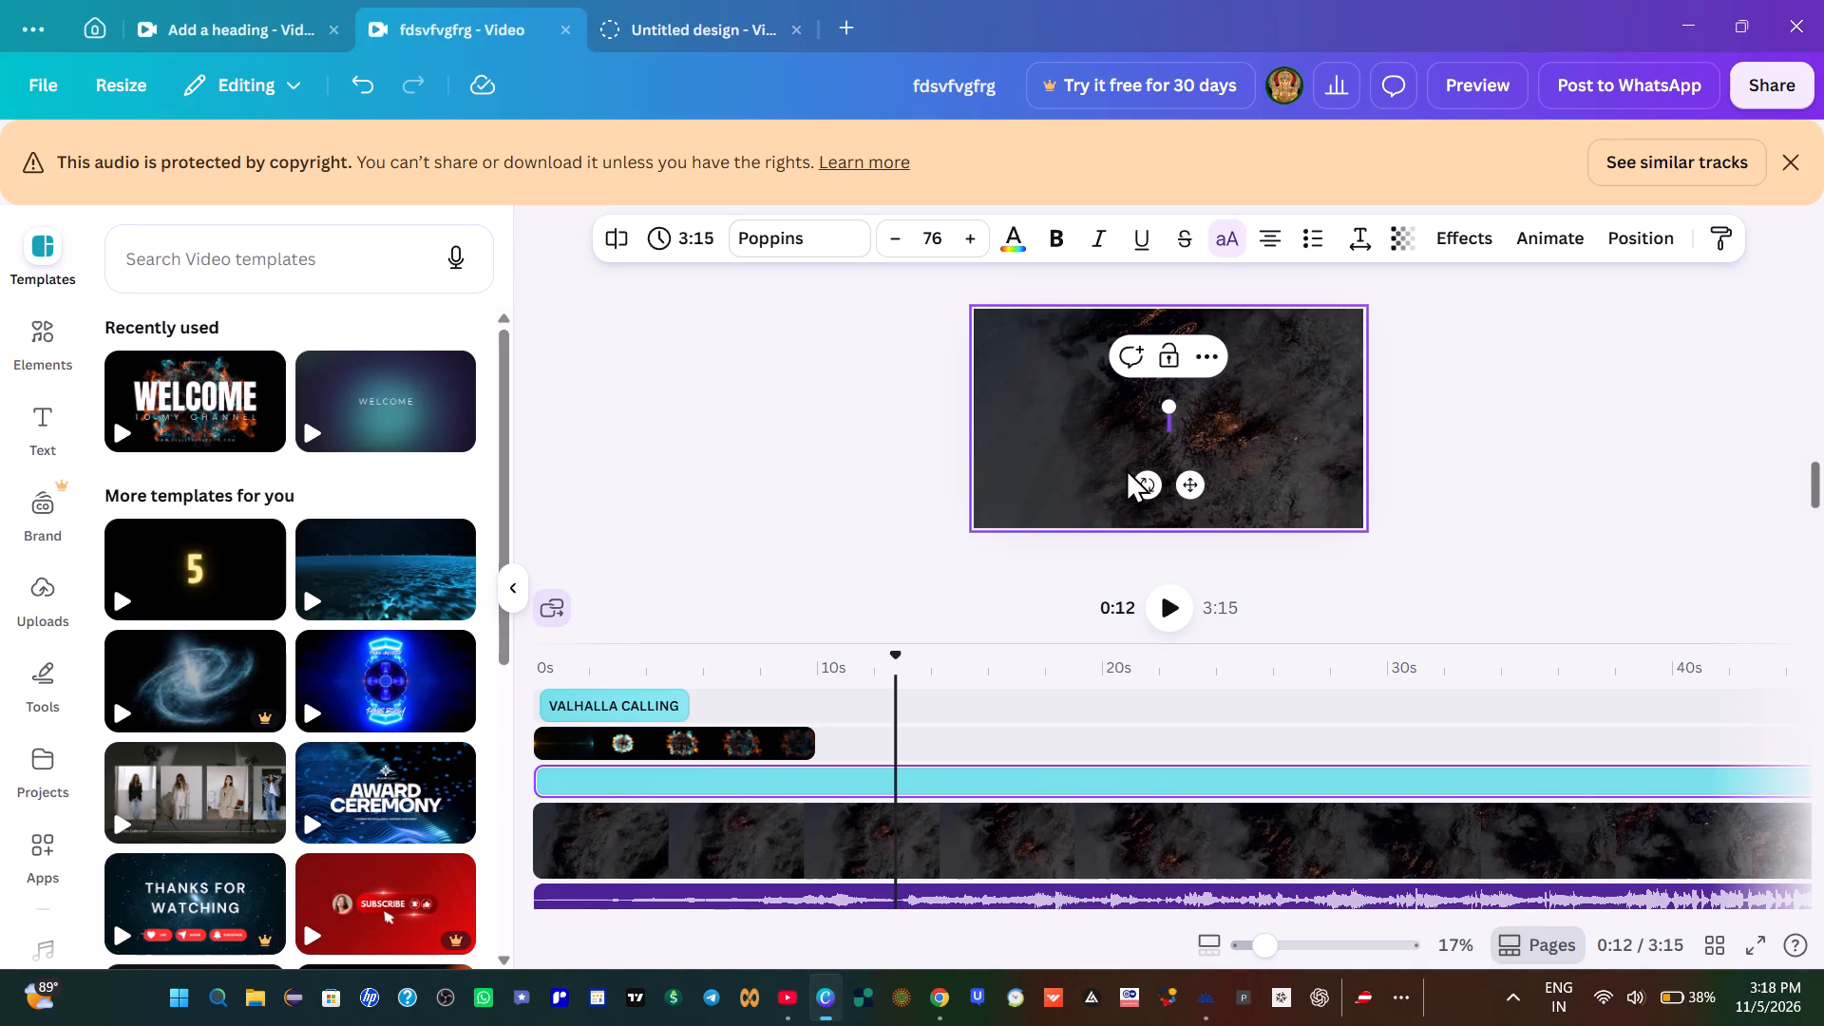
key("ctrl+v")
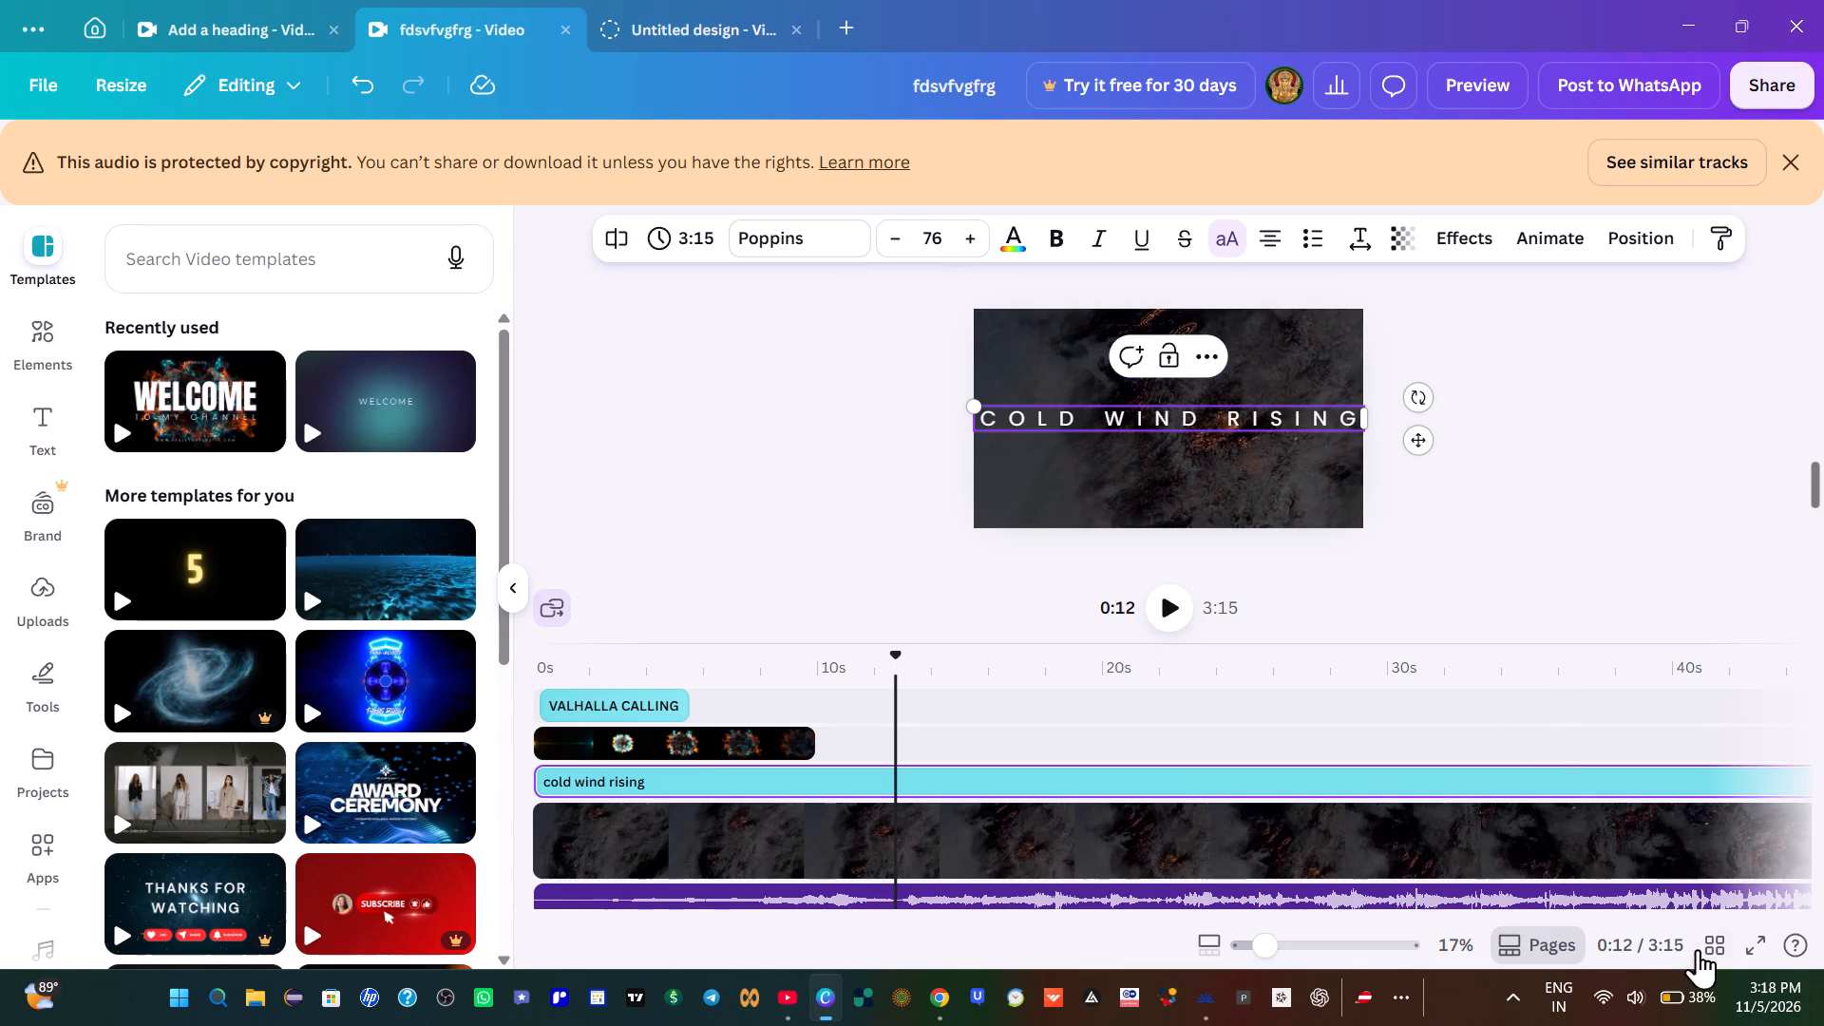
Preview the cold wind rising lyric in full screen, then return to the editor.
left_click(1748, 946)
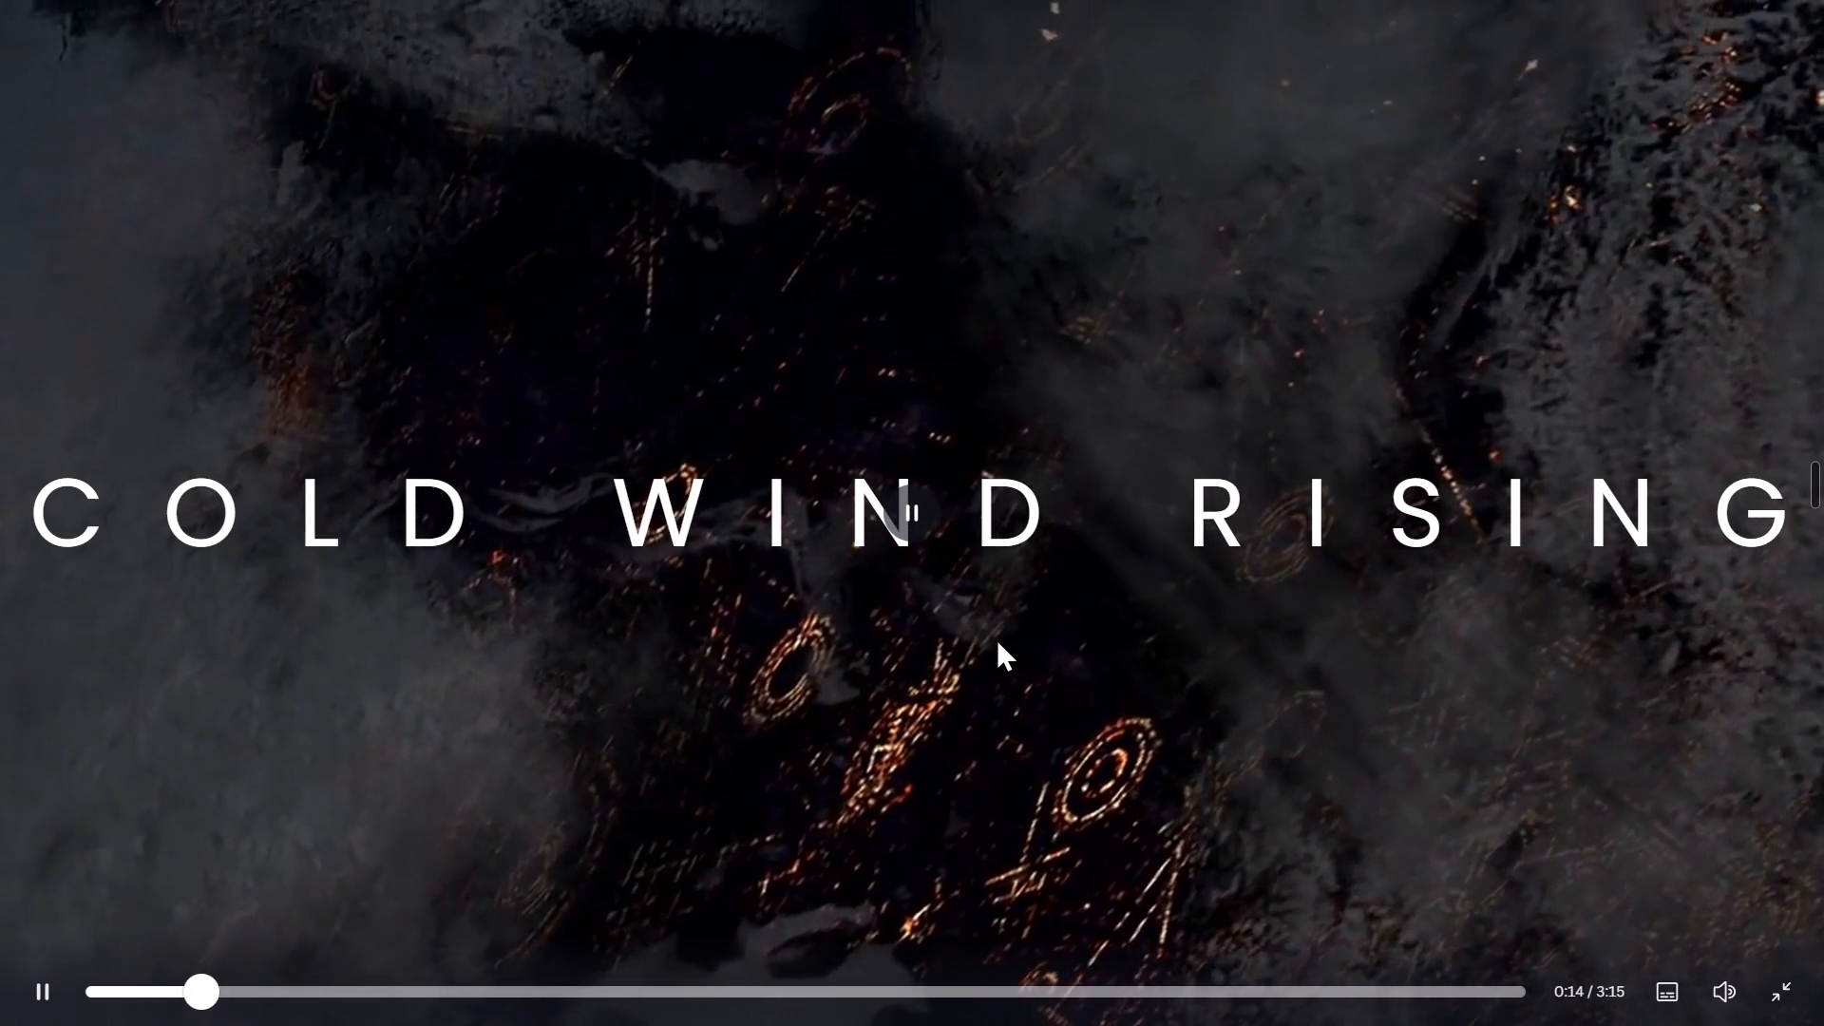
left_click(1004, 636)
left_click(1768, 986)
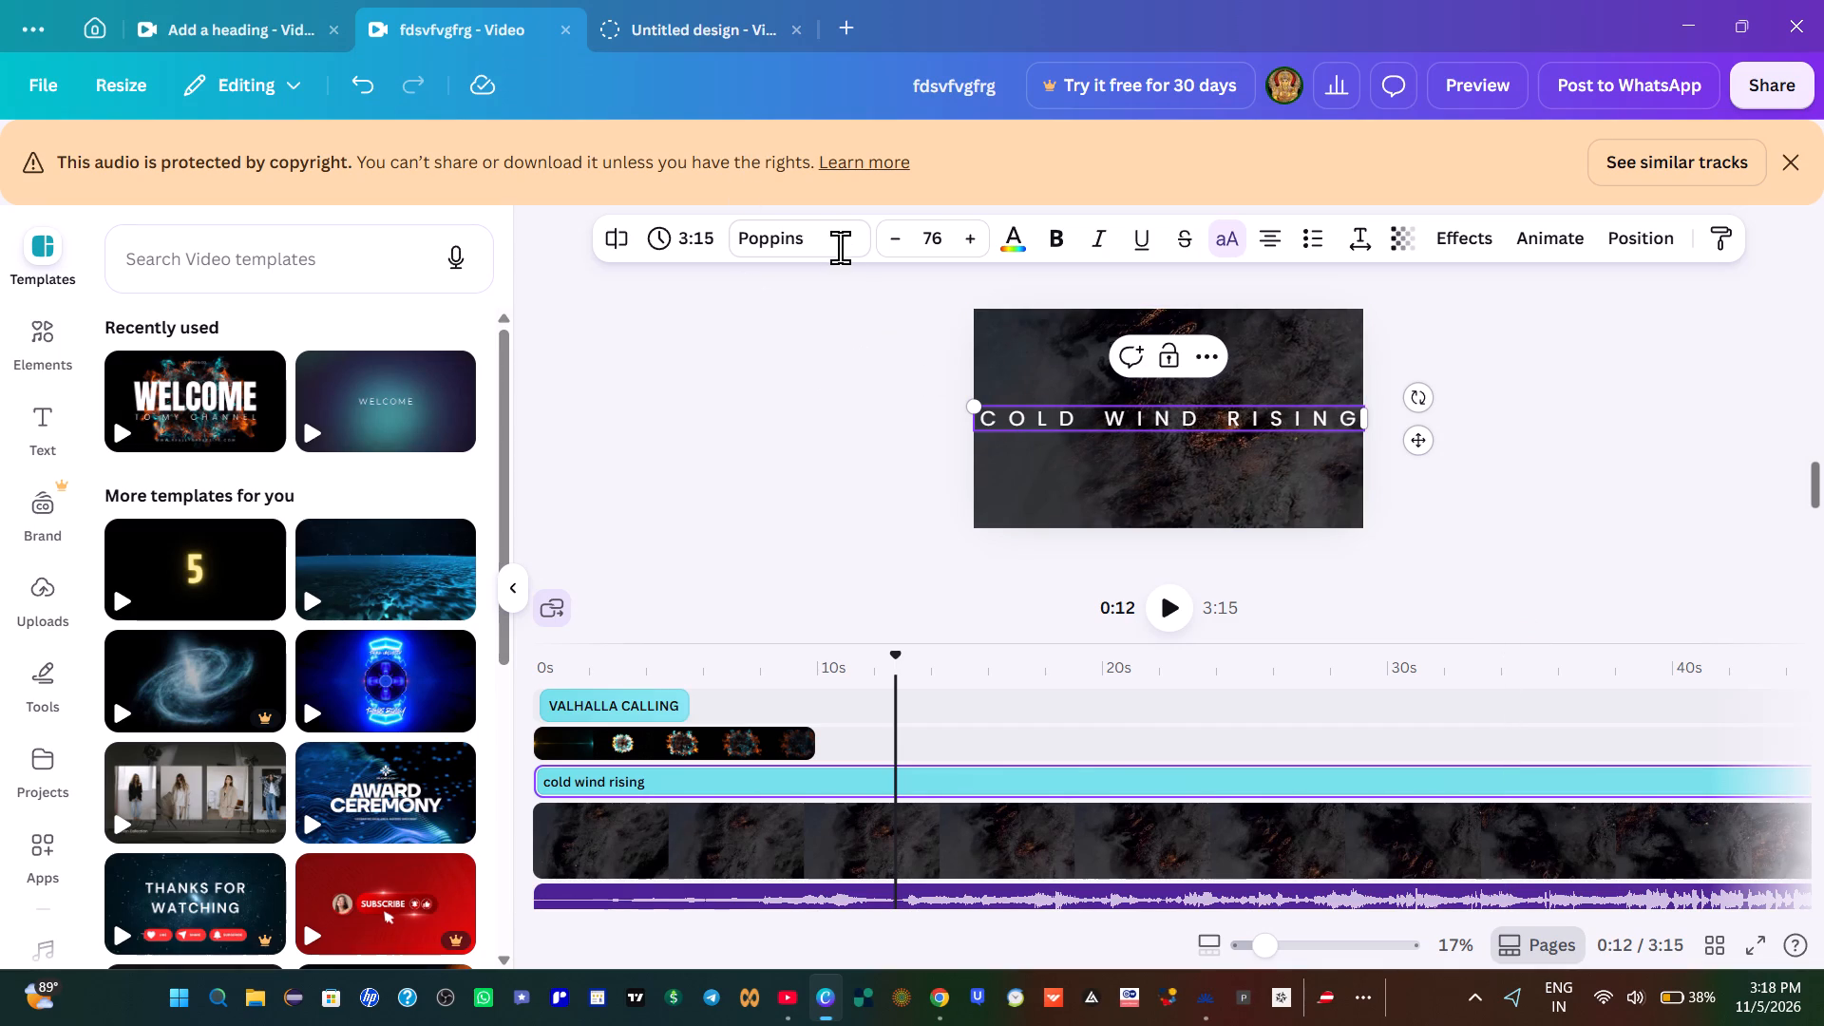
Change the font of the cold wind rising text to Anton.
left_click(809, 240)
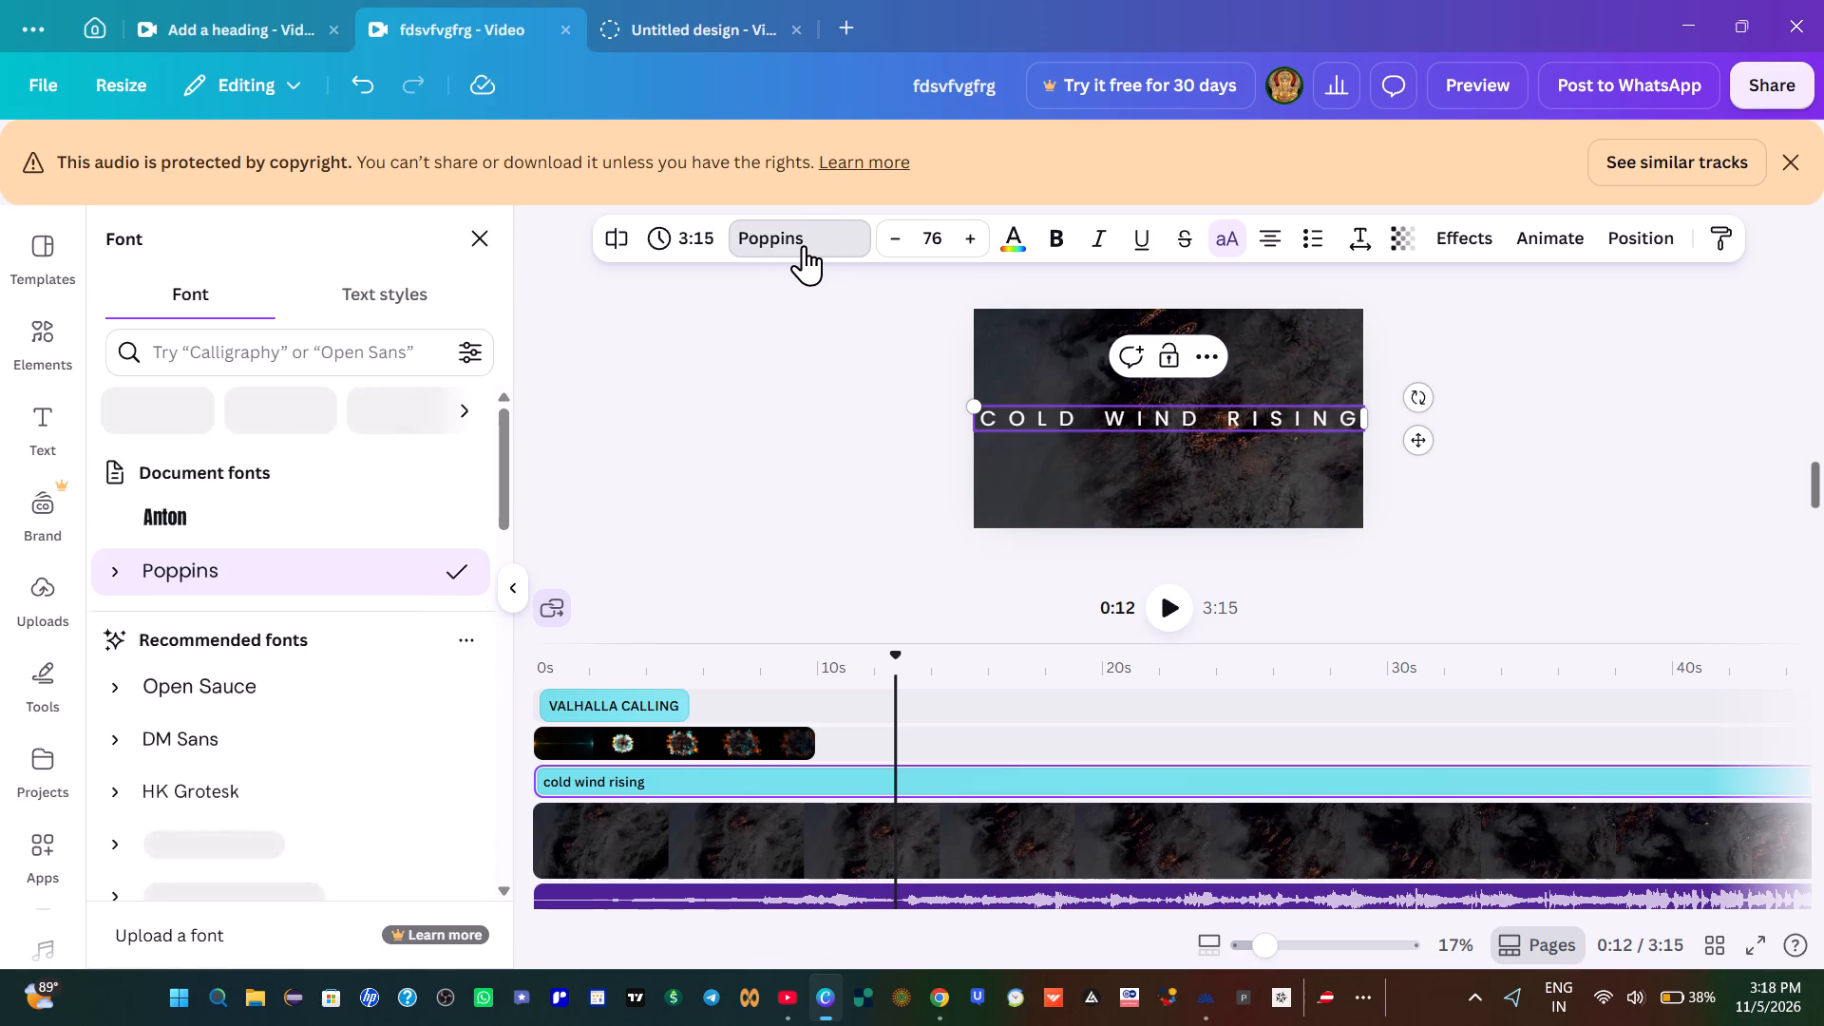
left_click(183, 515)
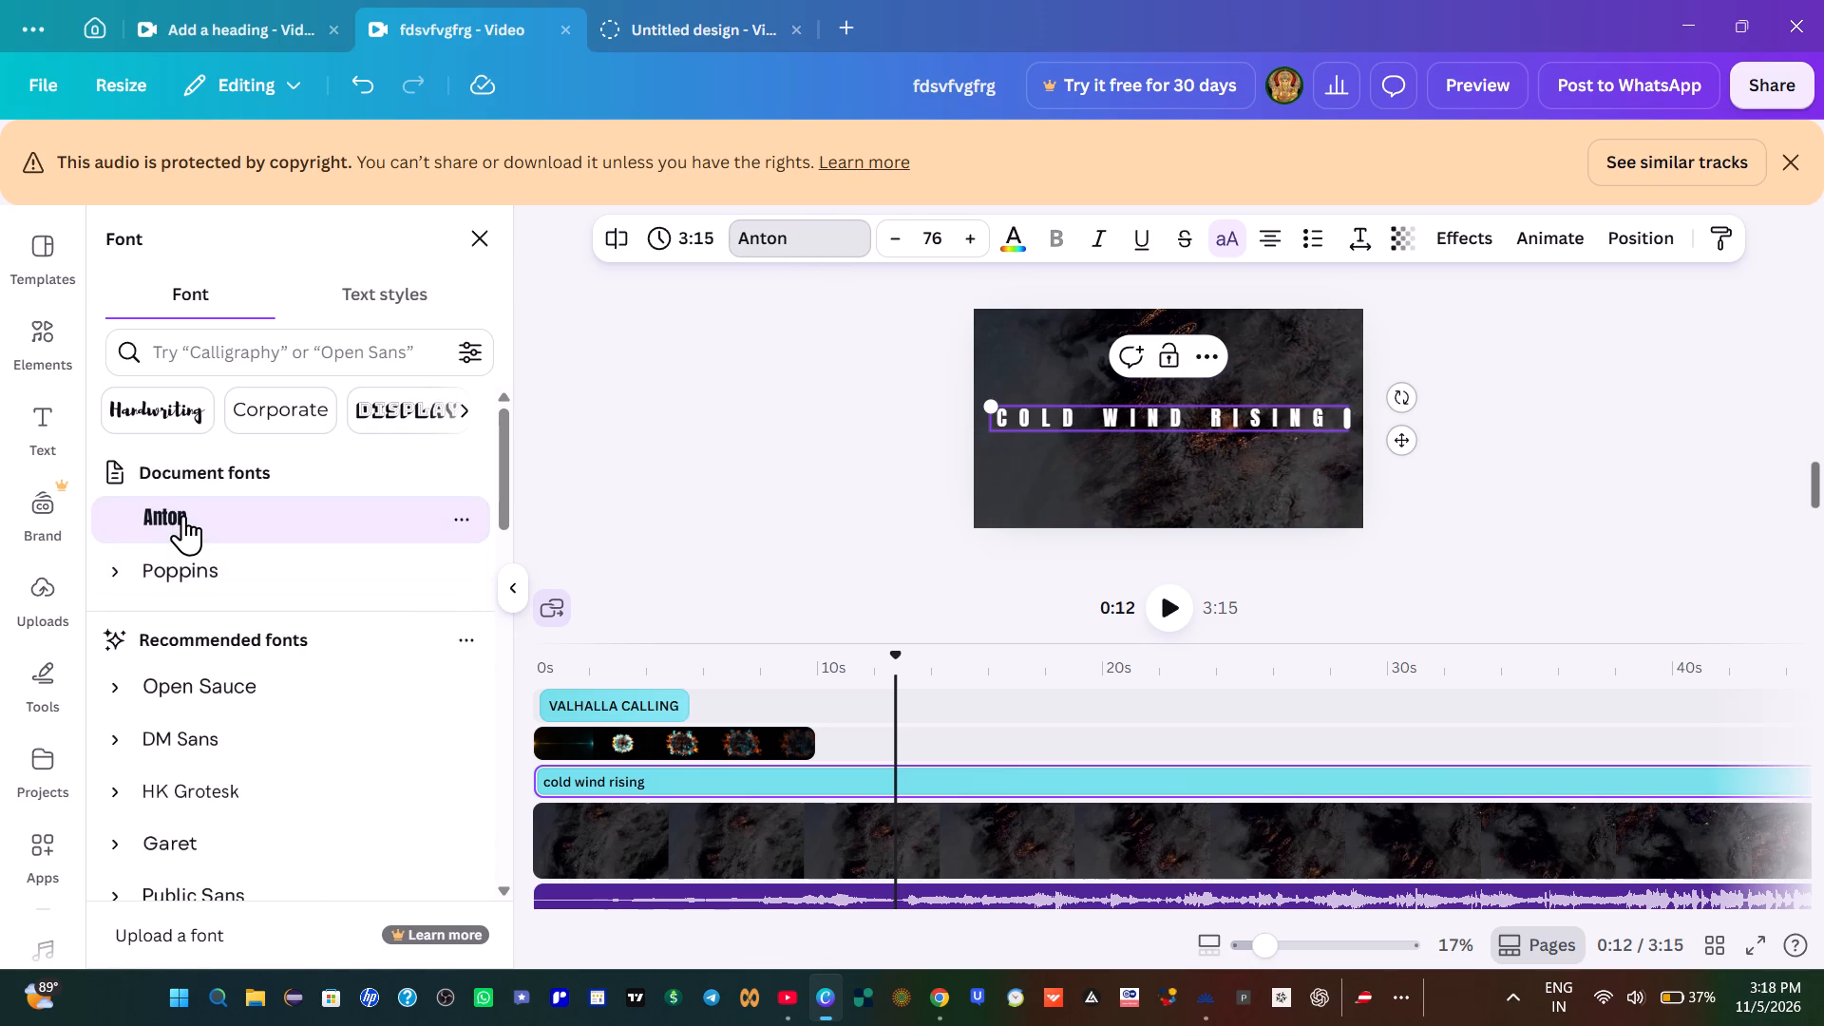
left_click(183, 515)
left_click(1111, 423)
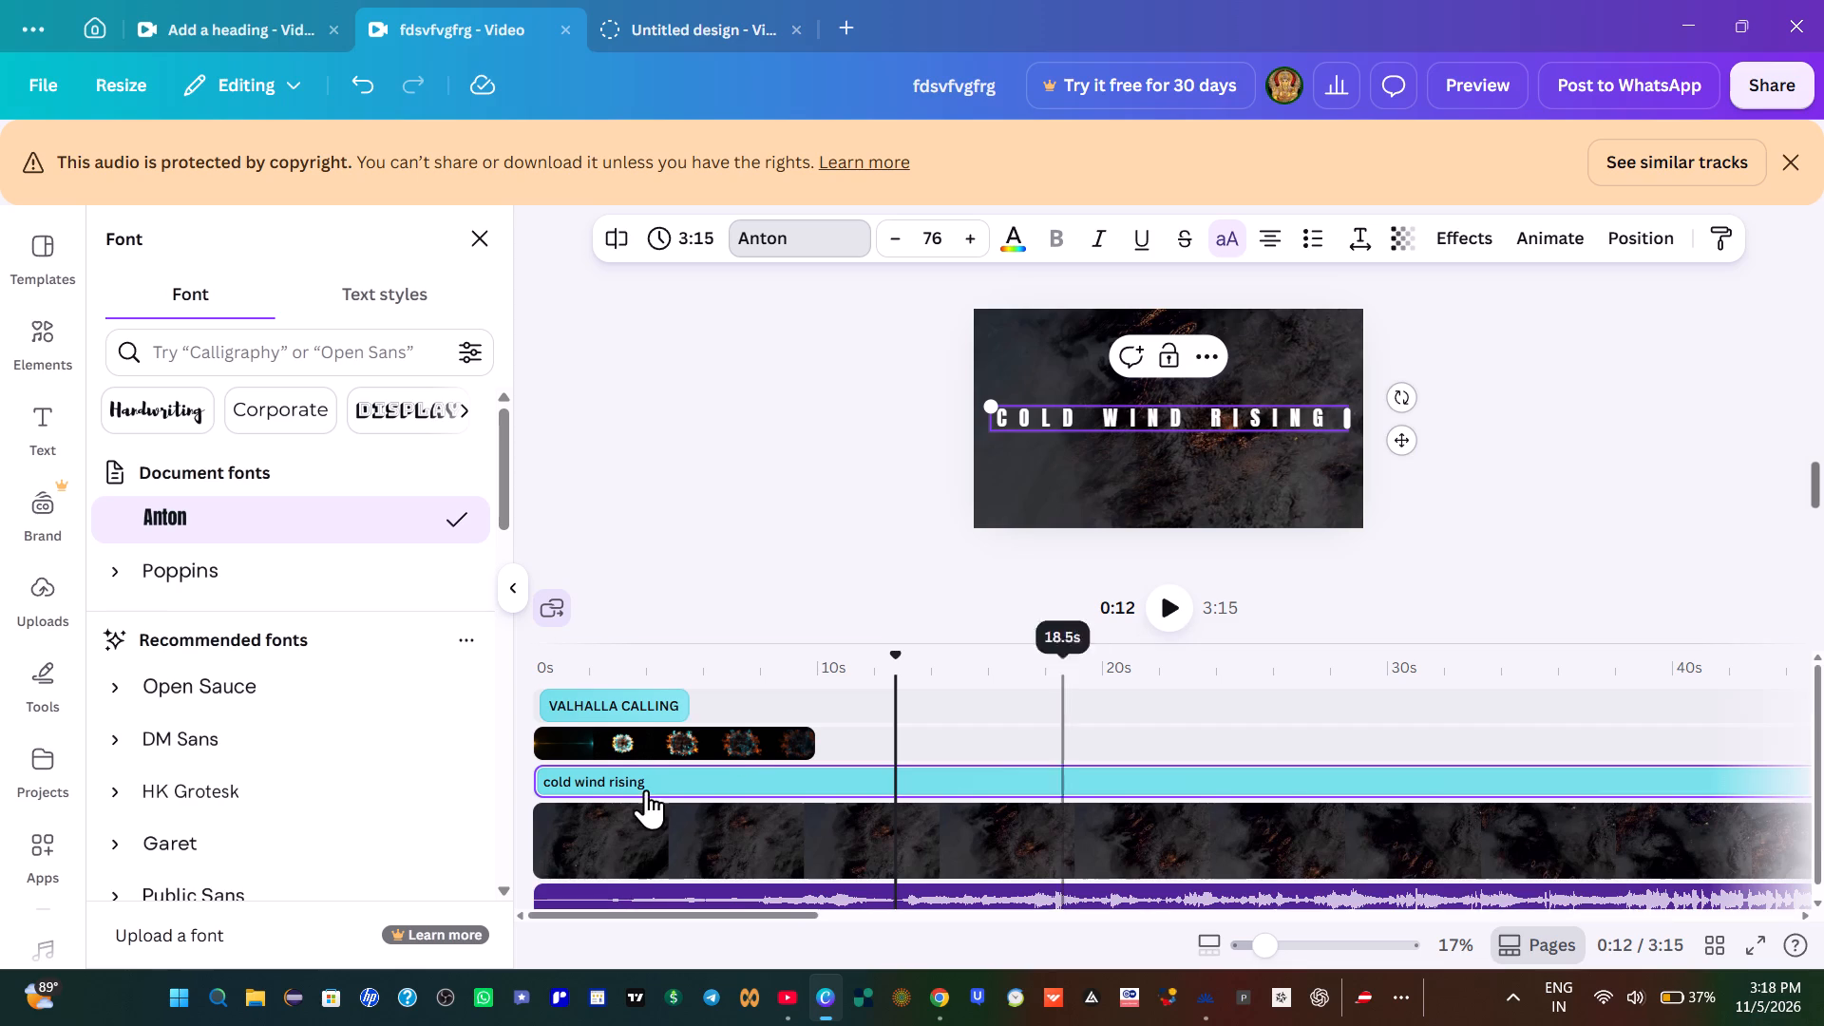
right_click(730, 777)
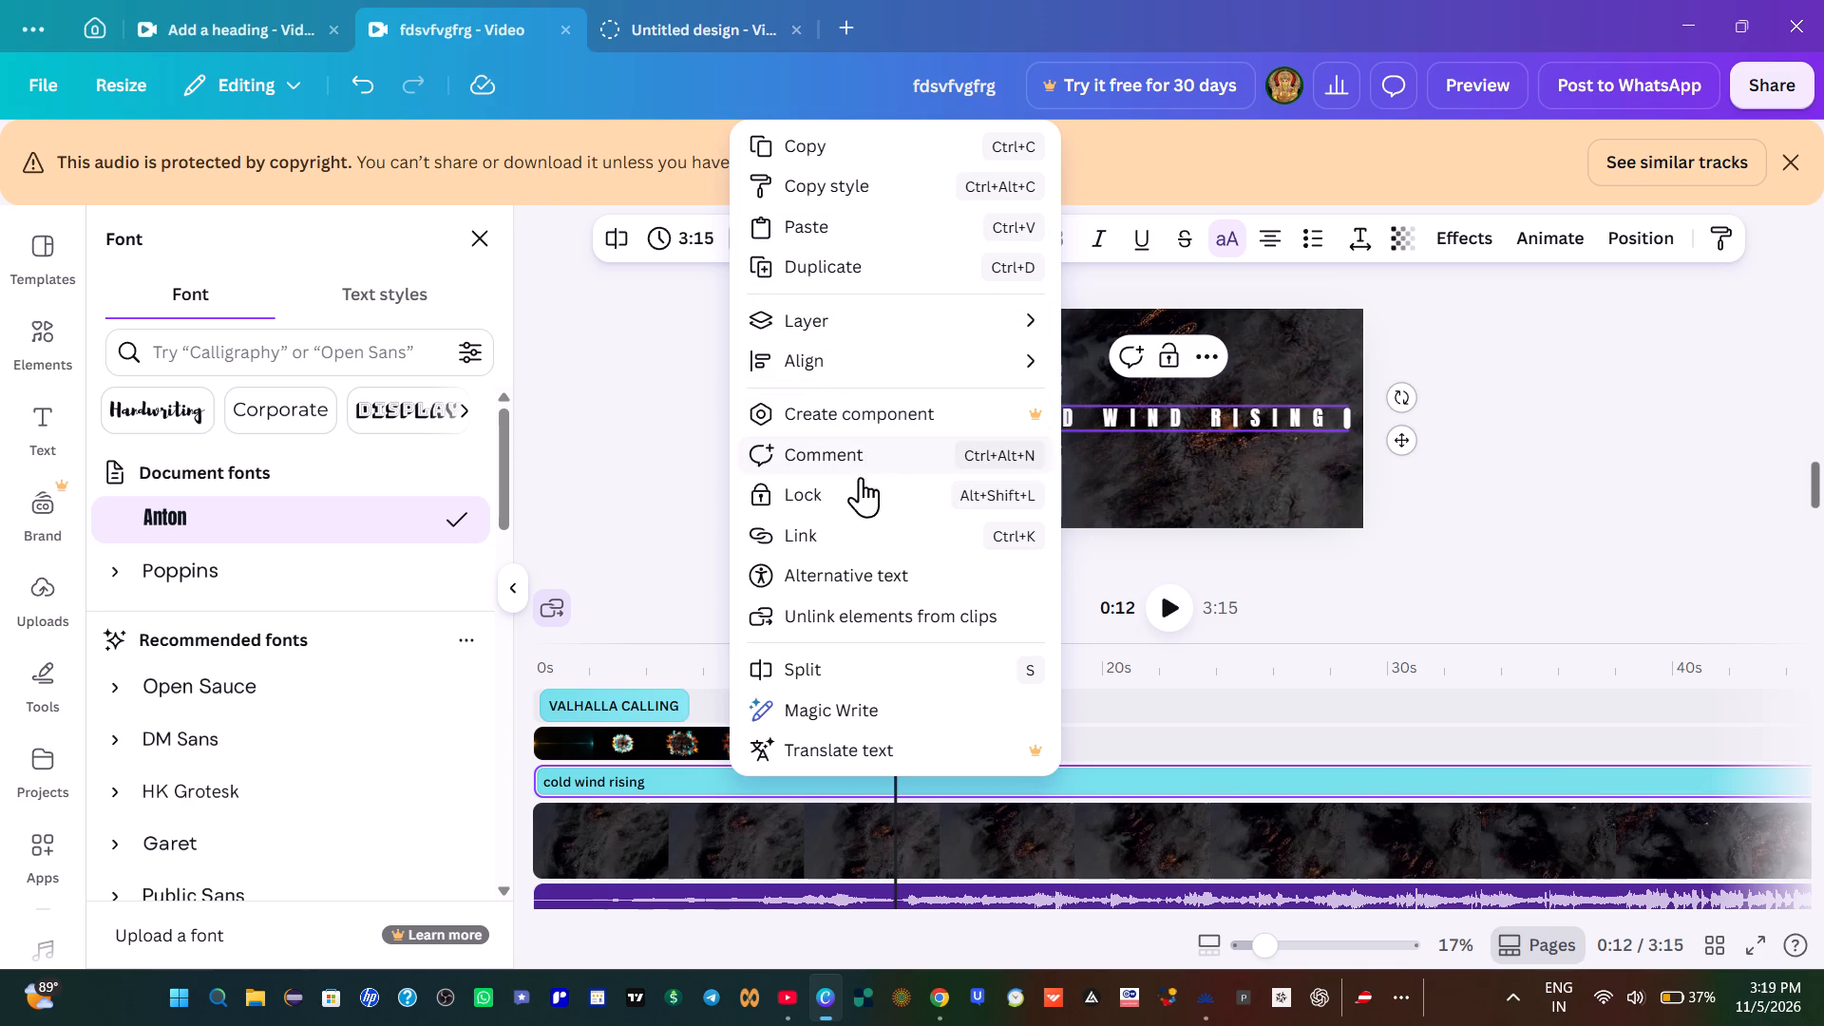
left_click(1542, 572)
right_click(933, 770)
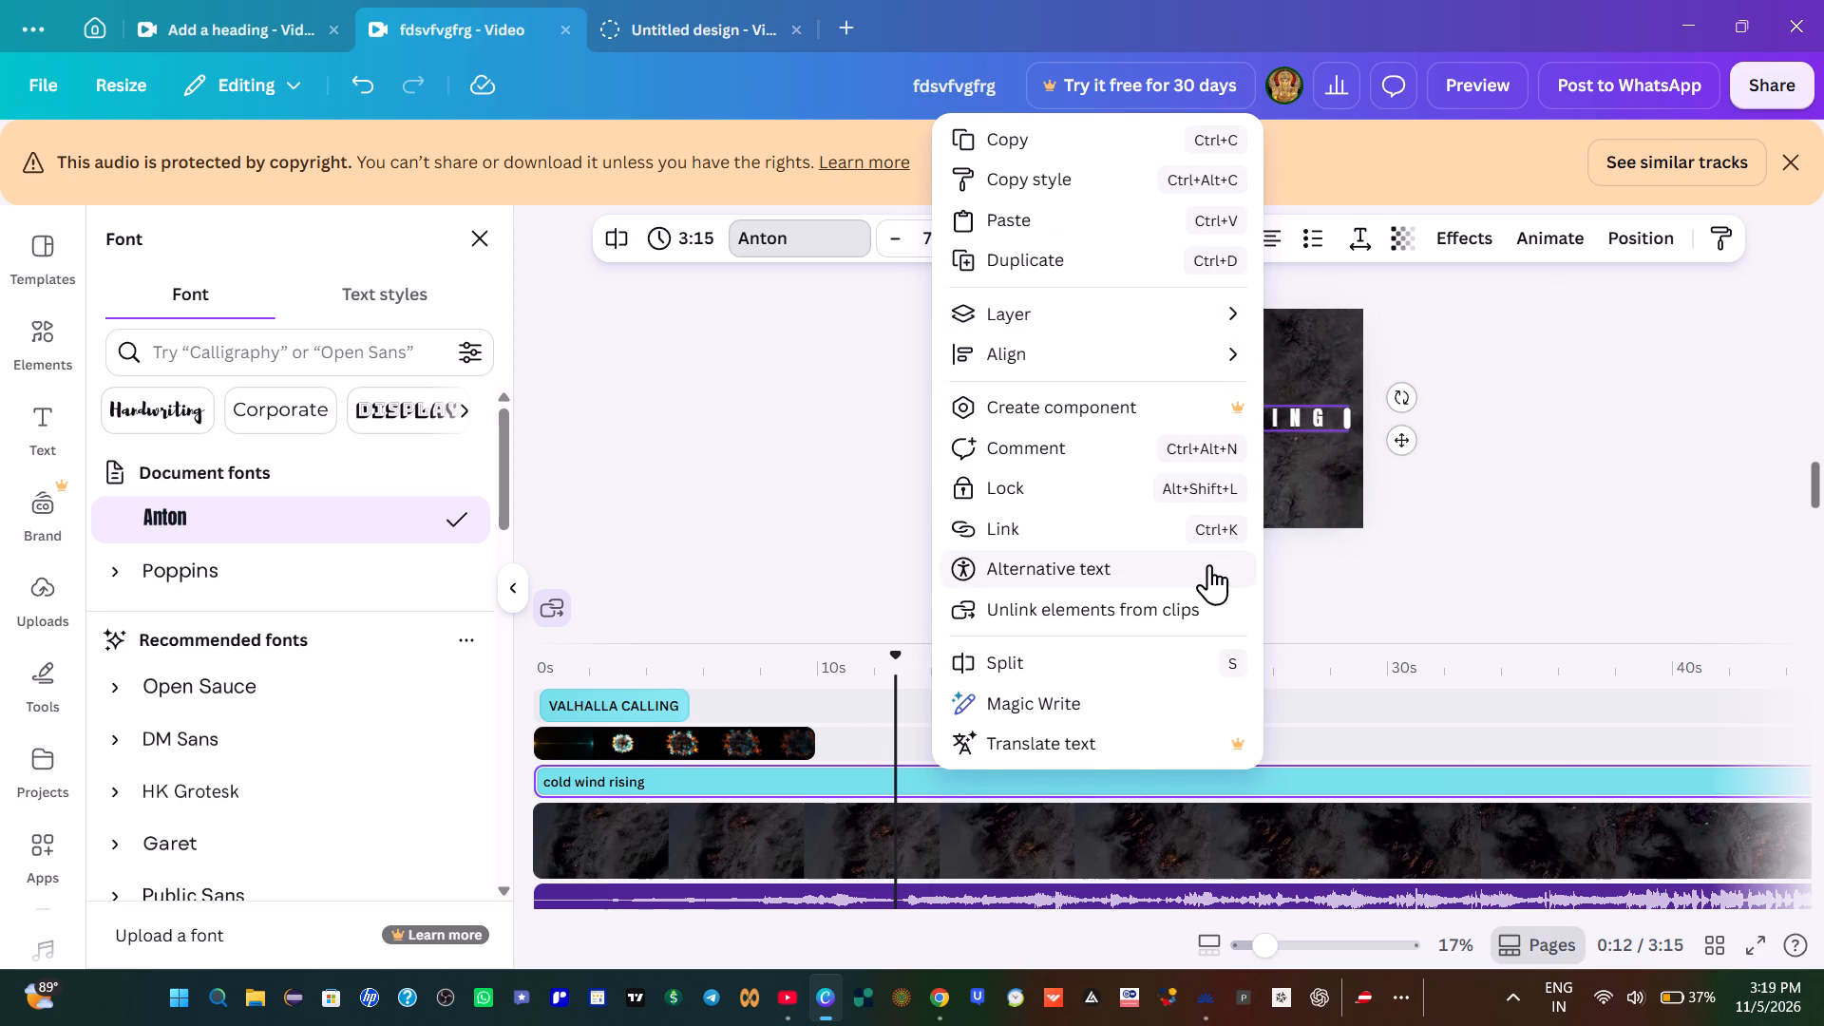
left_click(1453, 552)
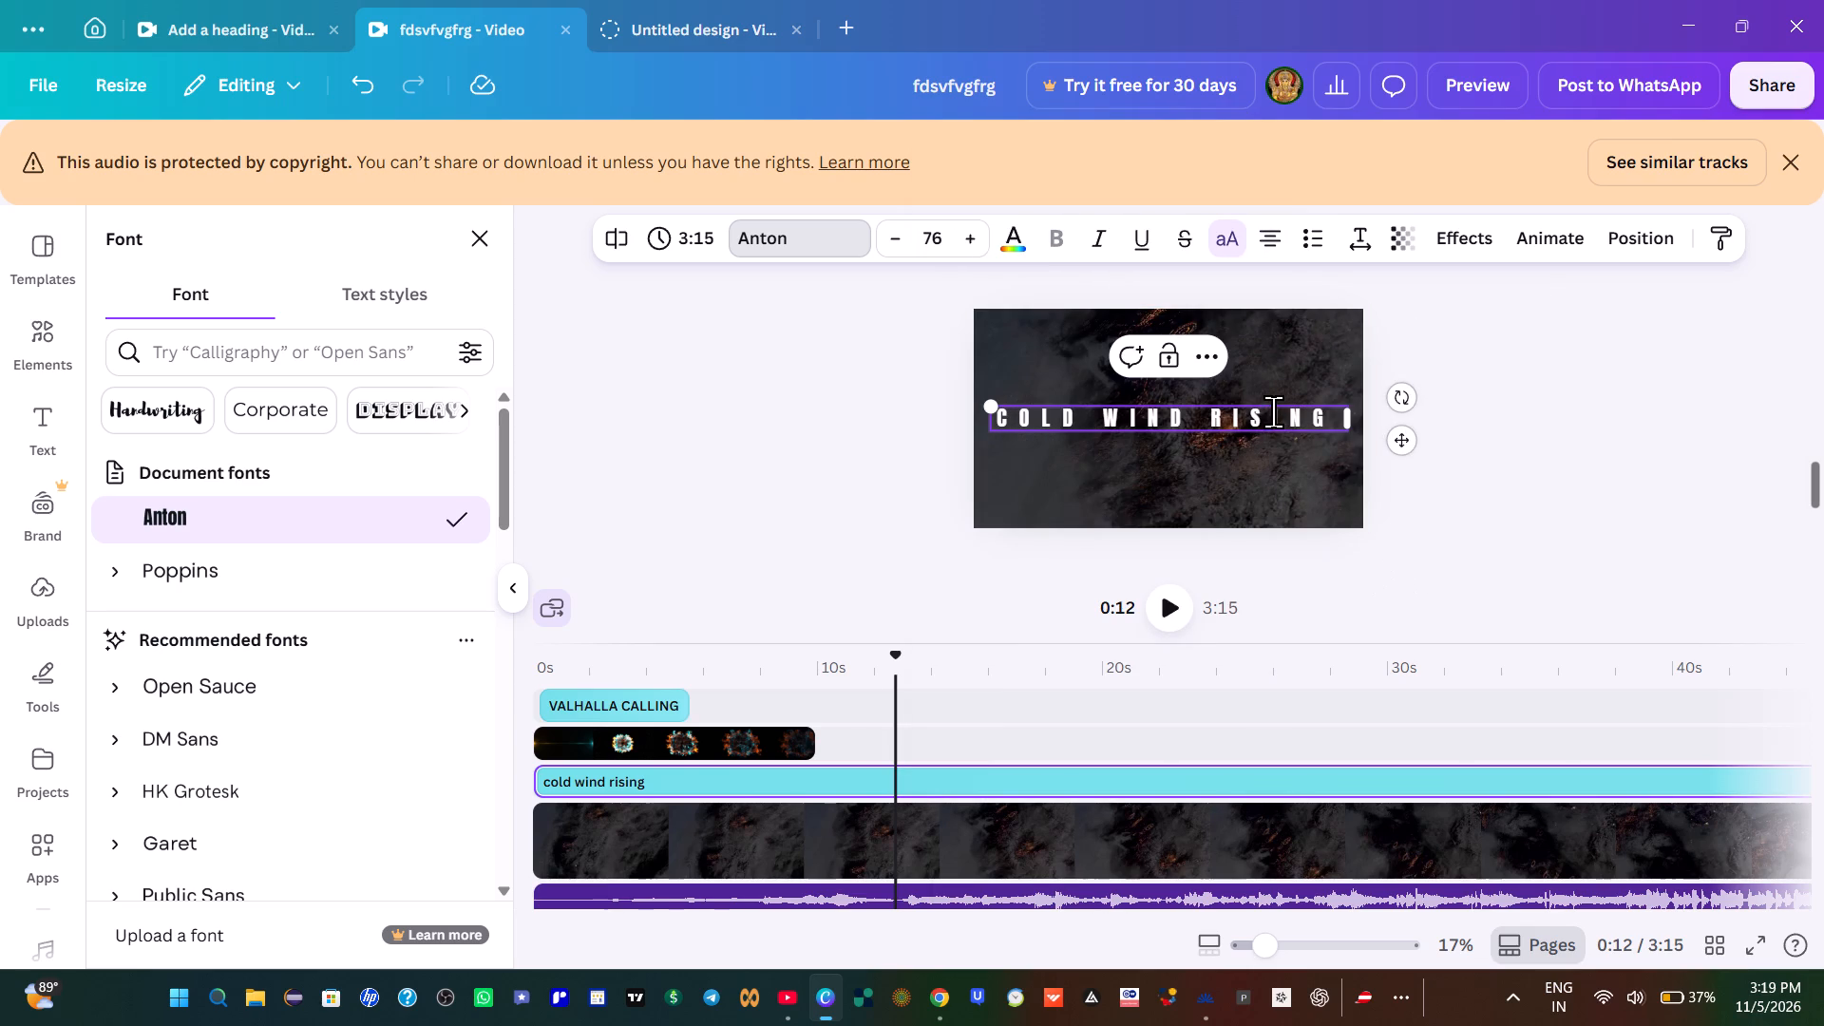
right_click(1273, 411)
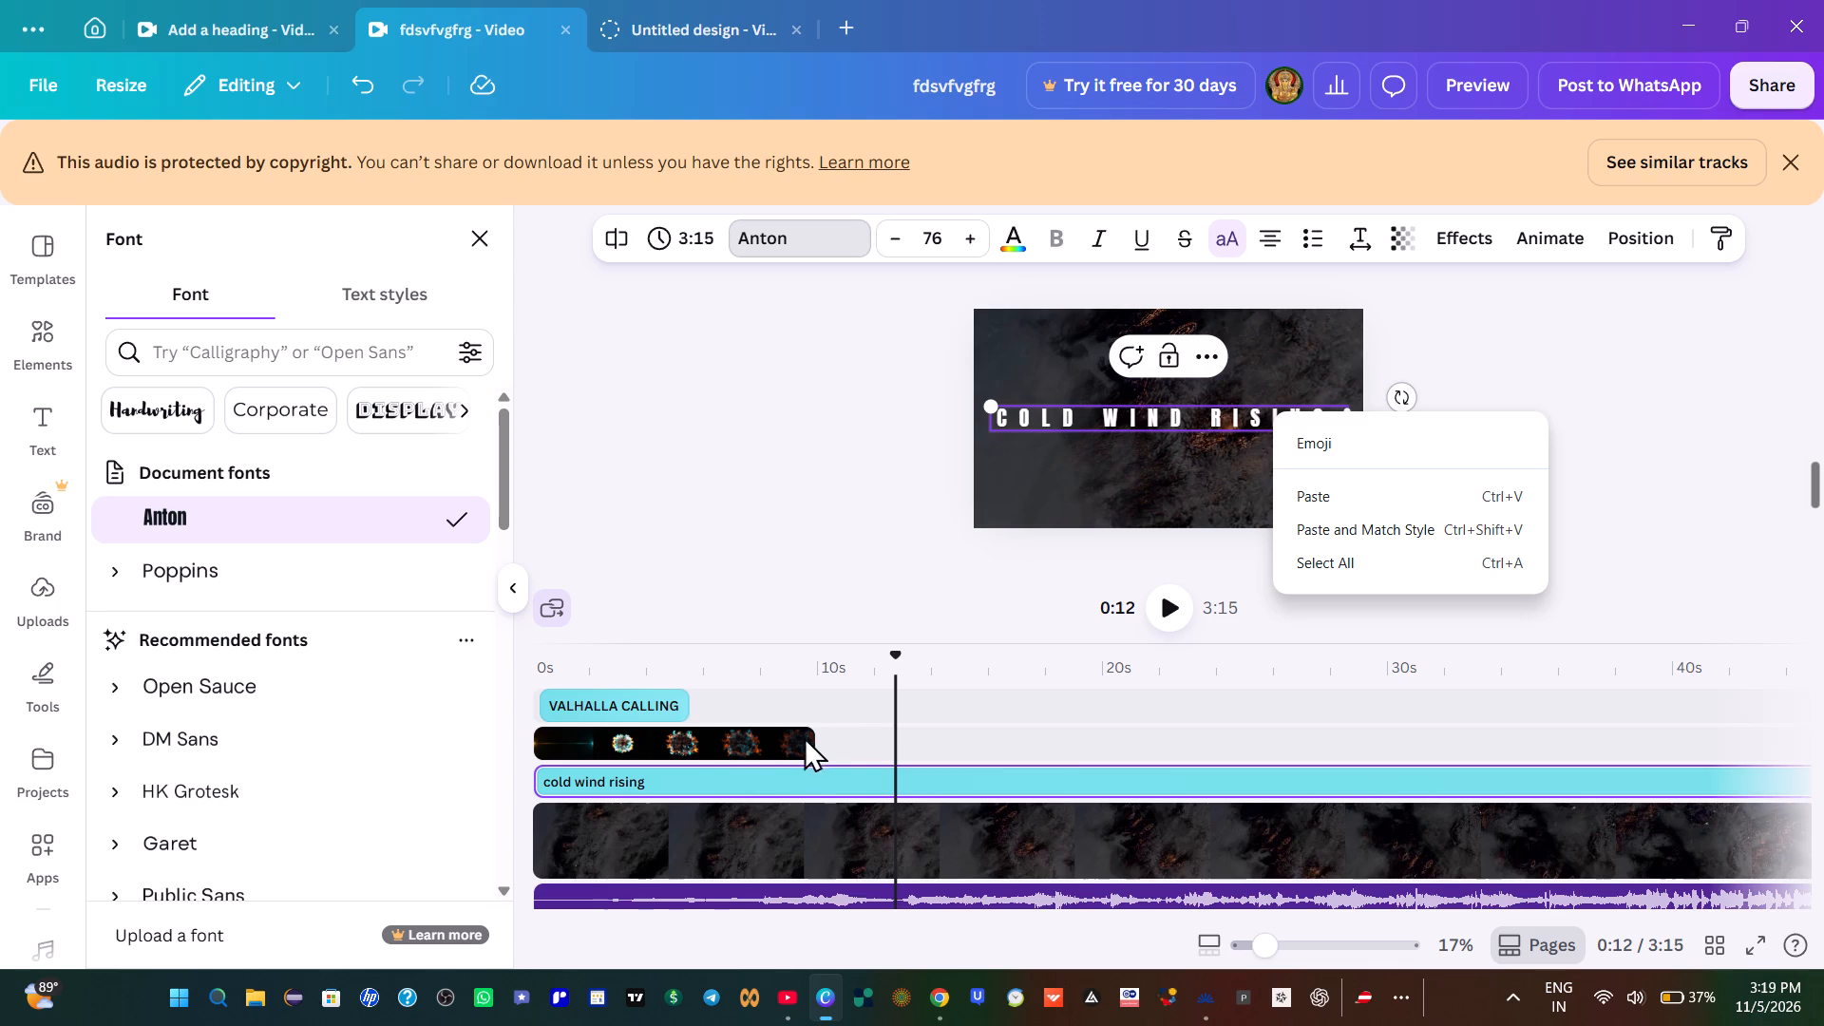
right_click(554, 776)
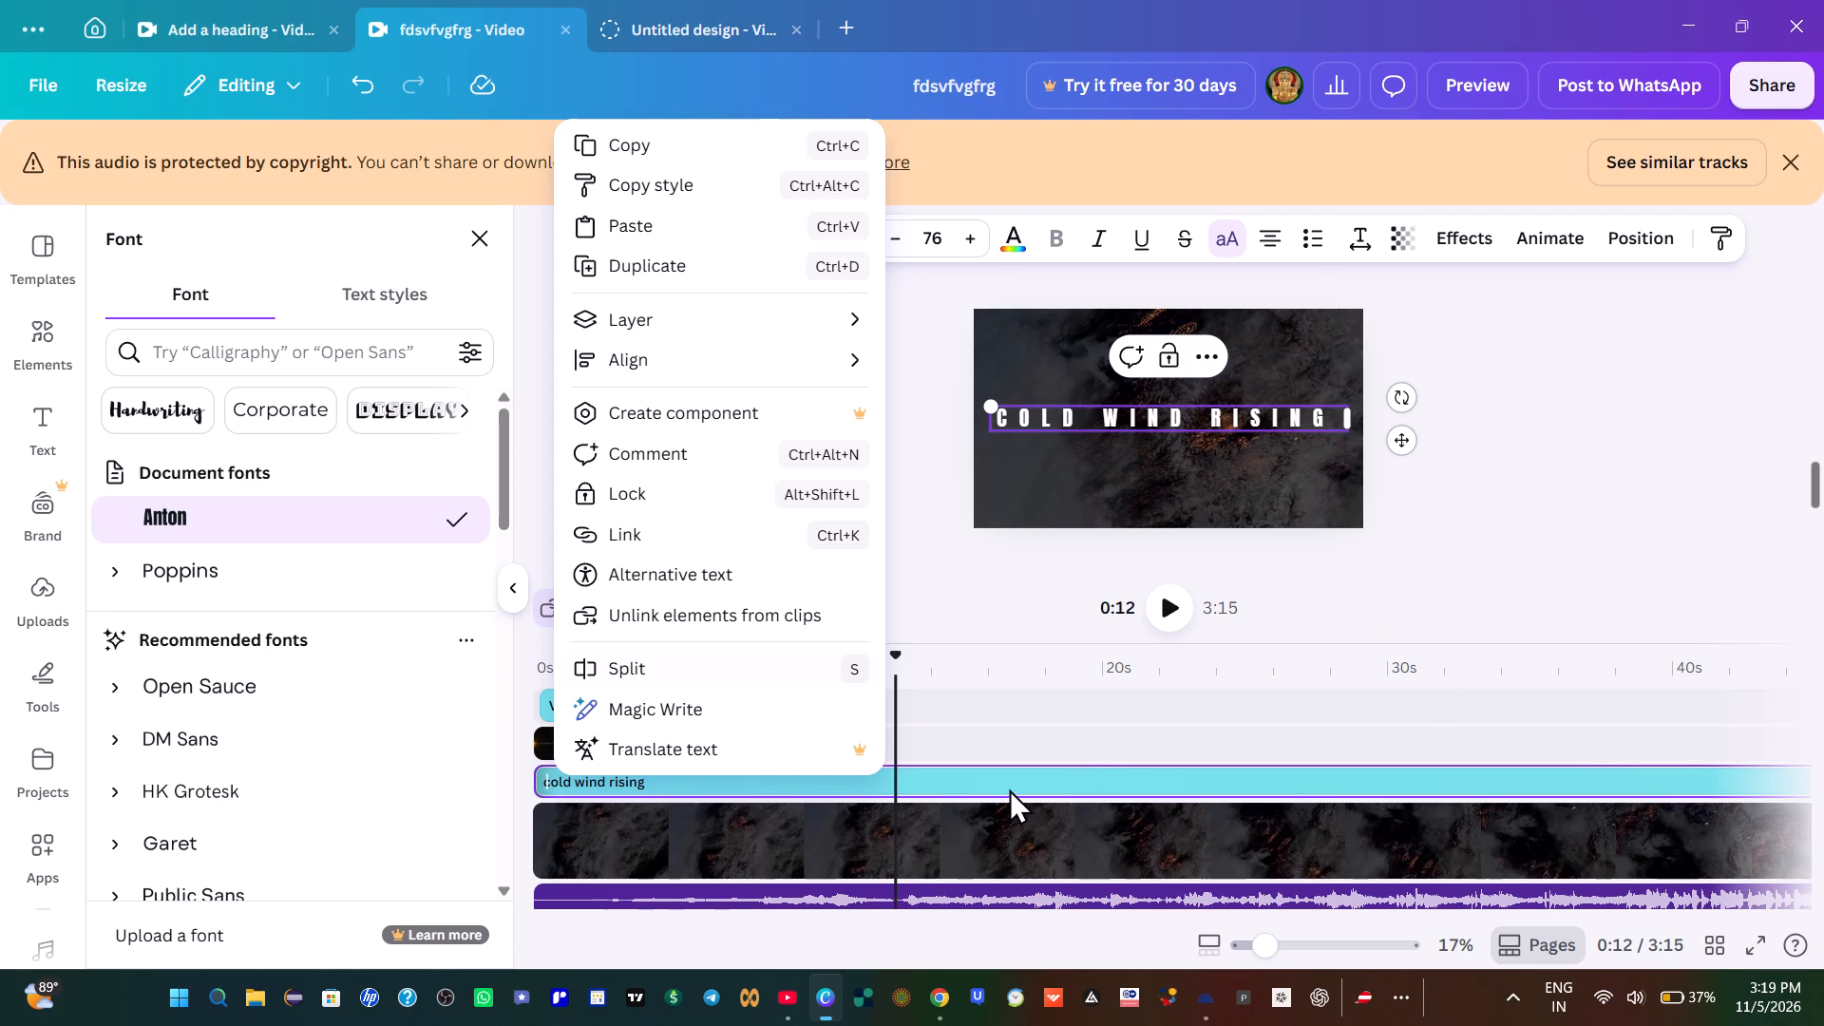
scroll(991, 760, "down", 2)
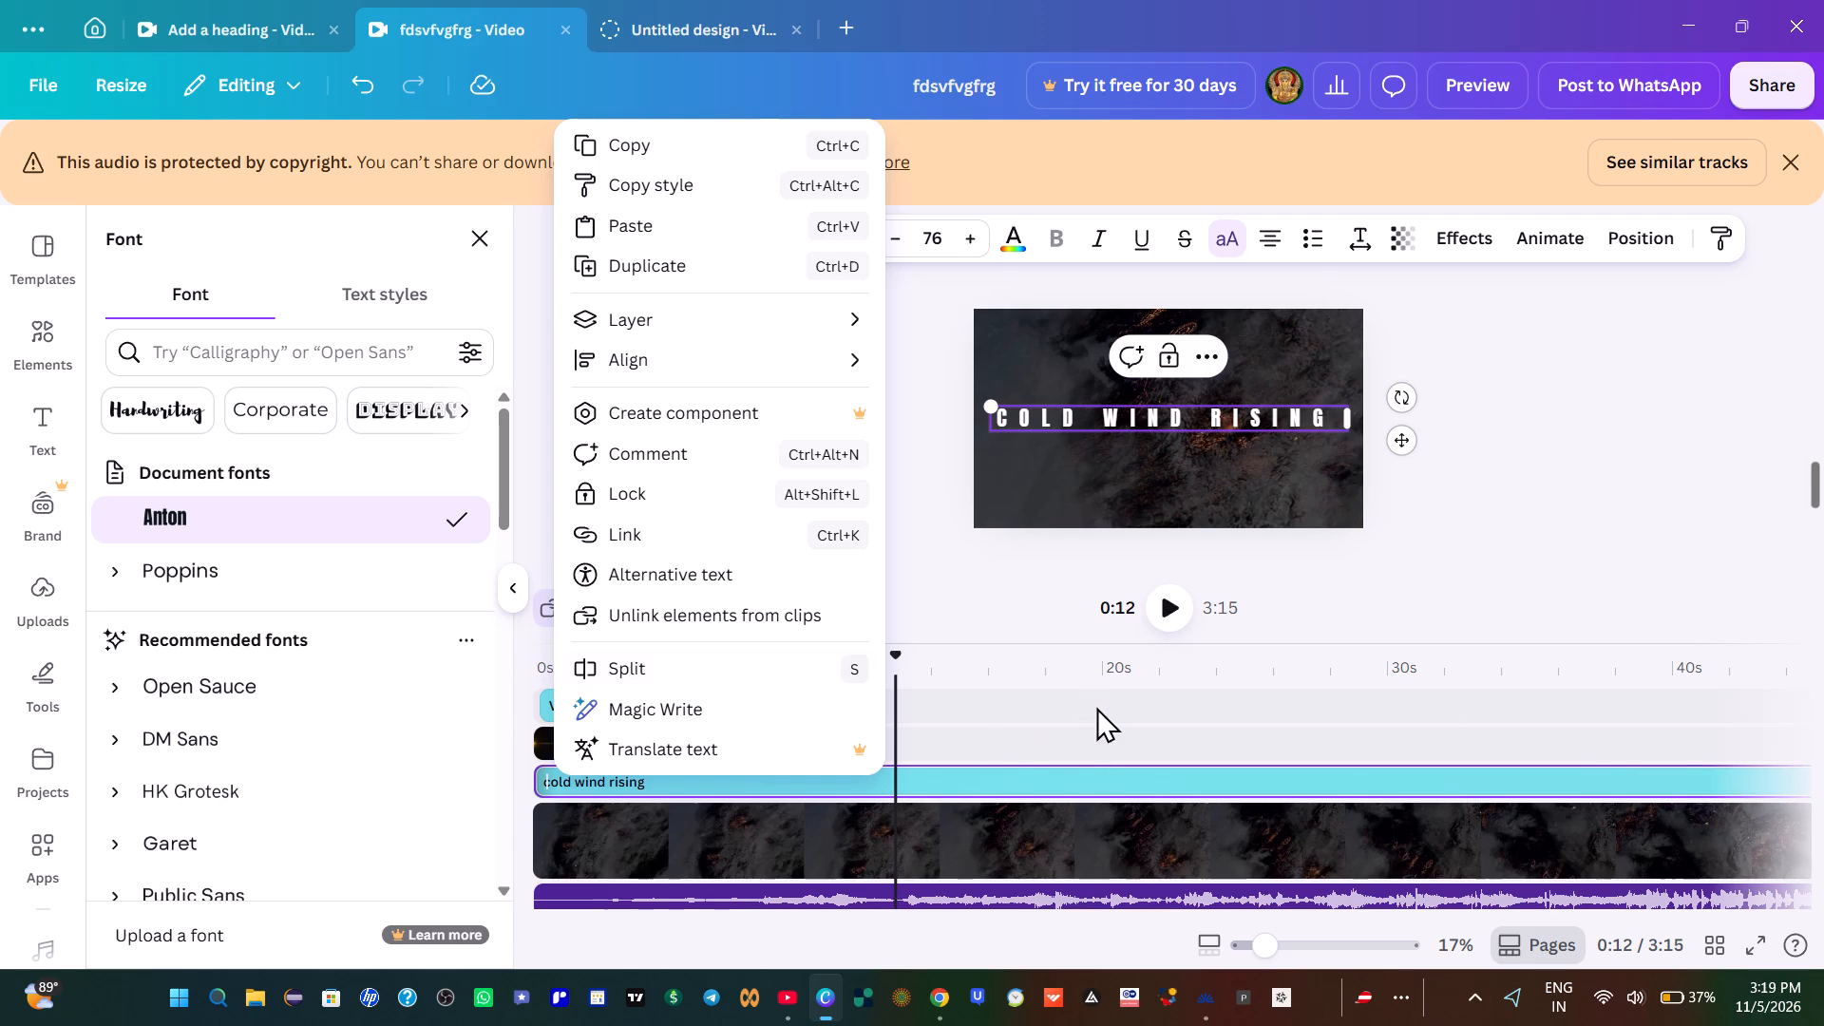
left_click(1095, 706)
Trim the start of the cold wind rising layer so it begins where the VALHALLA CALLING layer ends.
left_click_drag(536, 780, 702, 788)
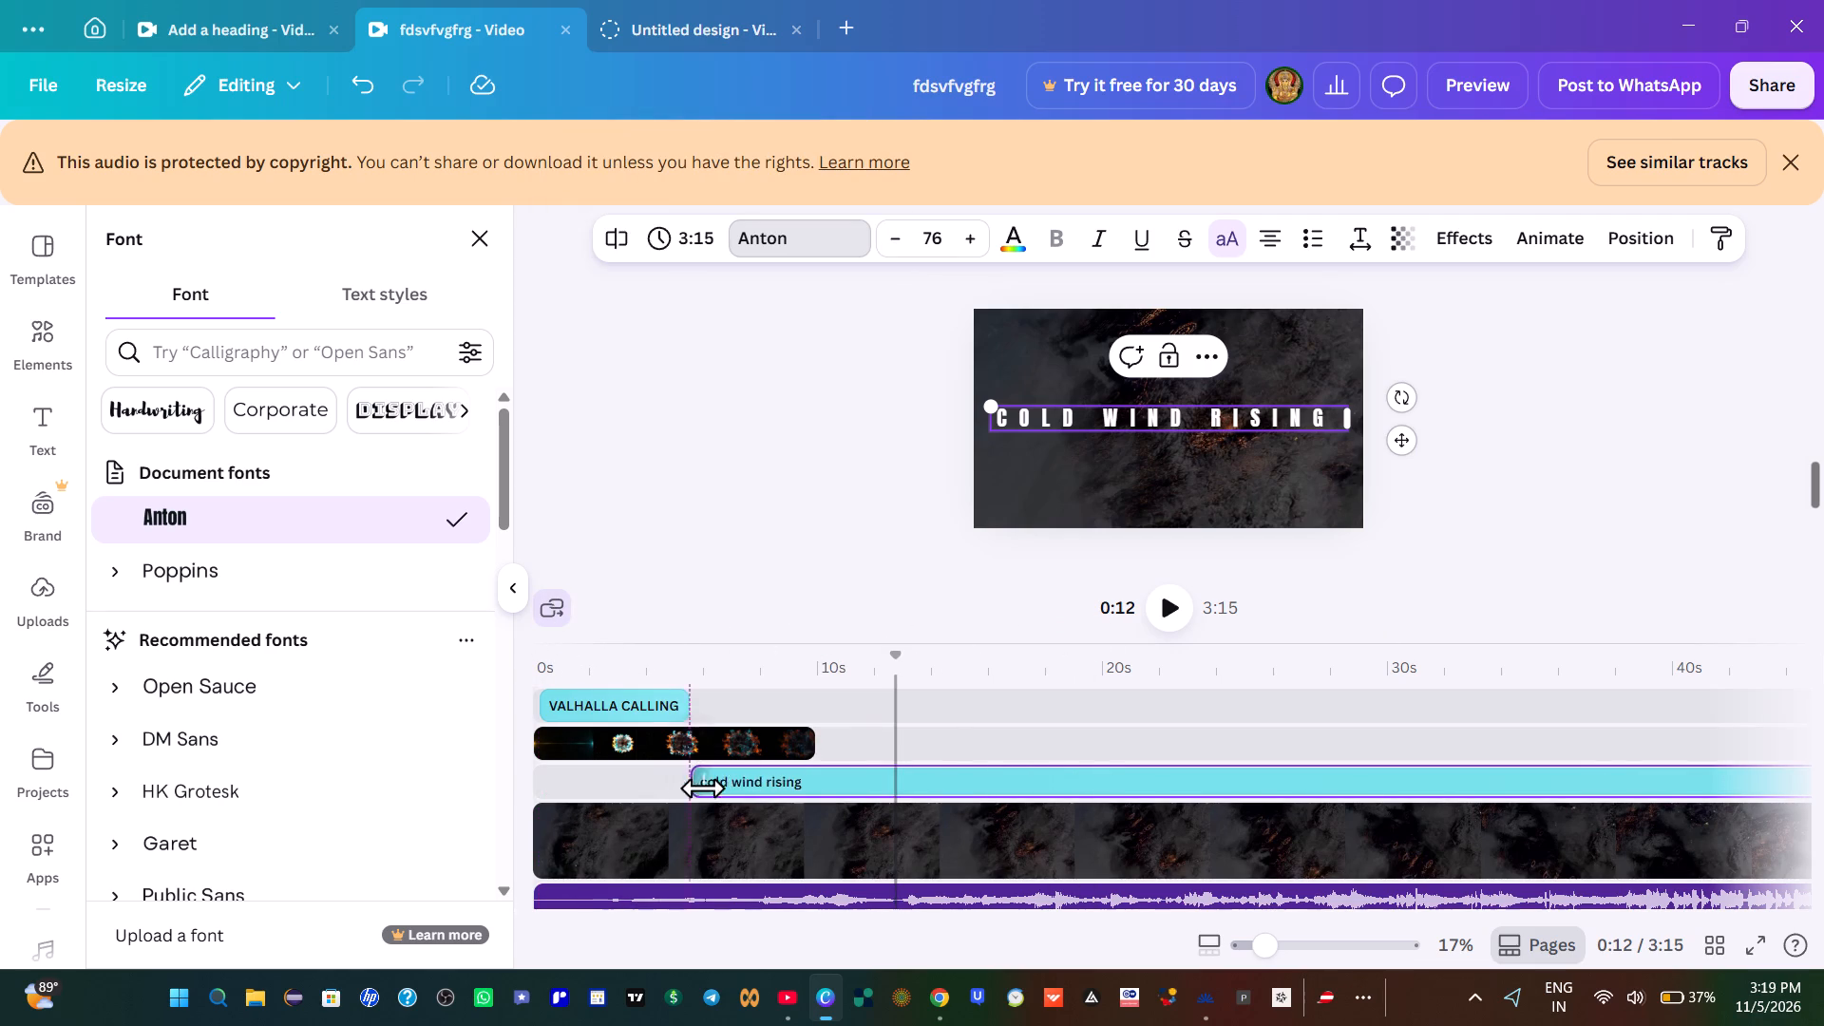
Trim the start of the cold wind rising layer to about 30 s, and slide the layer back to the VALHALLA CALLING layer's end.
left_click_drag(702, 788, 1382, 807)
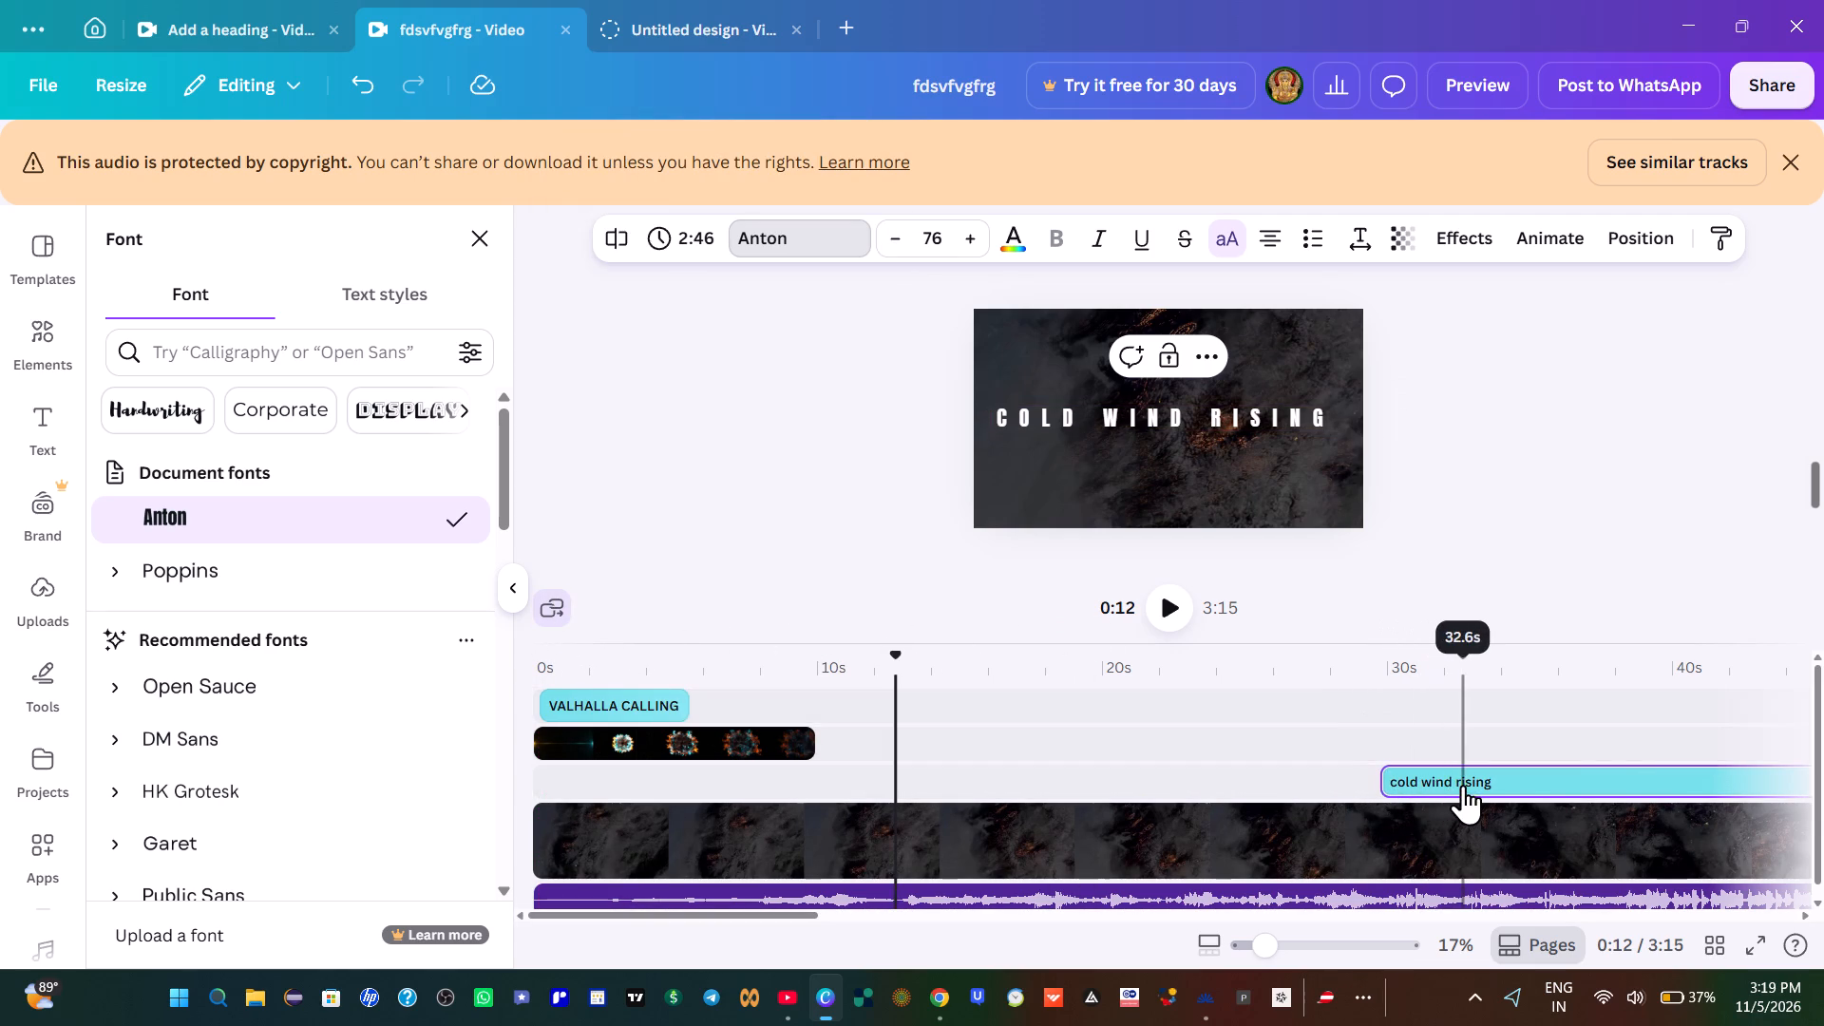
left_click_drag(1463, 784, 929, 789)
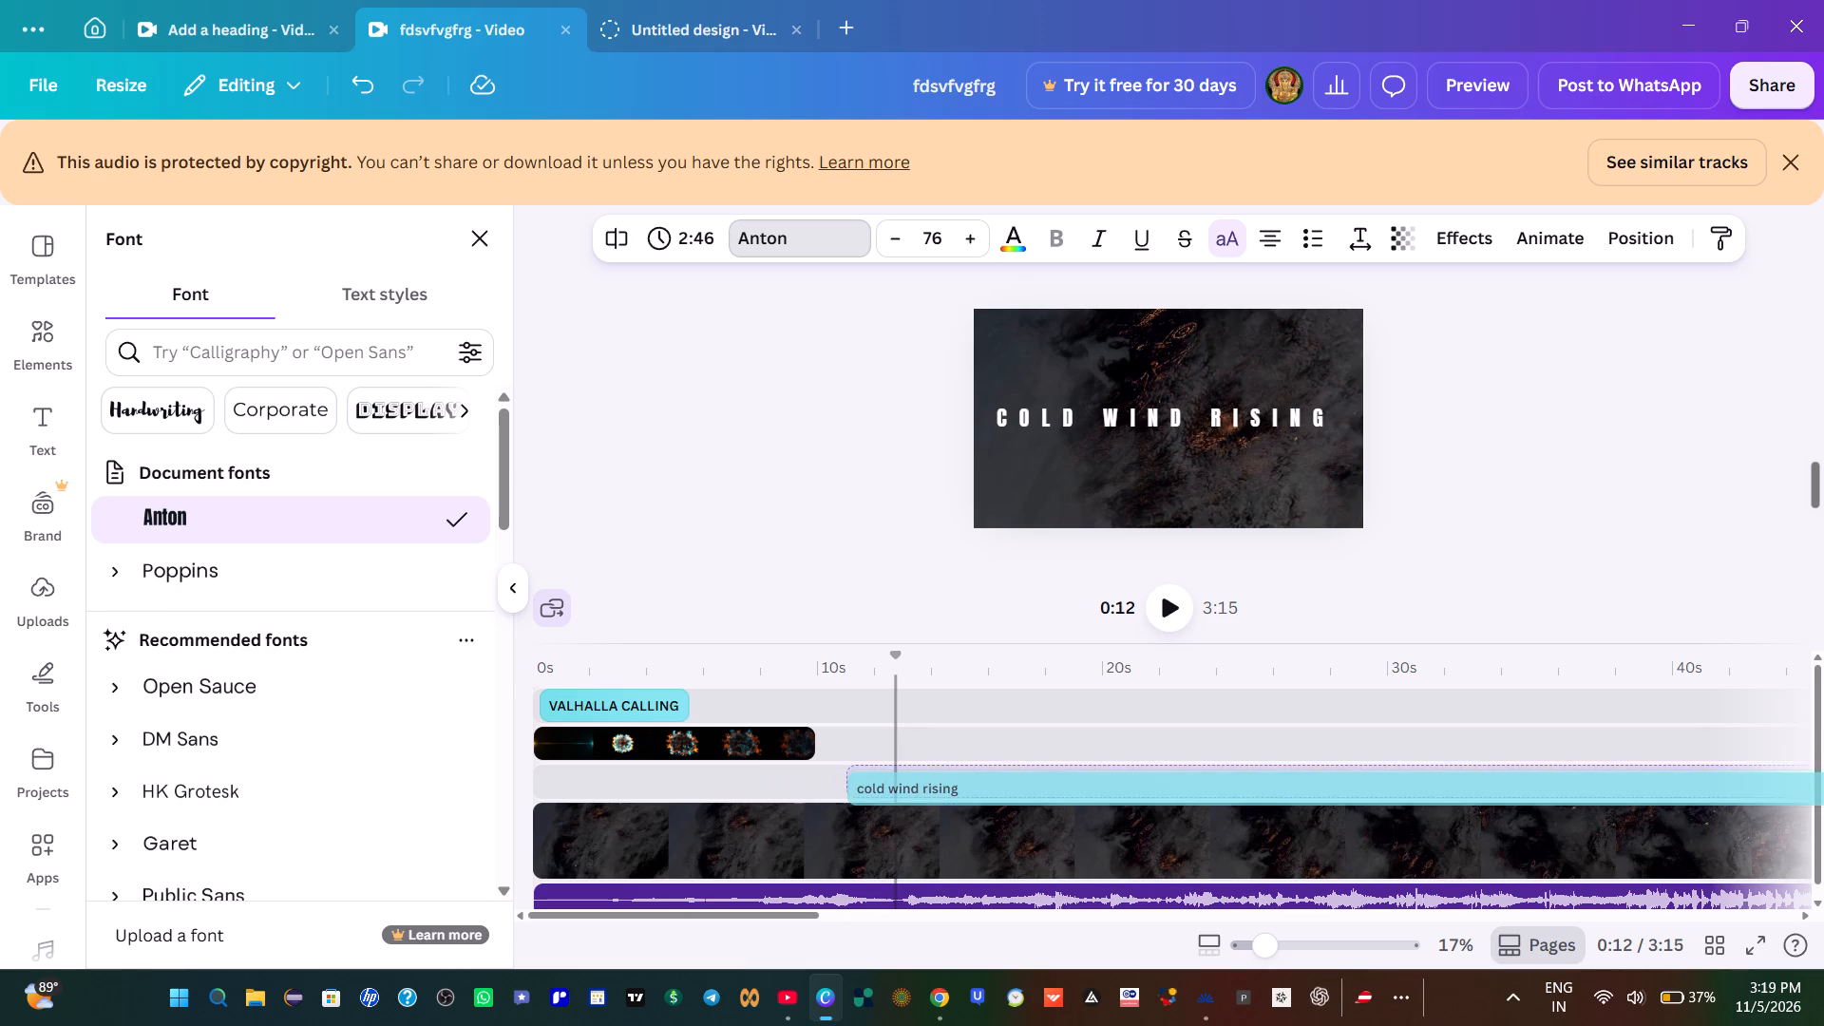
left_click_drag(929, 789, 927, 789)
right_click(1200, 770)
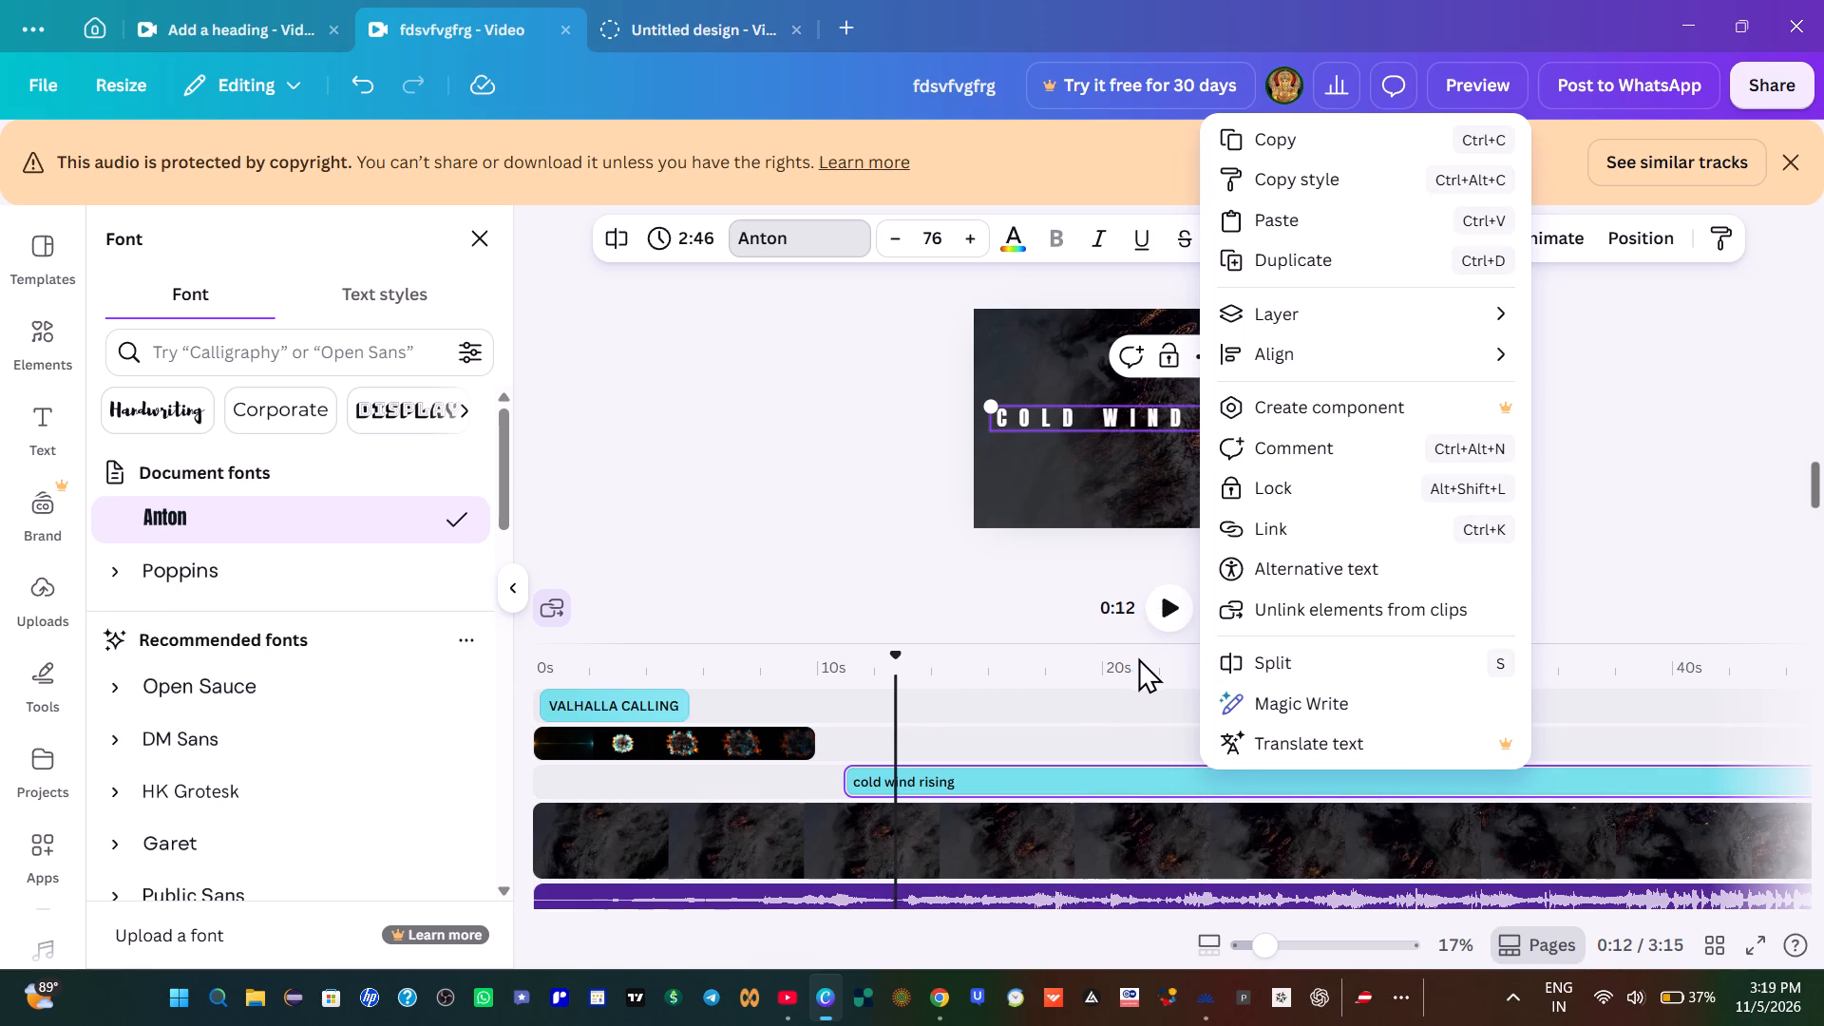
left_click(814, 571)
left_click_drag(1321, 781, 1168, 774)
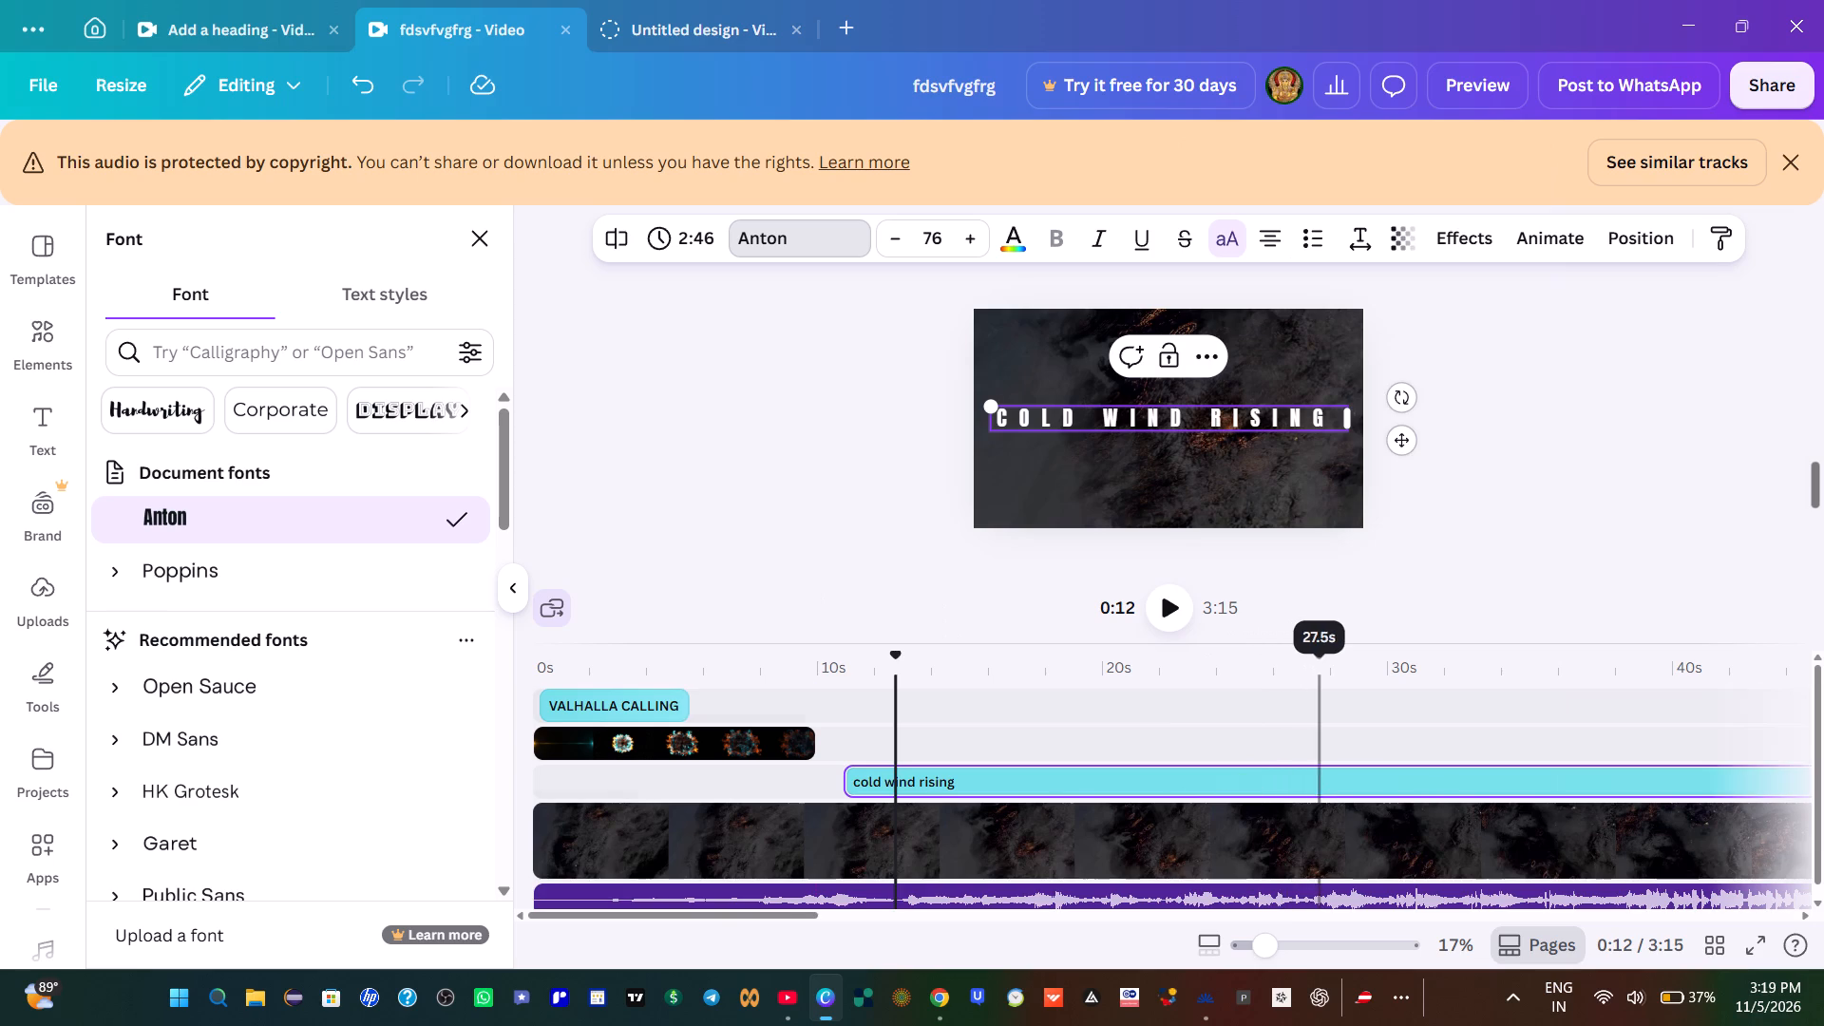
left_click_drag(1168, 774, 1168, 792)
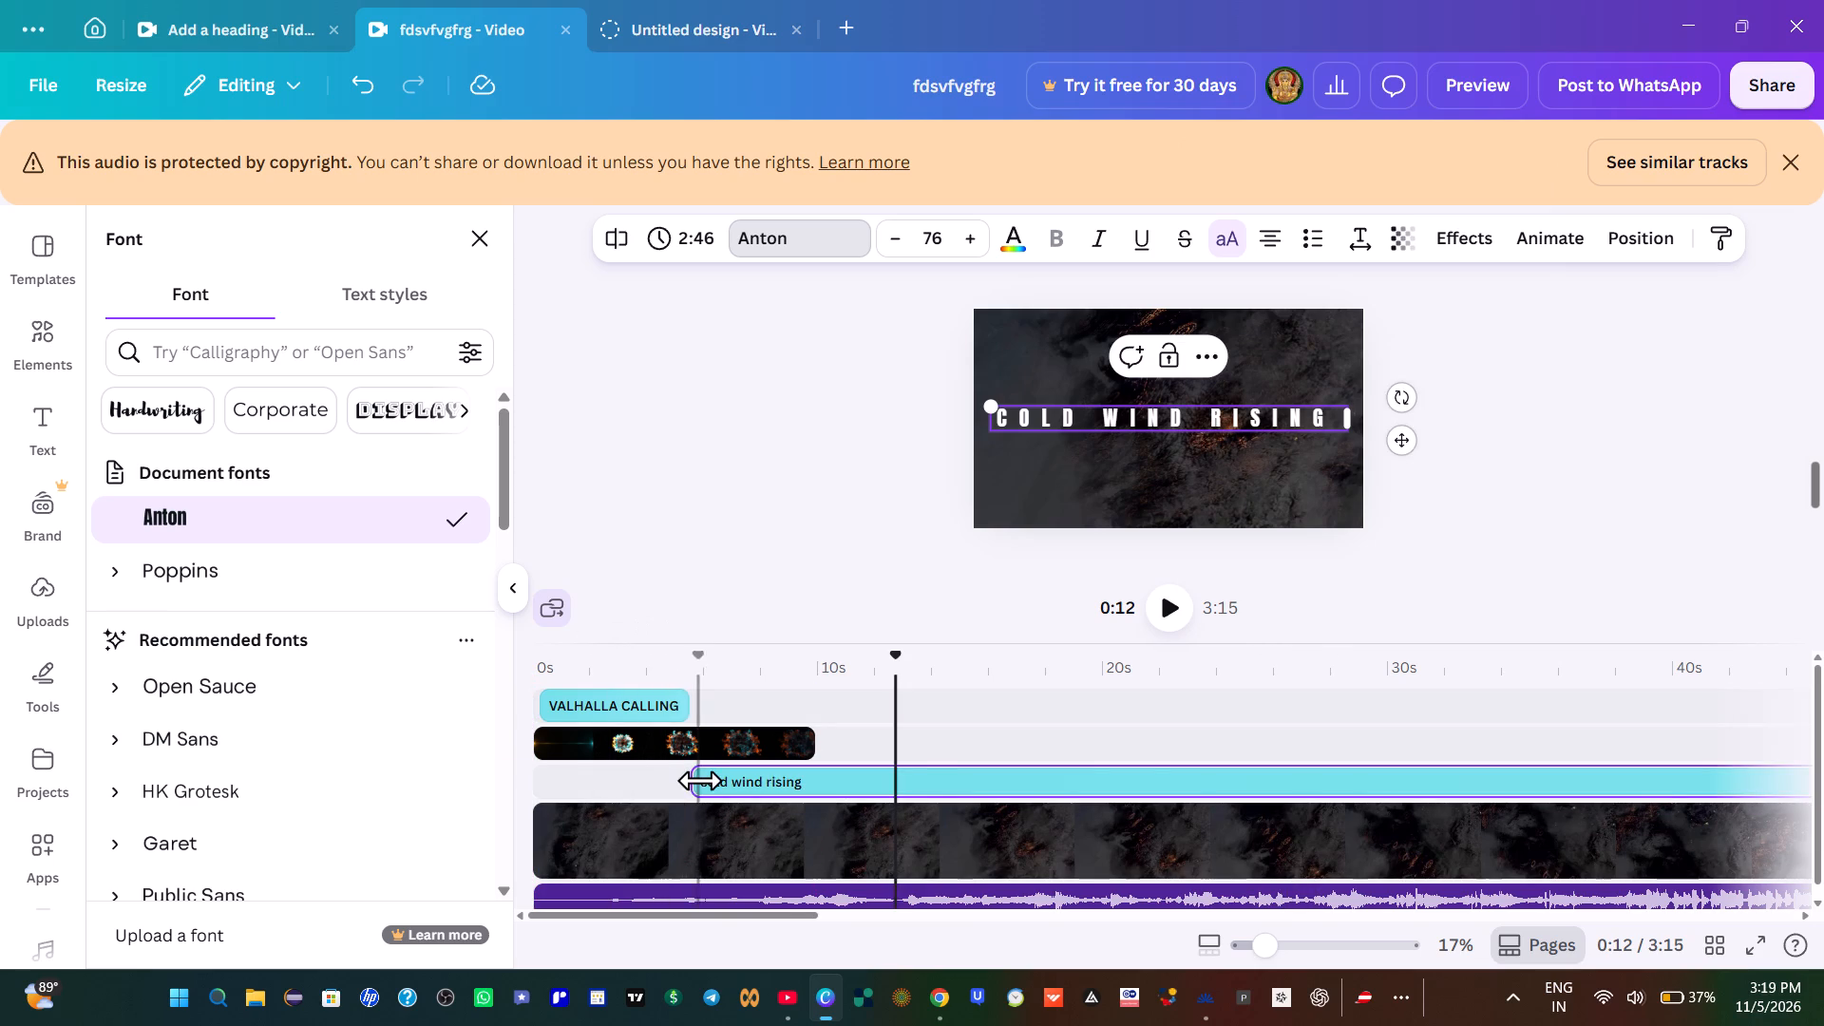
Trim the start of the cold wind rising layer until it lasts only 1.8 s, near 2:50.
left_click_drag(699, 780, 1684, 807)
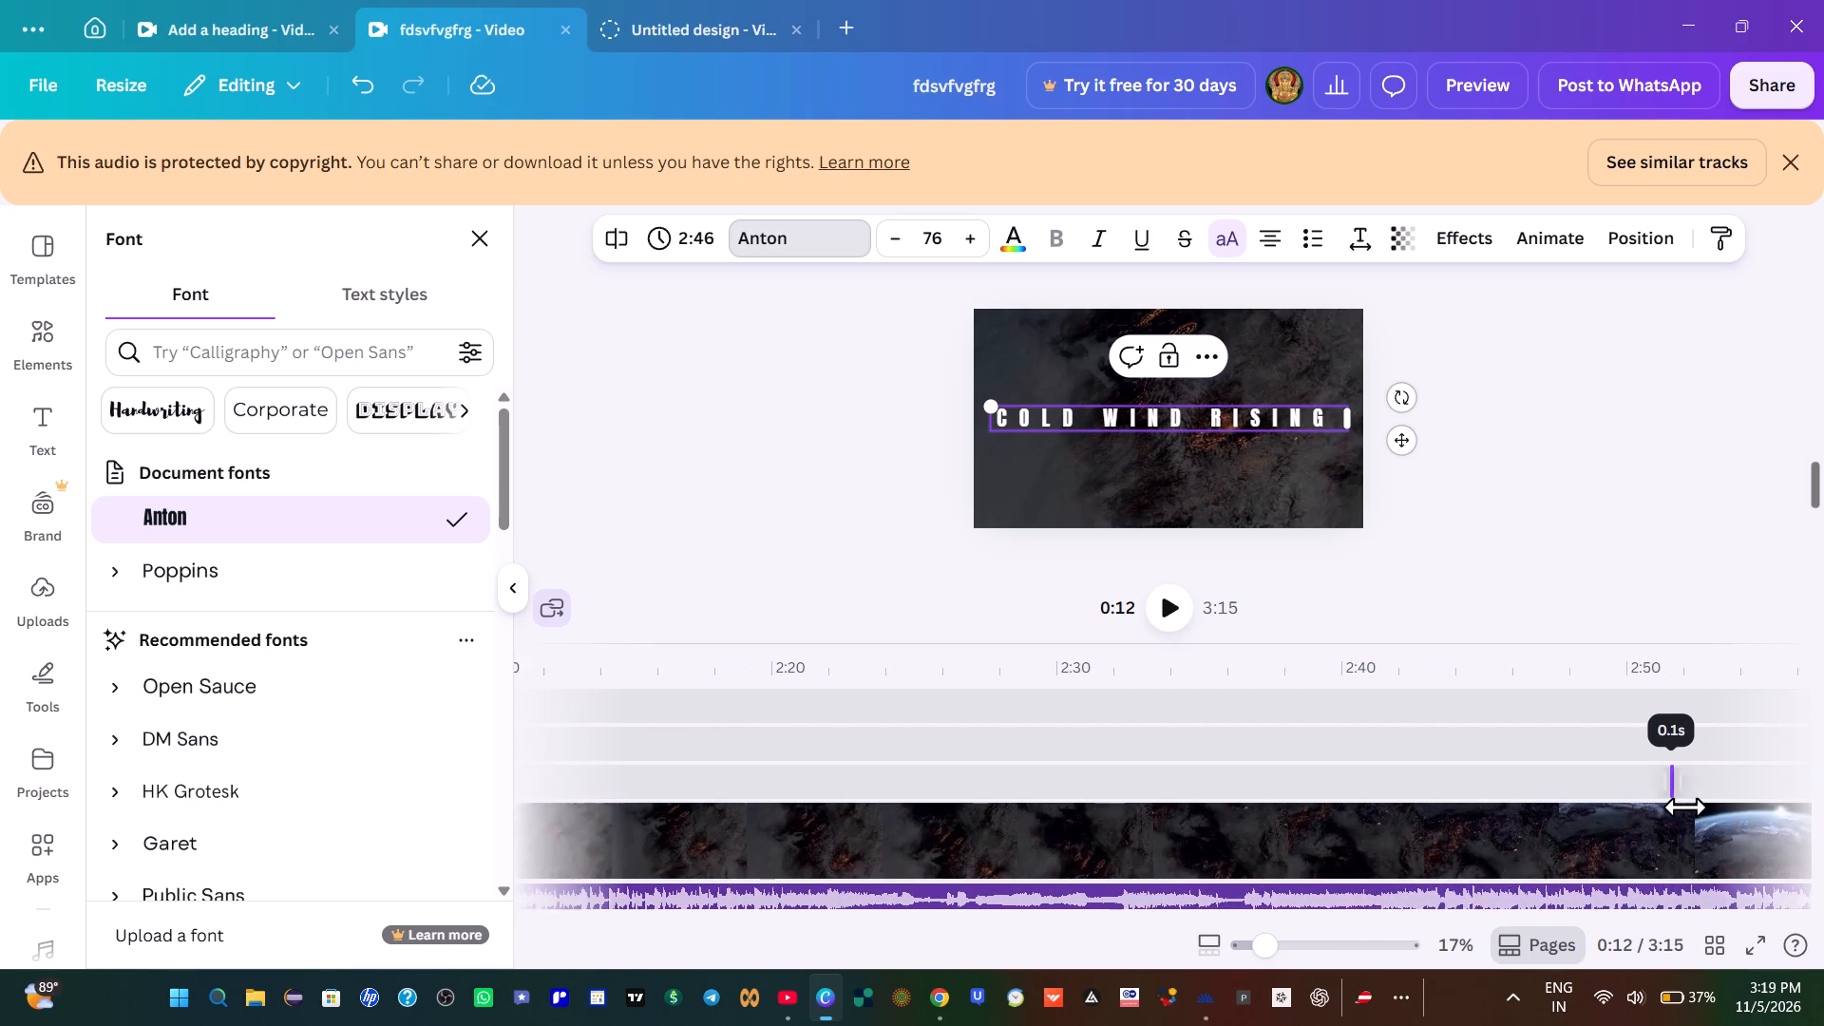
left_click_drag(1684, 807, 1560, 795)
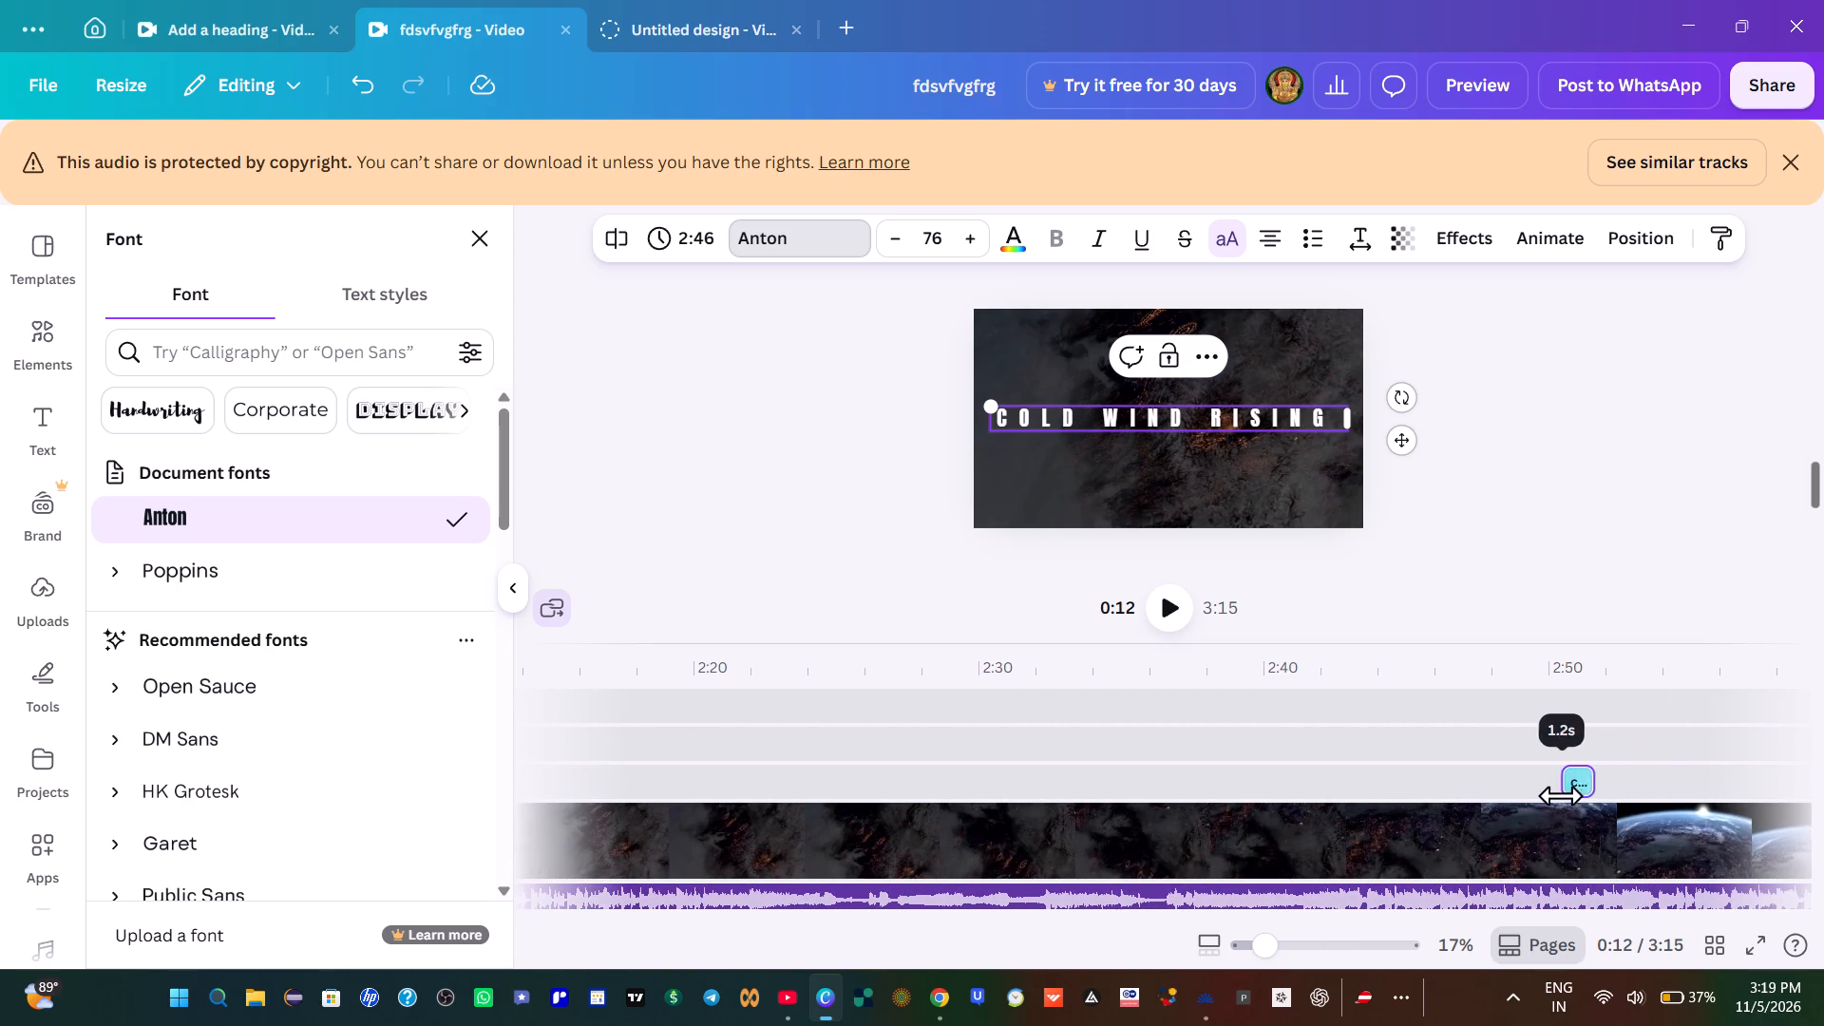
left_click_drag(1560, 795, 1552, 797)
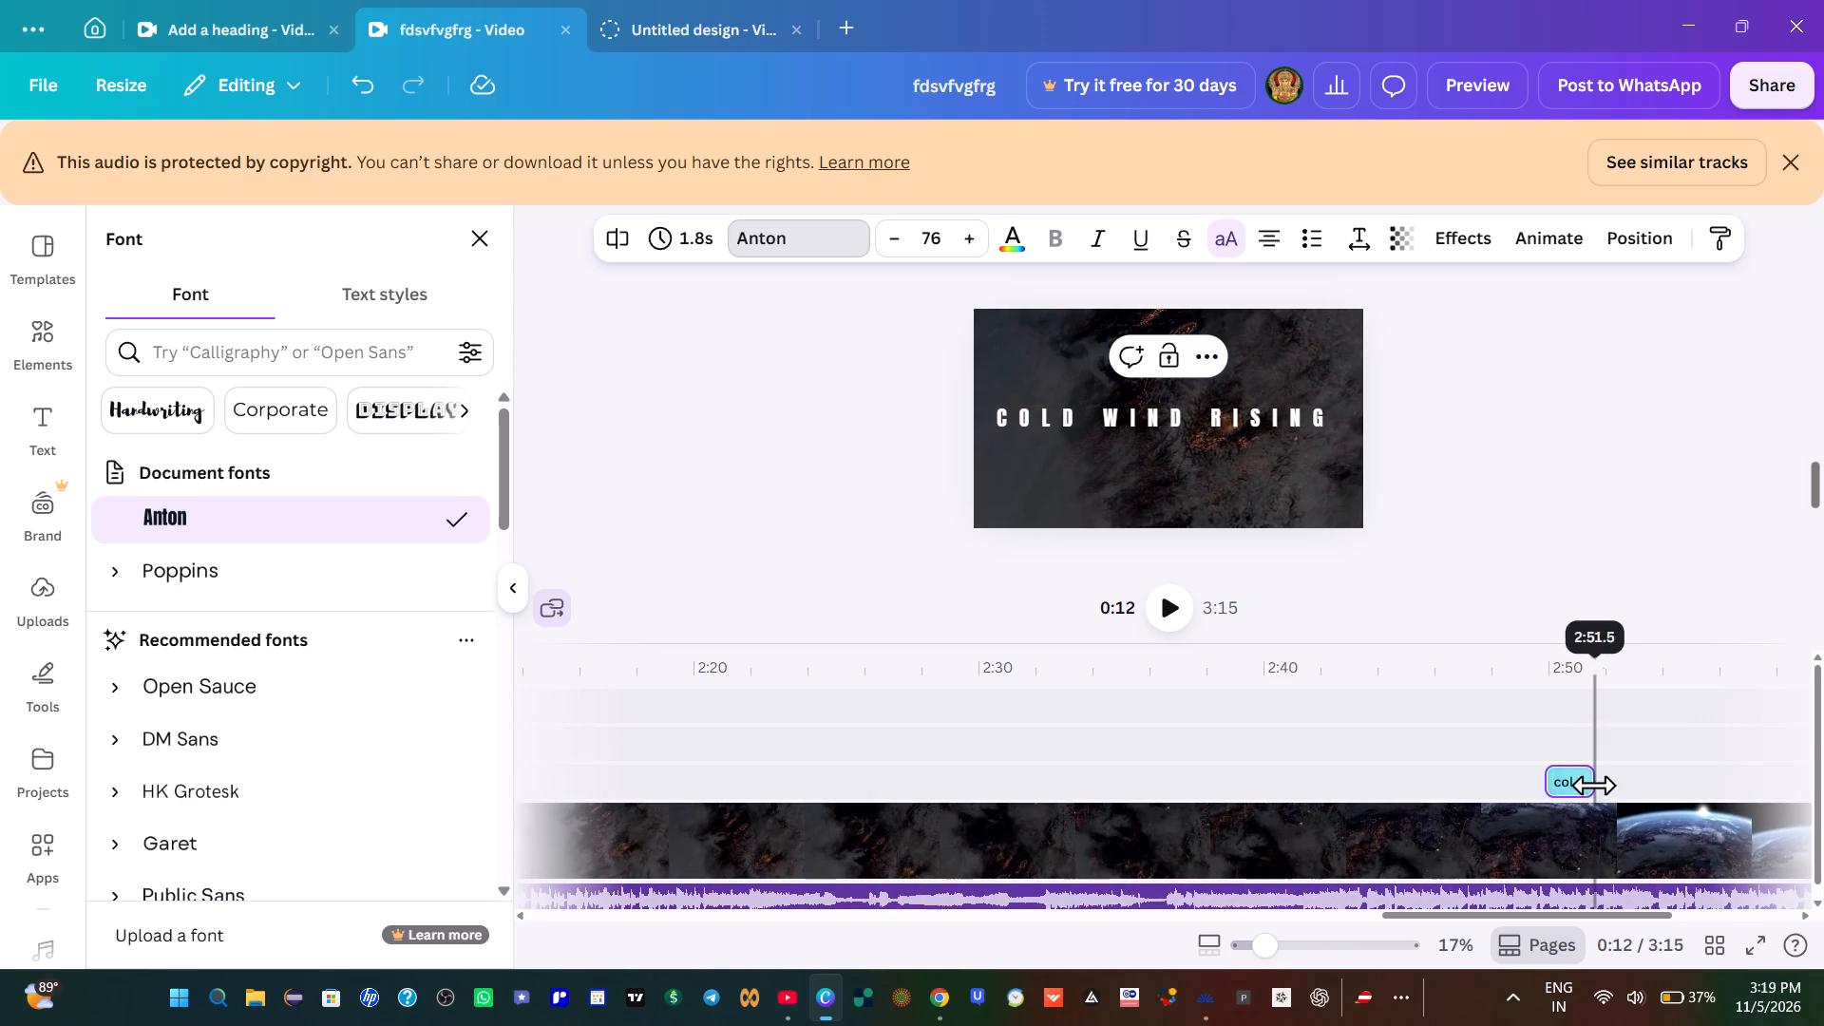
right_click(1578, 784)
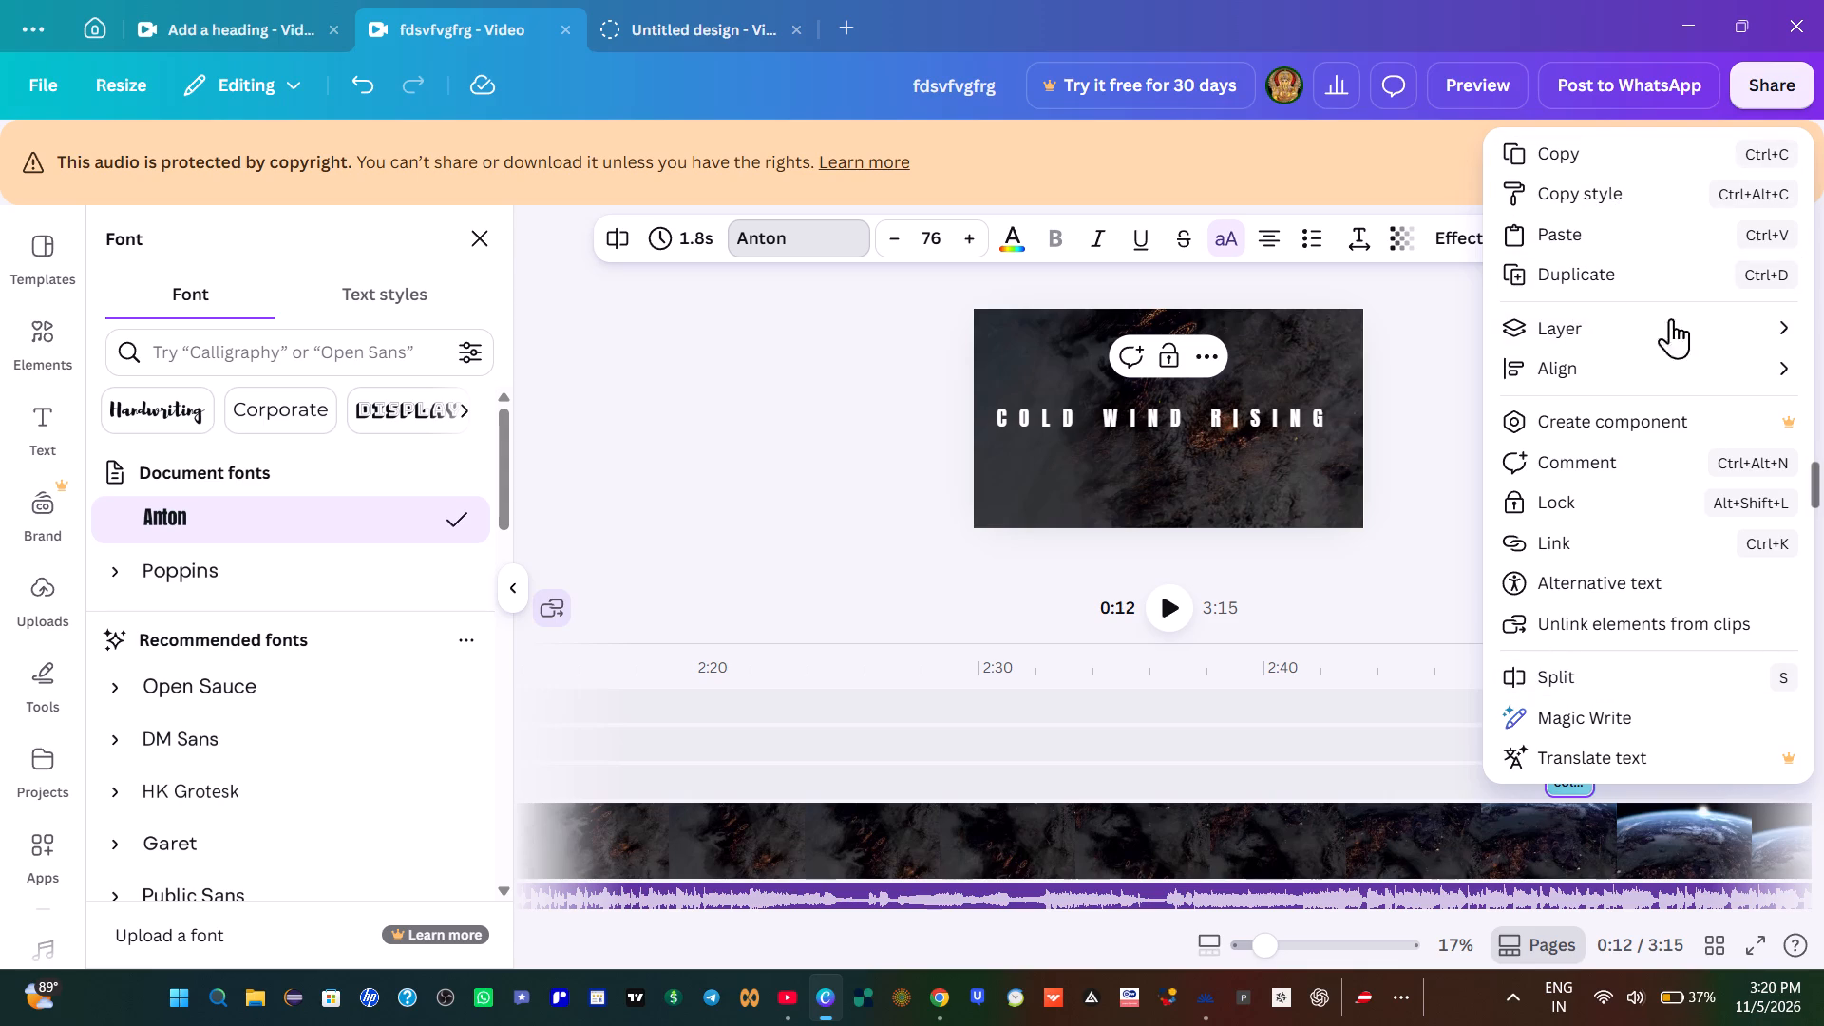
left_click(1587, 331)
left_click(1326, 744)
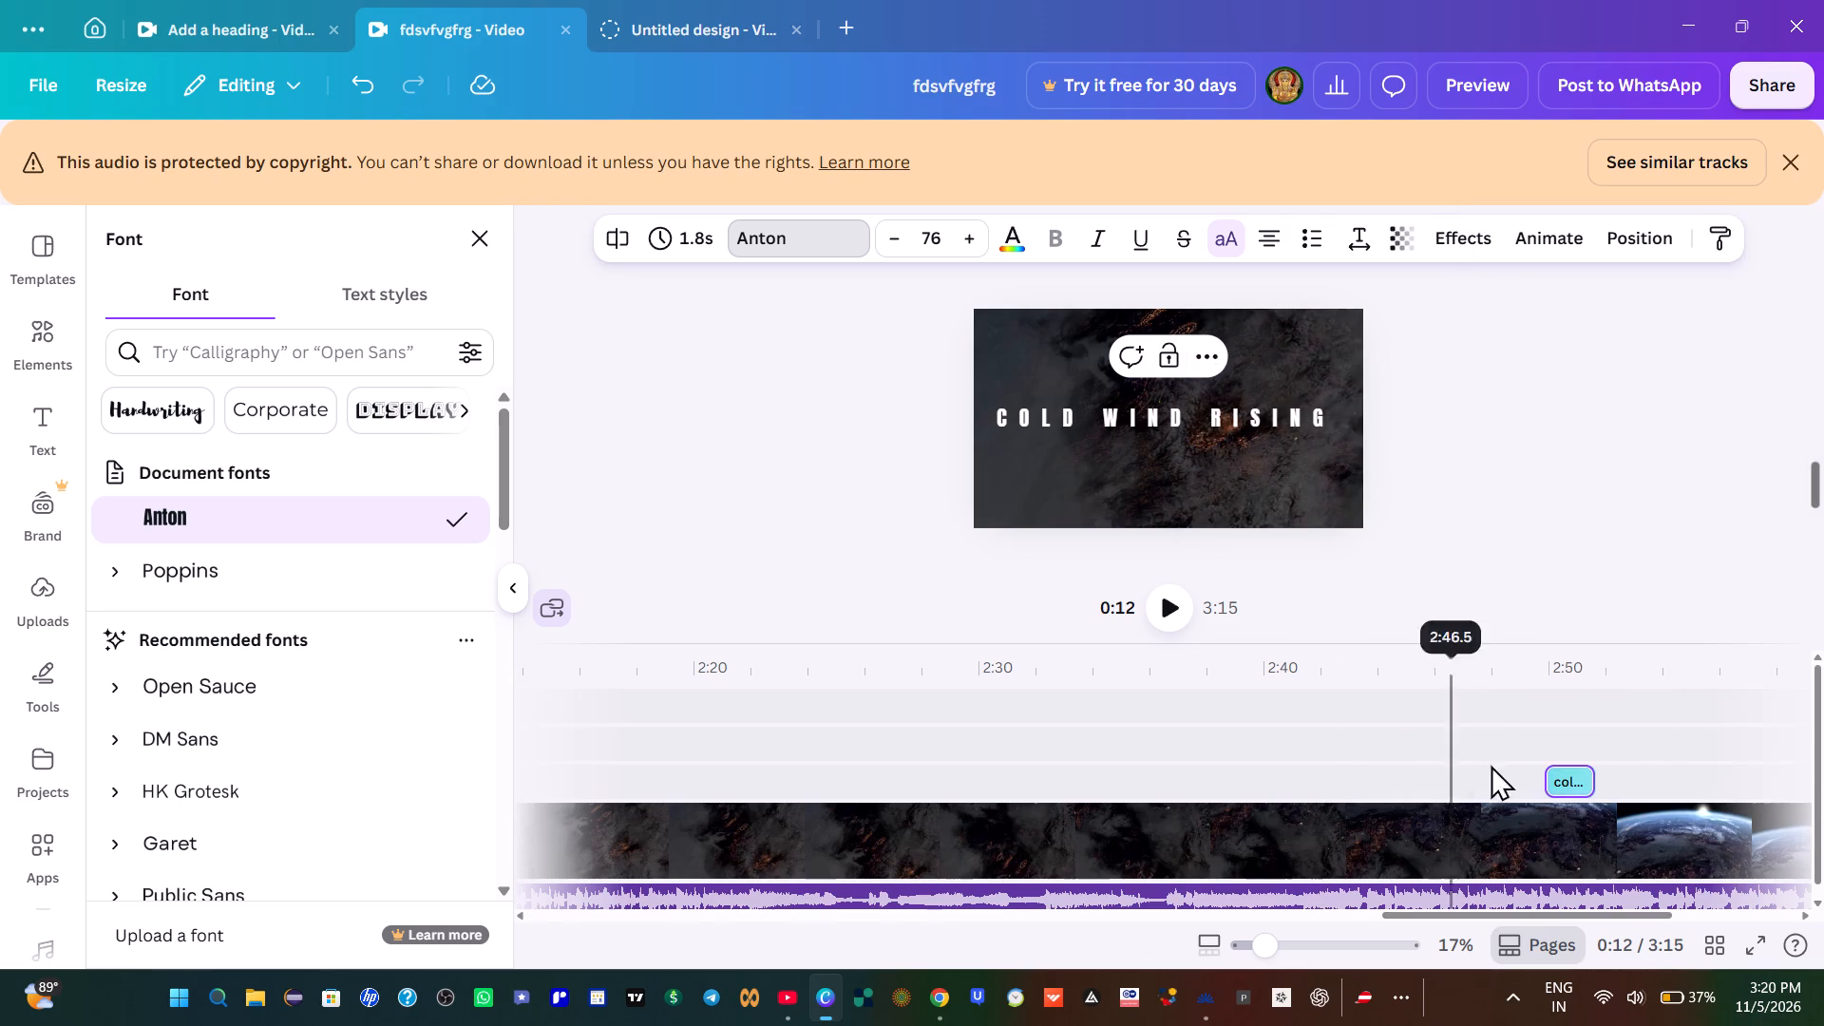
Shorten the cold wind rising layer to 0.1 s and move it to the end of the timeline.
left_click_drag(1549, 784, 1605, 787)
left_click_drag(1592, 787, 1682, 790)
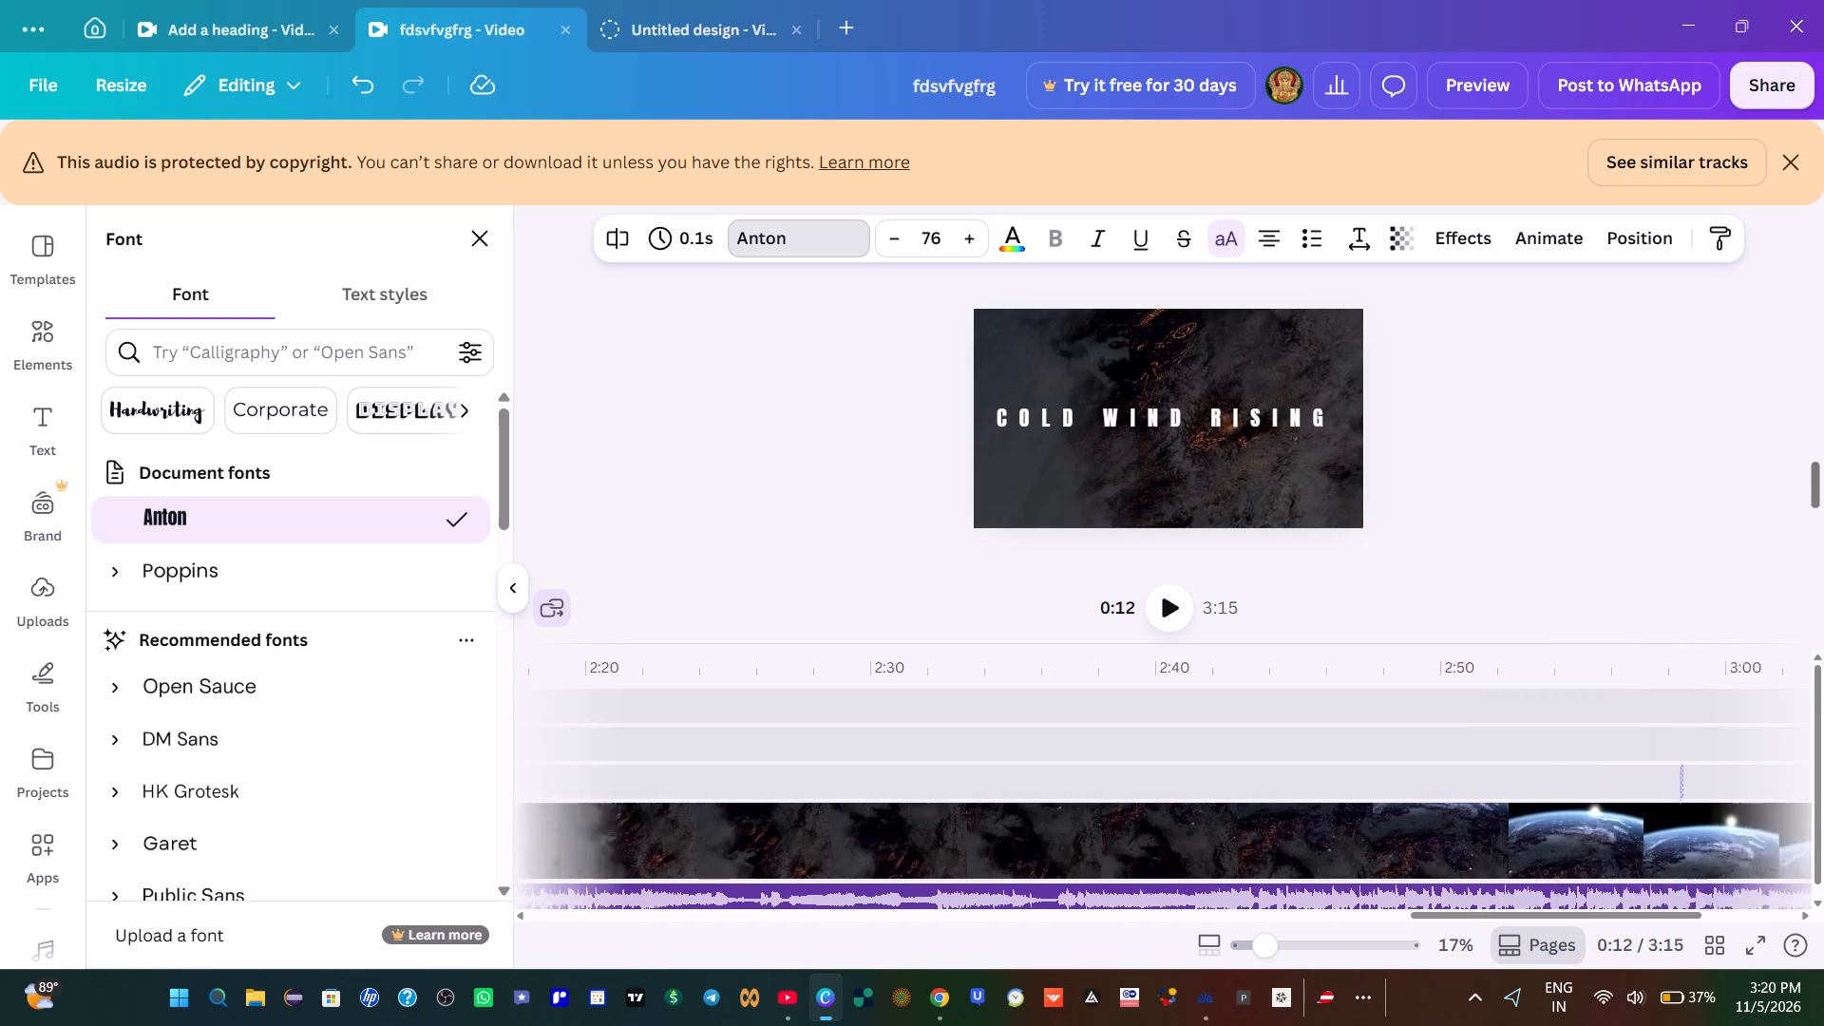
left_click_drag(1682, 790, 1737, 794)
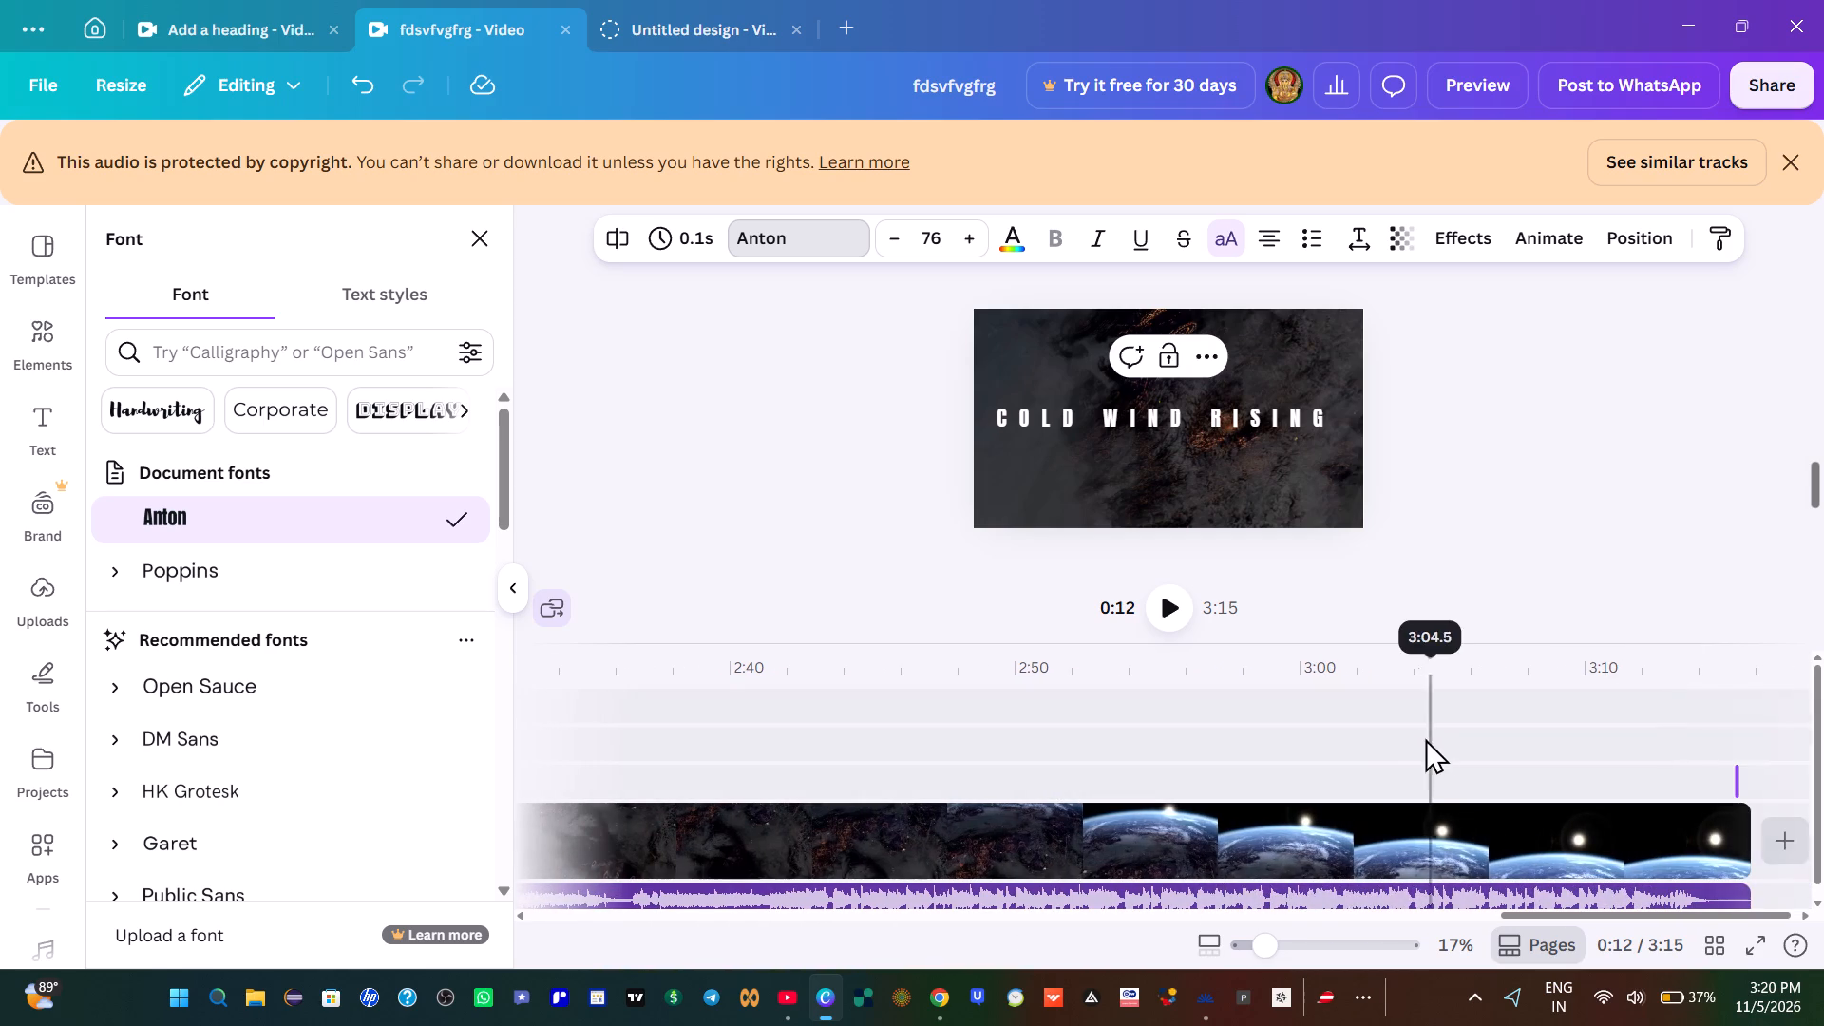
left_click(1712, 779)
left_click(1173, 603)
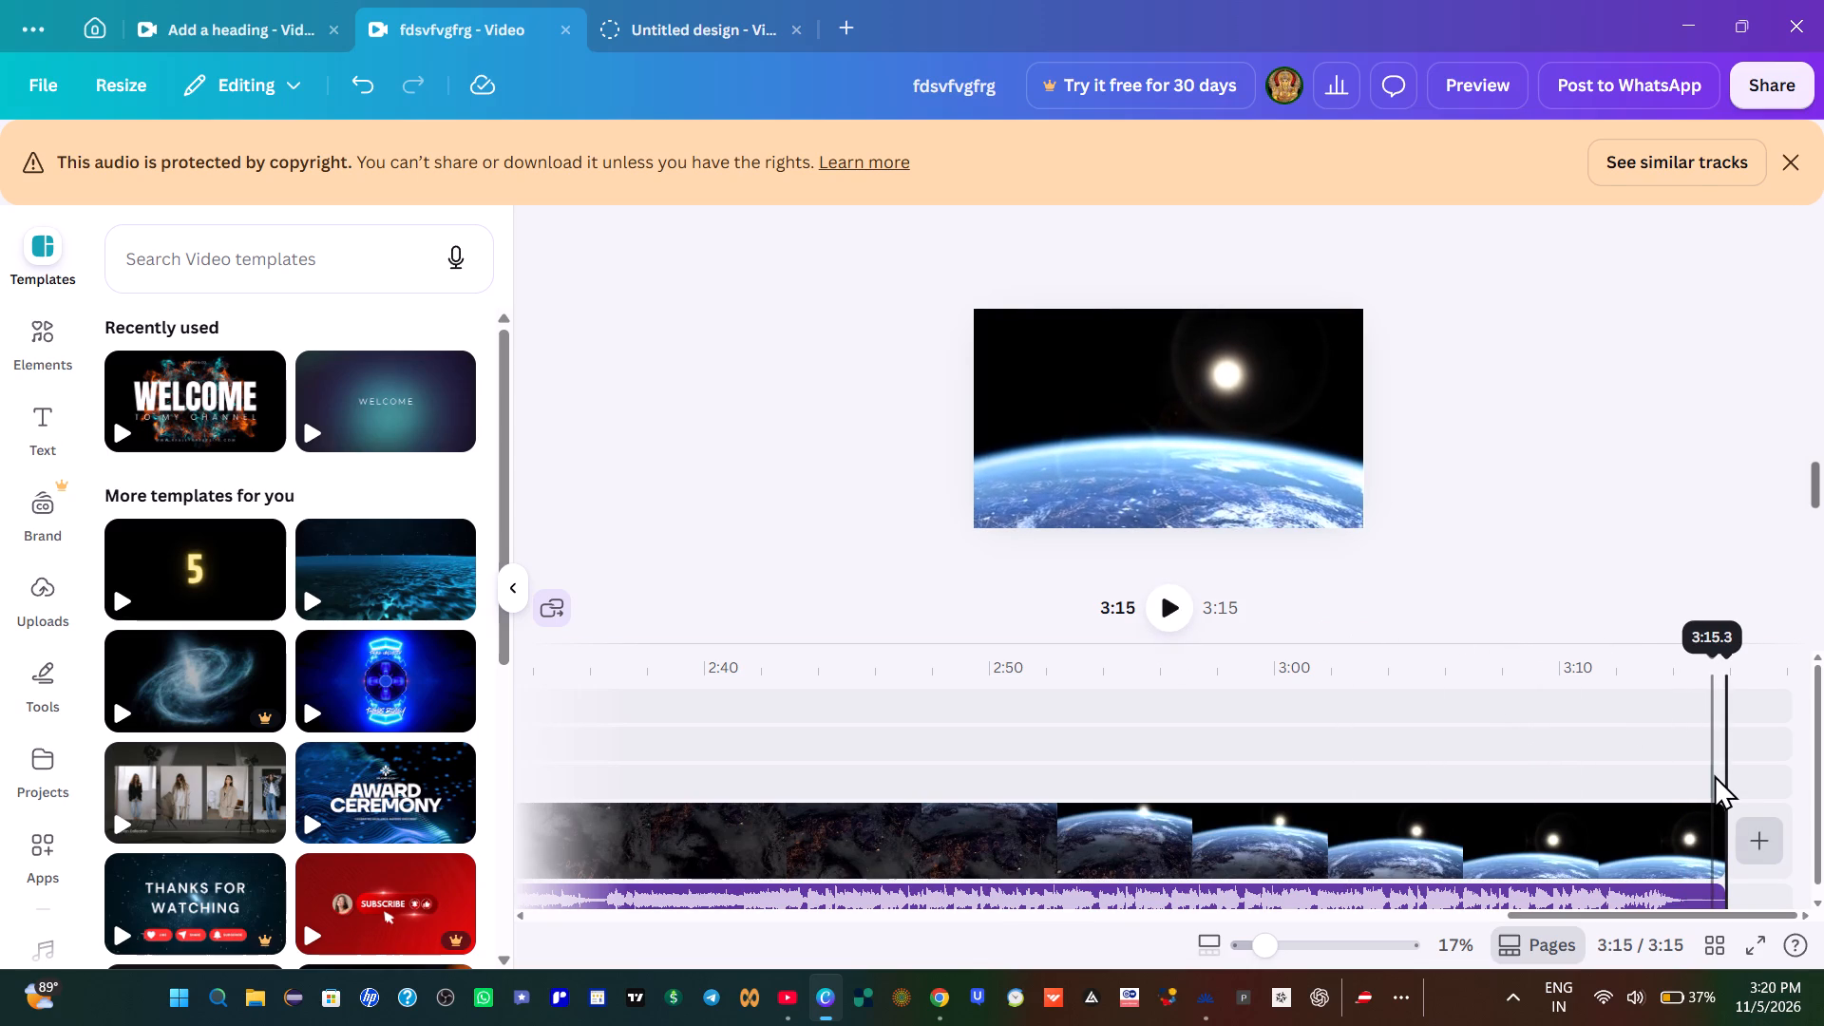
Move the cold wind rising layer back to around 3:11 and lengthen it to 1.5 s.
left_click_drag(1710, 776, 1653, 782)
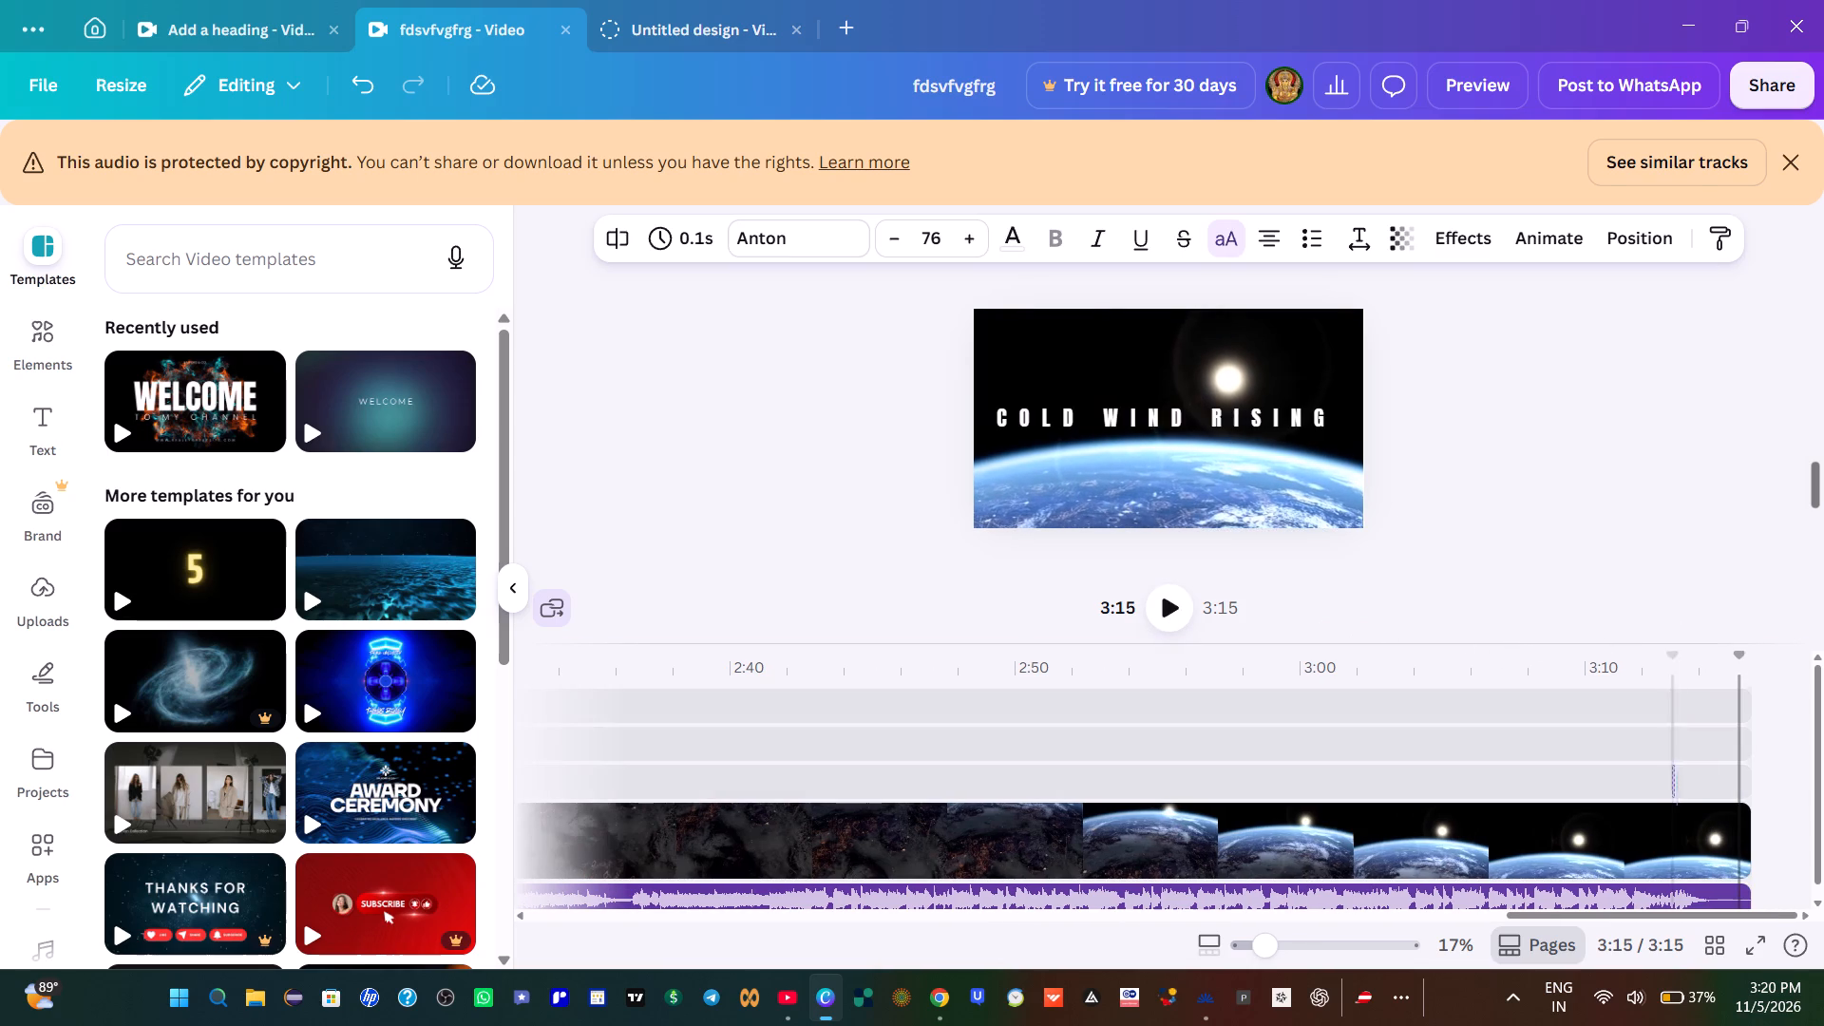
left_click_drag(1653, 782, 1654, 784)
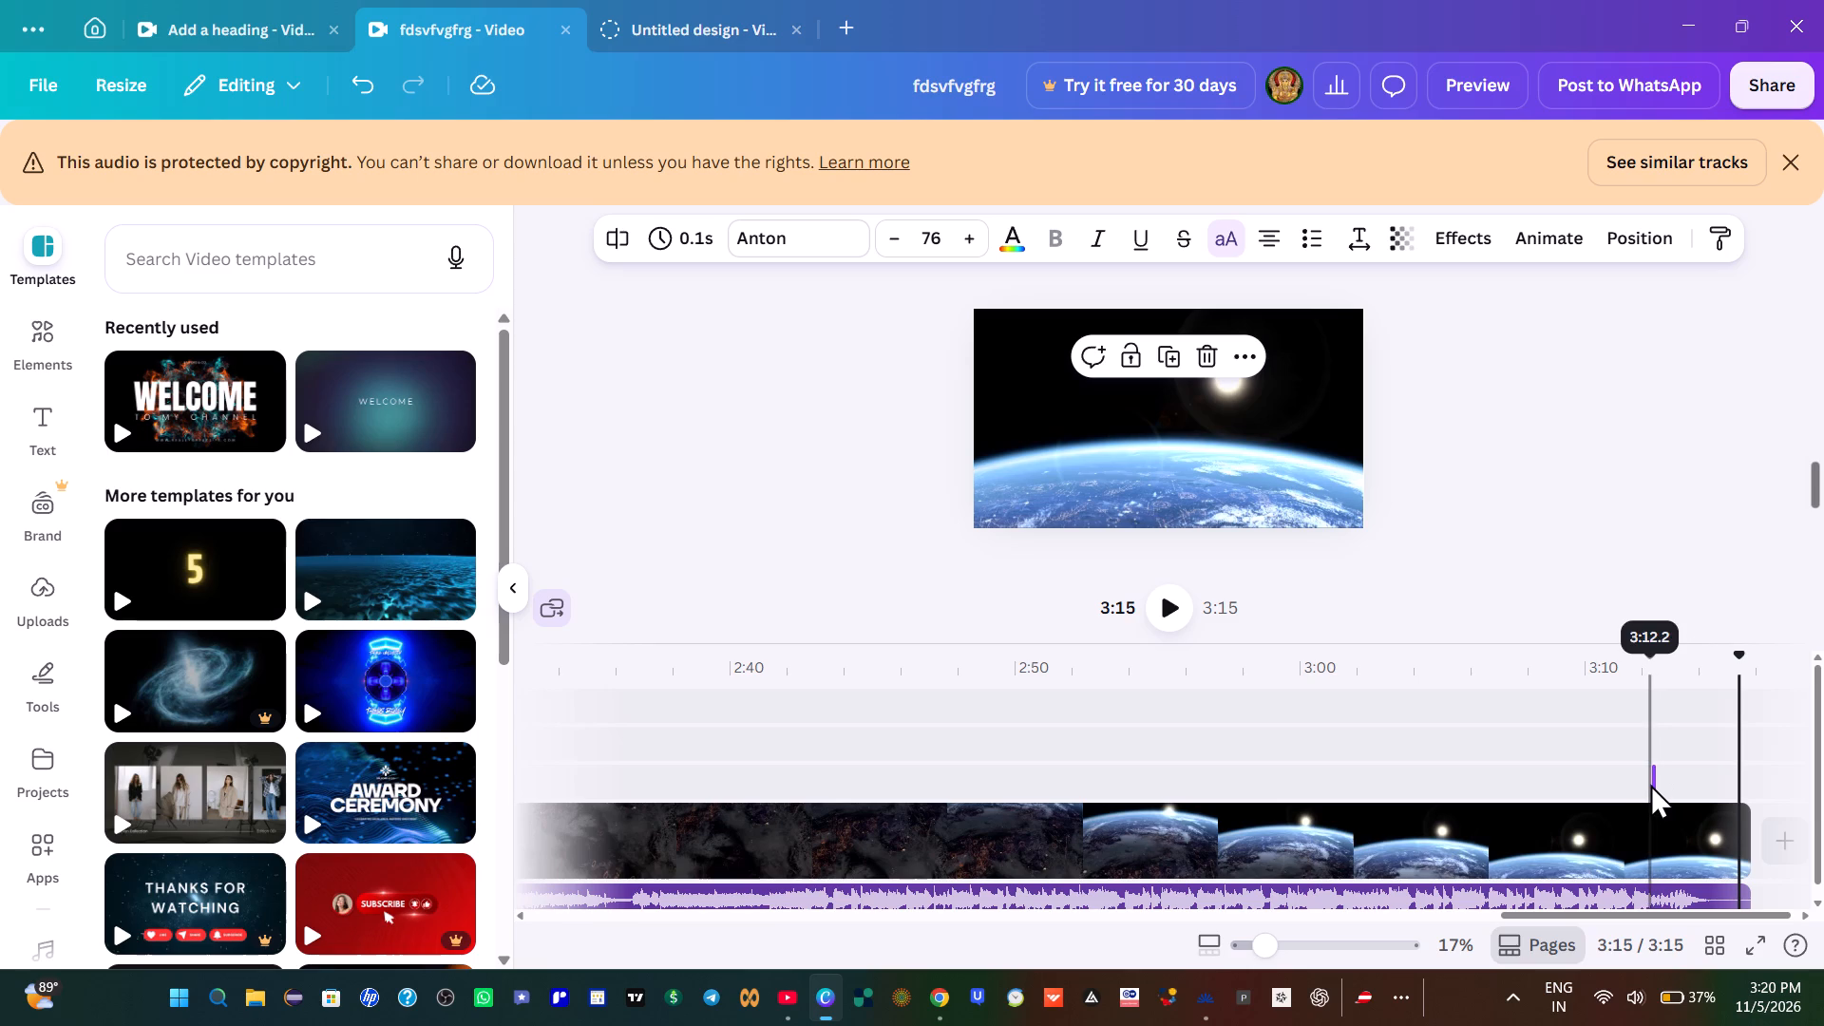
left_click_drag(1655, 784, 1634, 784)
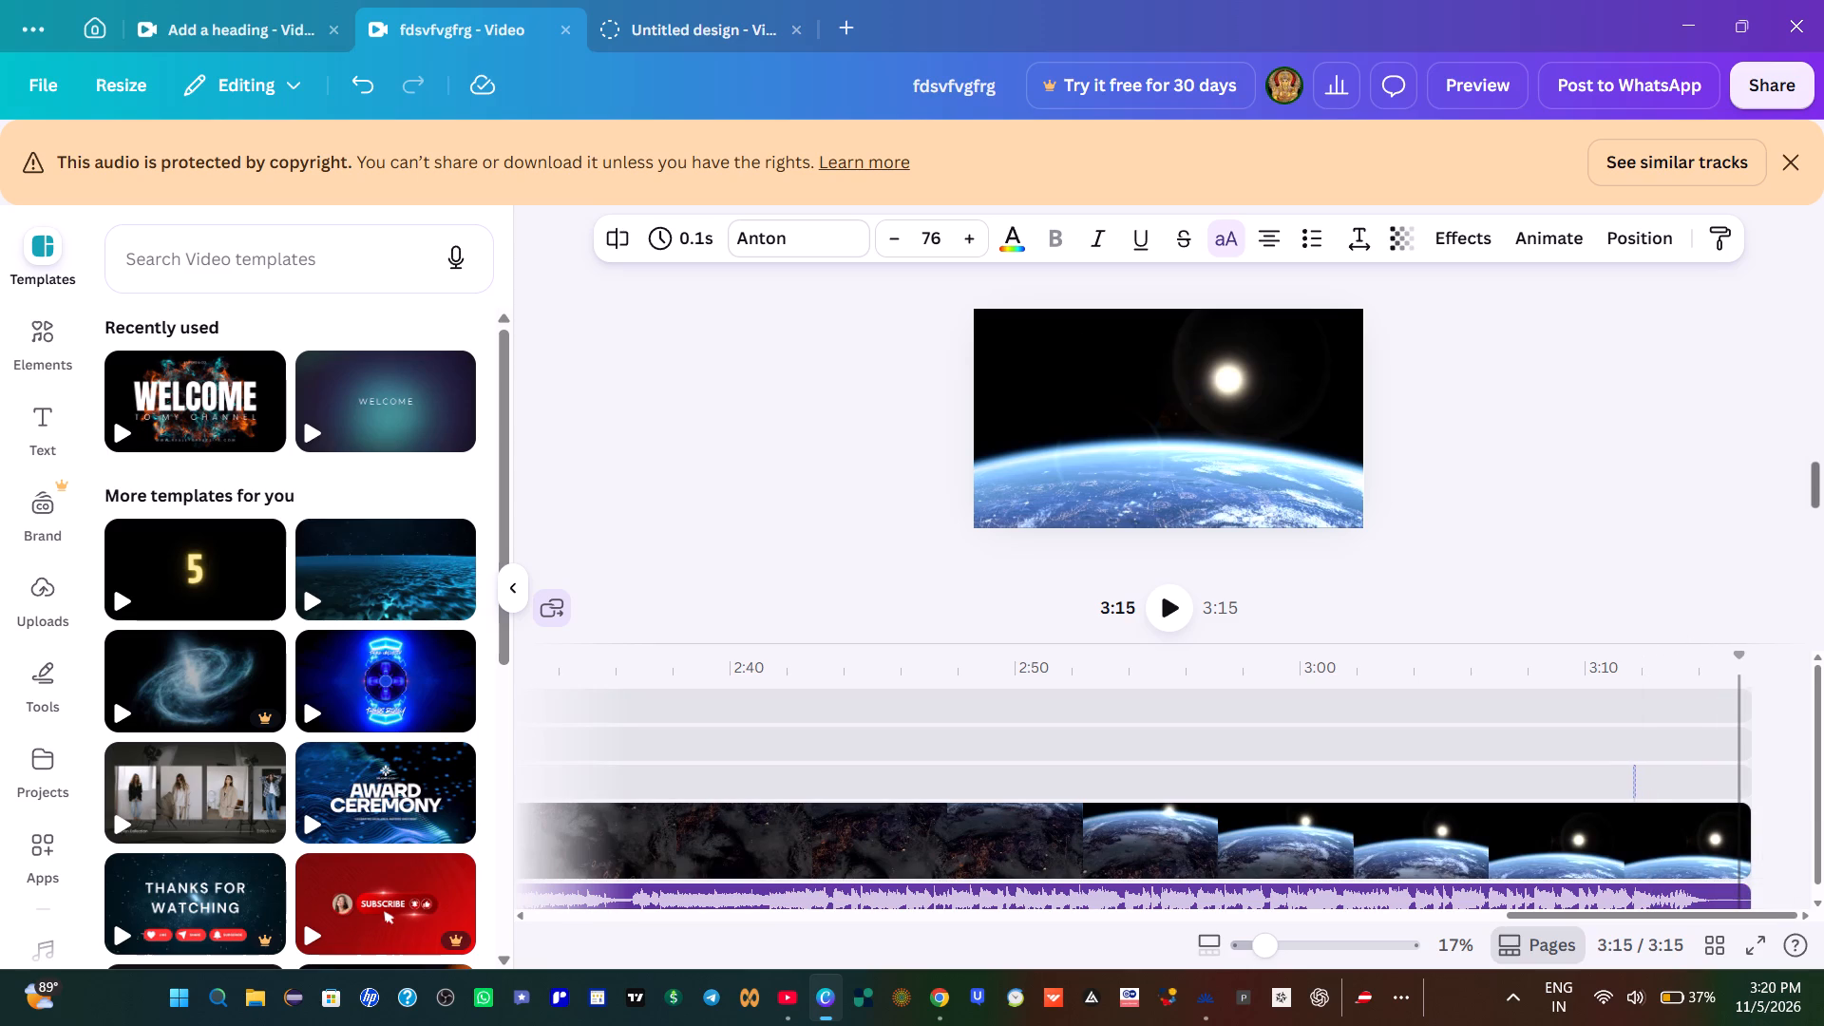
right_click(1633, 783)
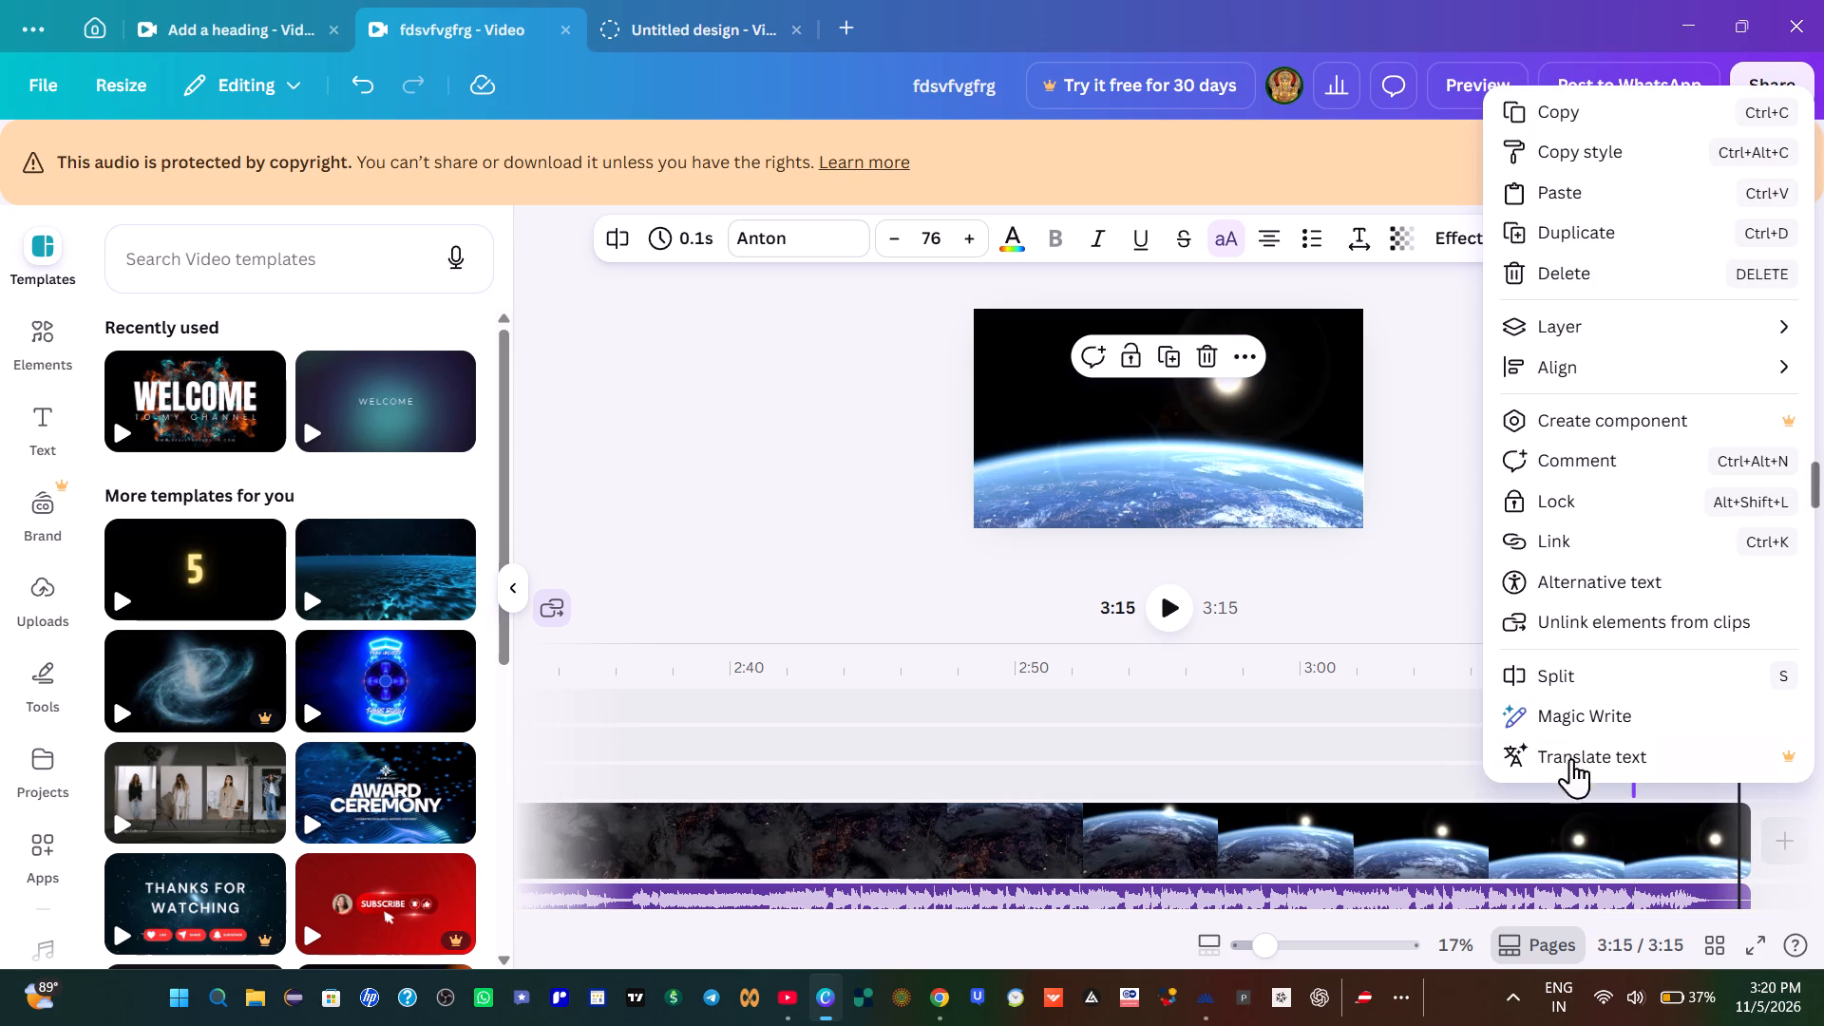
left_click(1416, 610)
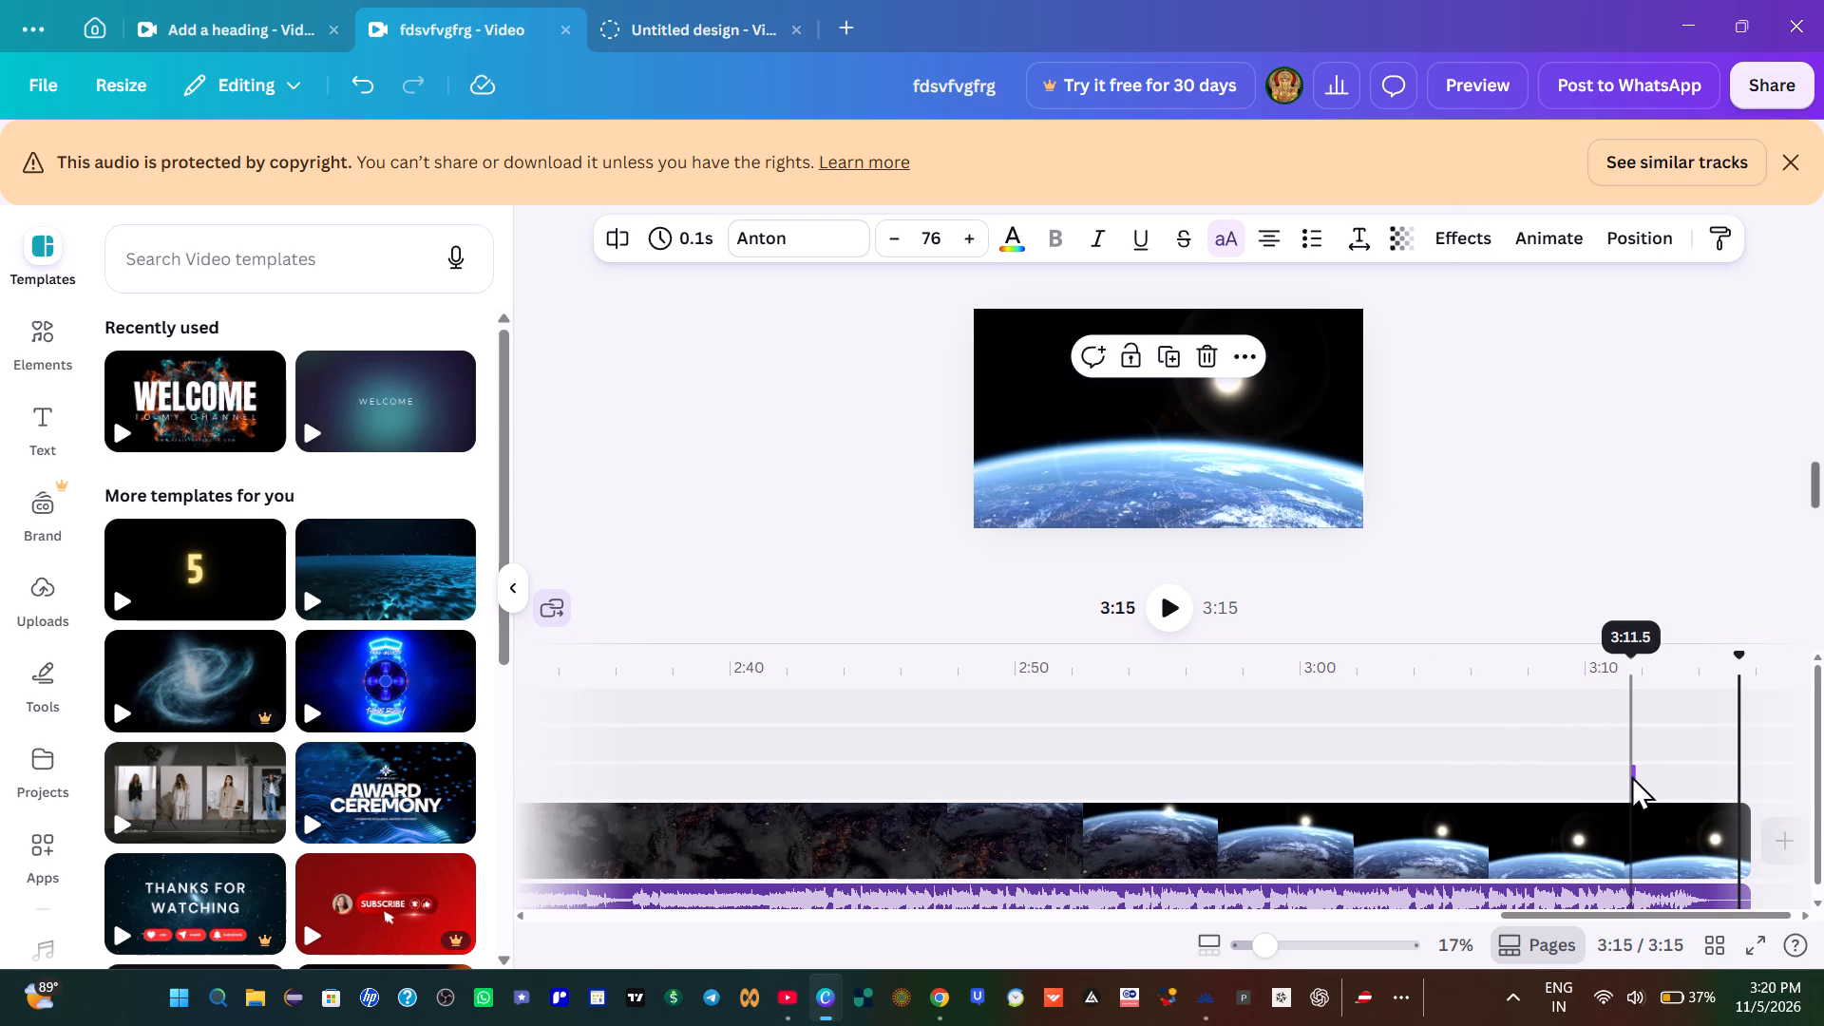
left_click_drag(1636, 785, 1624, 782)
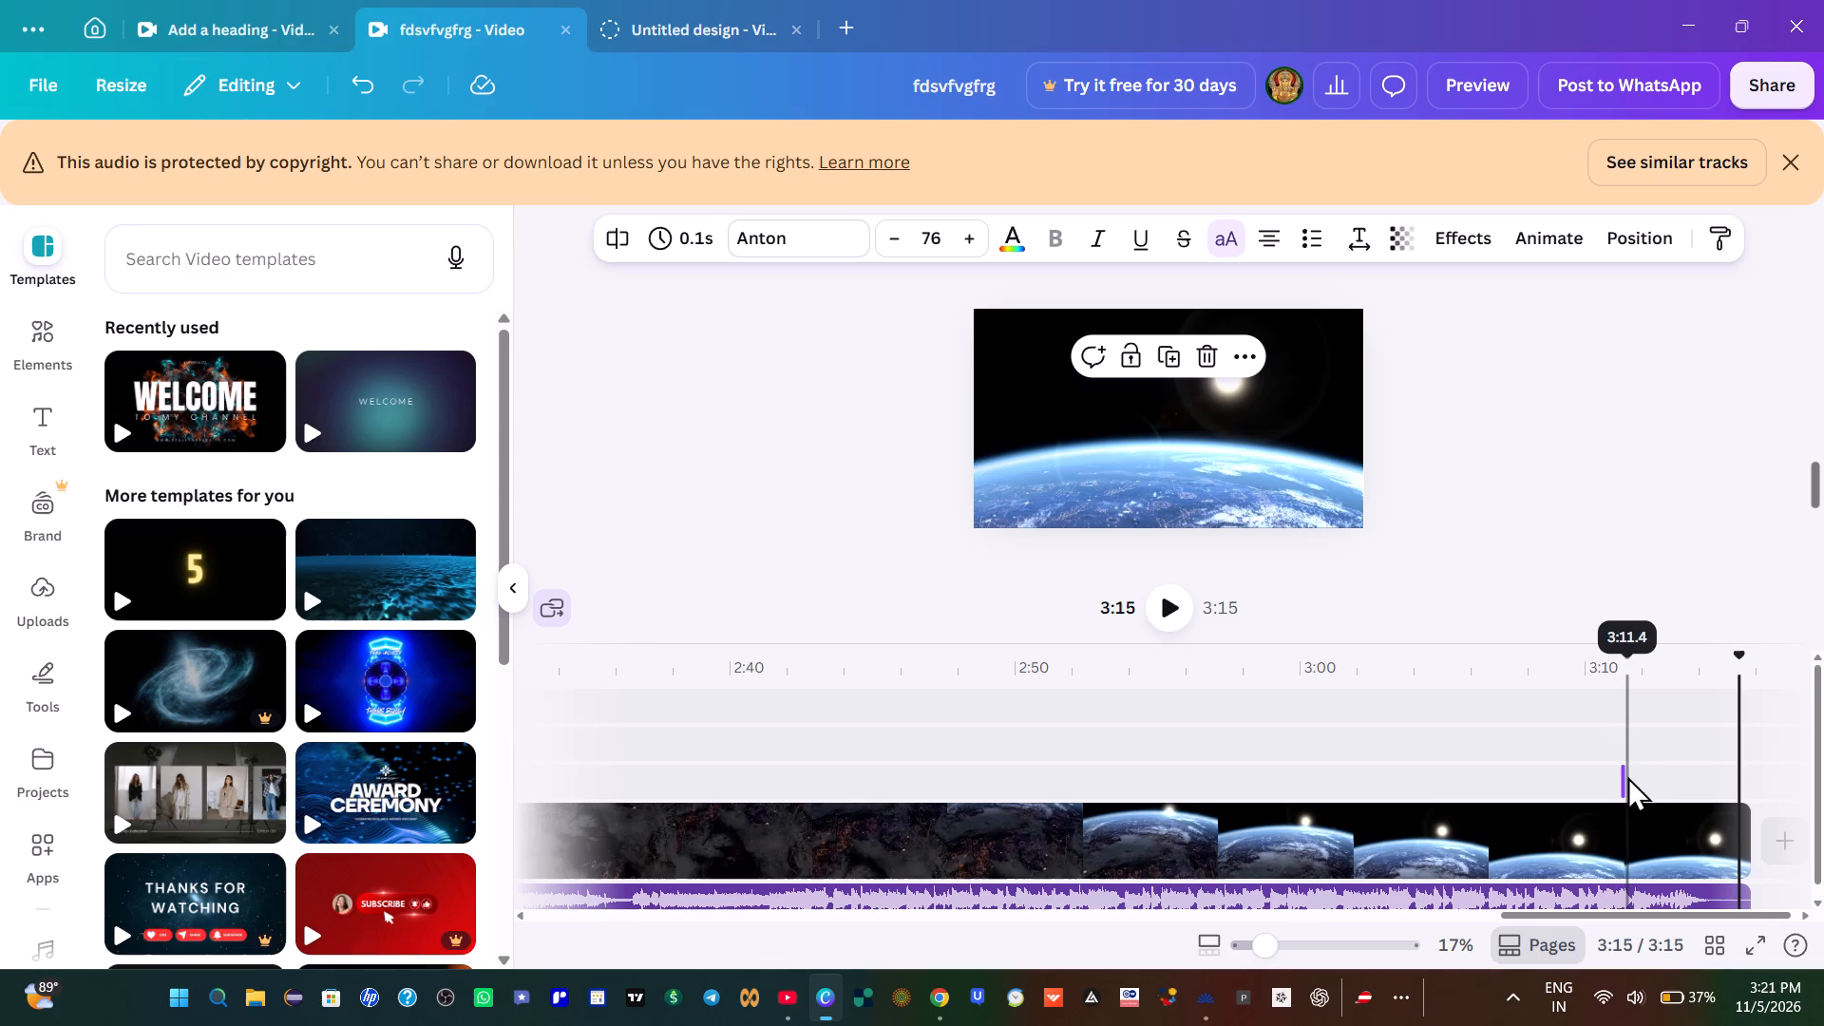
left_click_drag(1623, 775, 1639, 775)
Delete the cold wind rising text layer from the timeline.
right_click(1617, 780)
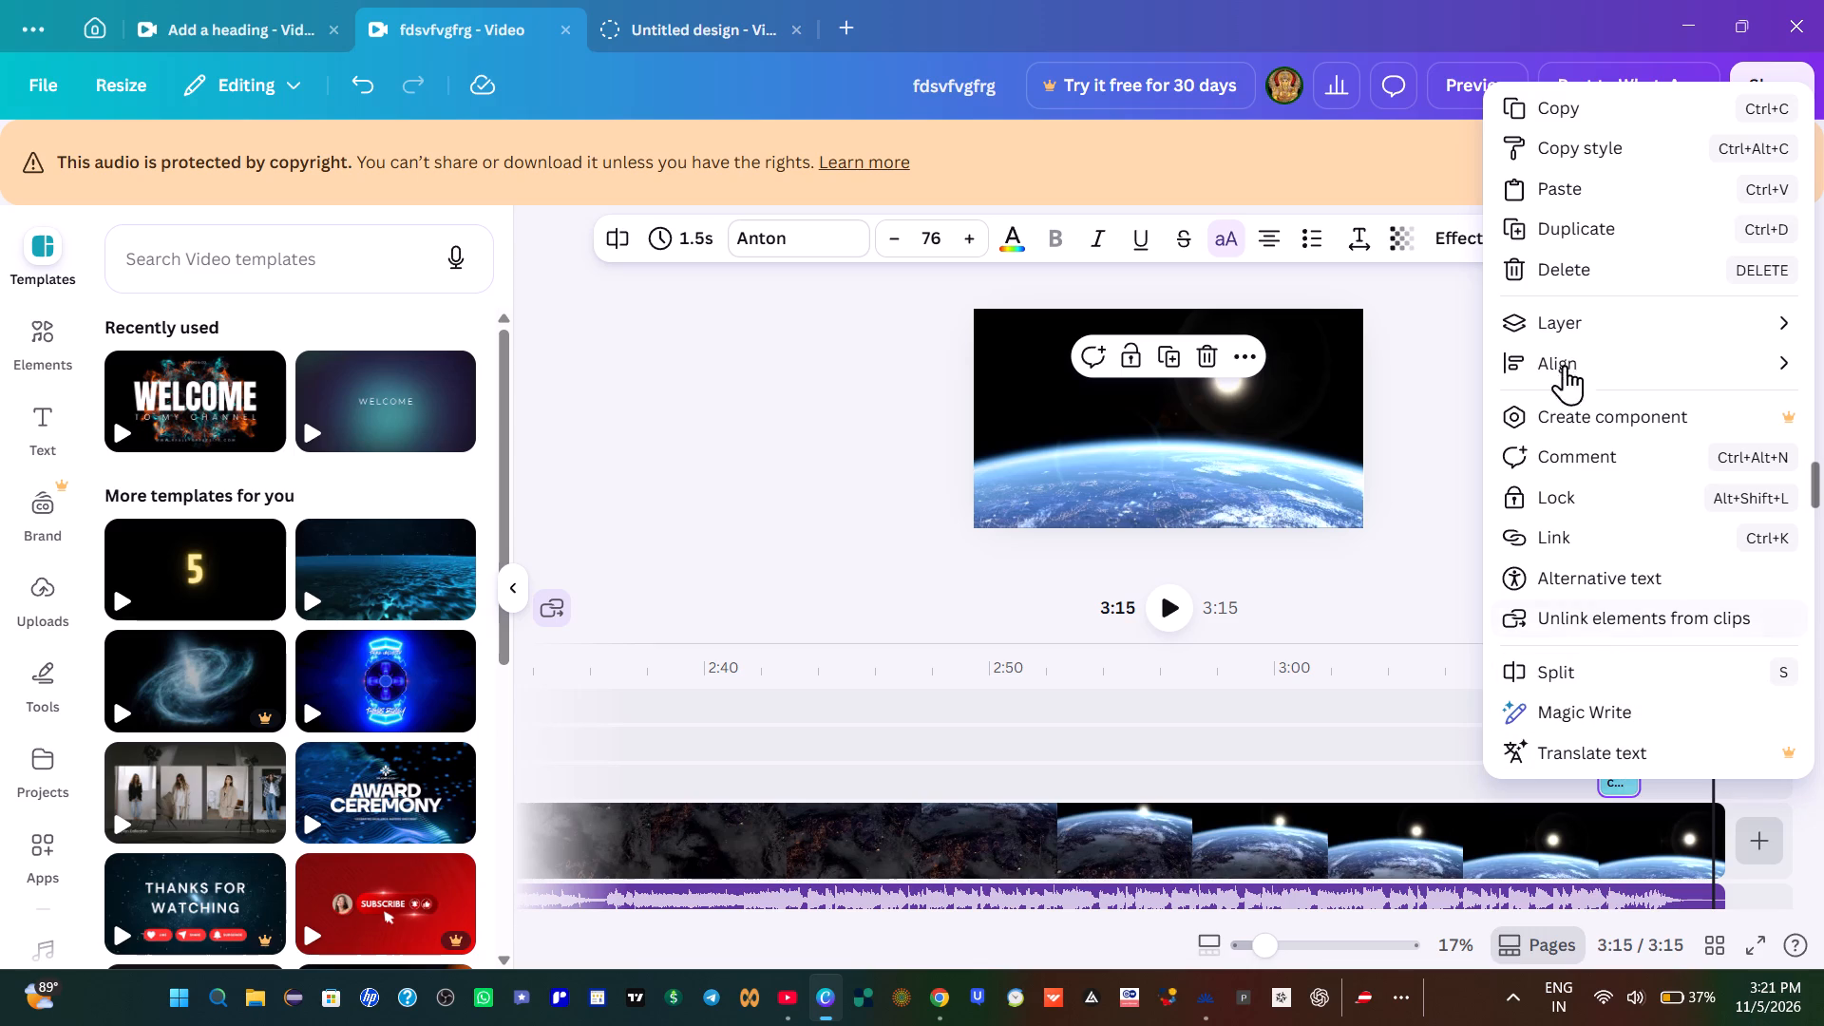
left_click(1567, 271)
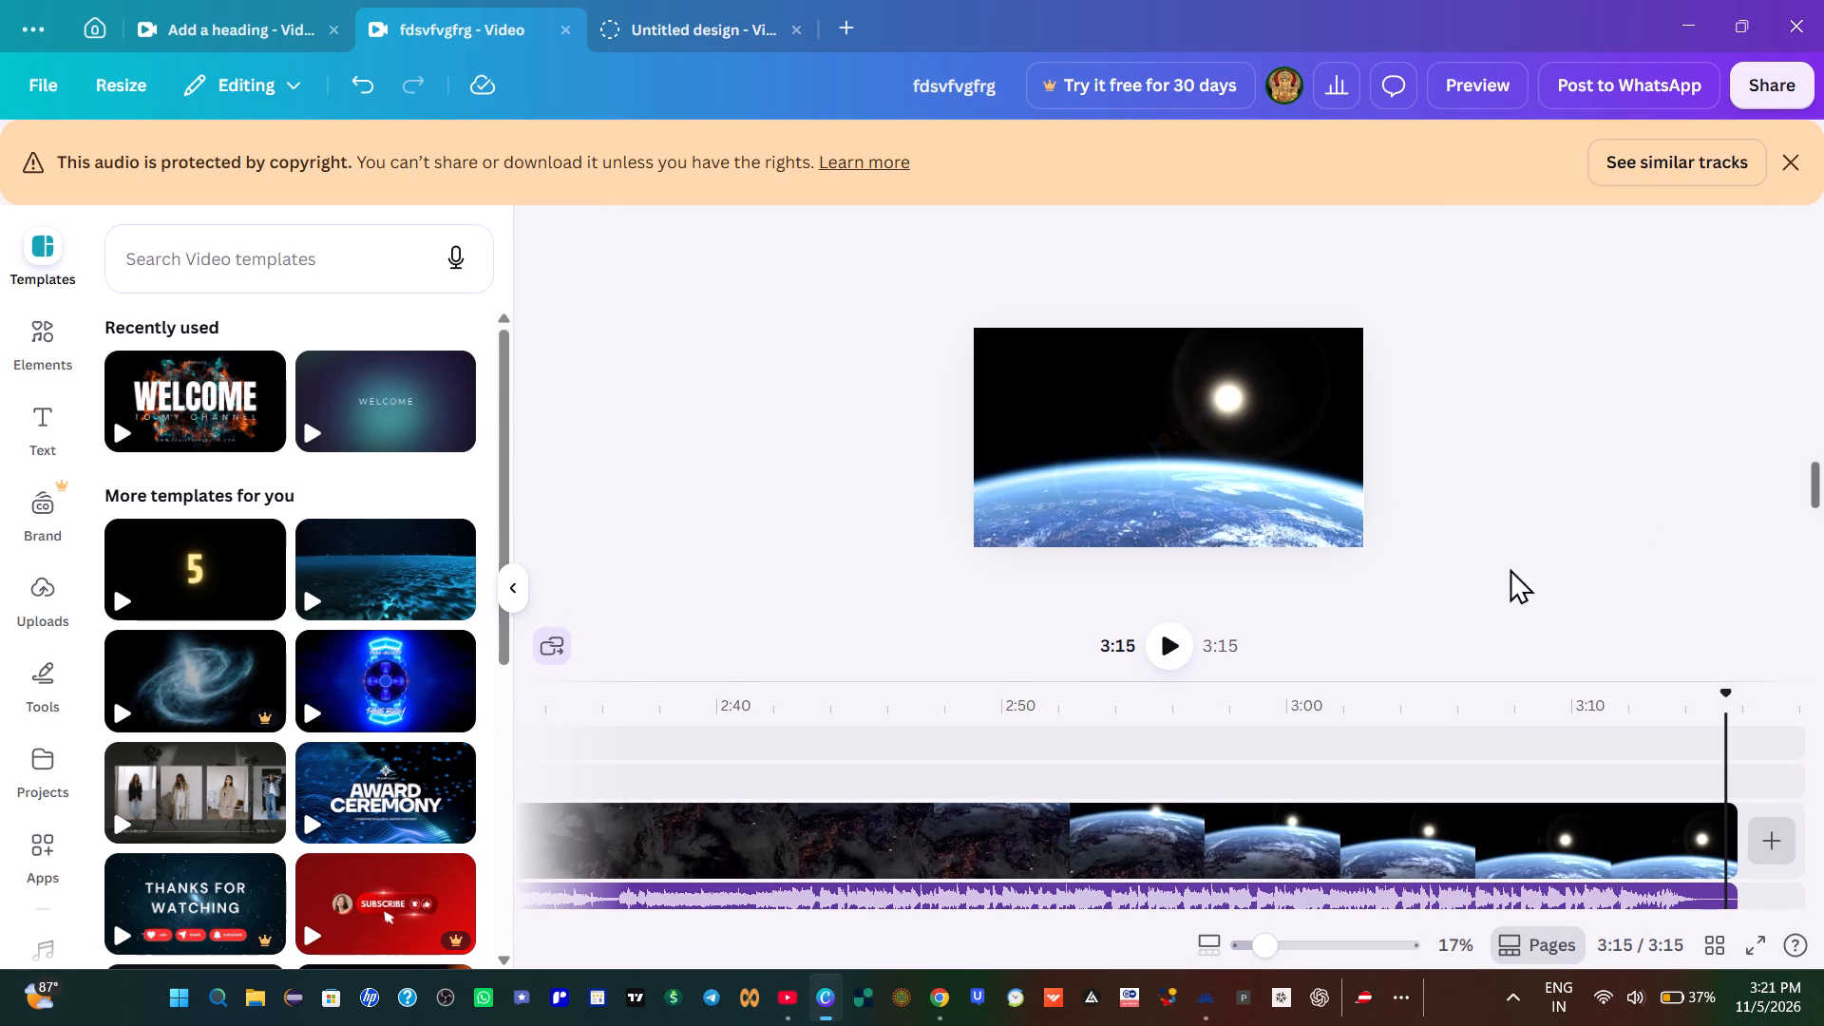
Play the video from the start, pause at 0:11 and add a heading text there.
left_click_drag(1659, 908, 1515, 907)
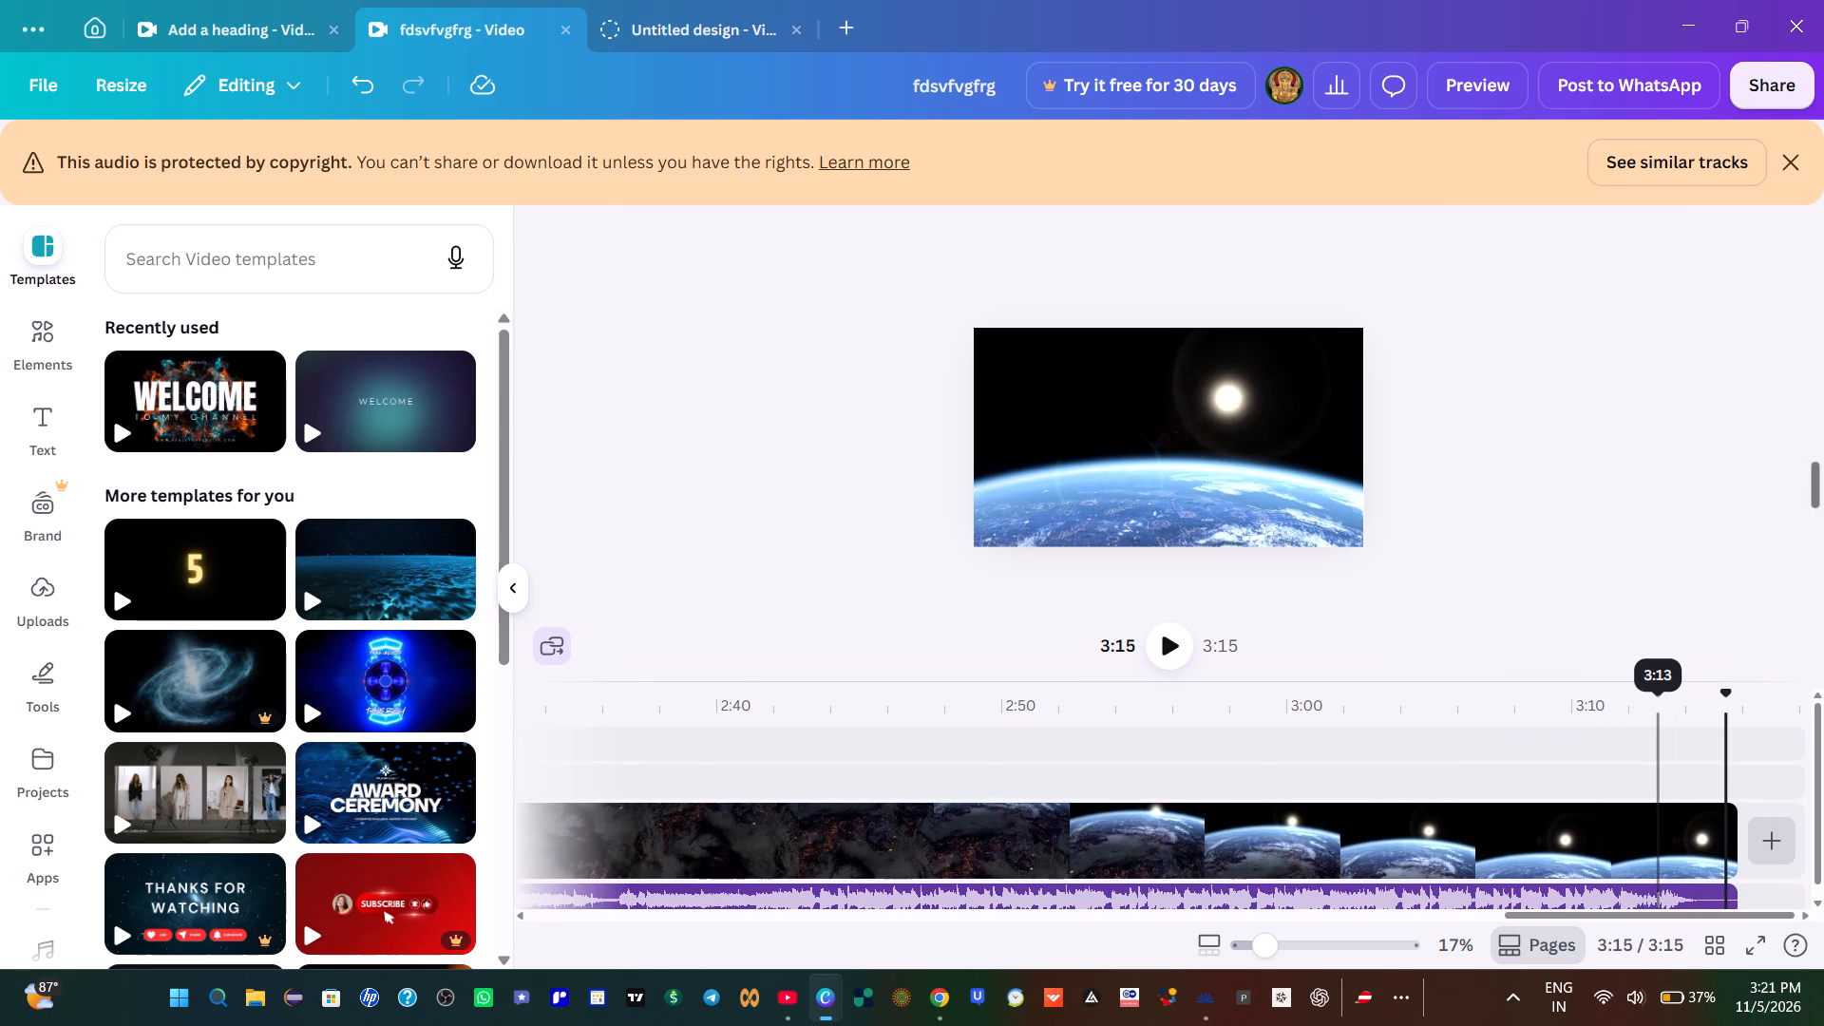
left_click_drag(1515, 907, 1030, 914)
left_click_drag(1536, 910, 1488, 909)
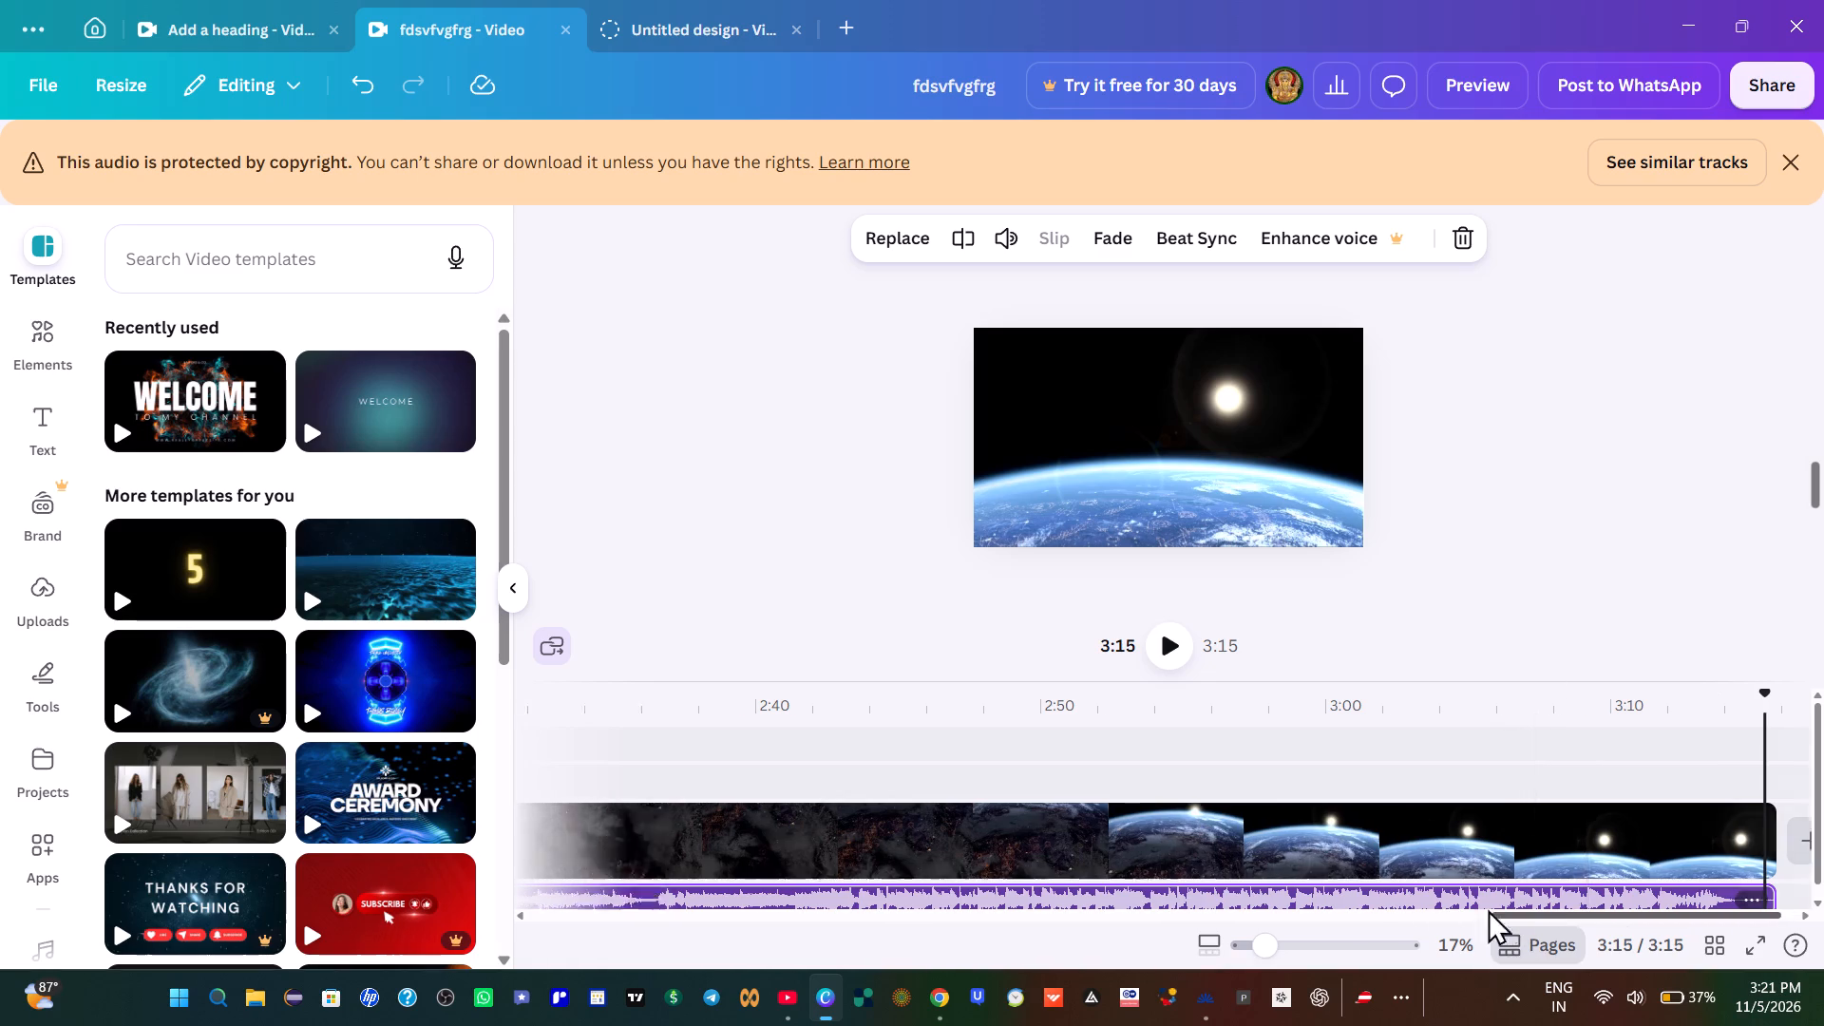
left_click_drag(1488, 909, 405, 910)
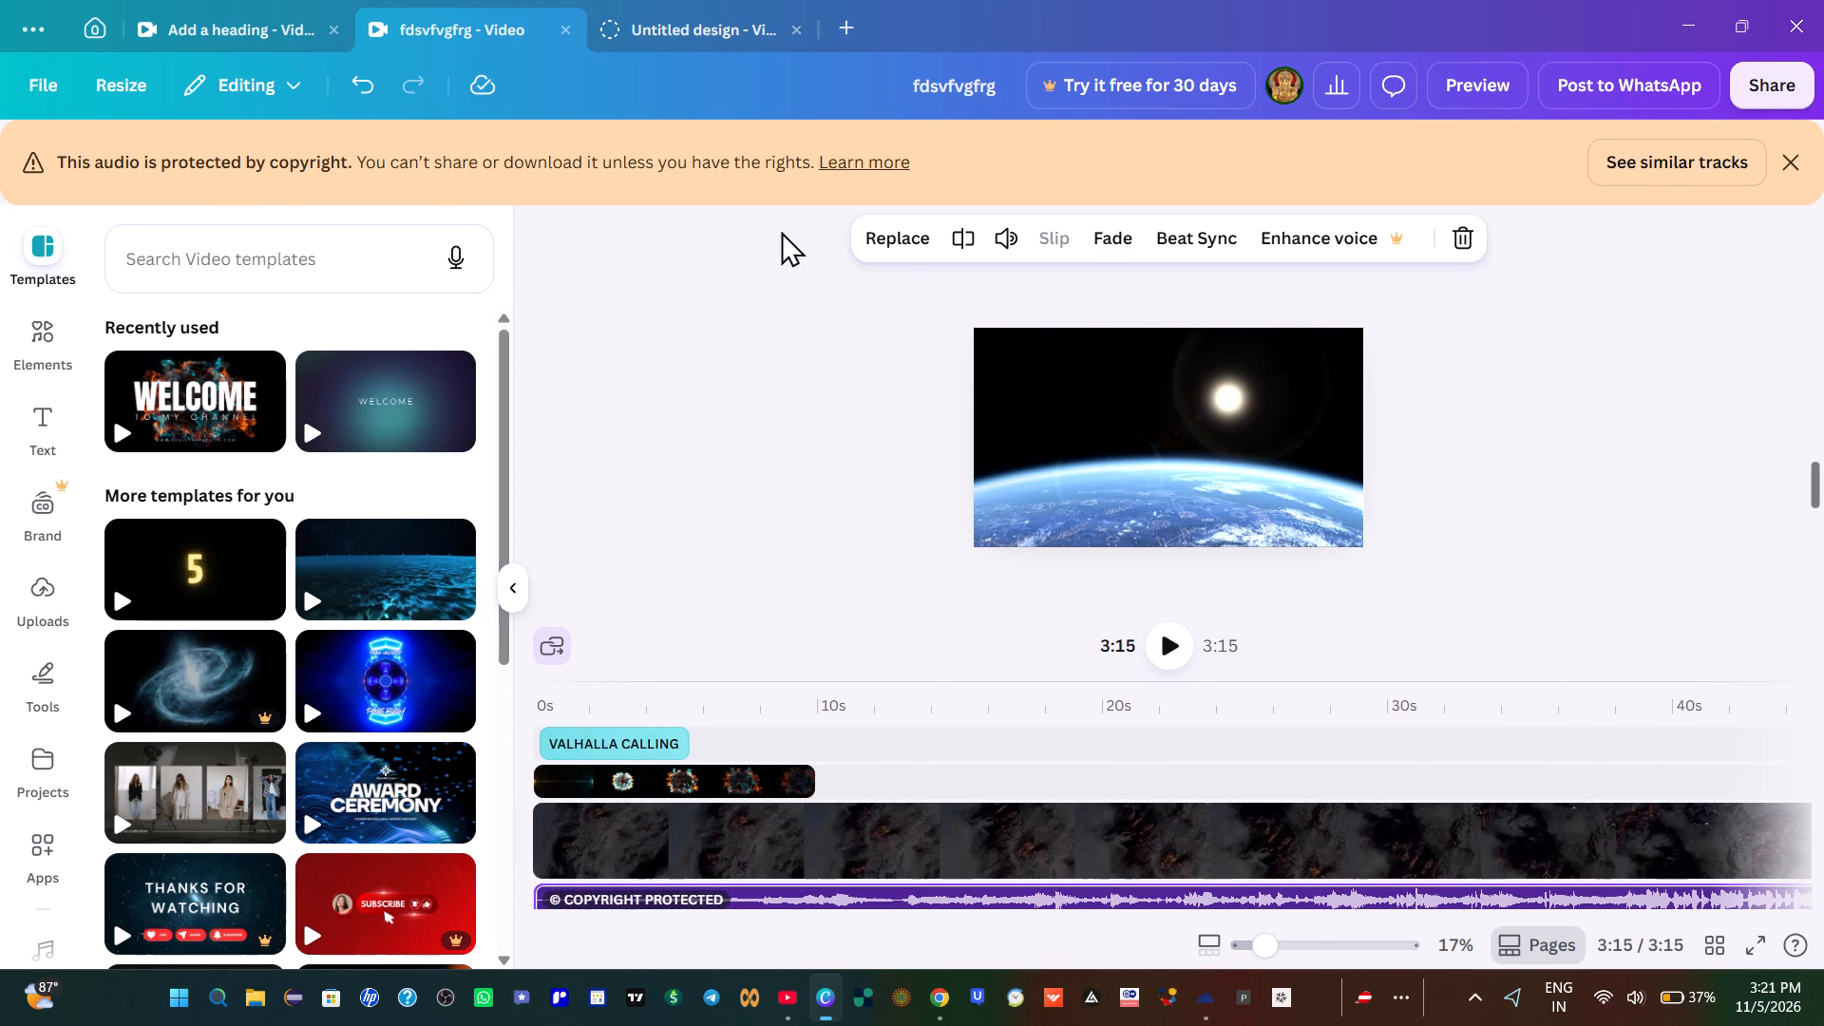
left_click(744, 305)
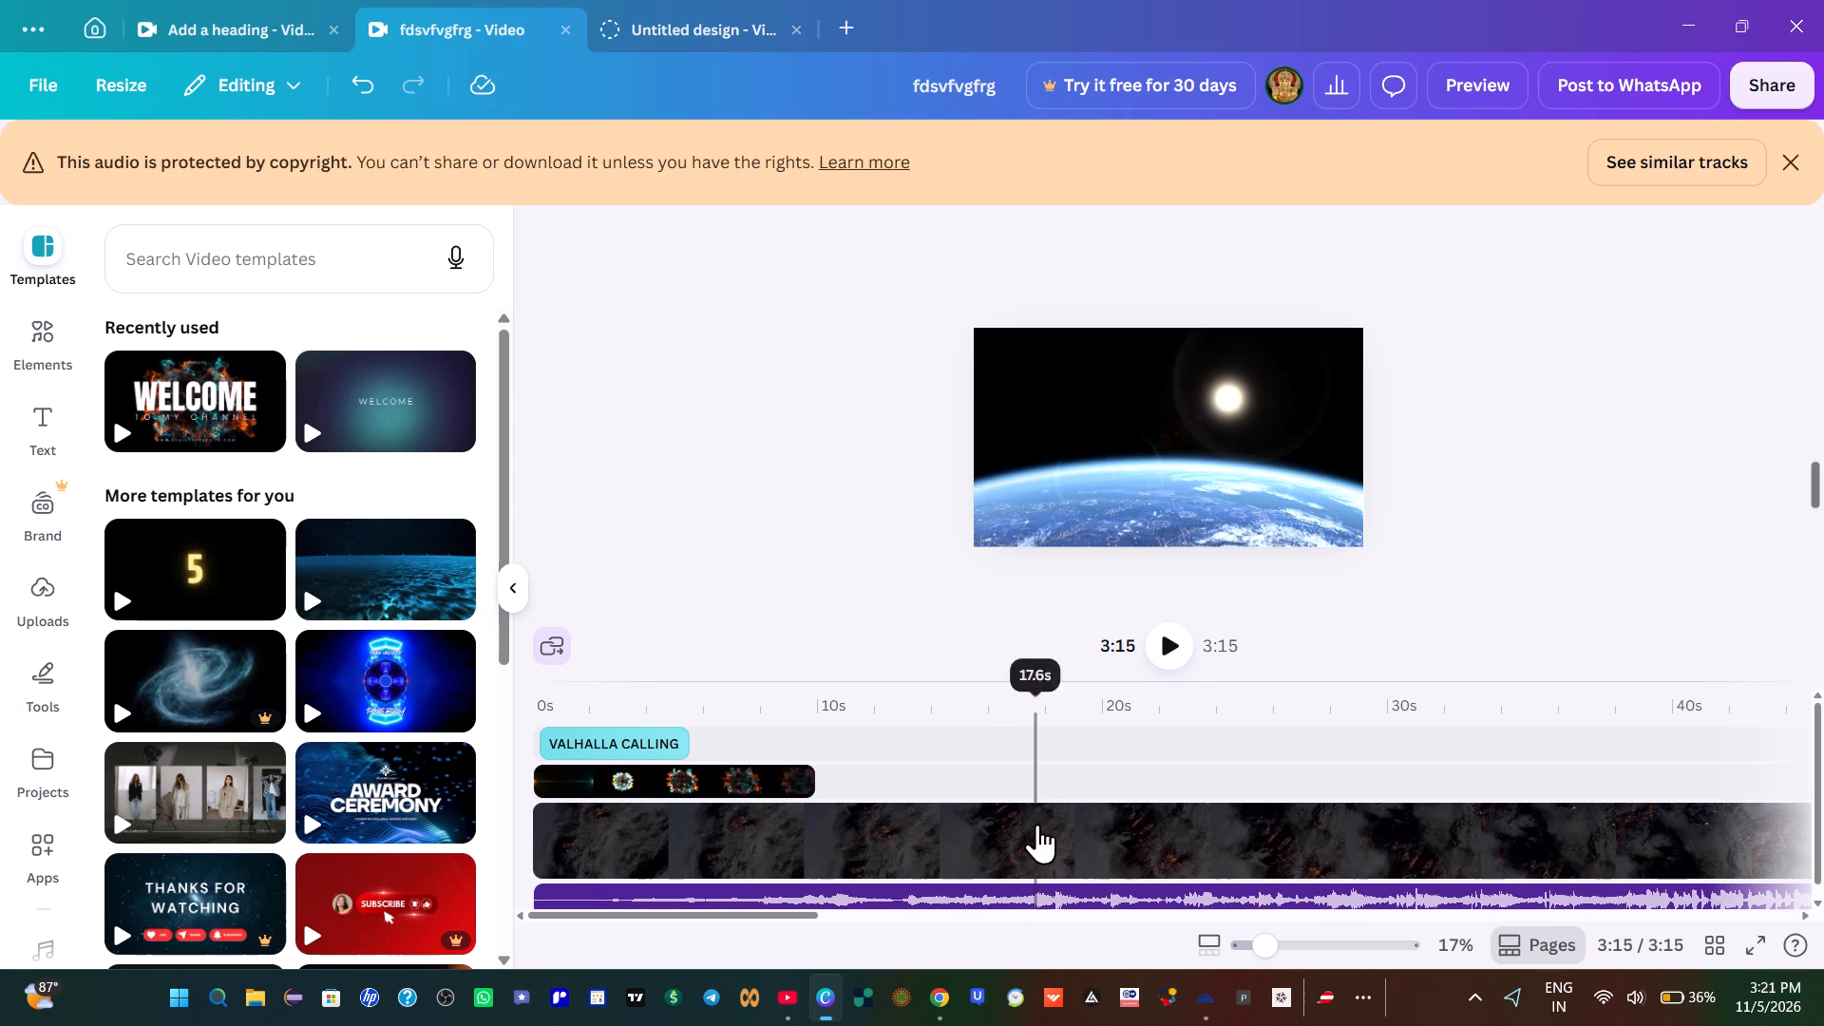
left_click(539, 713)
left_click(1167, 652)
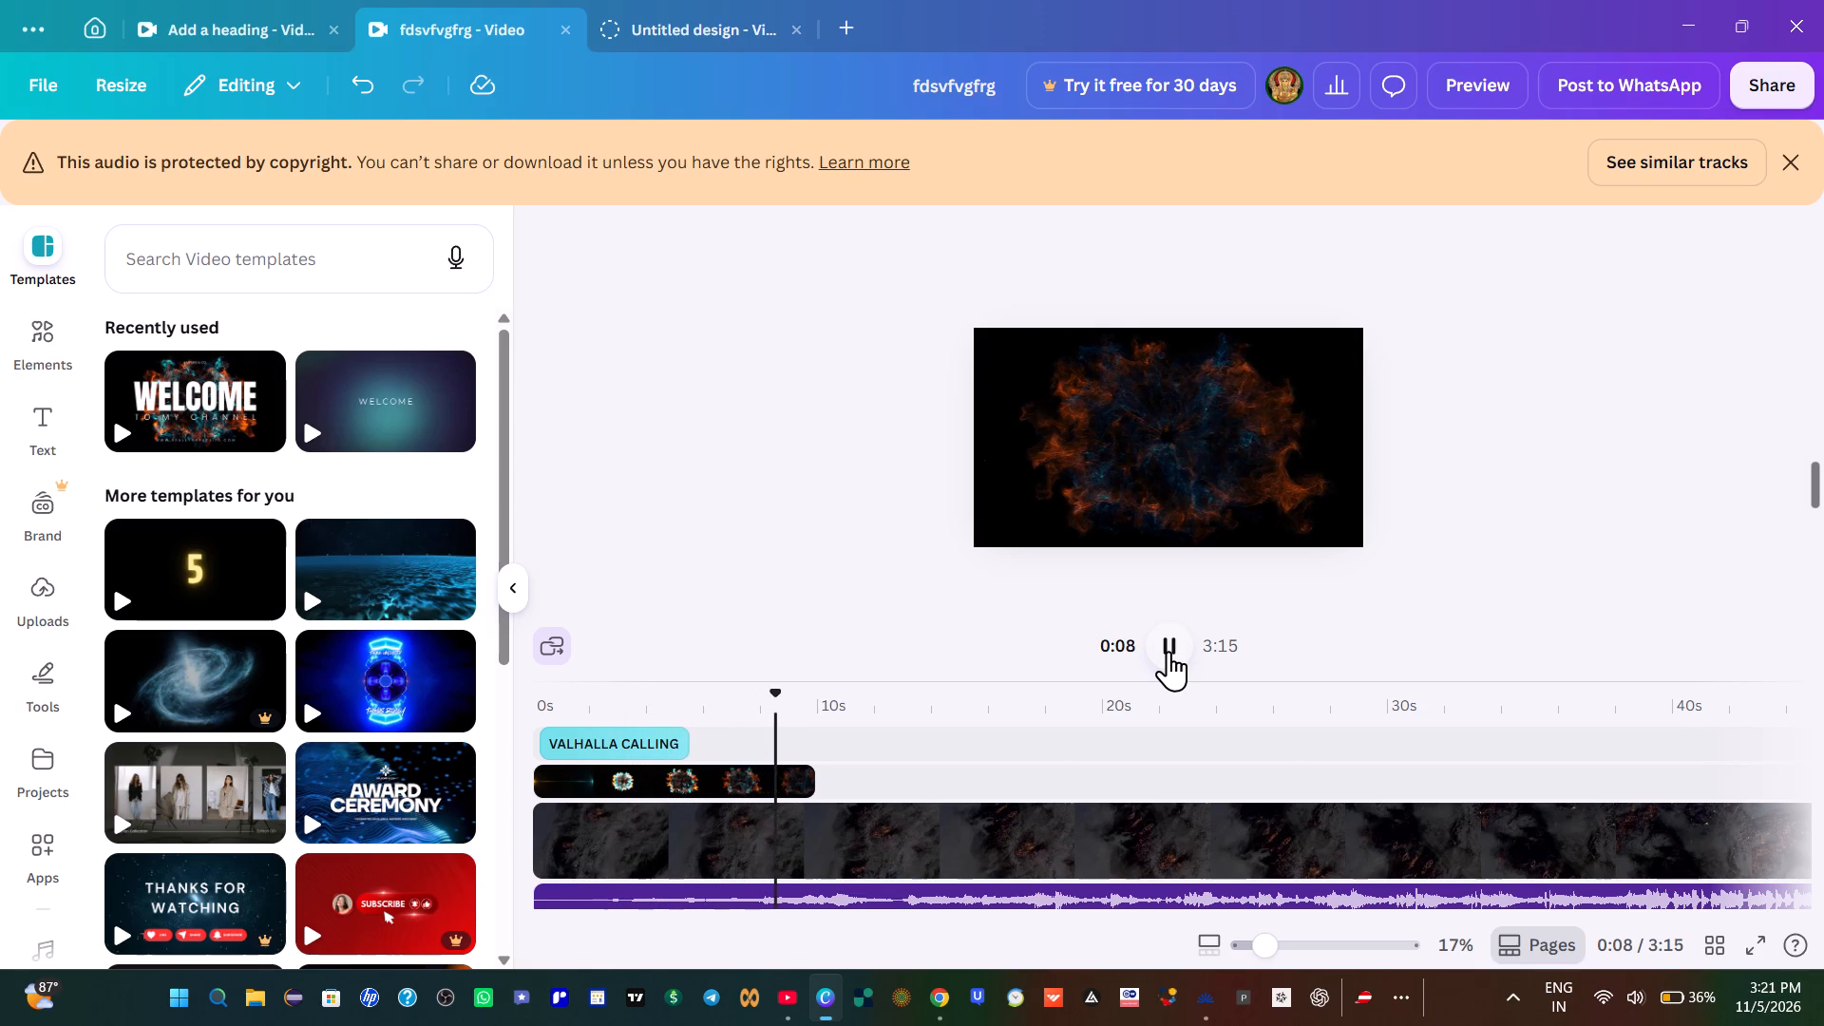
left_click(1168, 651)
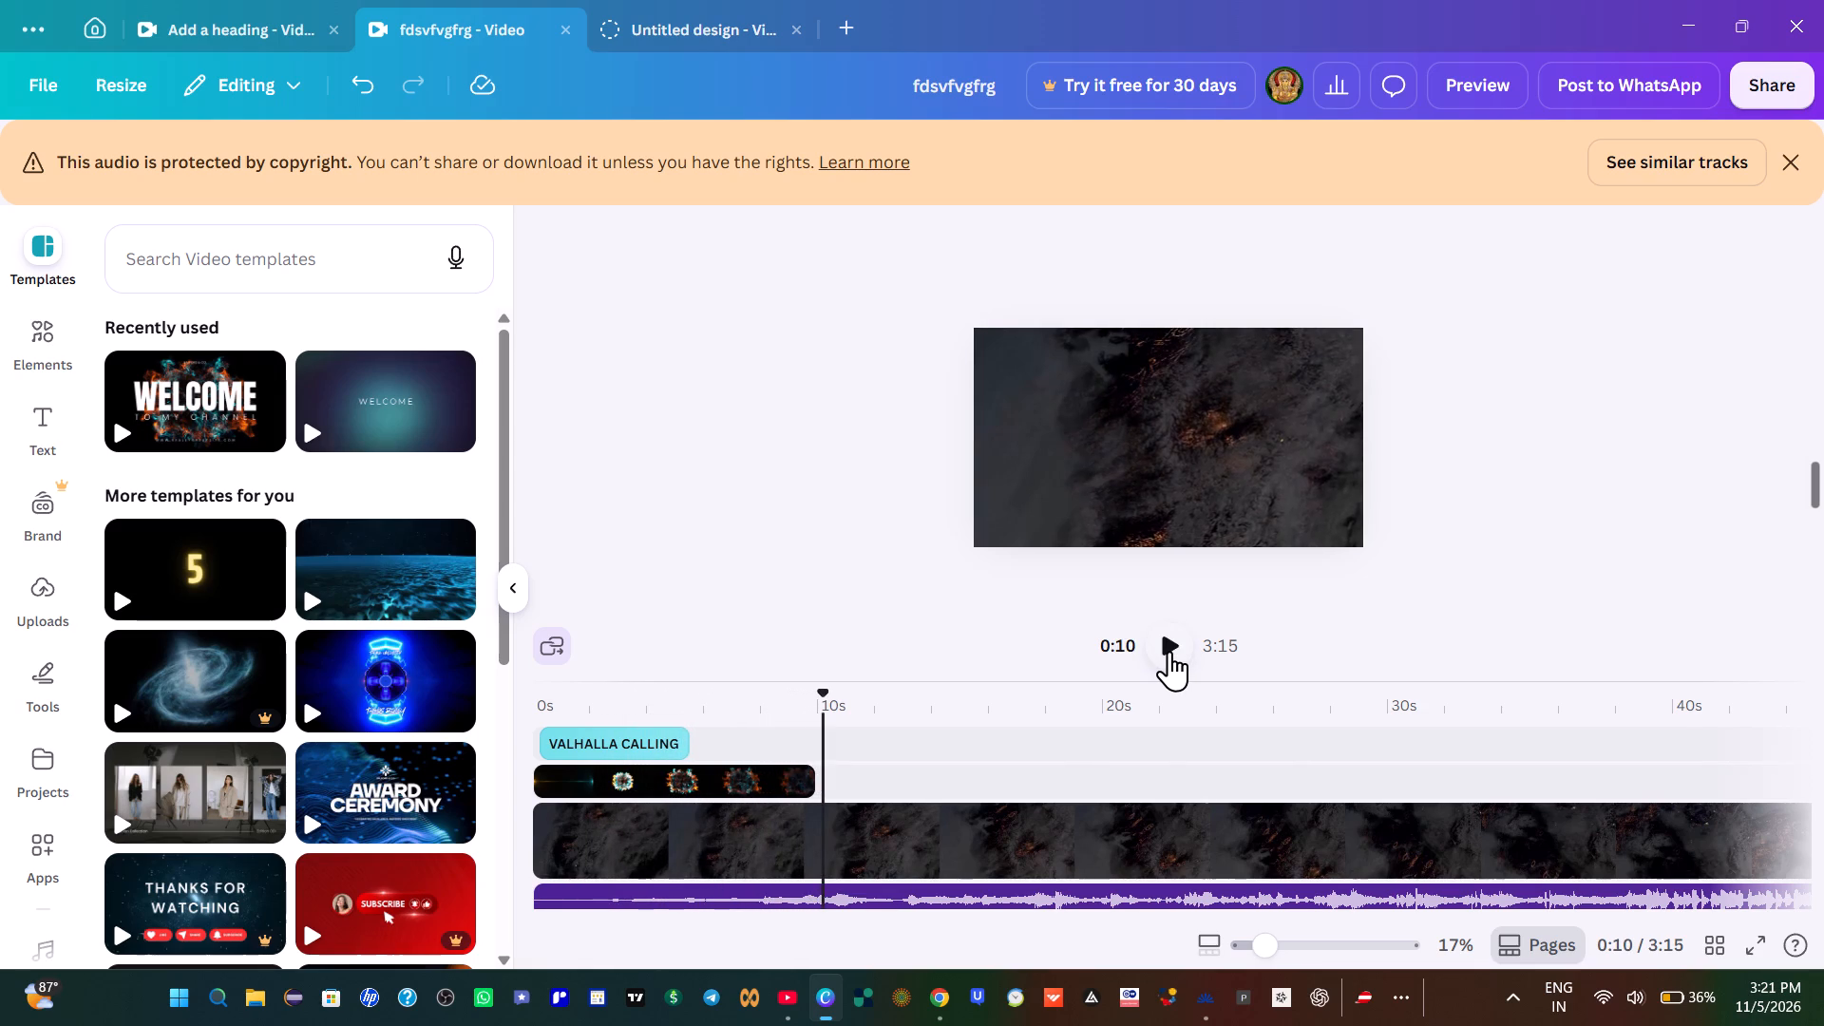
left_click(1169, 651)
left_click(1170, 652)
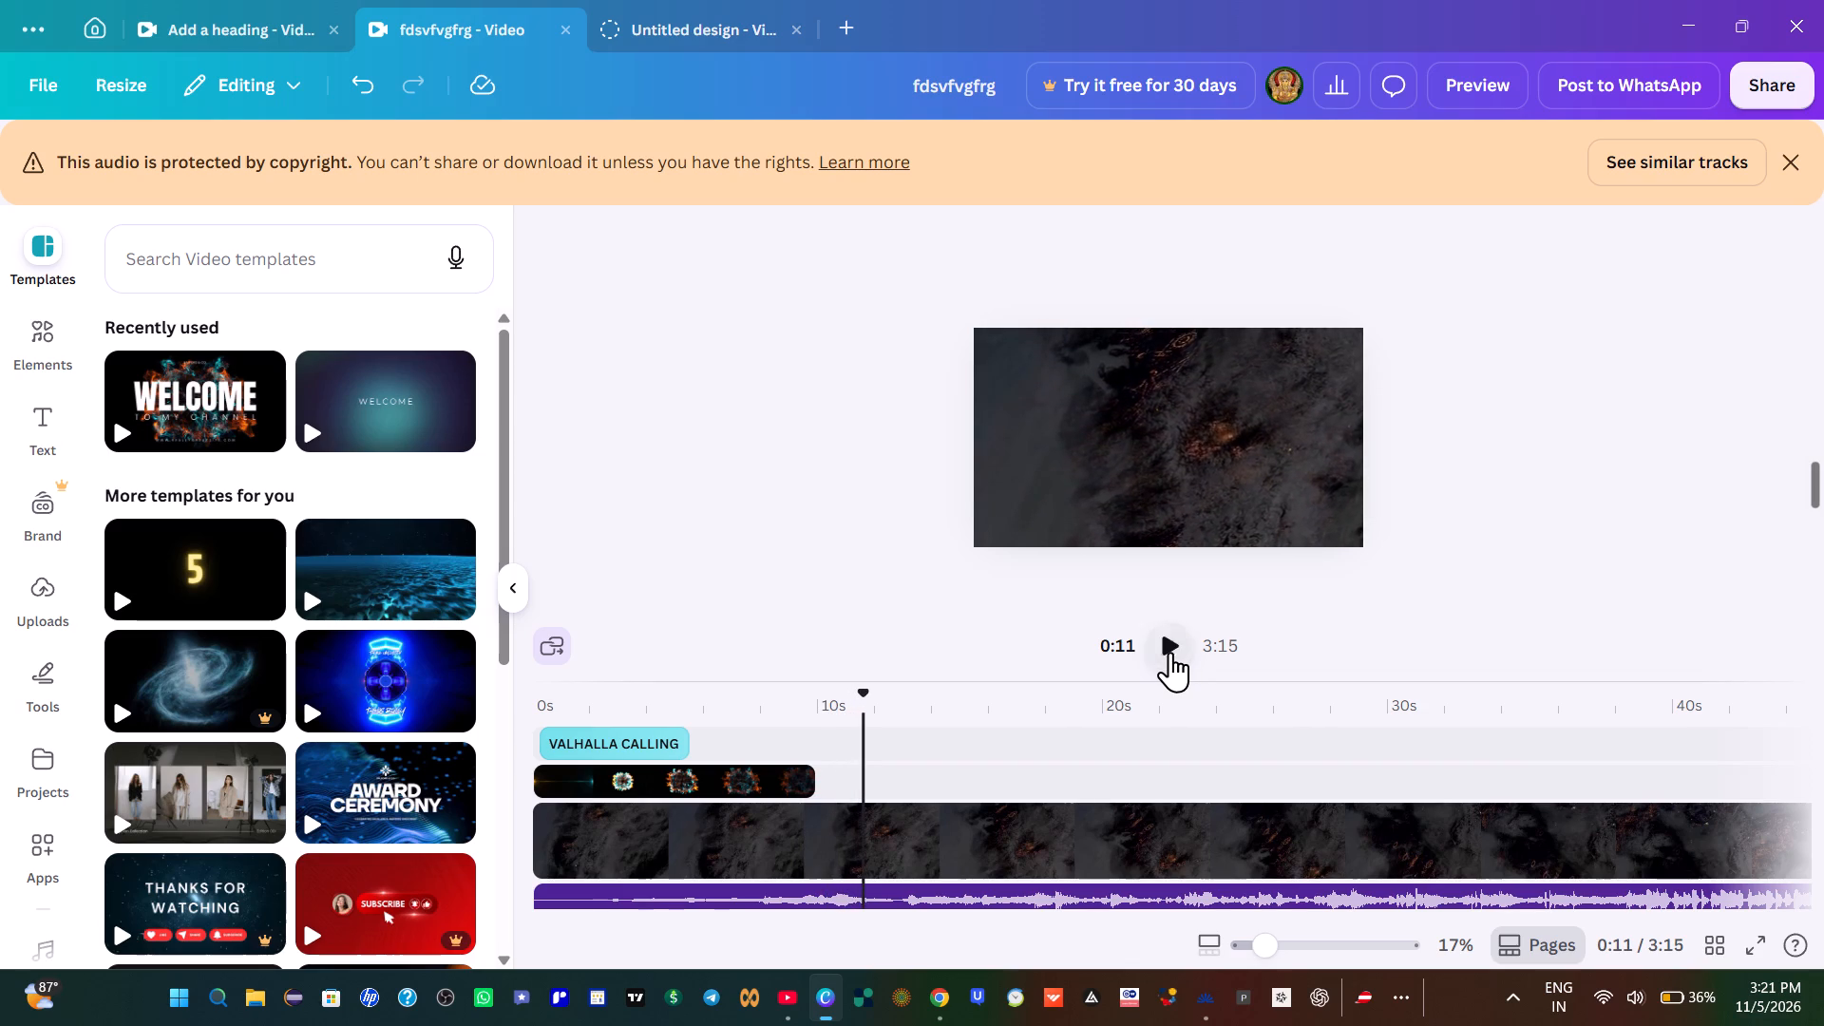
scroll(595, 292, "up", 5)
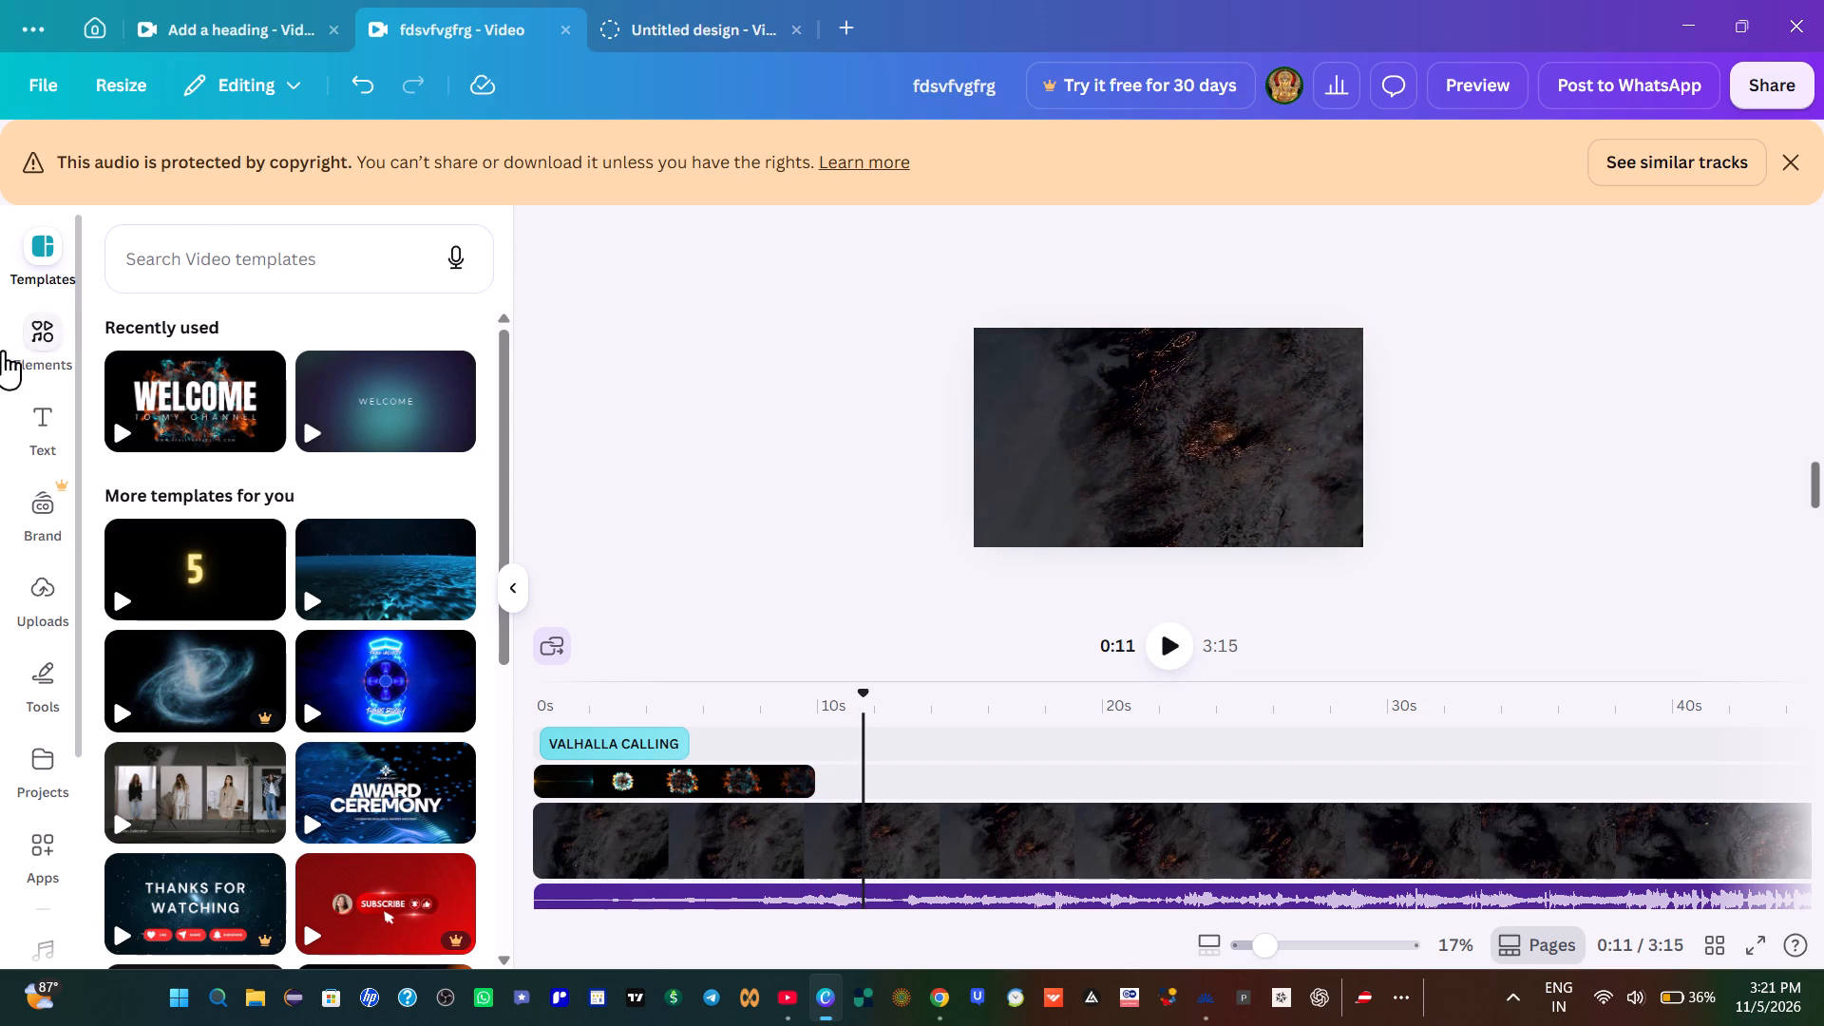
left_click(46, 443)
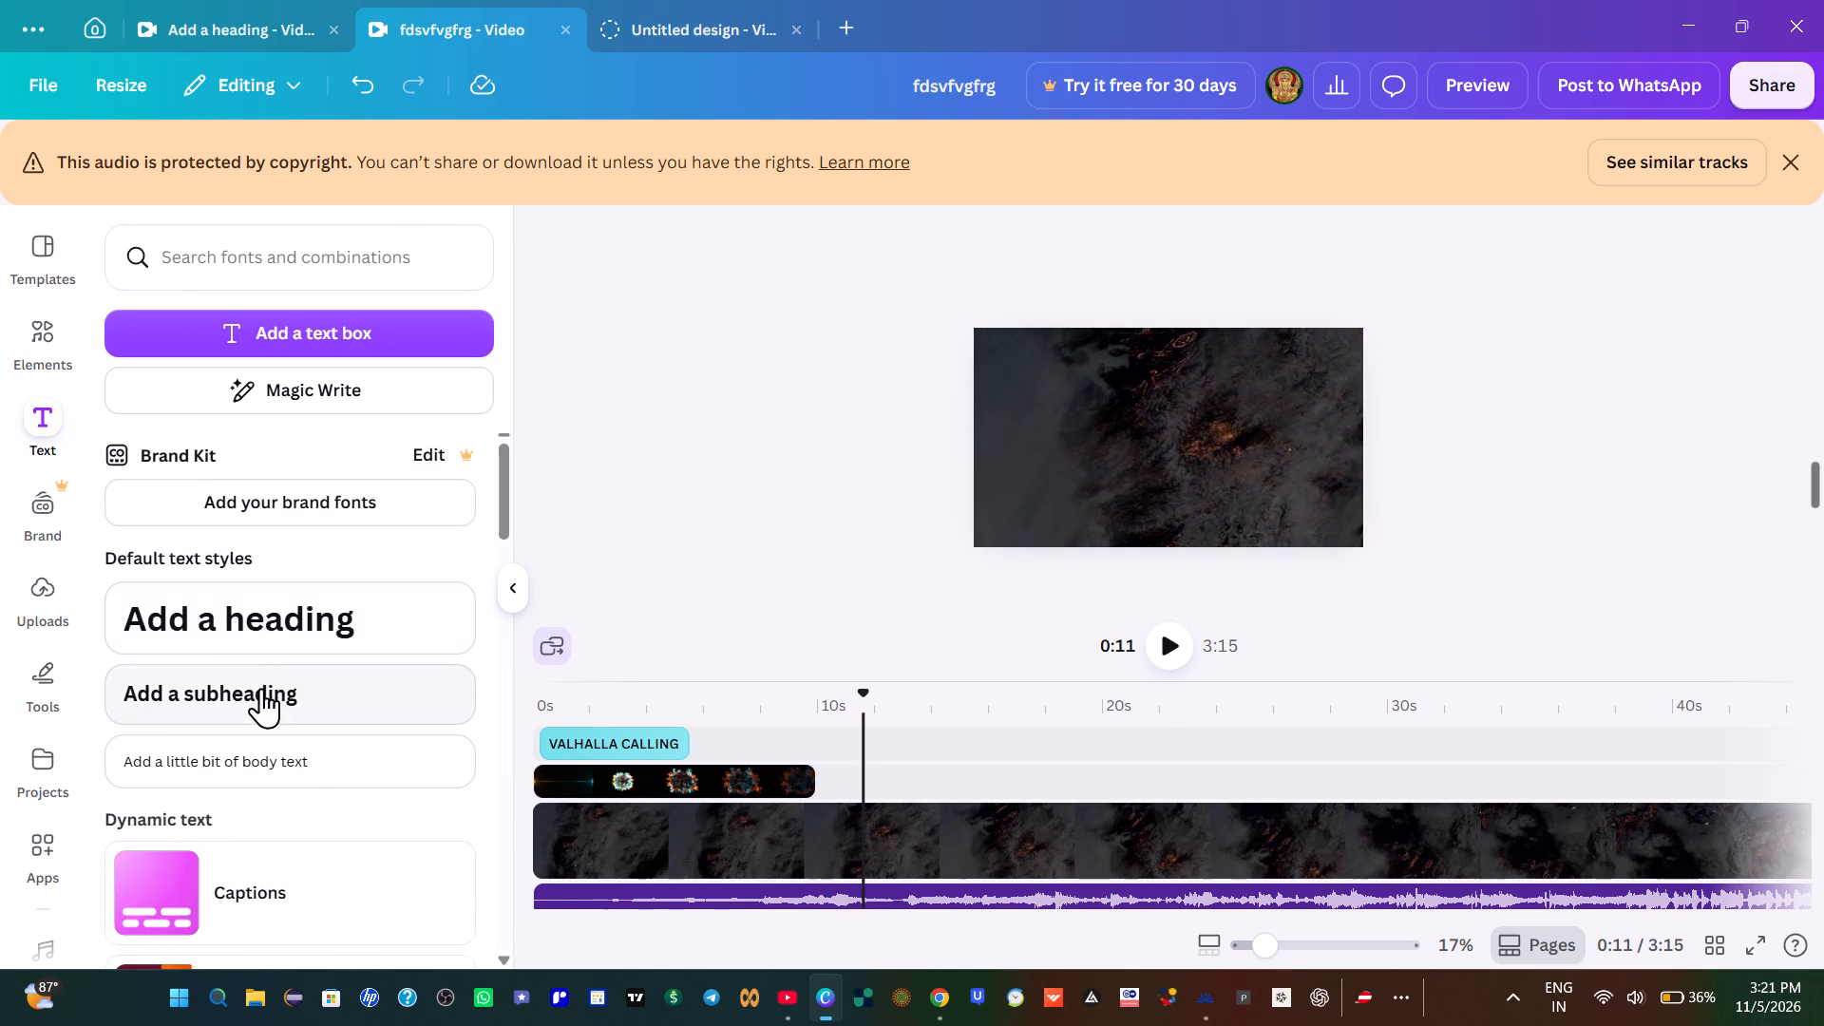
left_click(296, 641)
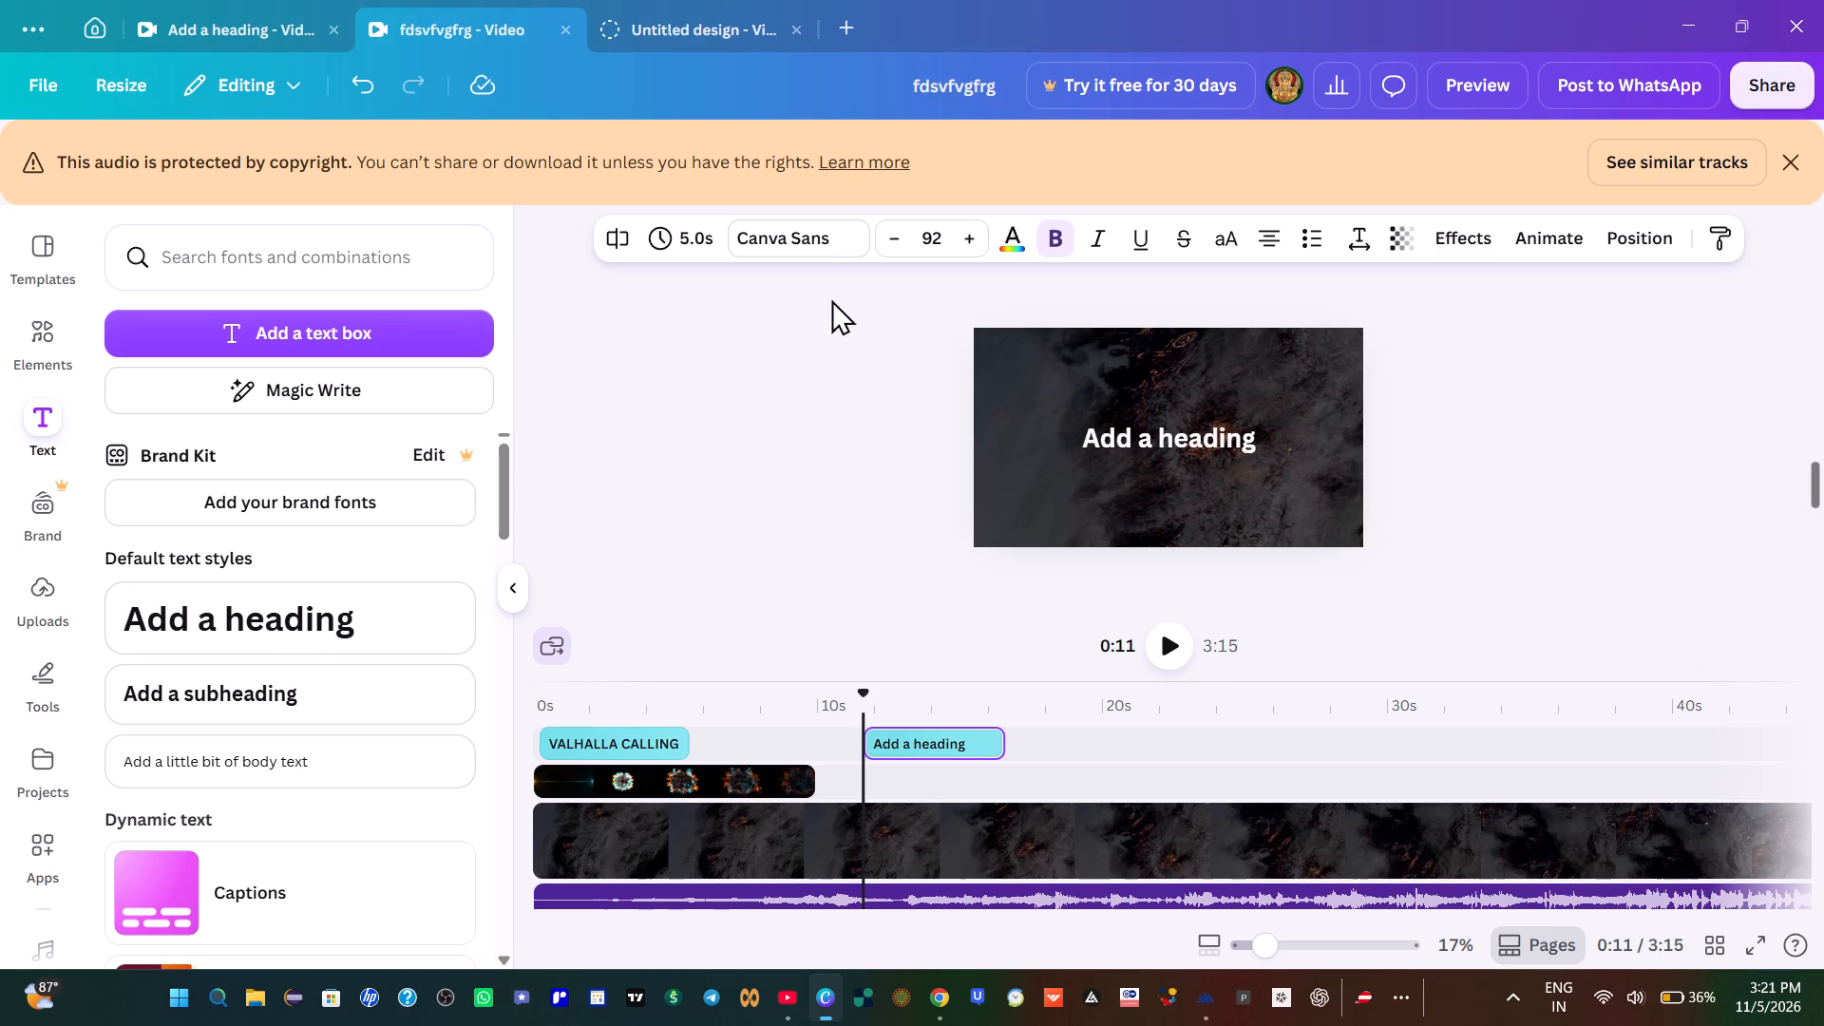
Replace the heading text at 0:11 with "cold wind rising", copied from the song's lyrics page in Chrome.
left_click(1169, 444)
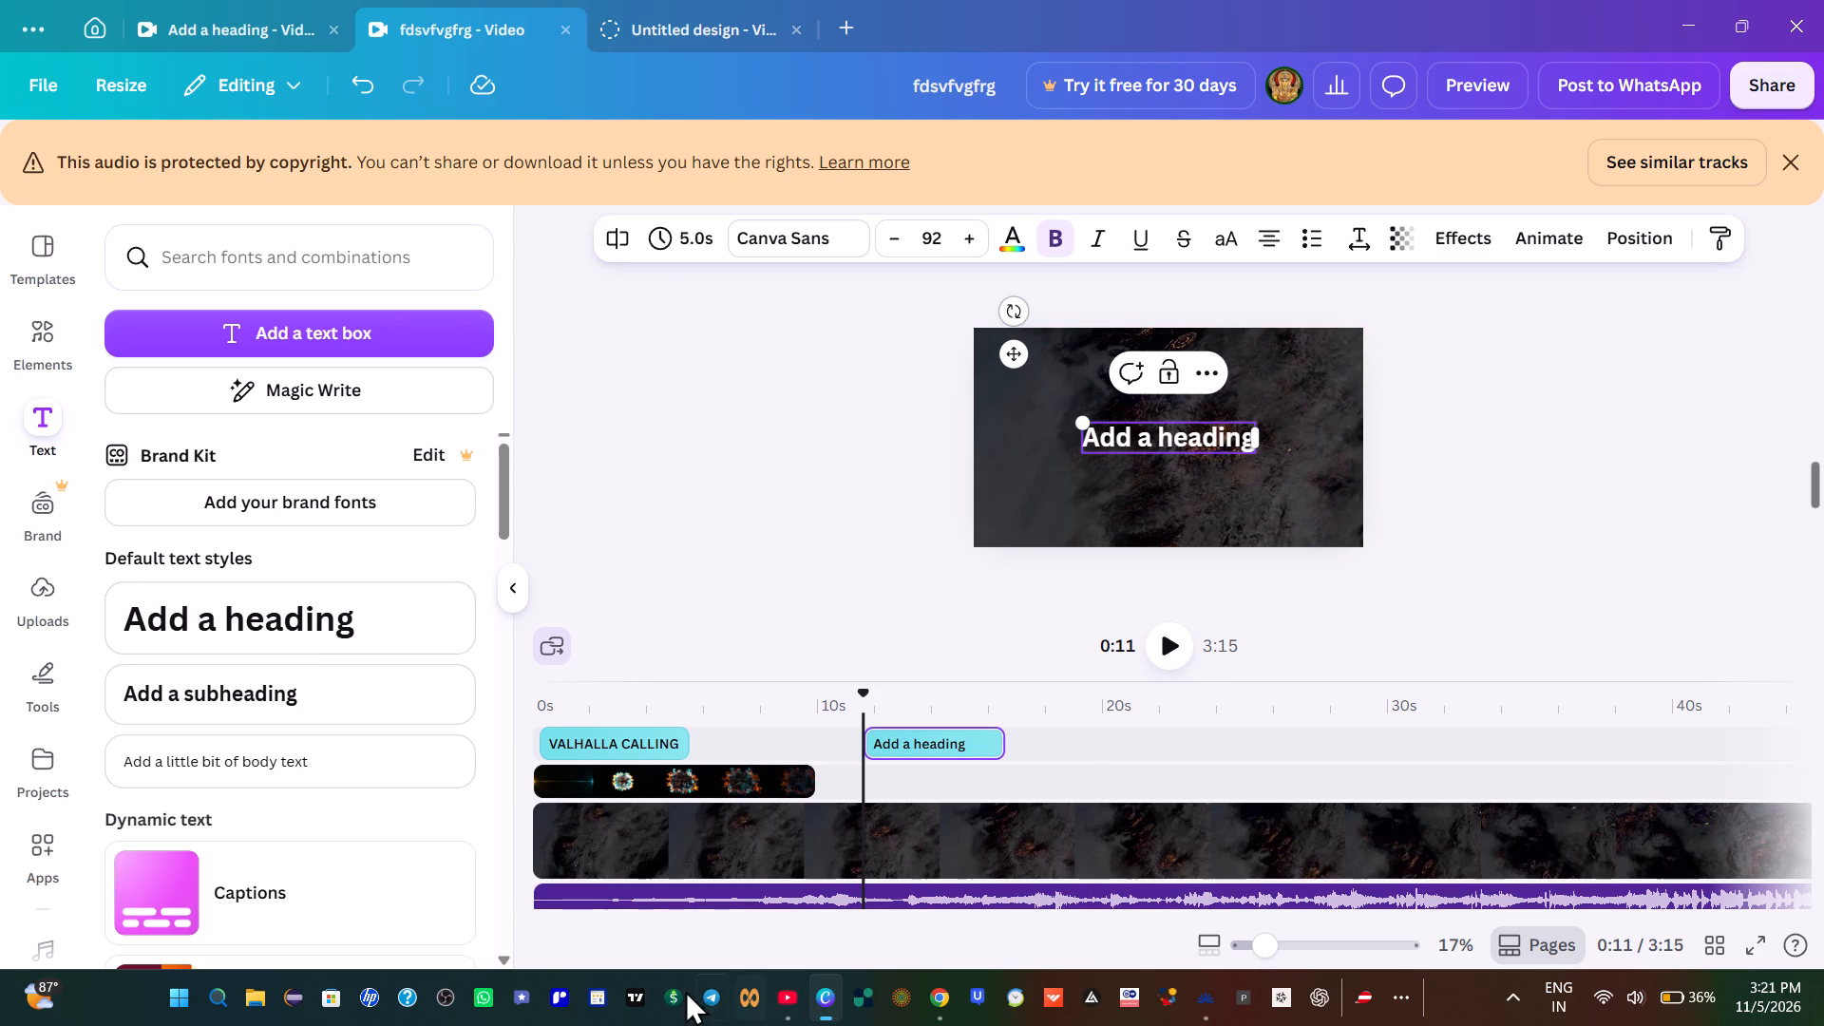
left_click(934, 988)
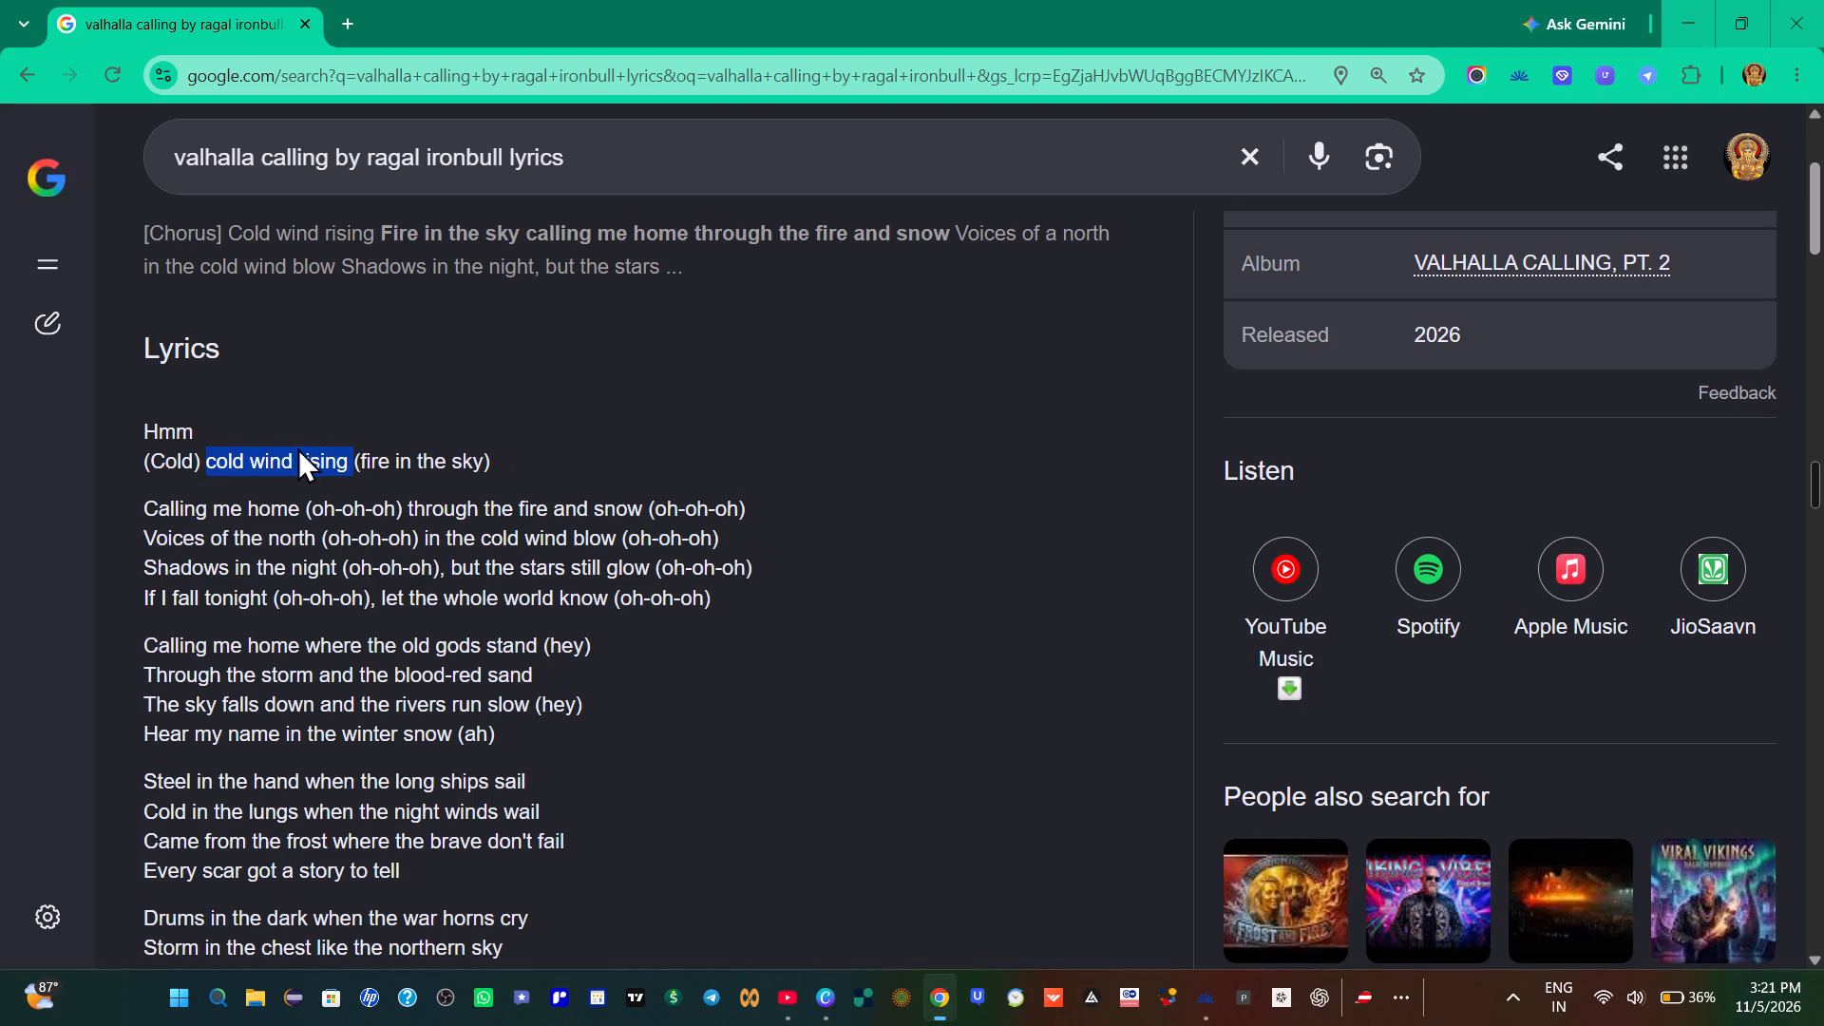
right_click(298, 447)
left_click(367, 476)
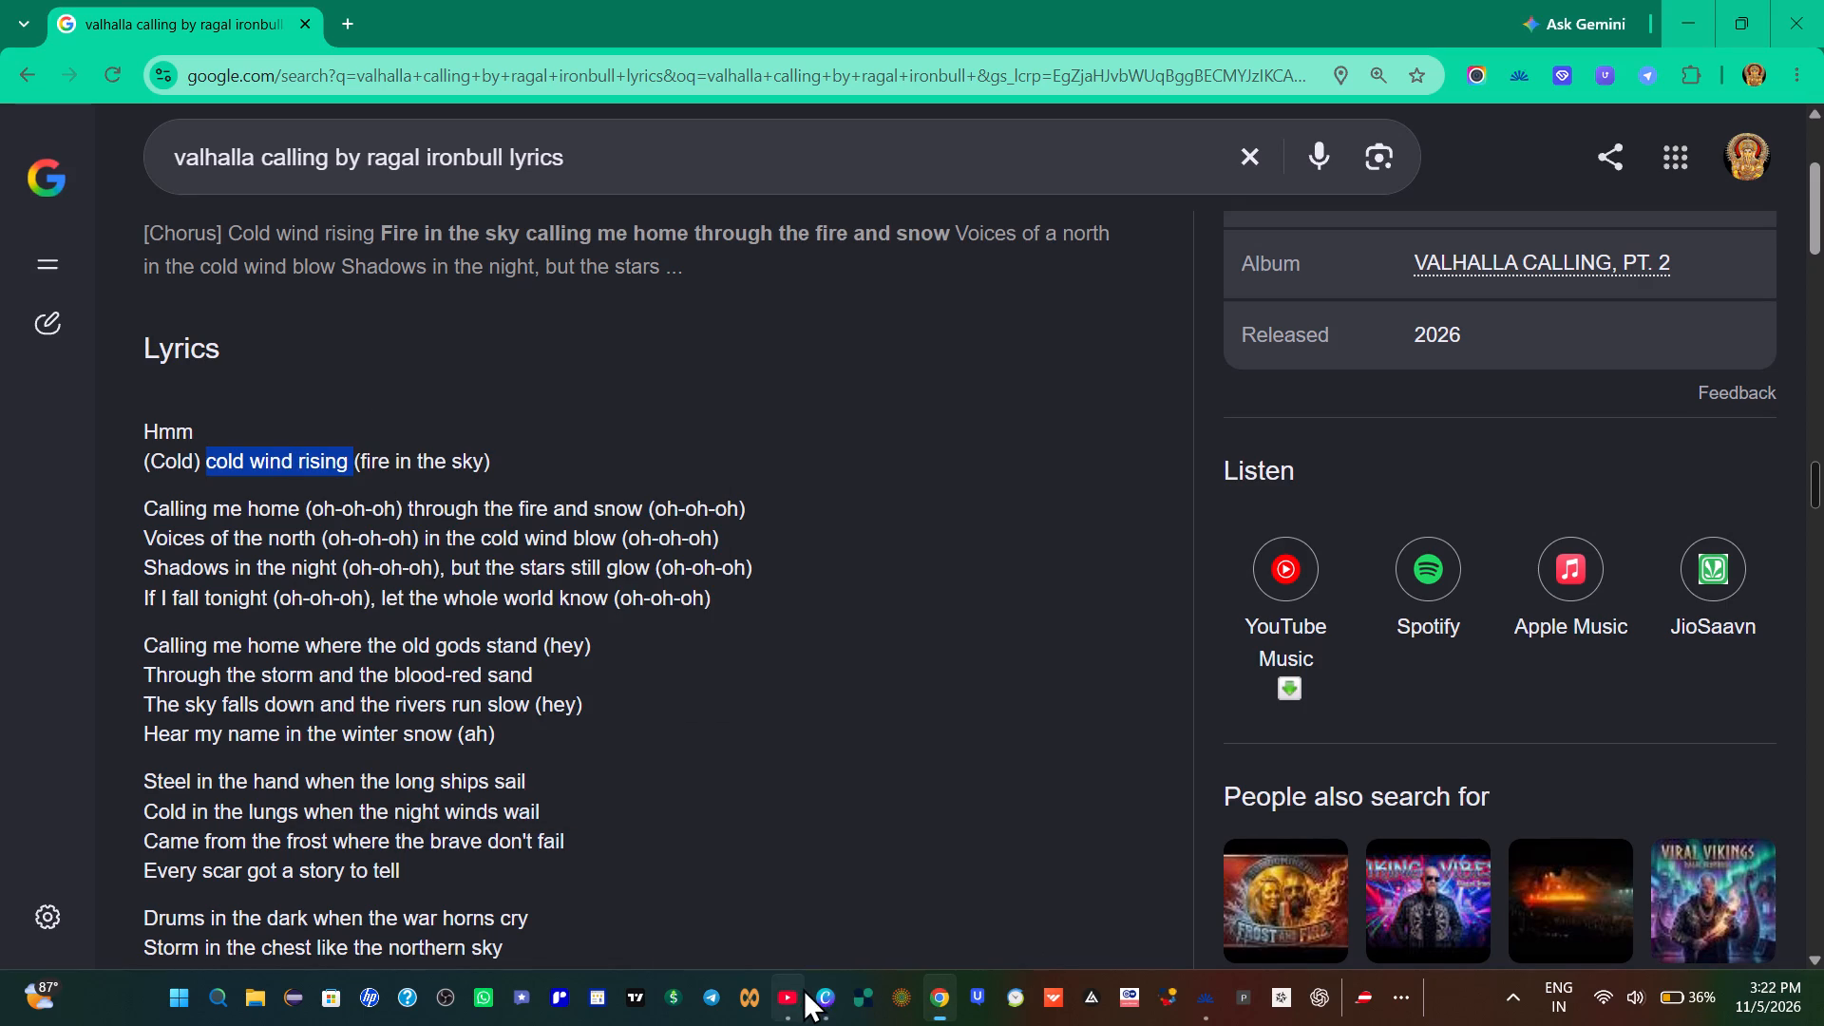
left_click(815, 991)
left_click(1149, 448)
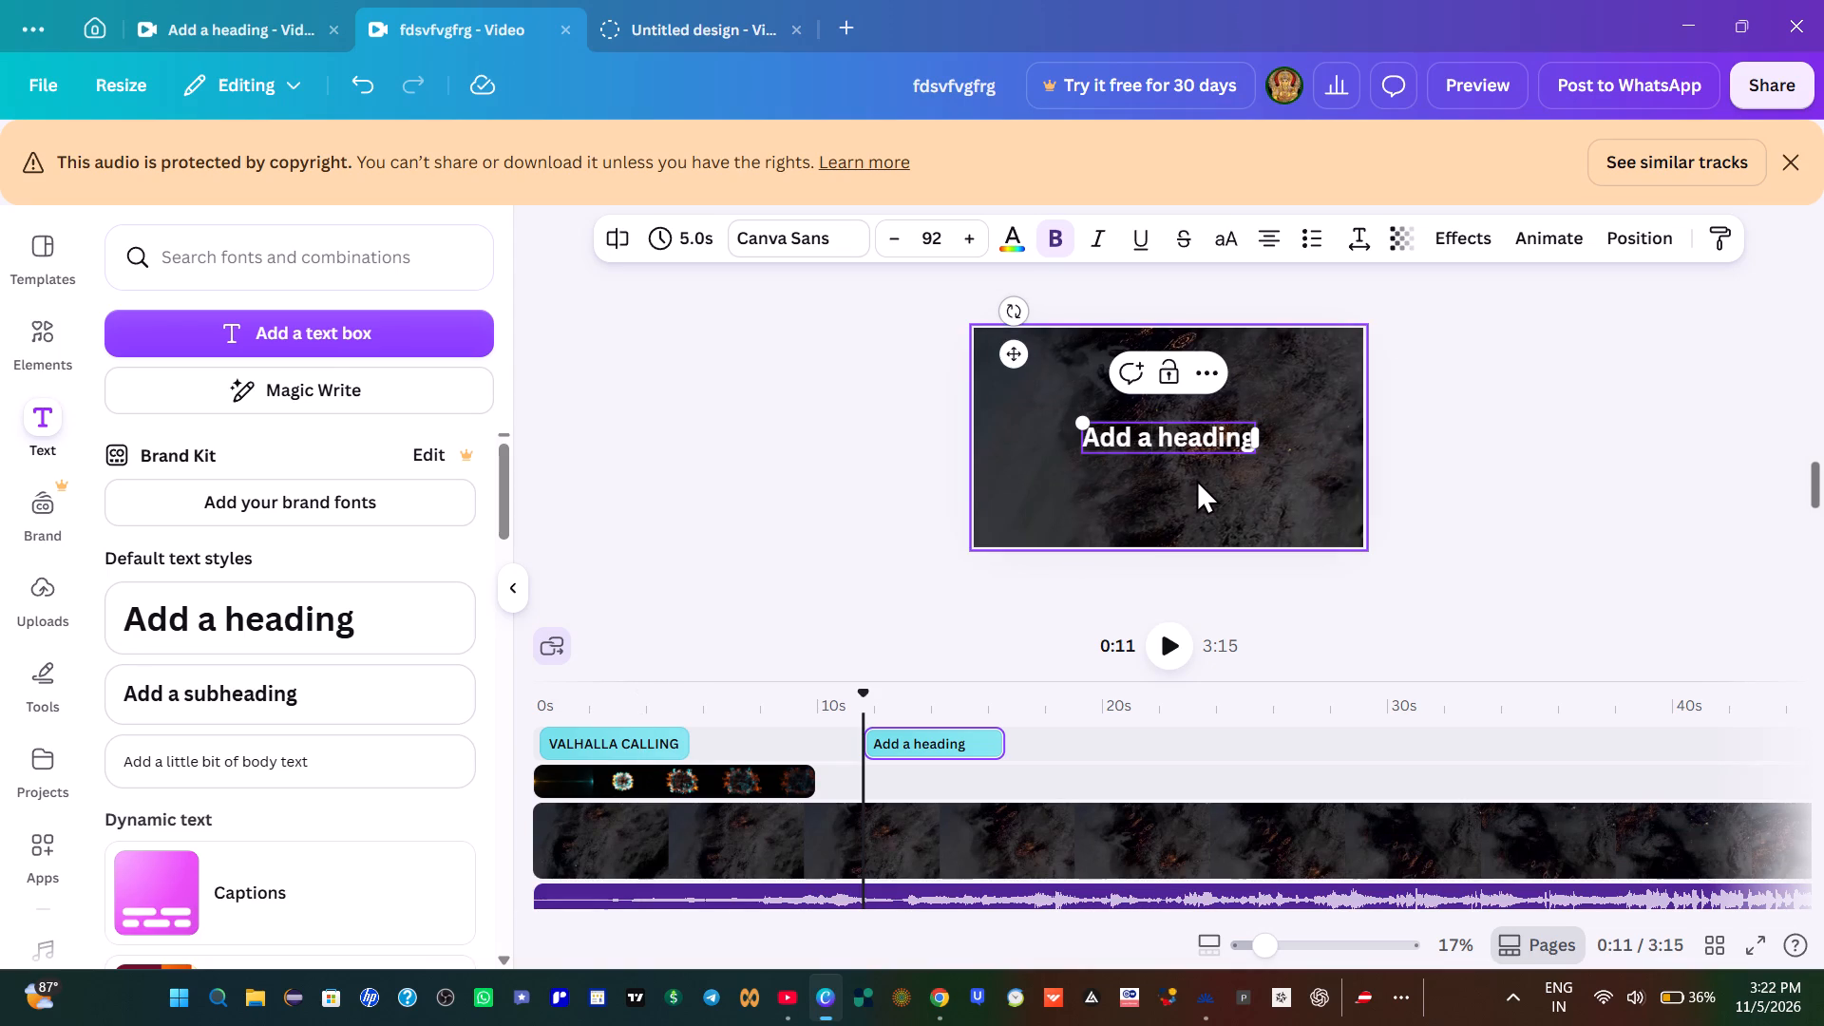
left_click(1196, 479)
double_click(1198, 445)
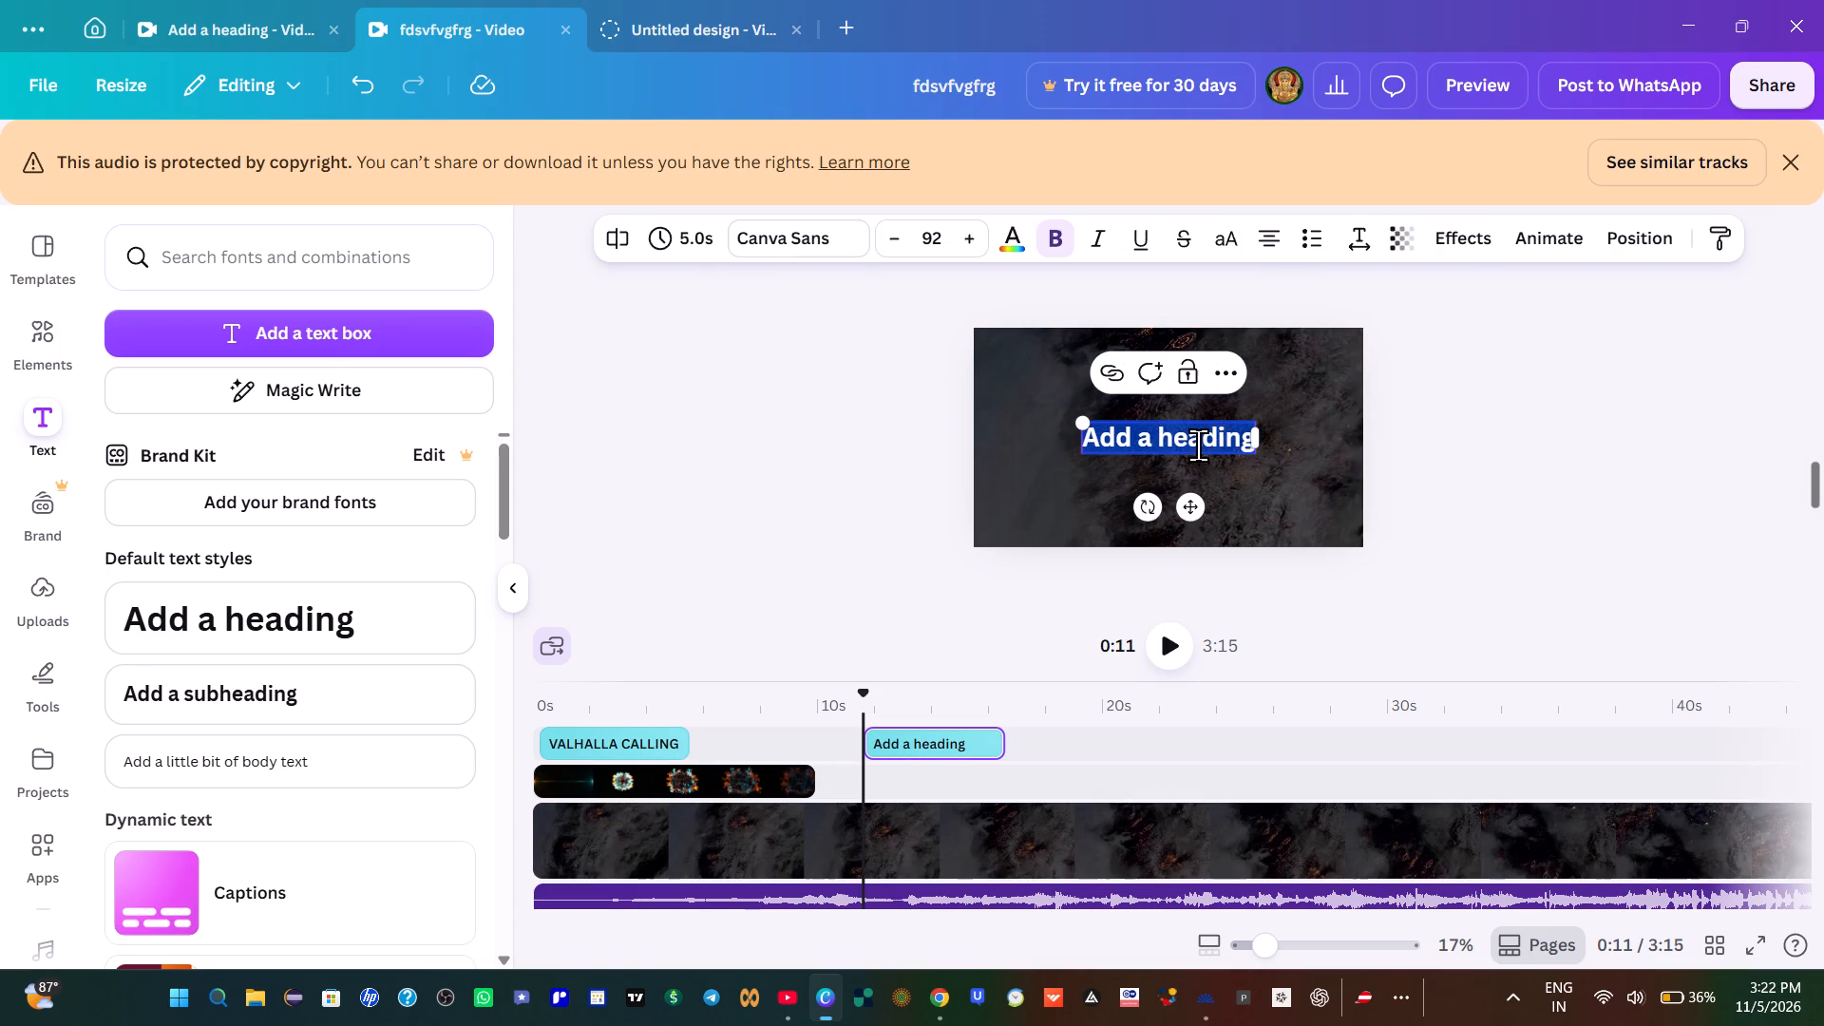
key("BackSpace")
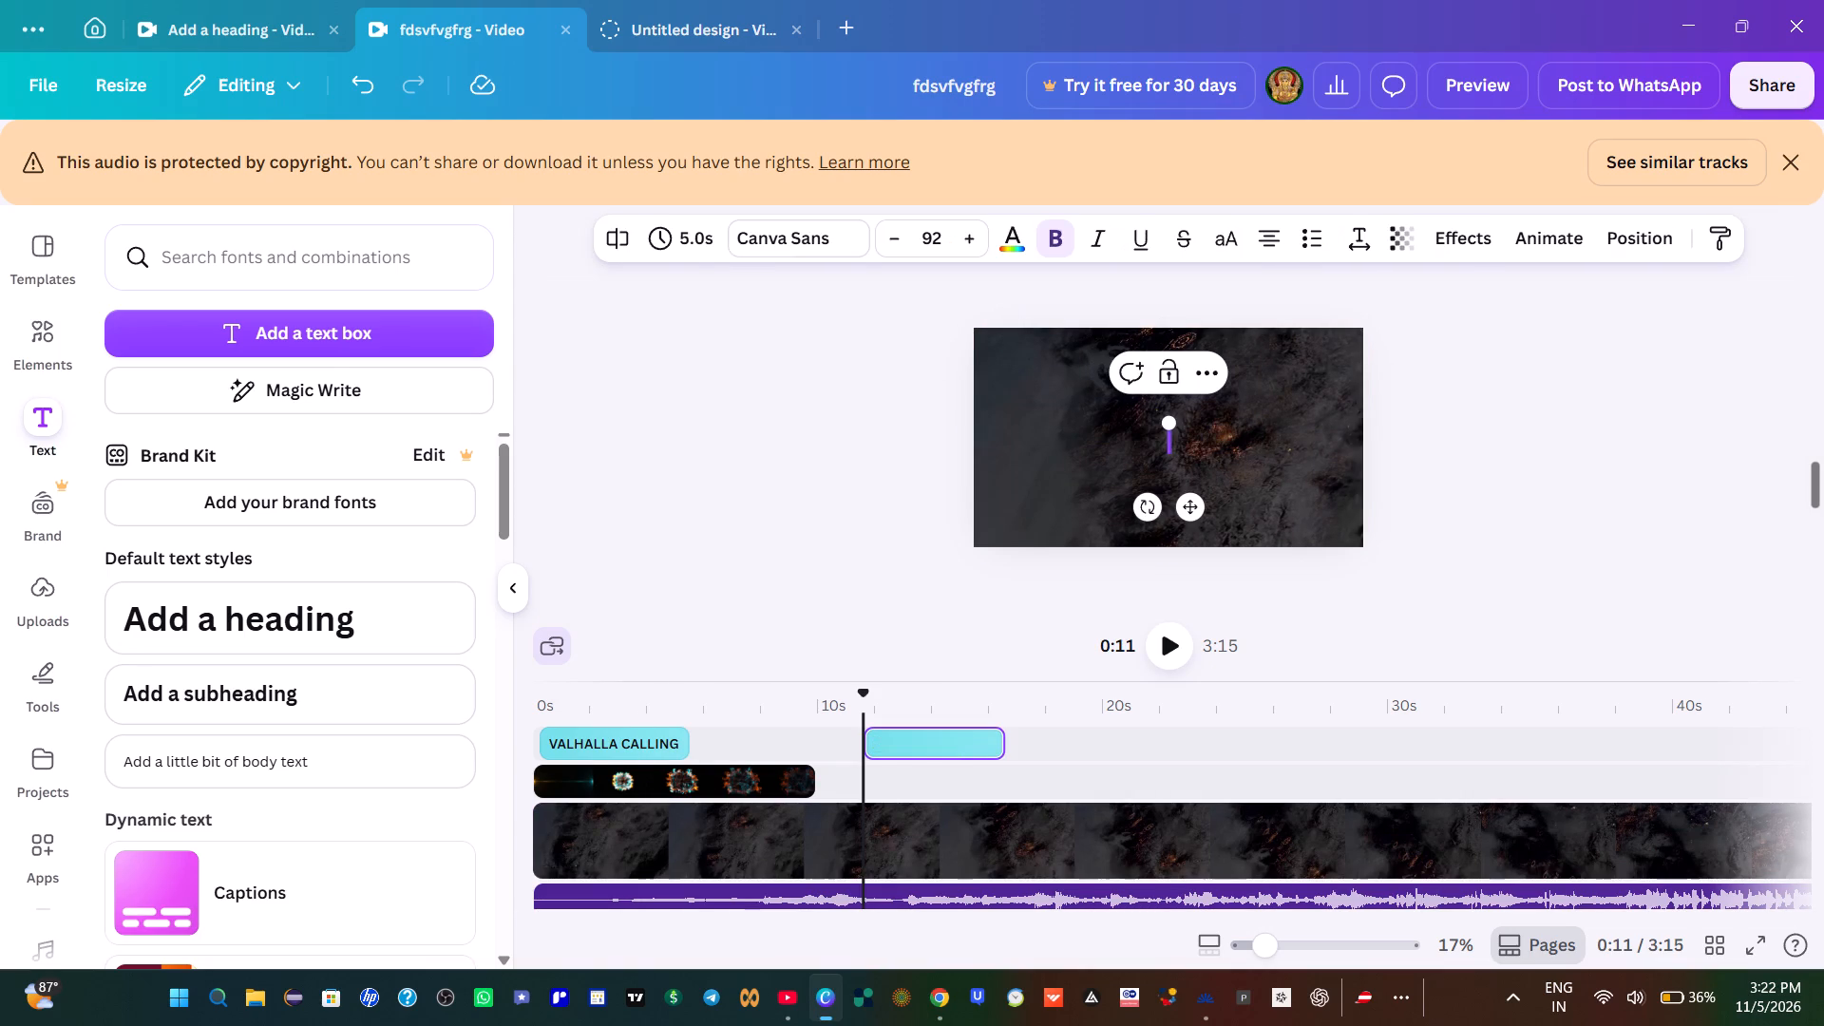
key("ctrl+v")
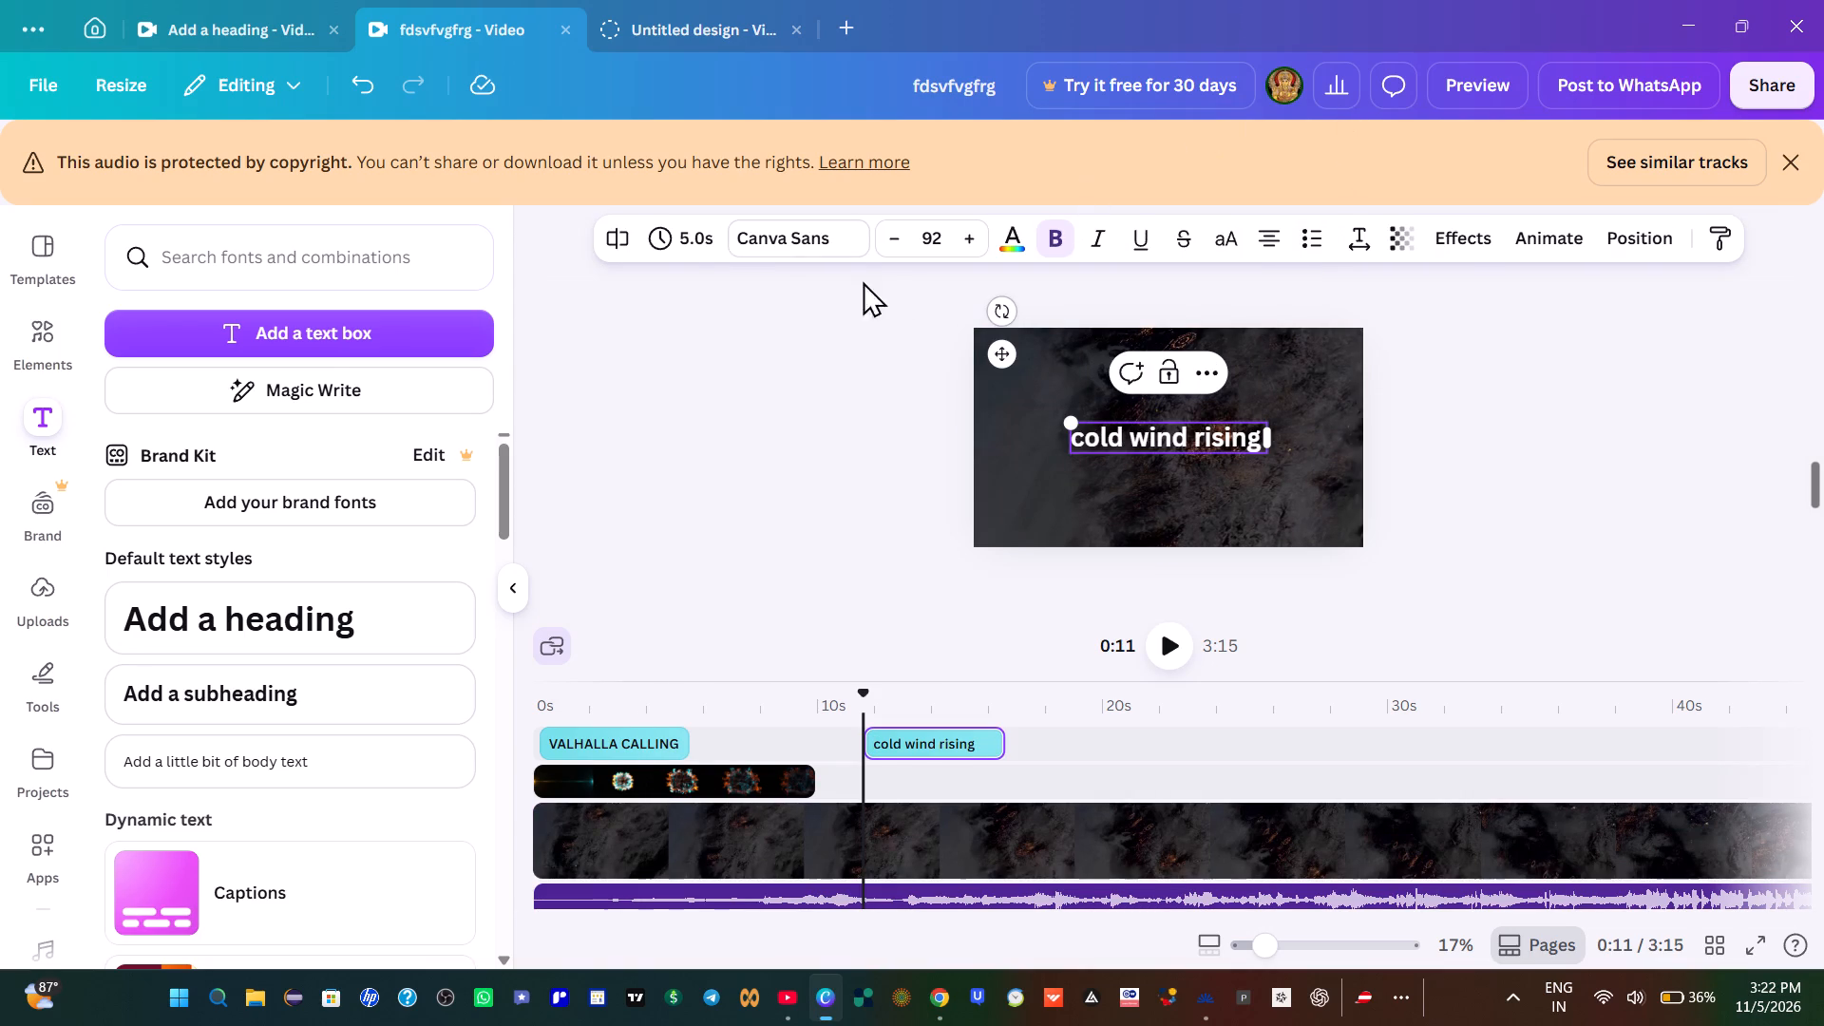
Set the font of the cold wind rising text to Anton.
left_click(827, 233)
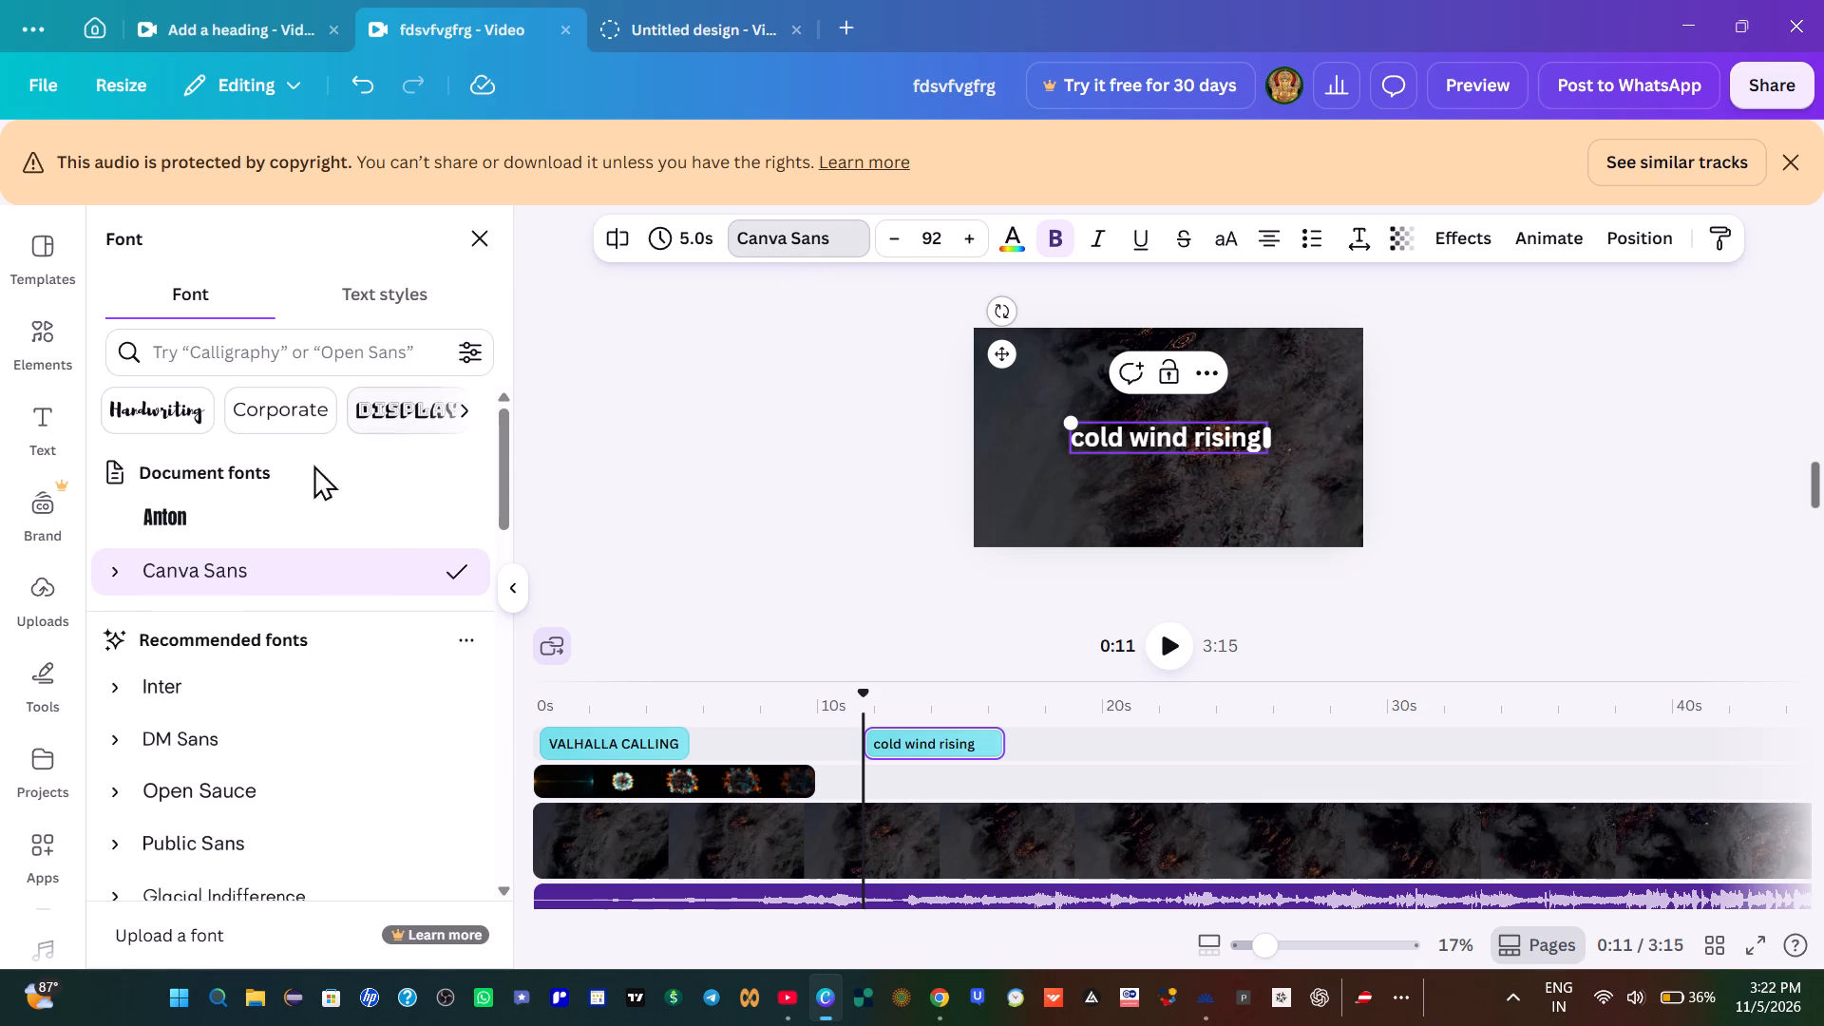
left_click(187, 510)
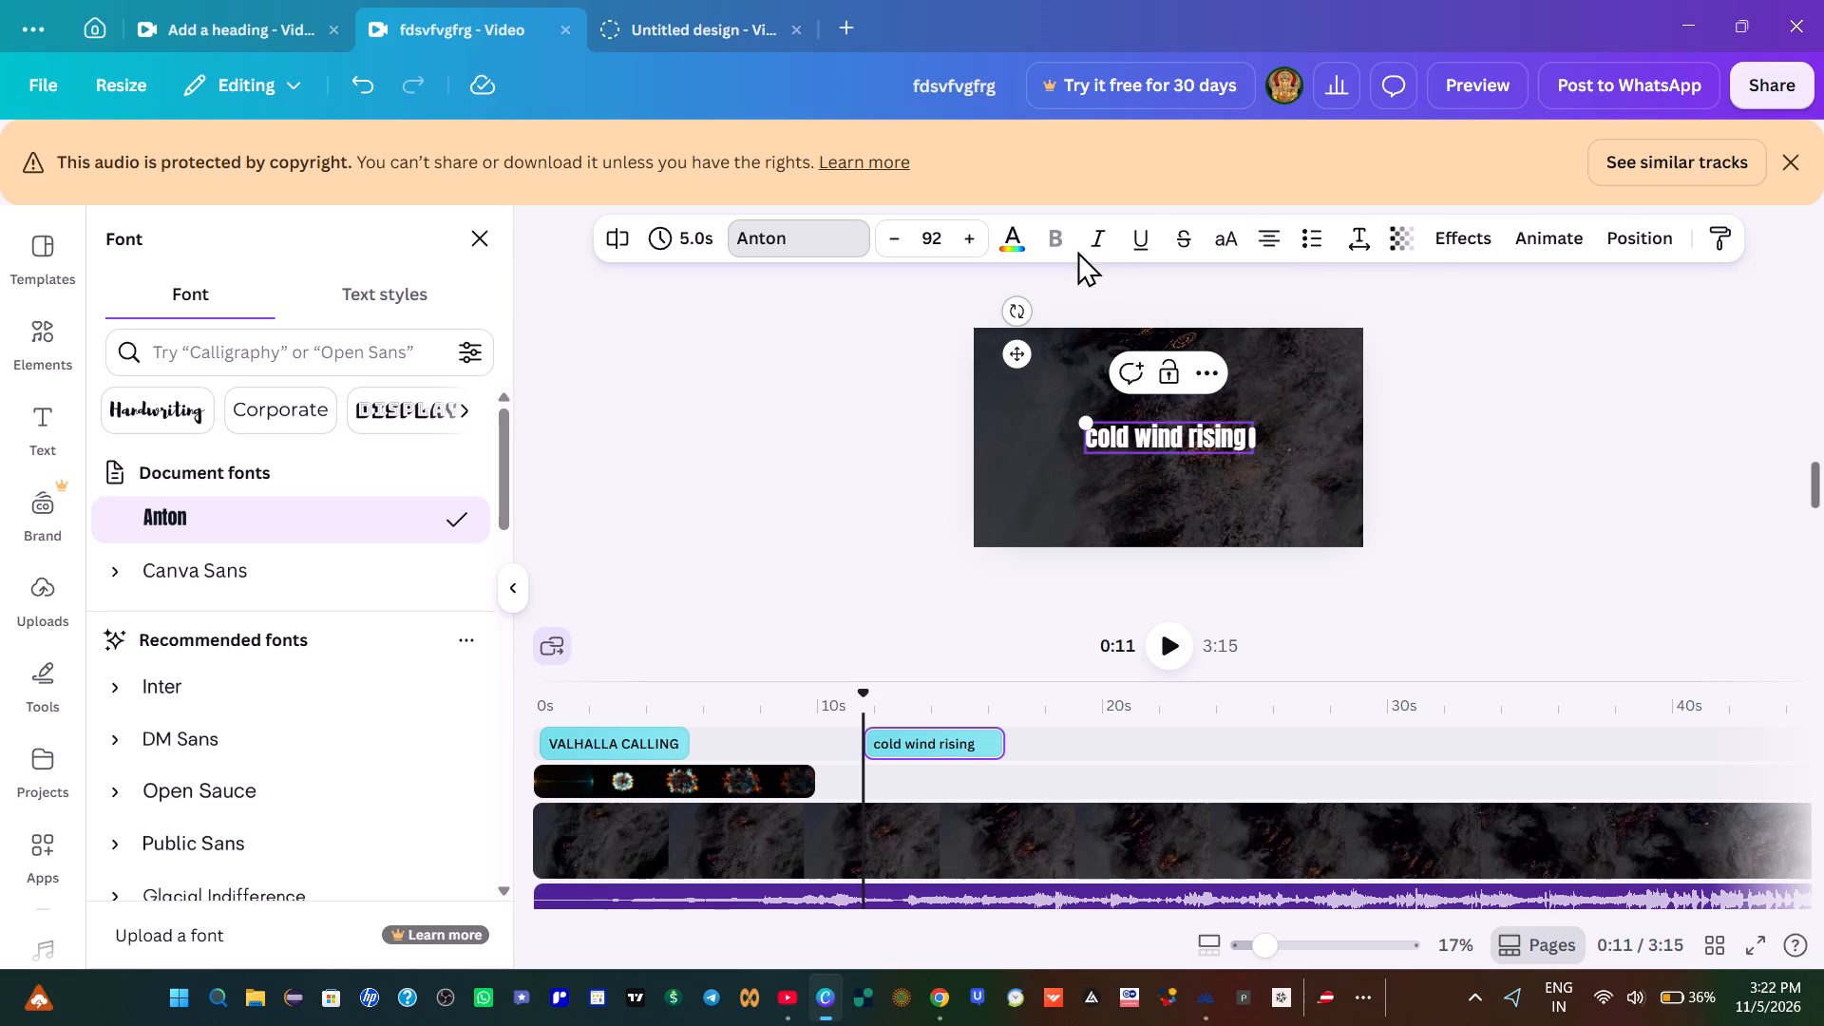
Replay the cold wind rising line around 0:09 to 0:11 in the YouTube lyric video to study its timing and text animation.
left_click(1529, 240)
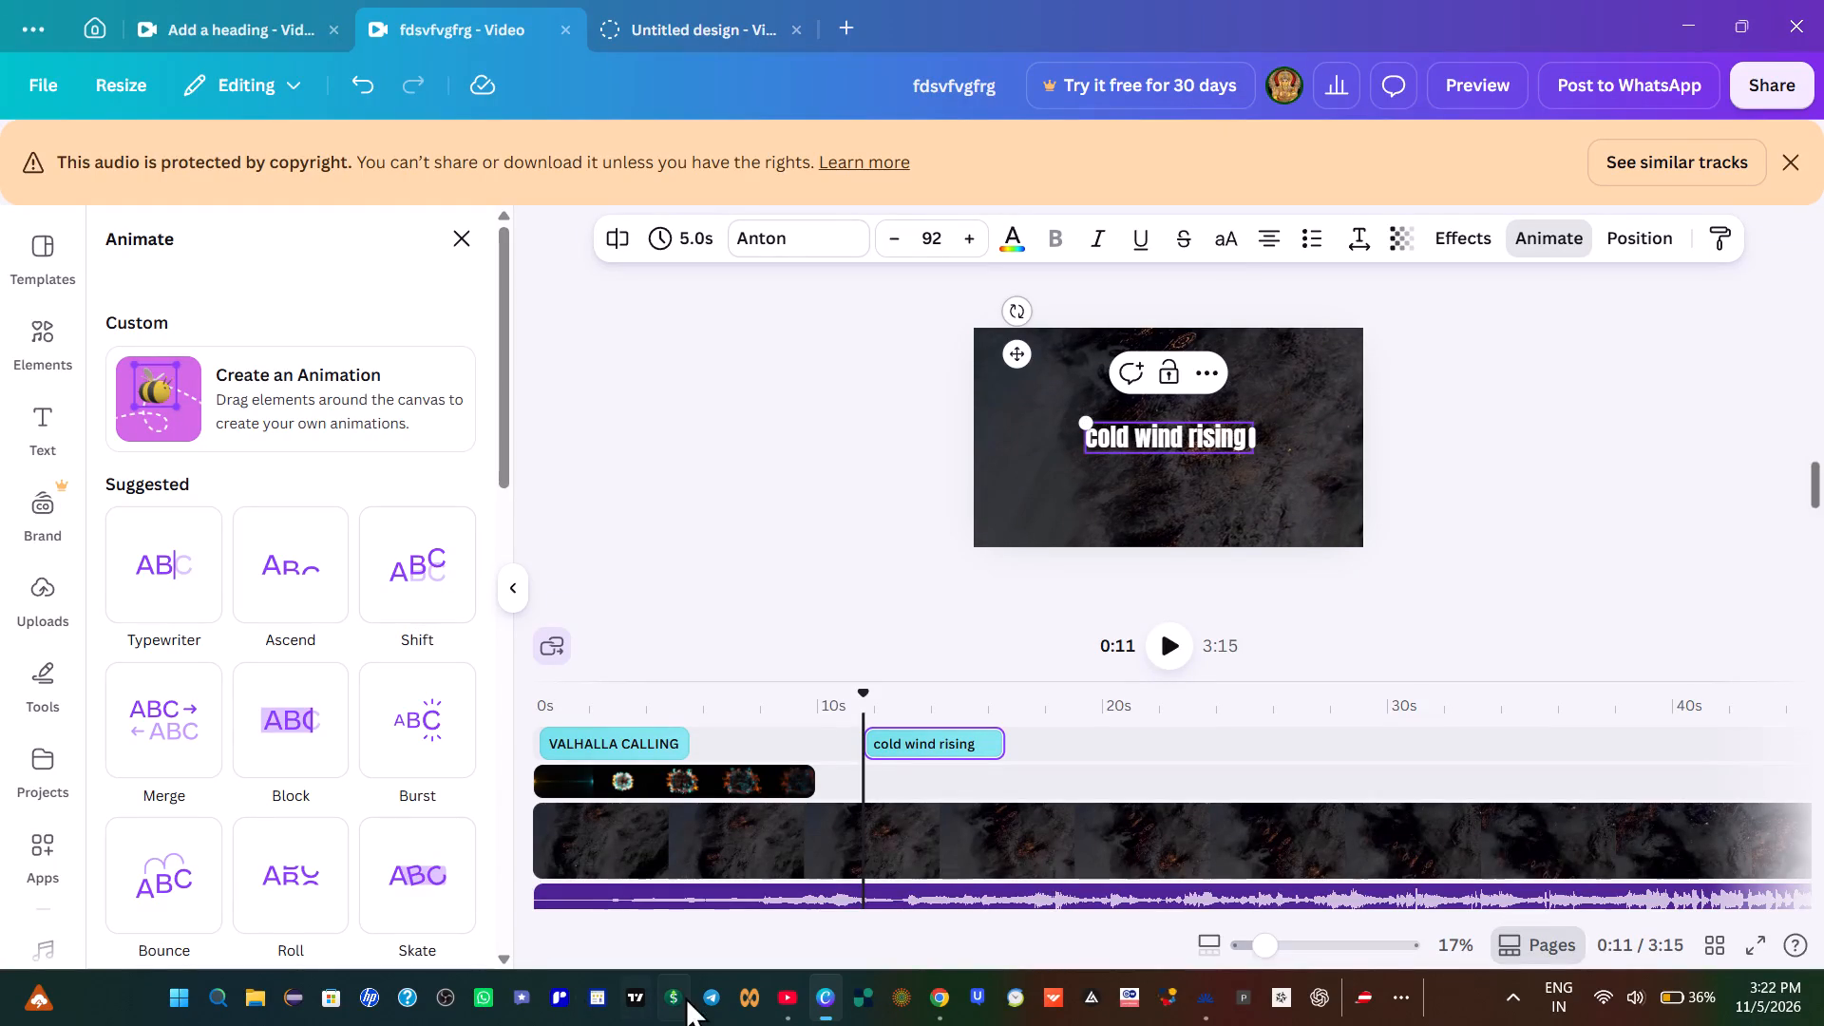
left_click(789, 994)
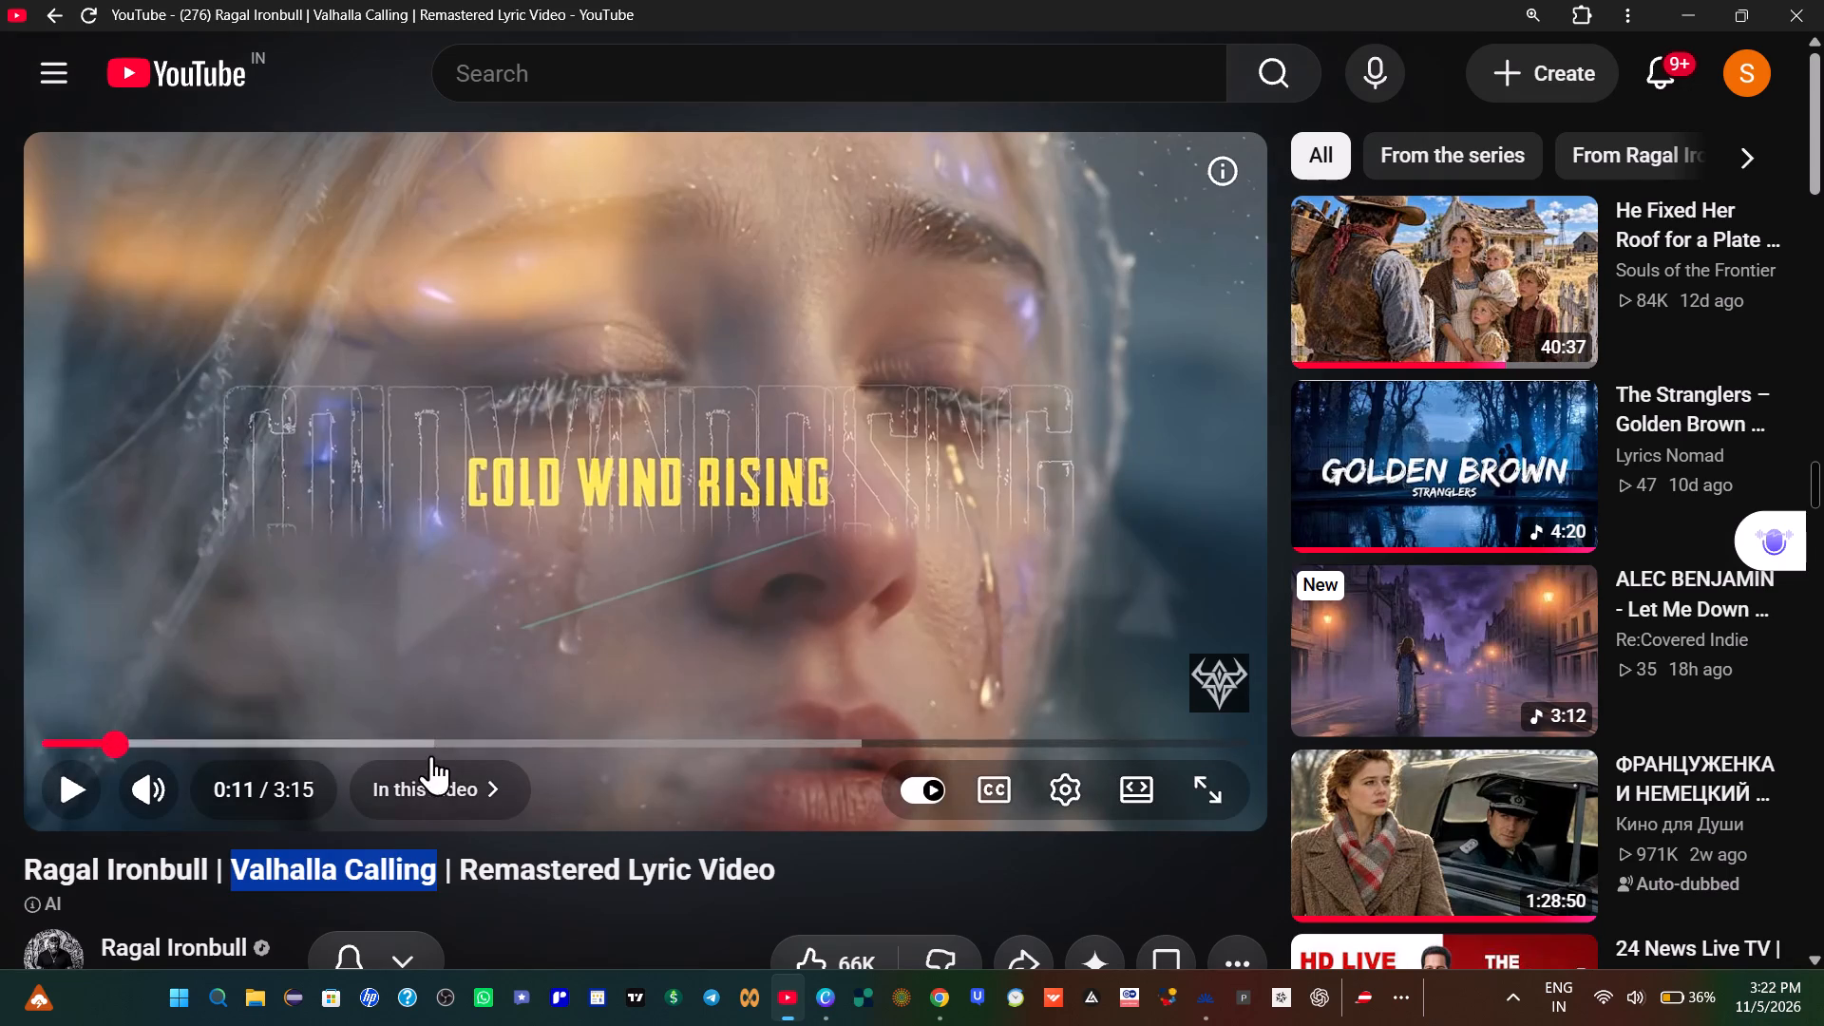
left_click(106, 739)
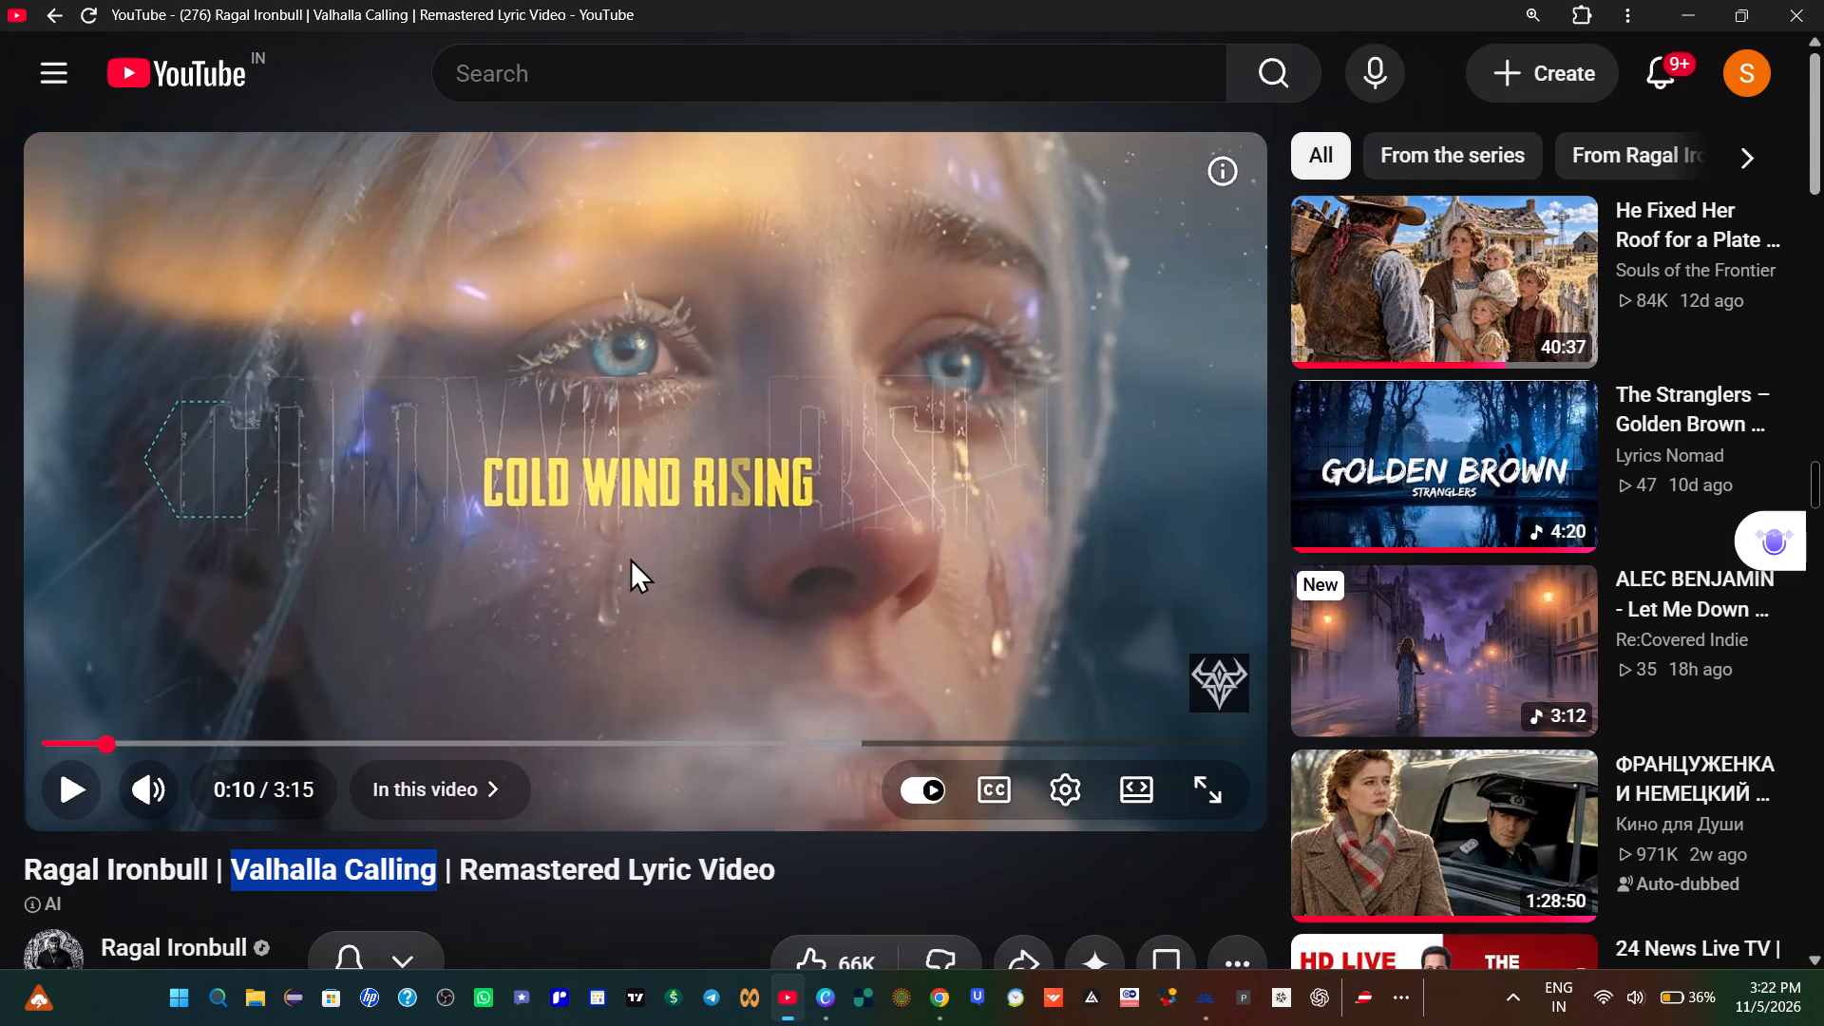
left_click(630, 558)
left_click(630, 558)
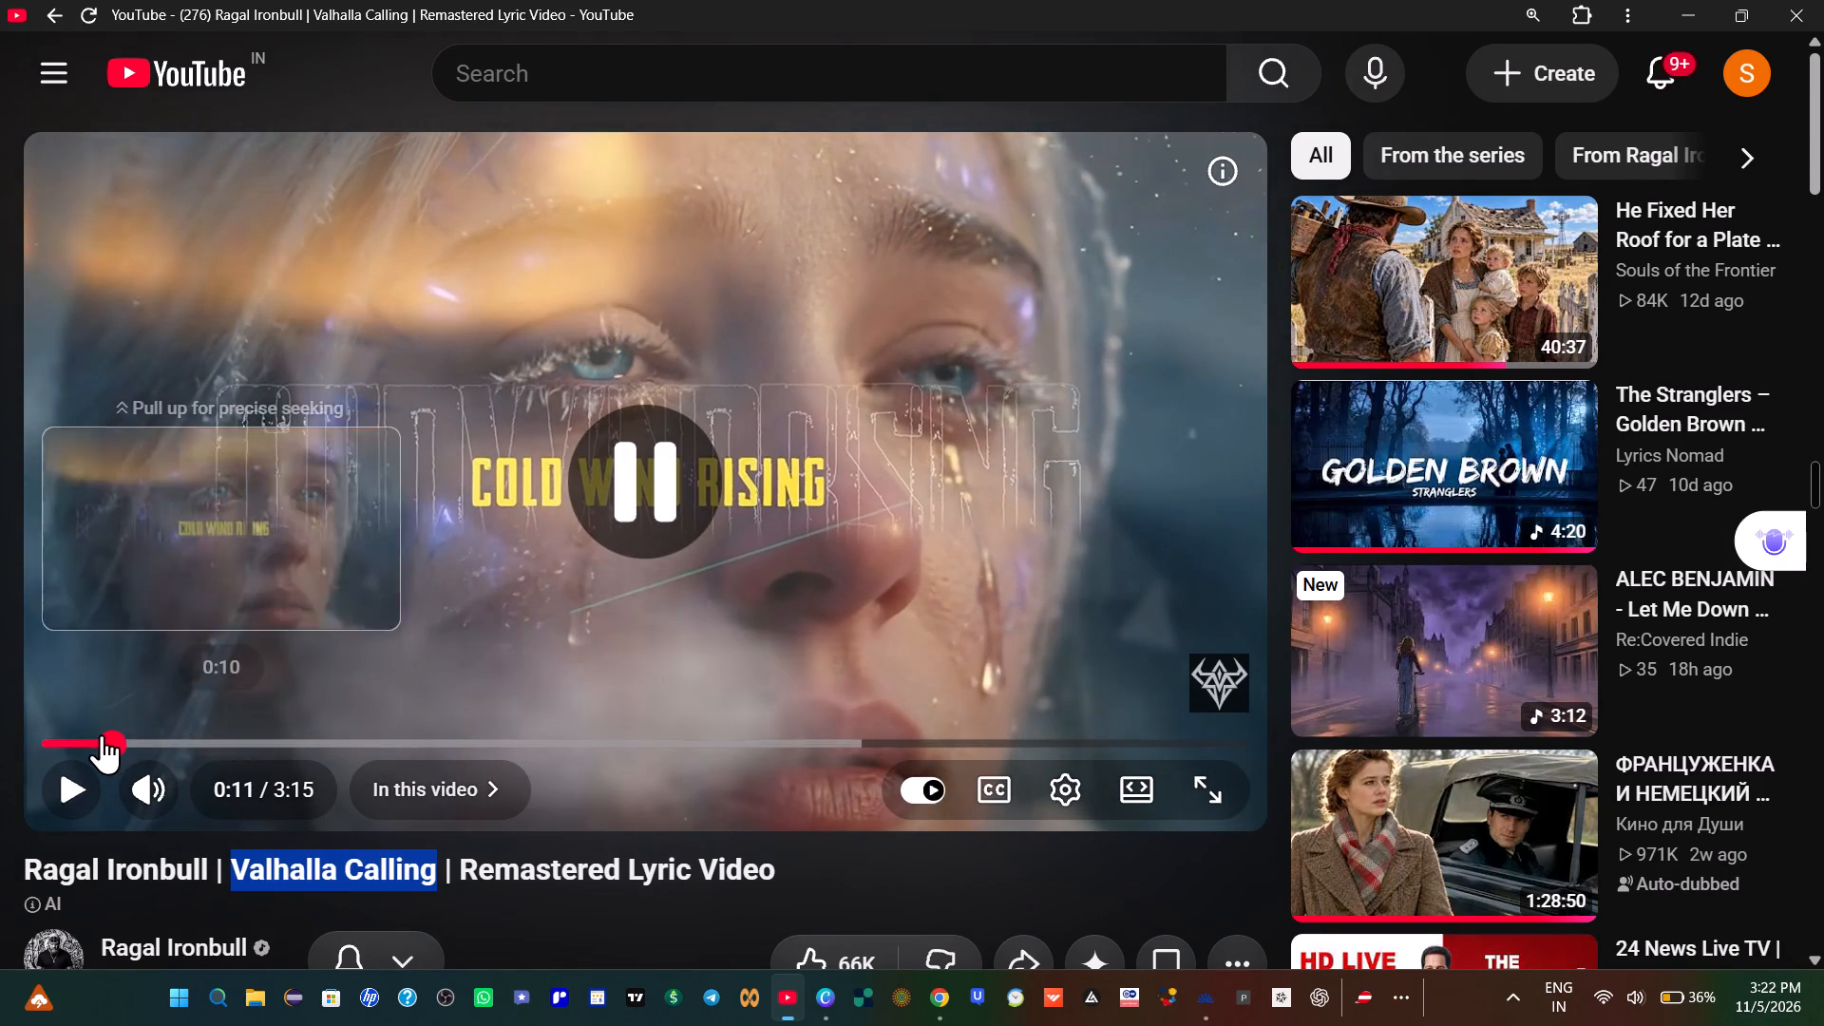
left_click(99, 735)
left_click(542, 617)
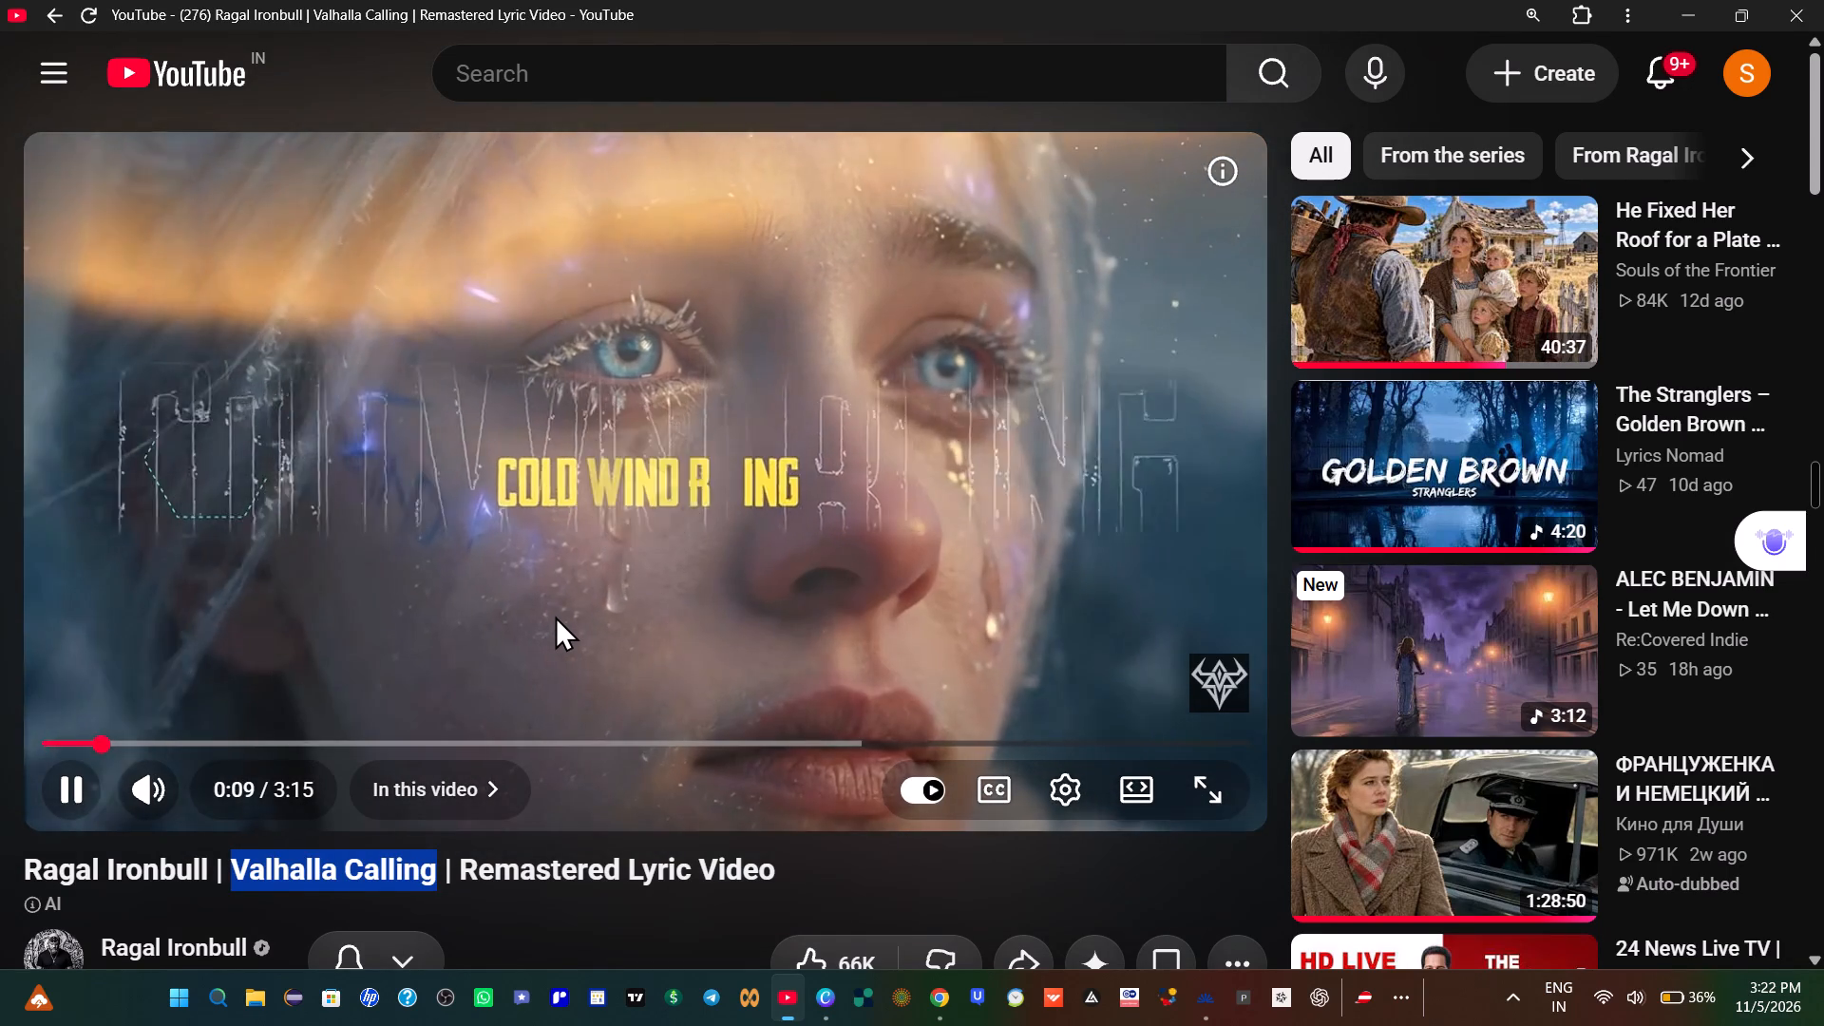
left_click(556, 616)
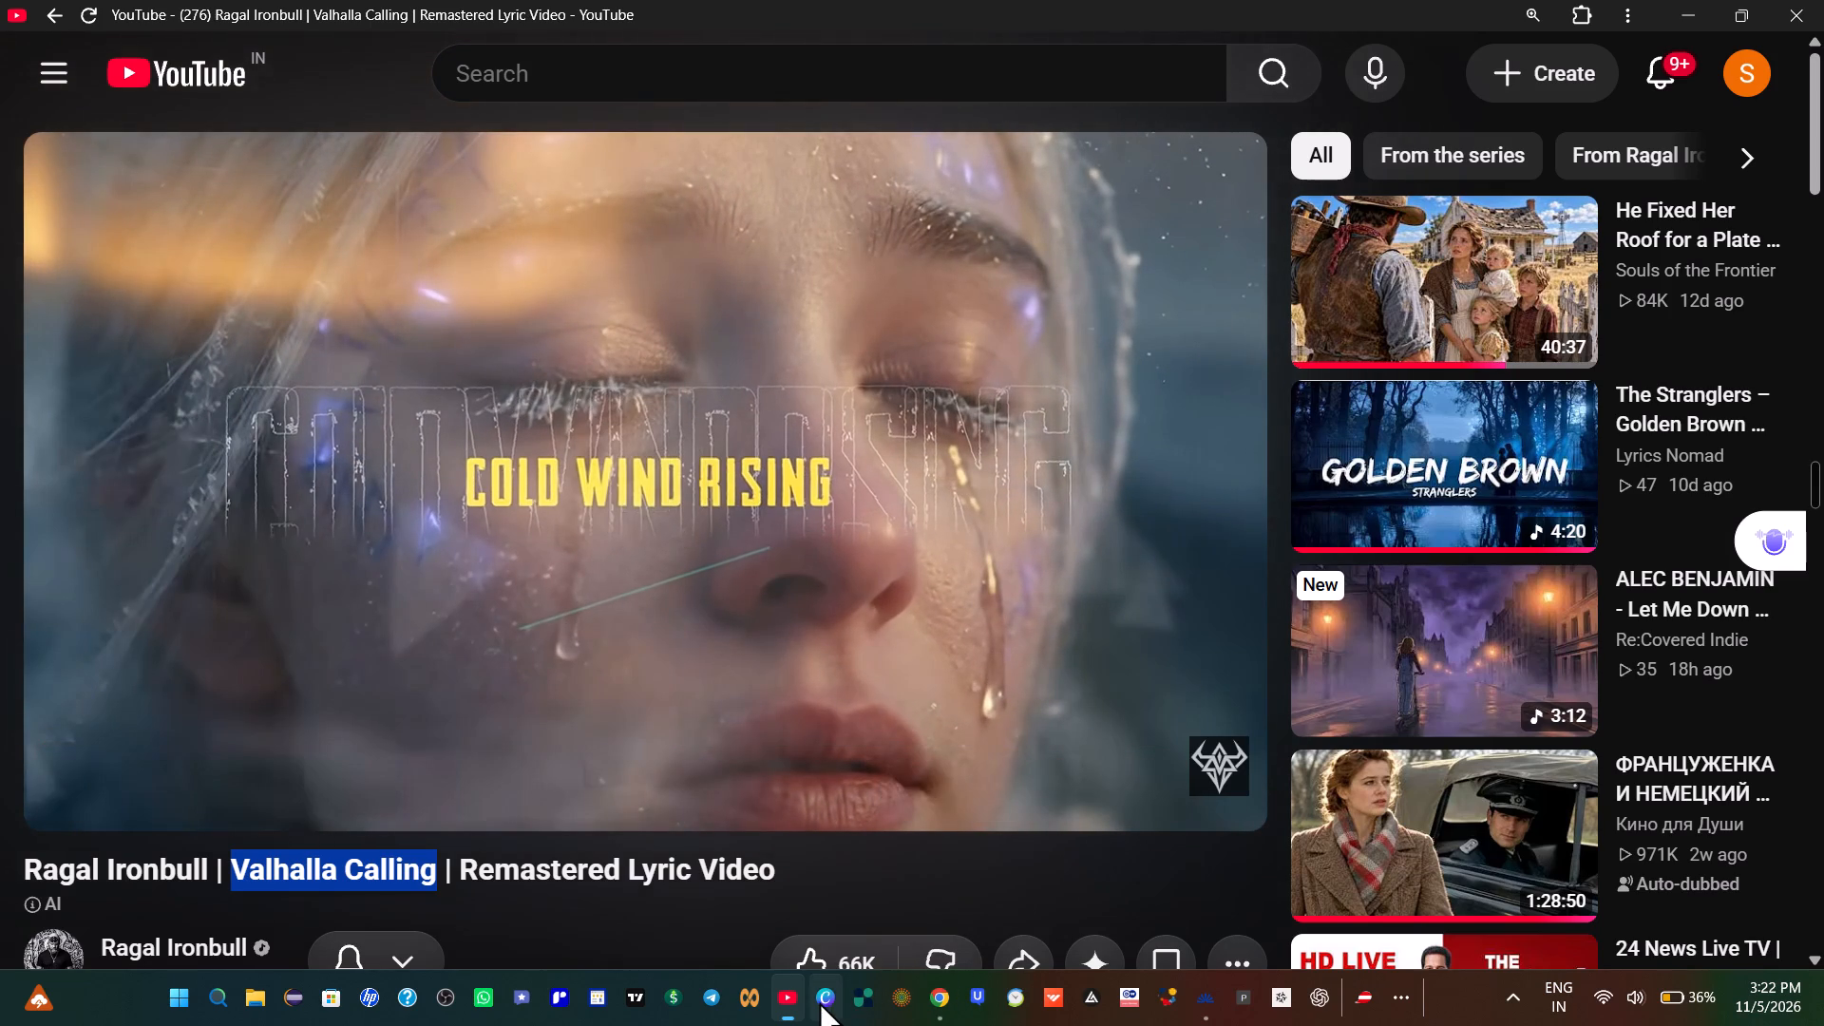
left_click(819, 1001)
Look through the text animation presets and add-on effects available for the cold wind rising text in Canva.
scroll(266, 485, "down", 2)
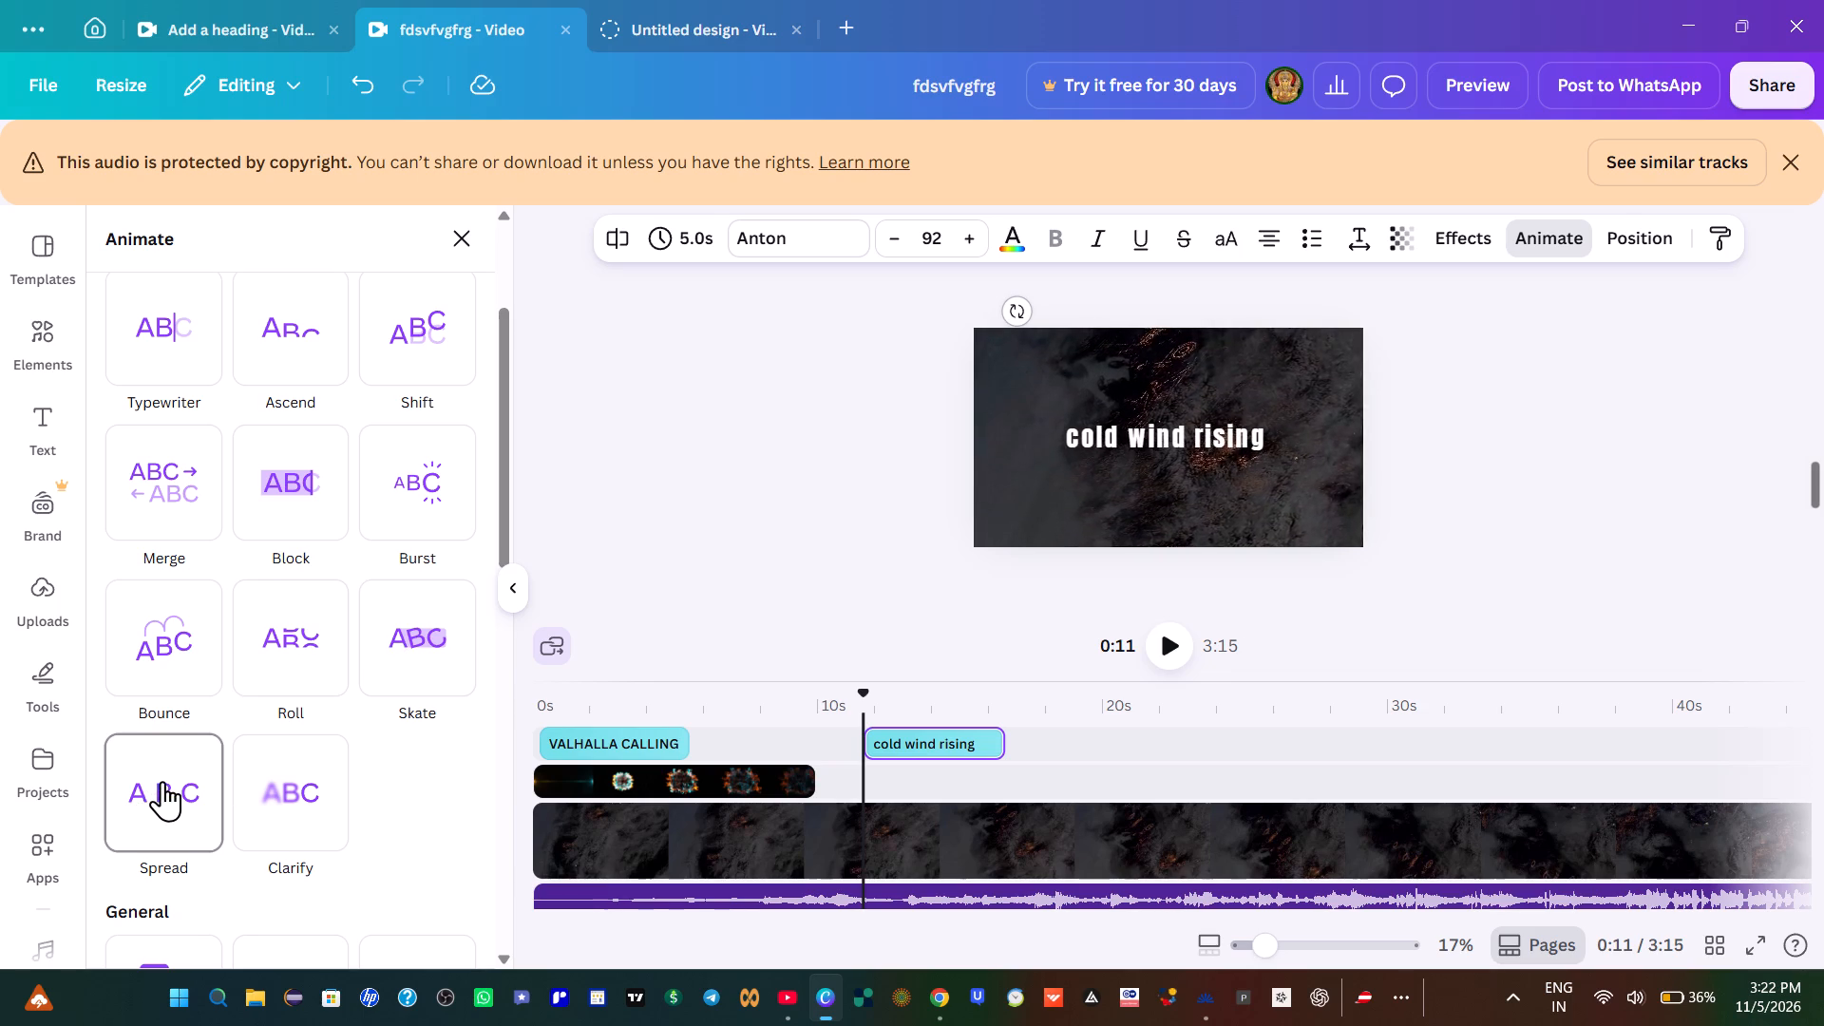
scroll(221, 683, "down", 2)
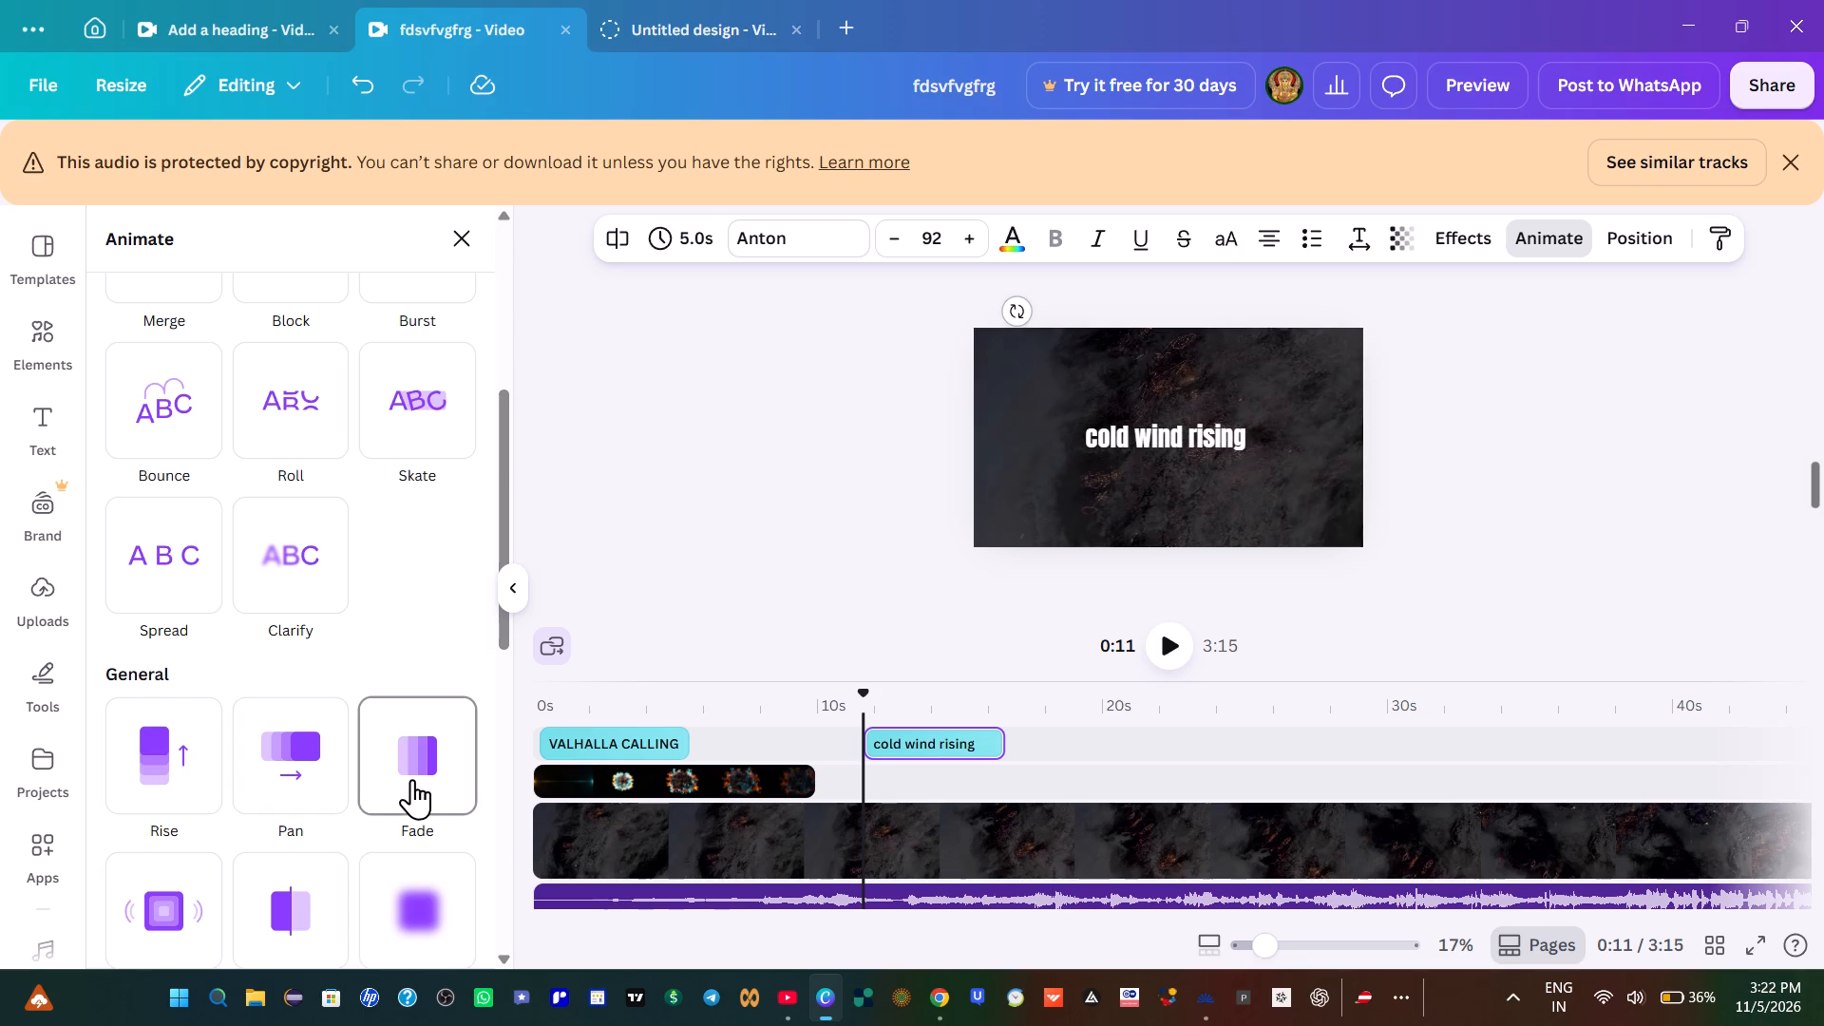
scroll(400, 784, "down", 3)
scroll(269, 598, "up", 6)
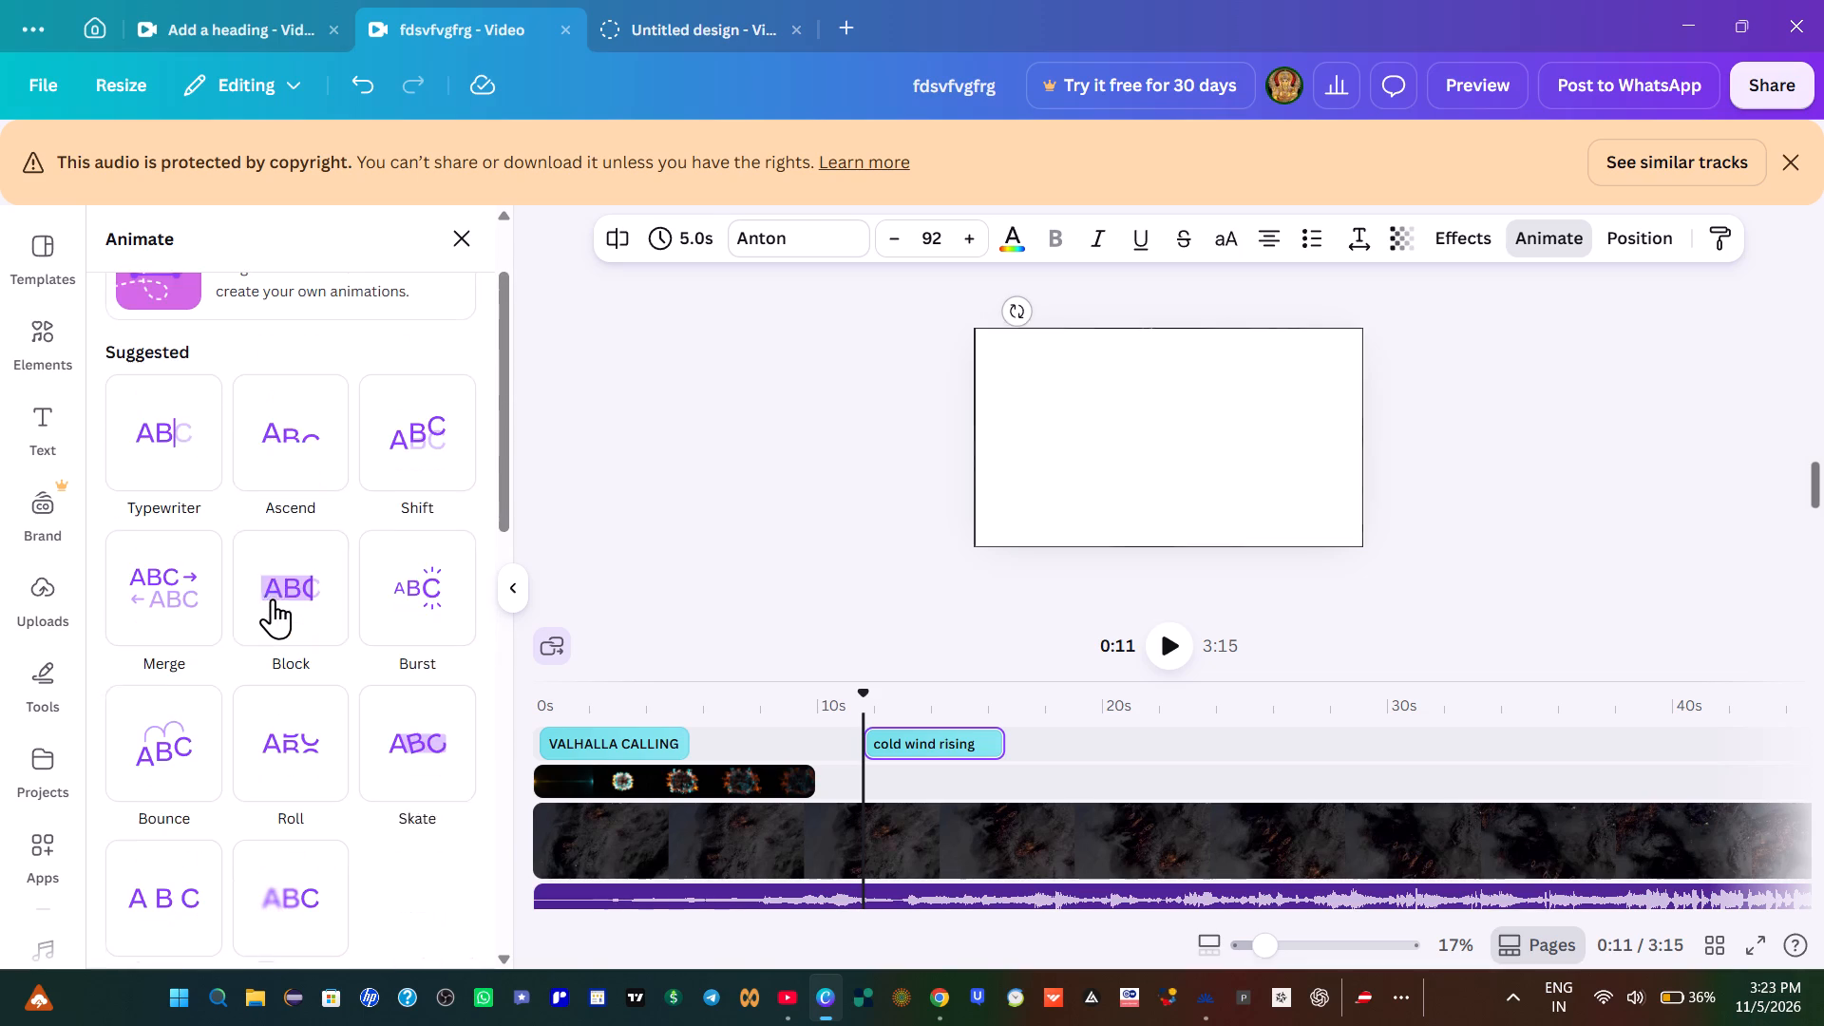
scroll(276, 599, "up", 1)
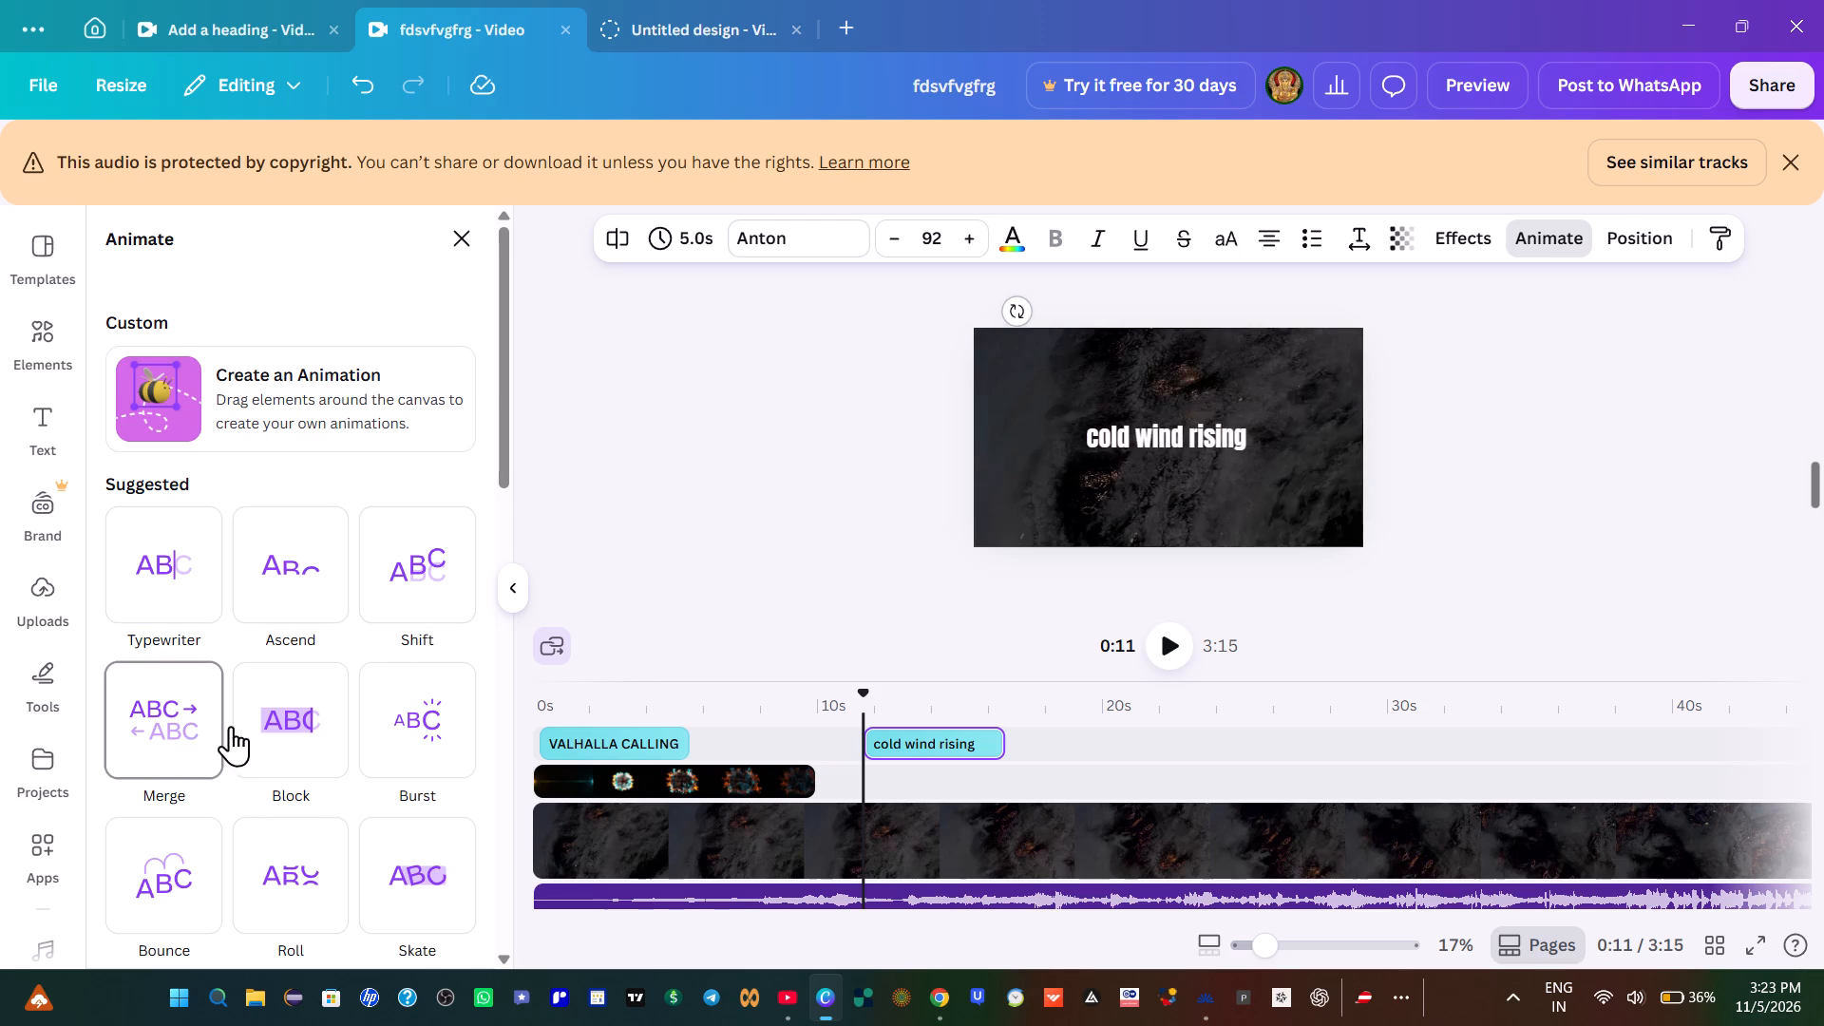
scroll(402, 626, "down", 12)
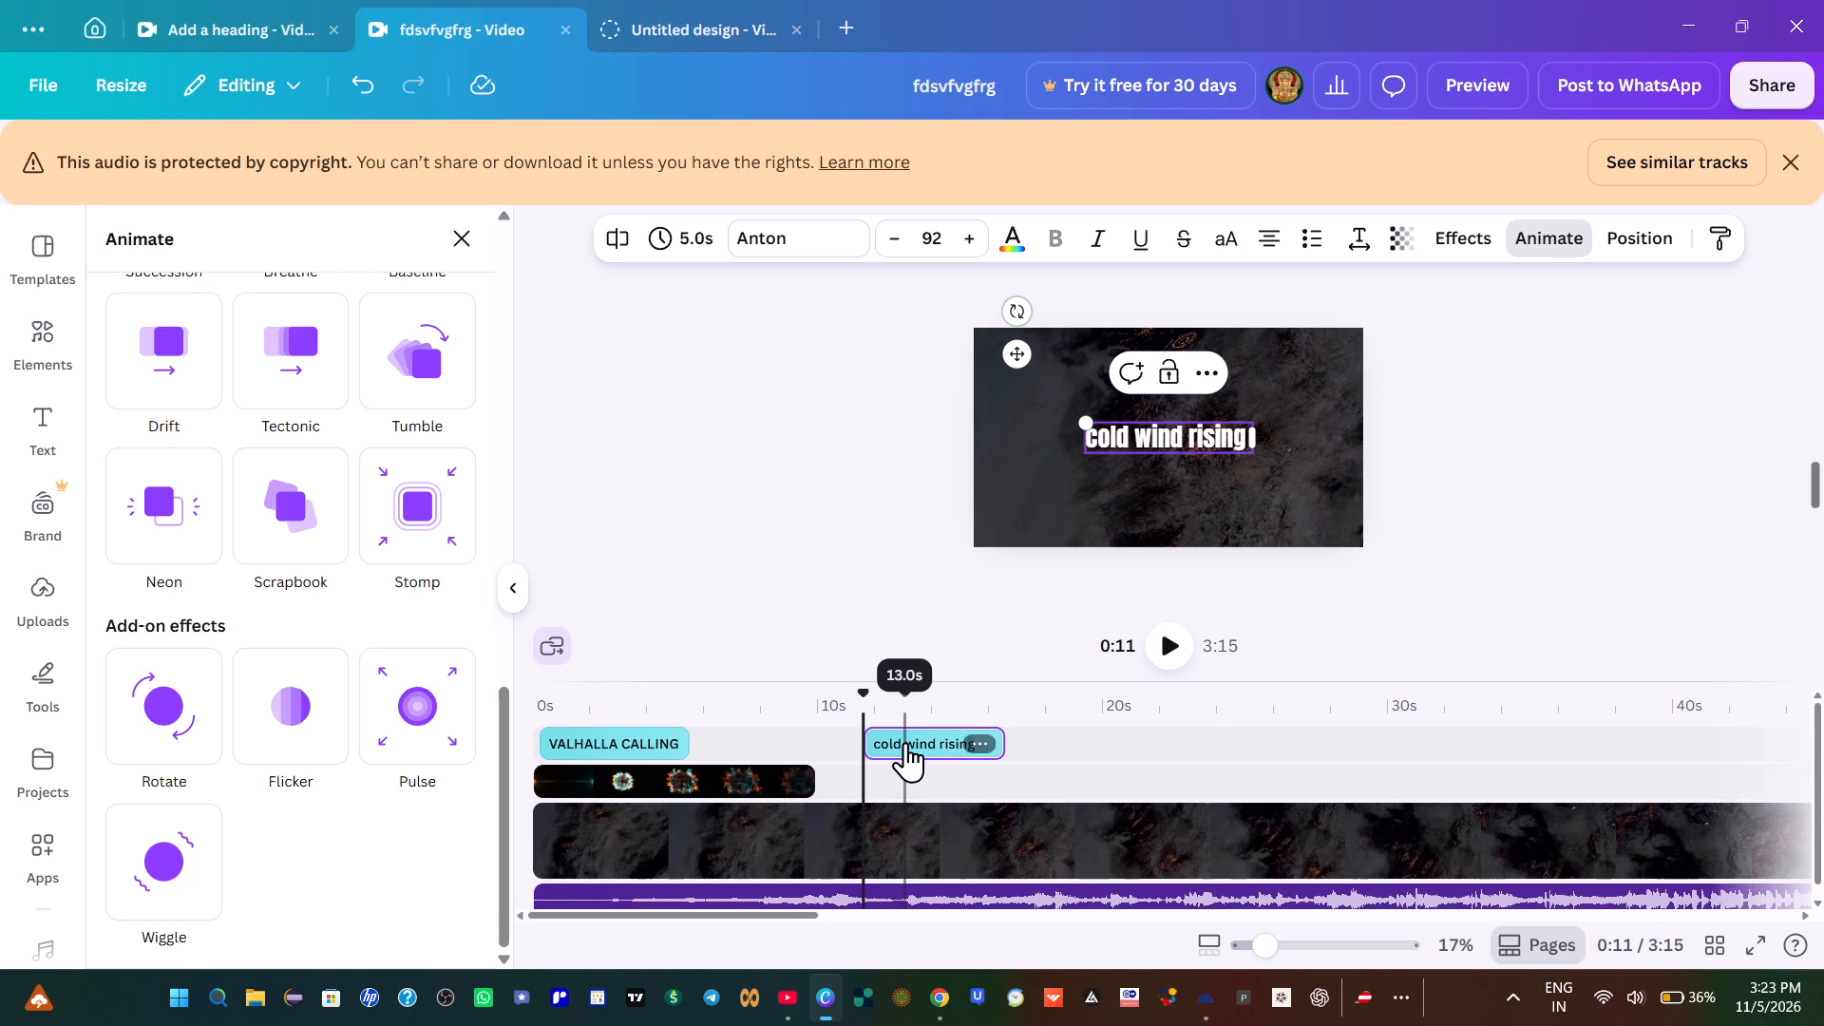
Move the cold wind rising layer directly after the VALHALLA CALLING title on the same track and trim it to 4.9 s.
left_click_drag(903, 741, 732, 741)
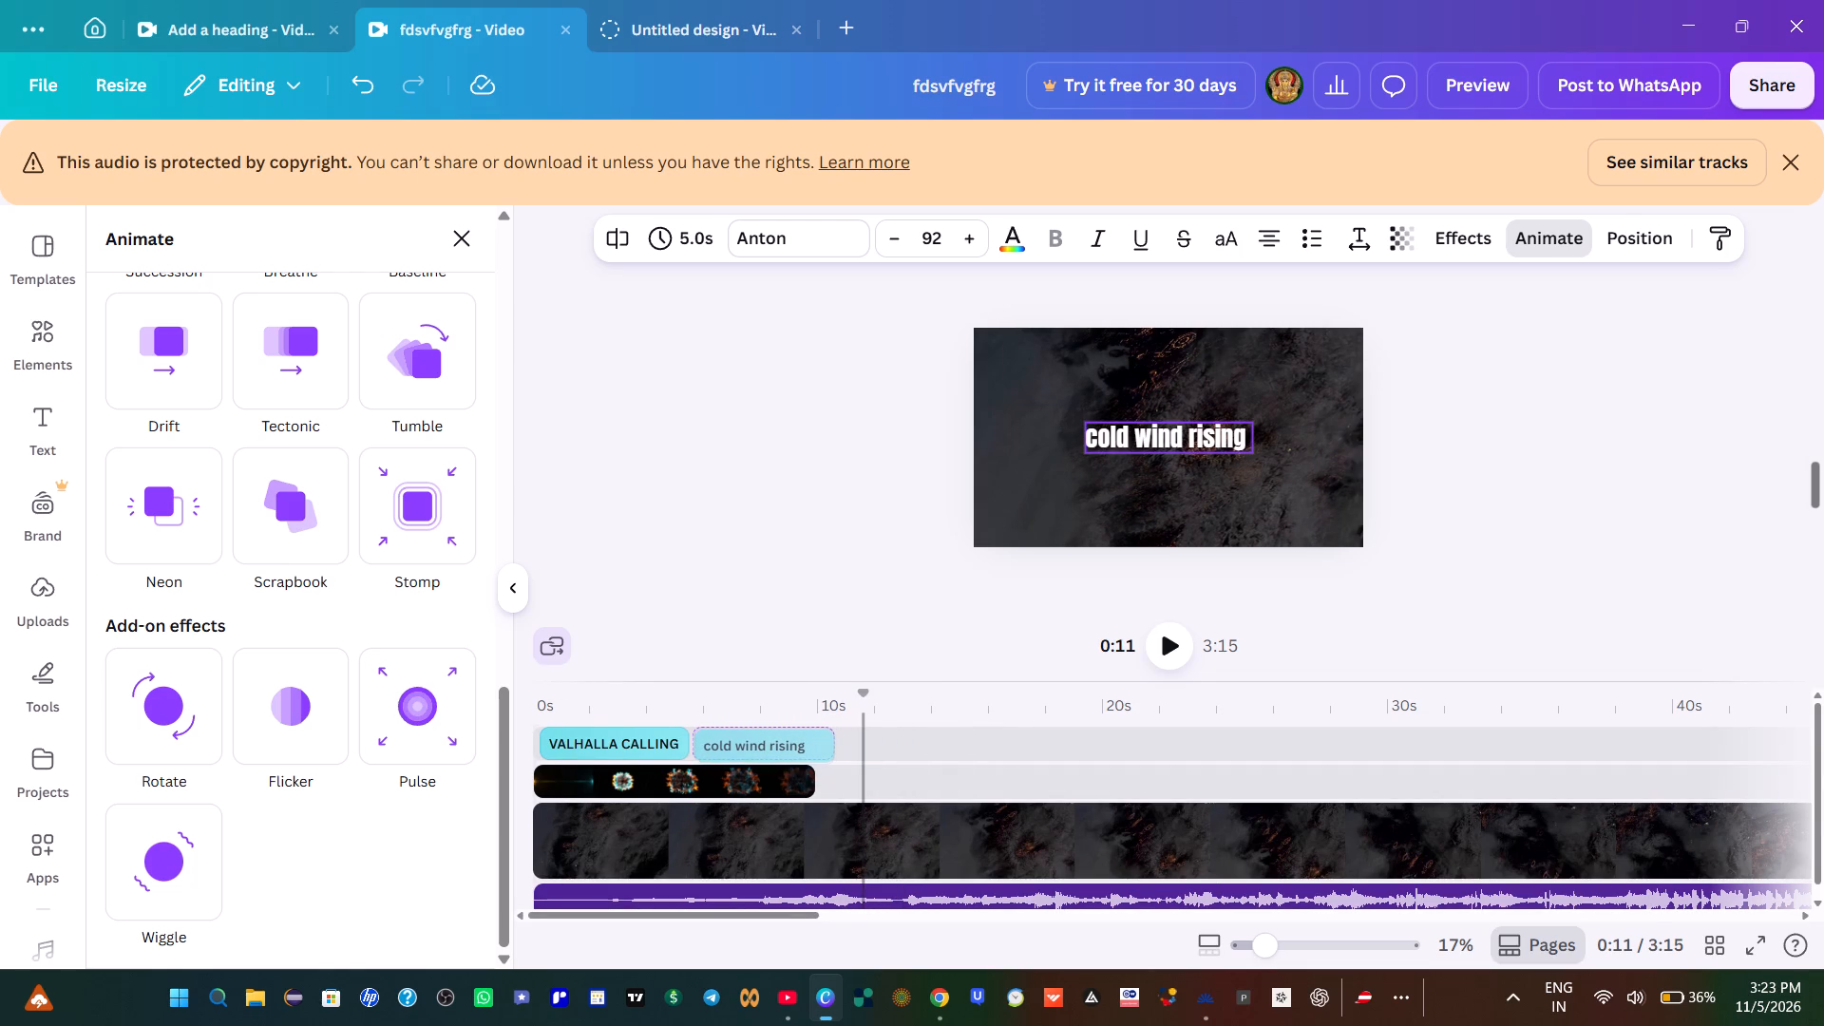
left_click_drag(732, 741, 730, 742)
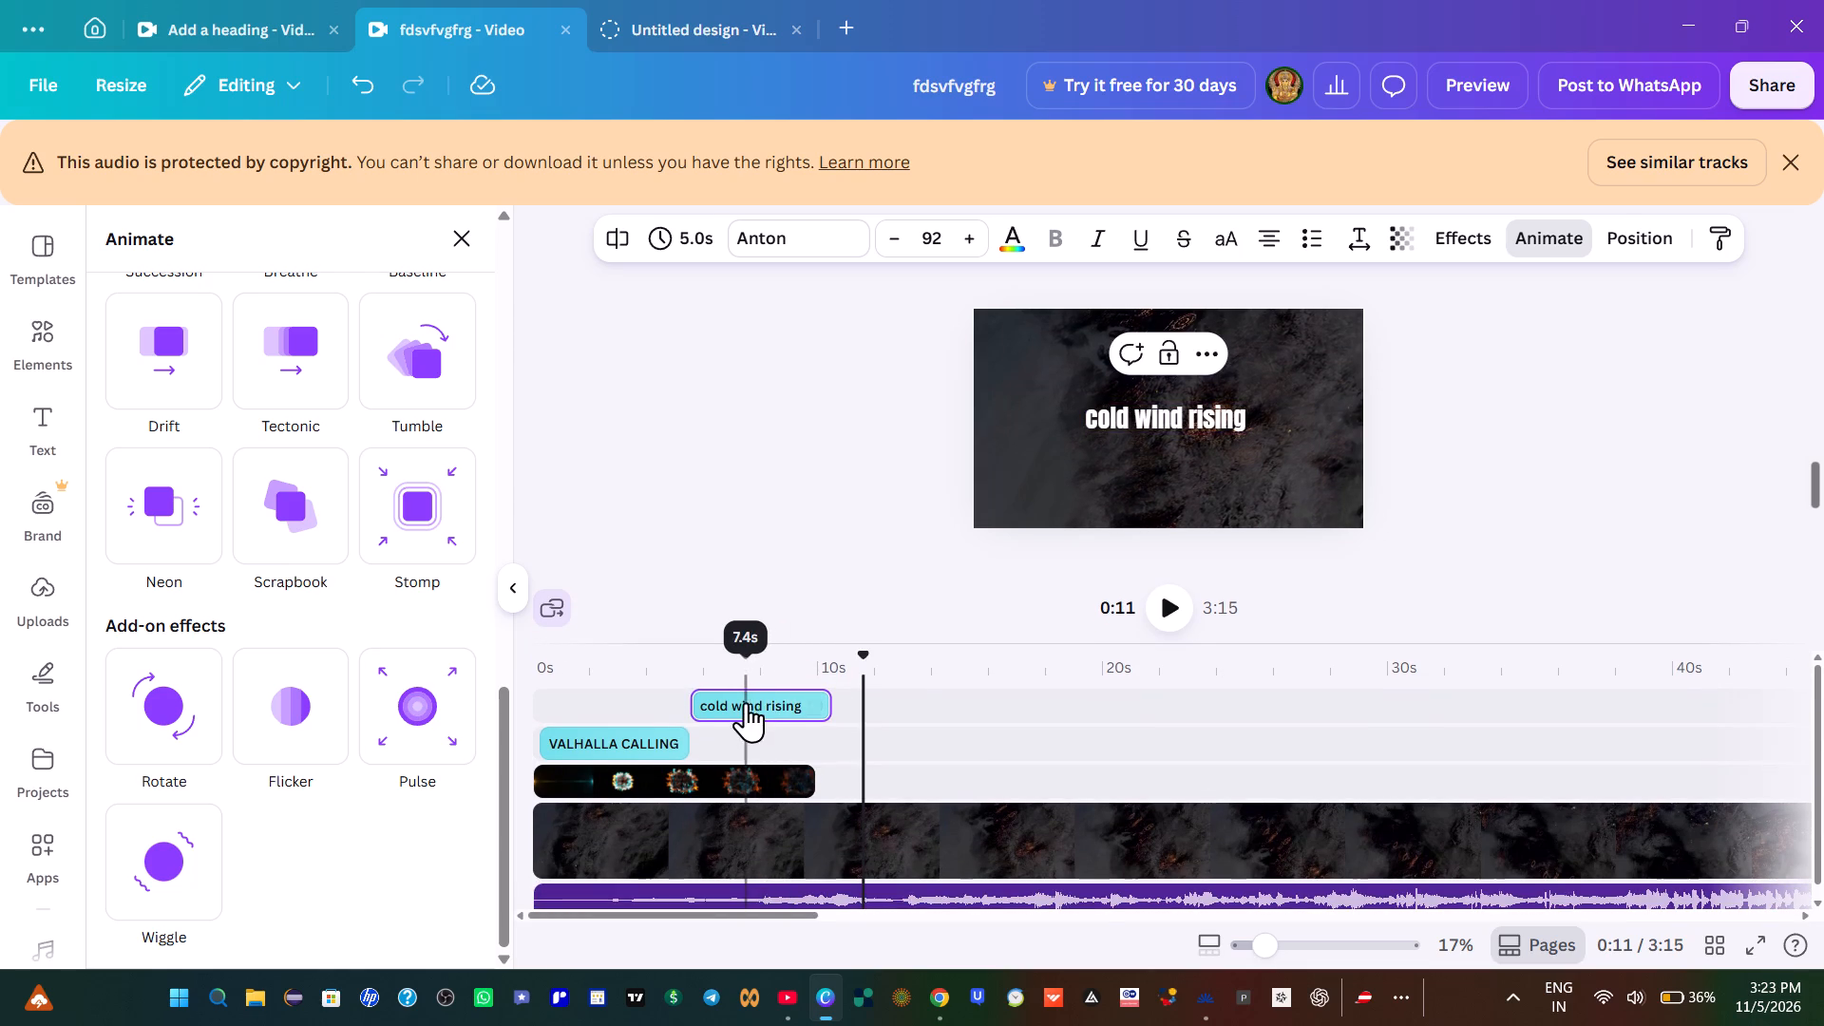
left_click_drag(747, 701, 742, 738)
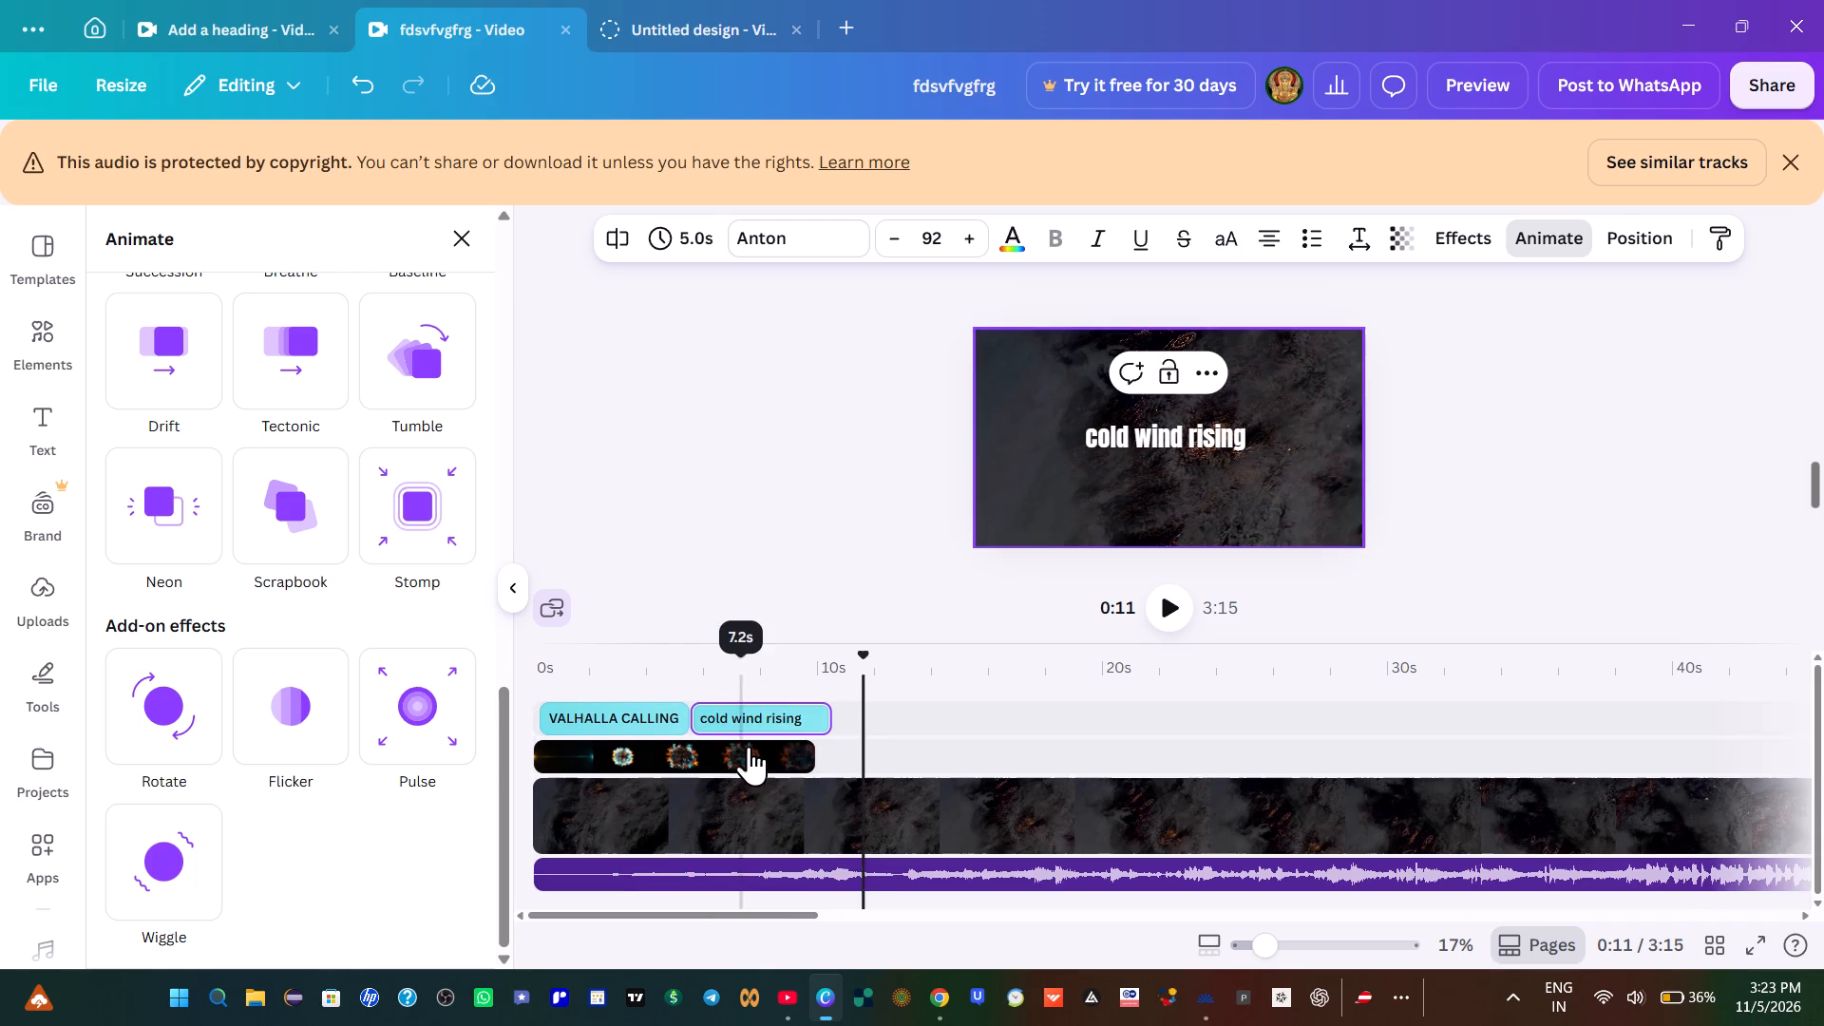
left_click(828, 745)
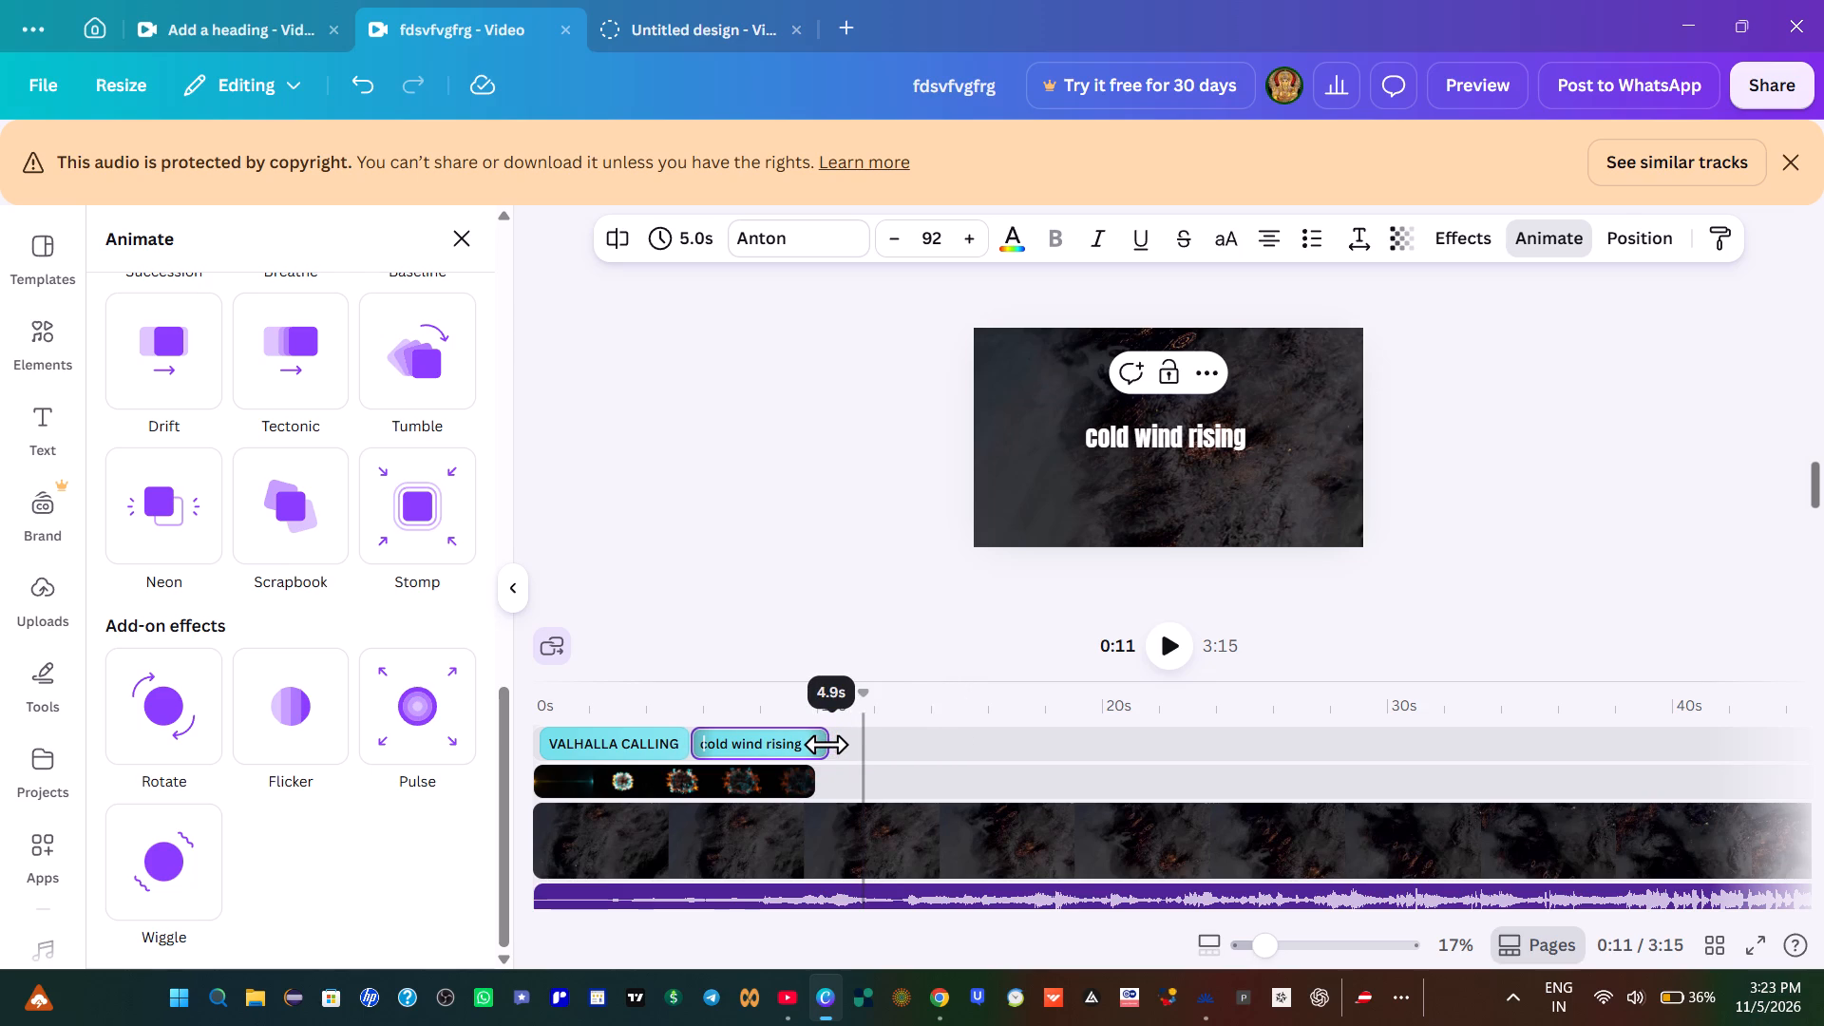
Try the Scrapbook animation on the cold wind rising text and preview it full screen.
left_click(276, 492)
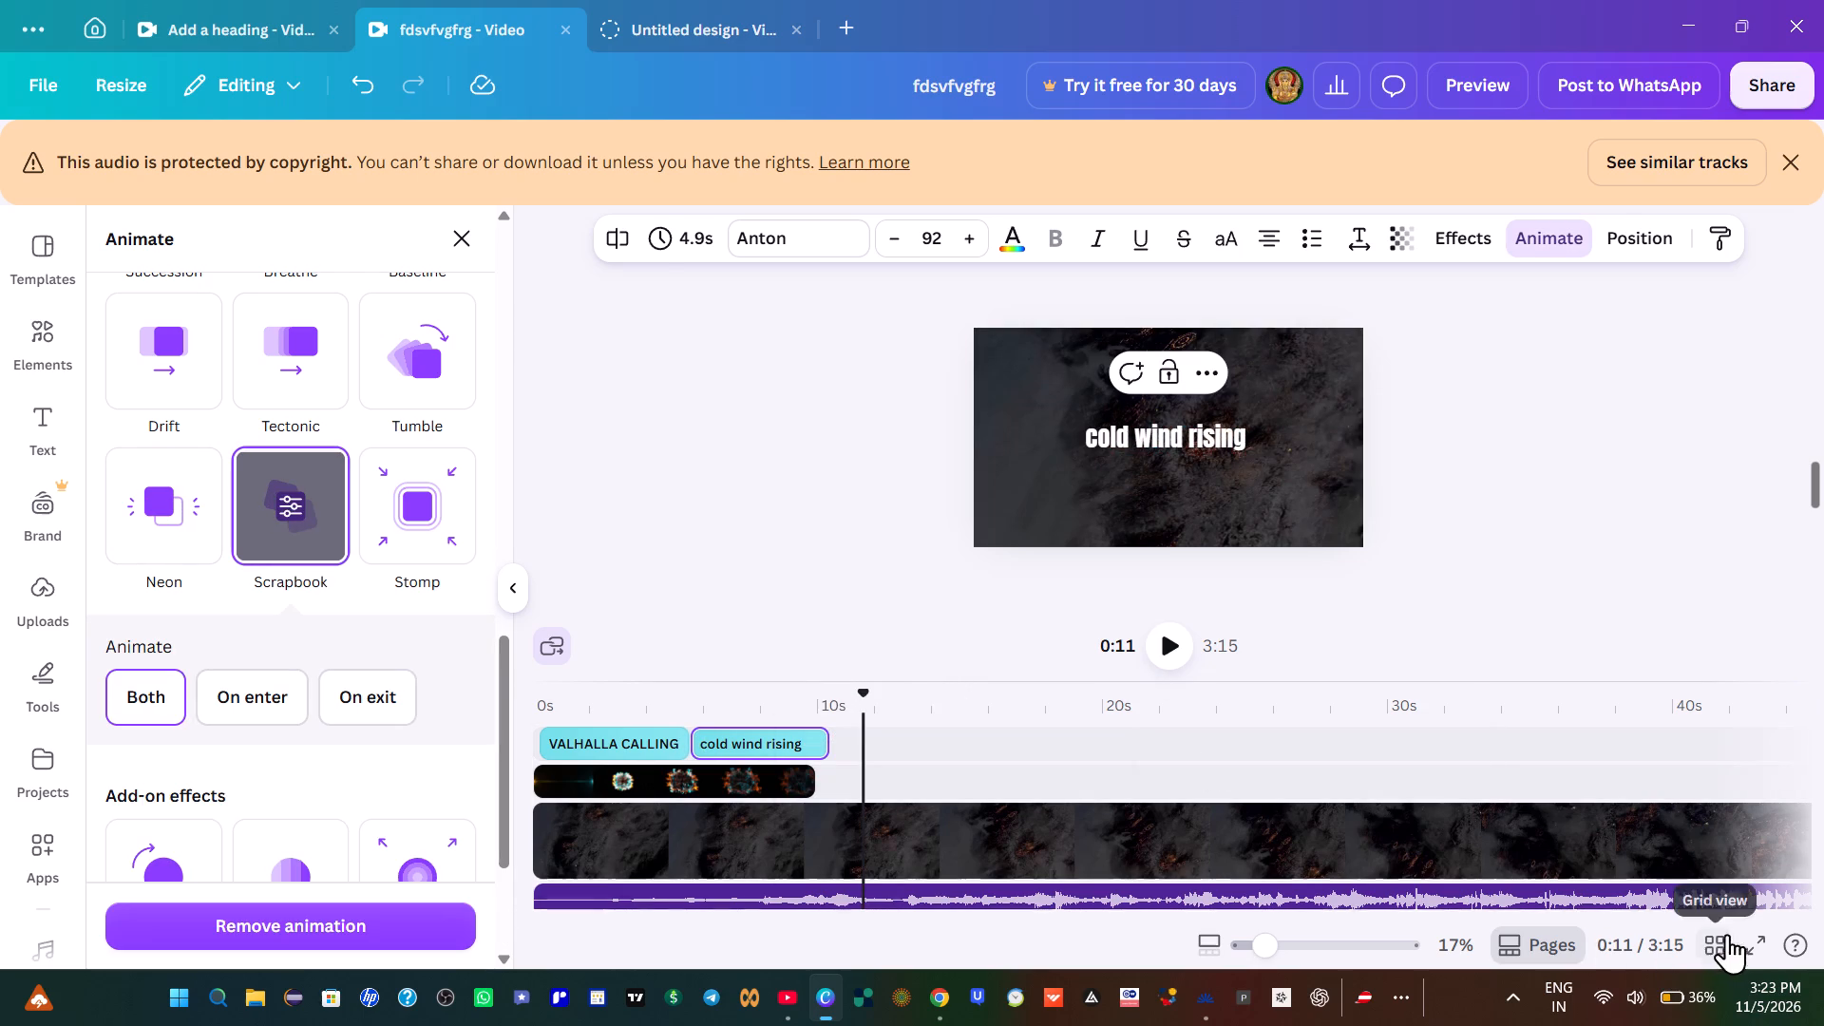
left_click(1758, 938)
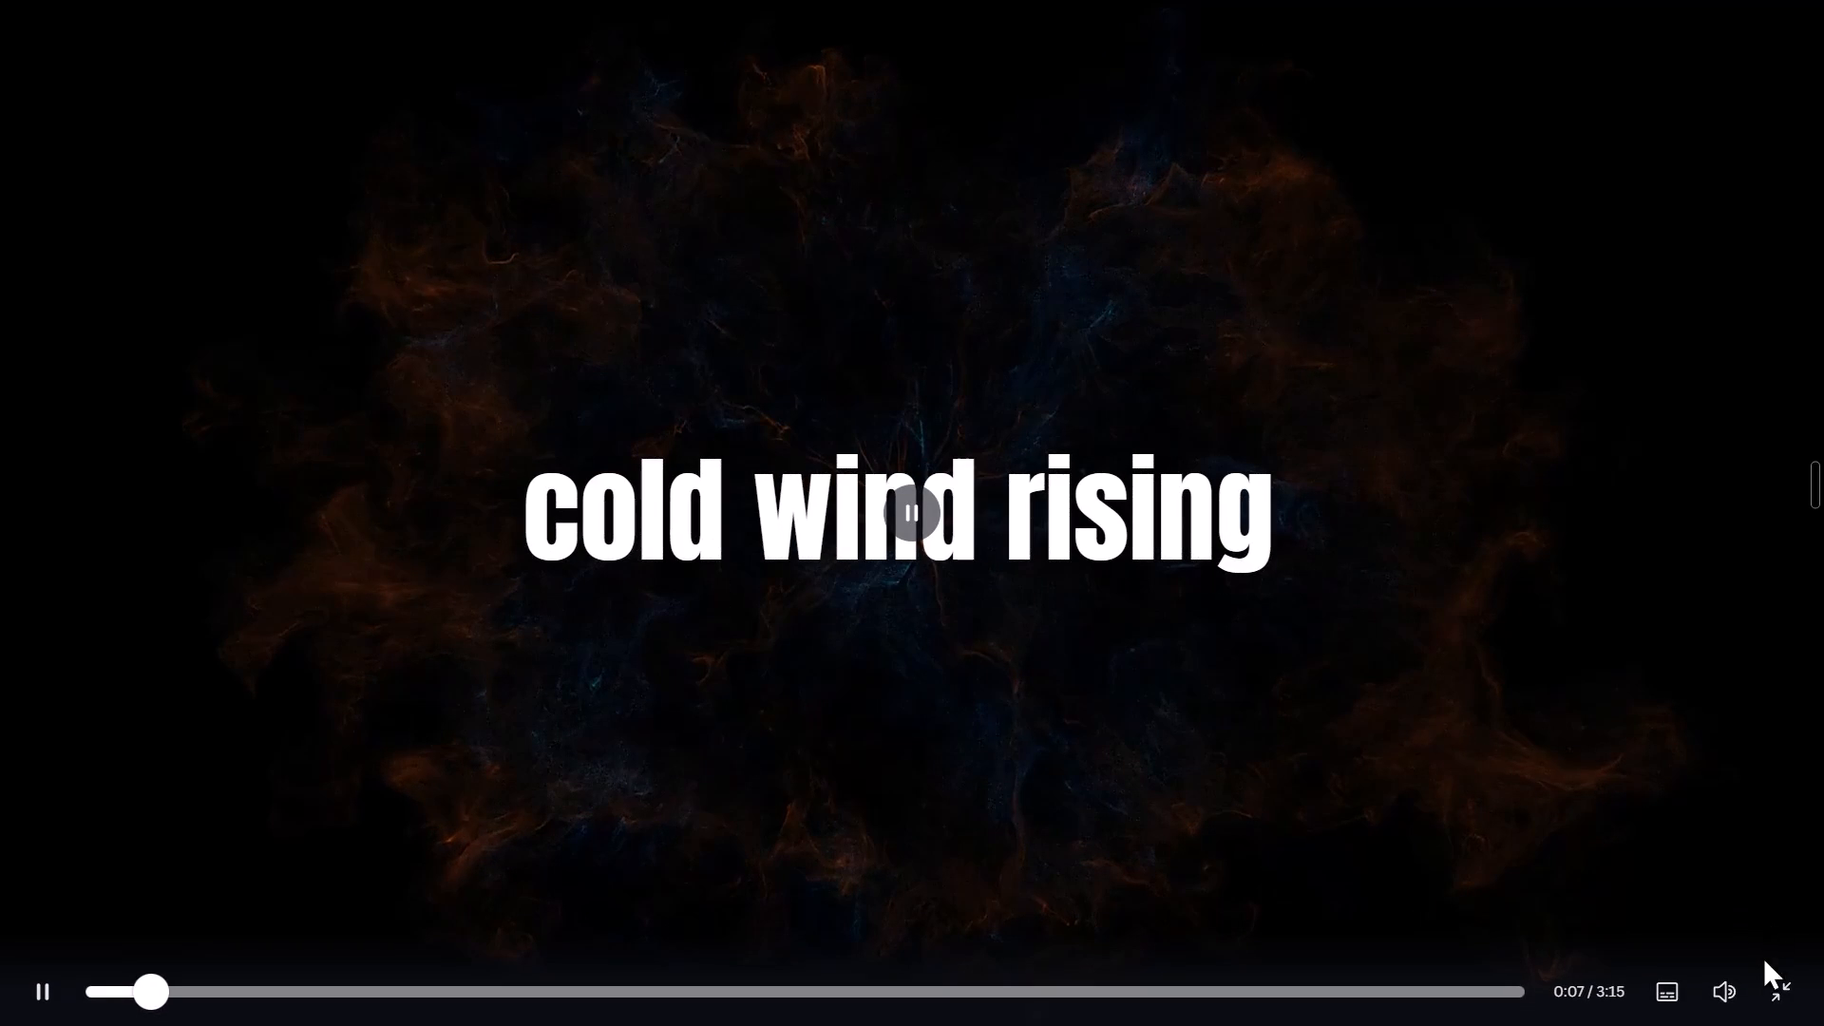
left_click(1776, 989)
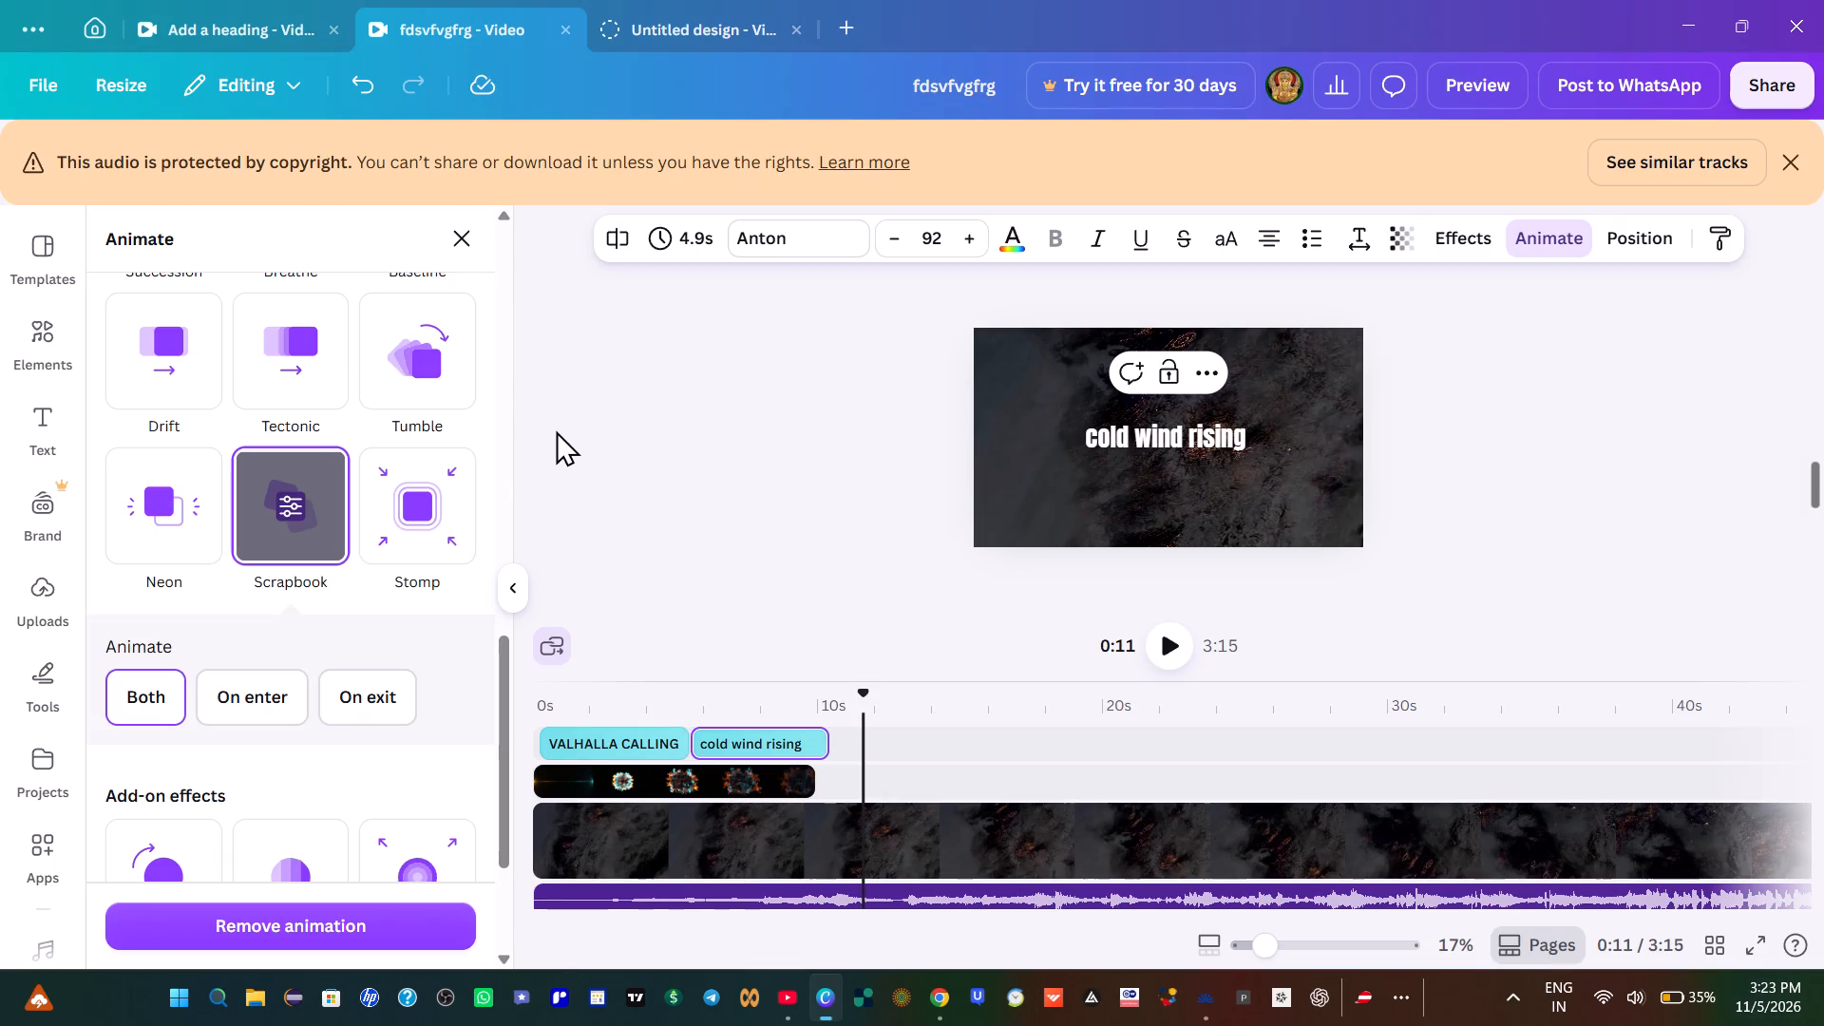
Apply the Stomp animation on both enter and exit to the cold wind rising text, with the Pulse add-on effect.
left_click(414, 504)
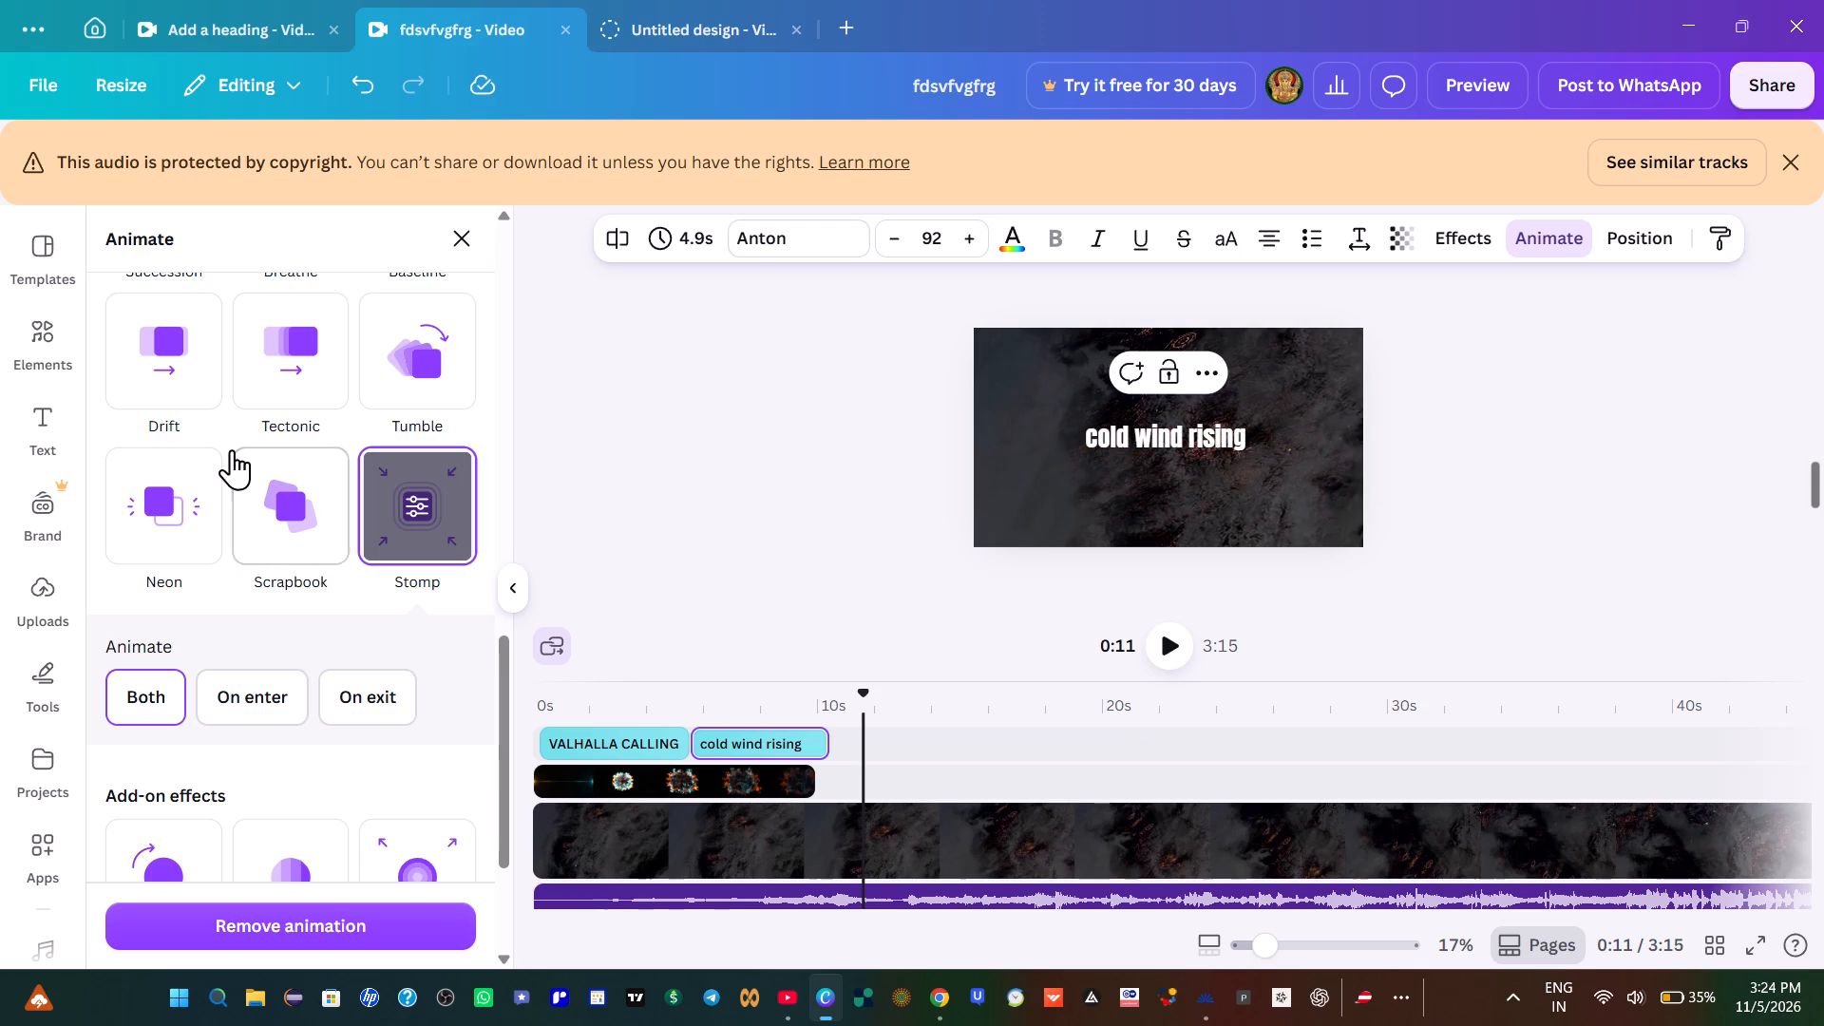
scroll(235, 449, "down", 3)
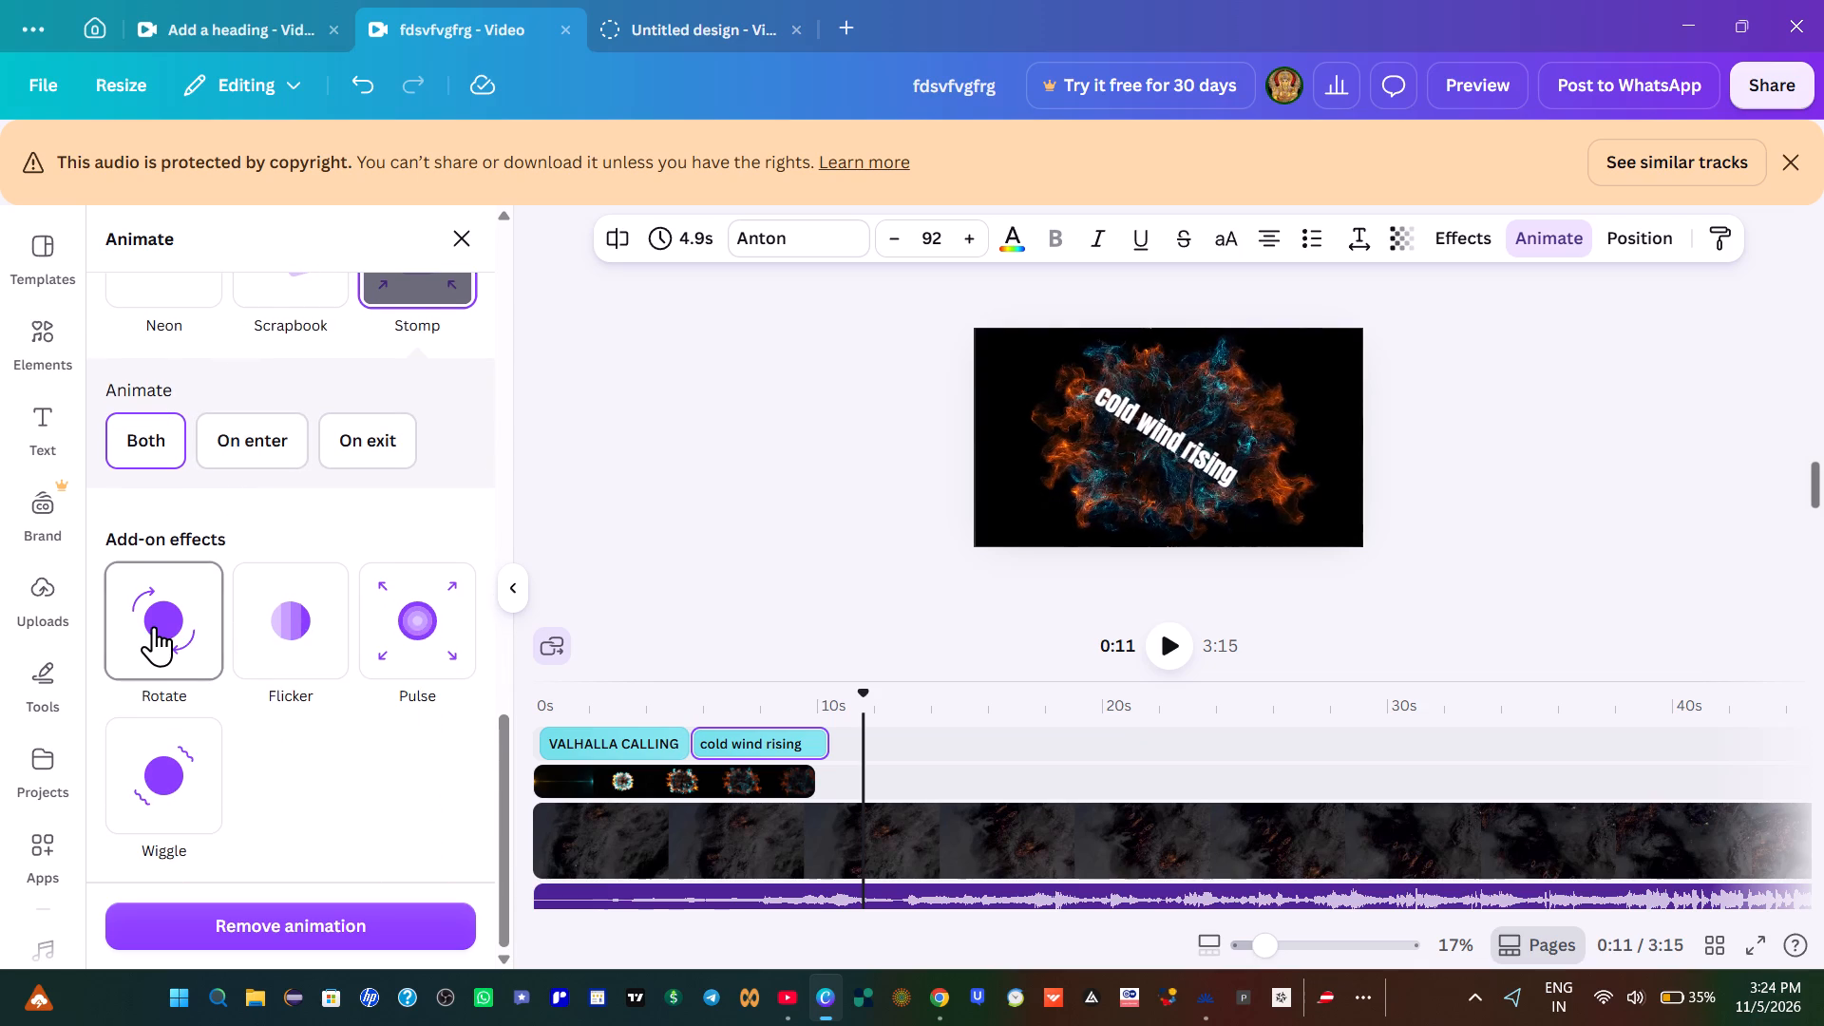
left_click(441, 642)
Preview the cold wind rising text full screen from 0:06, and play the title-to-lyric transition from 0:04 in the editor.
left_click(713, 711)
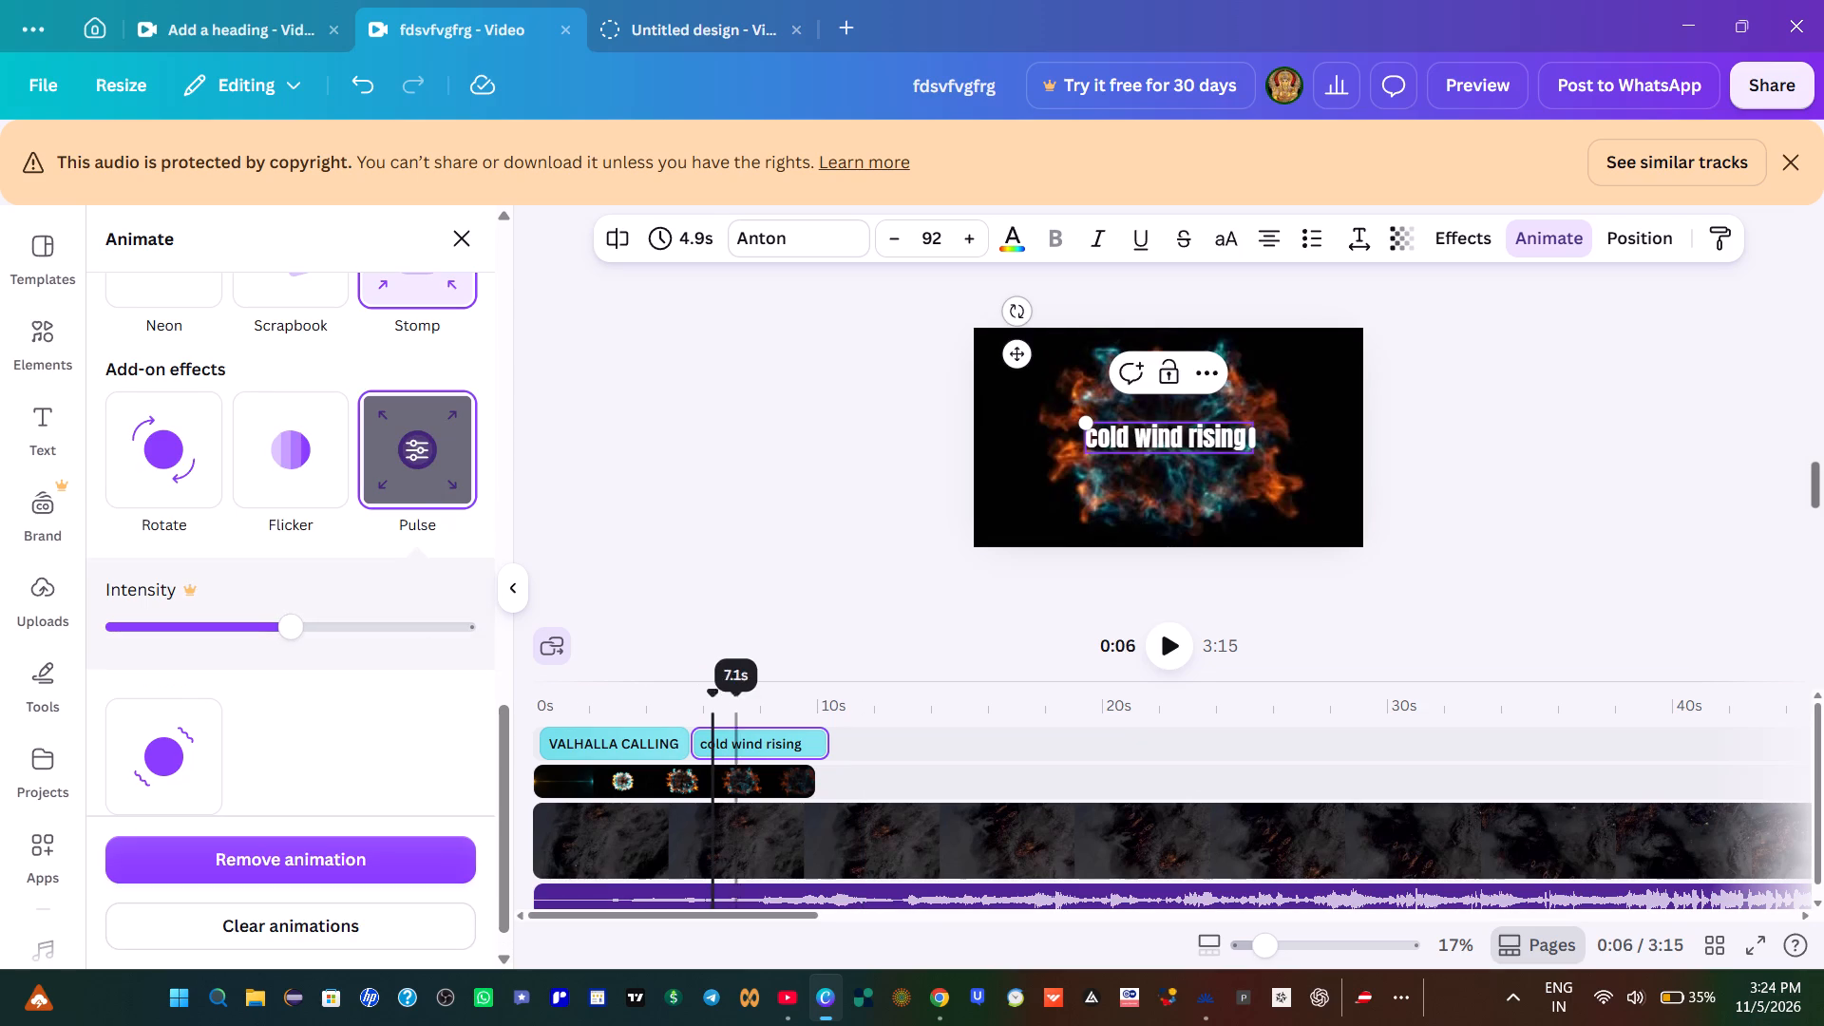
left_click(1749, 944)
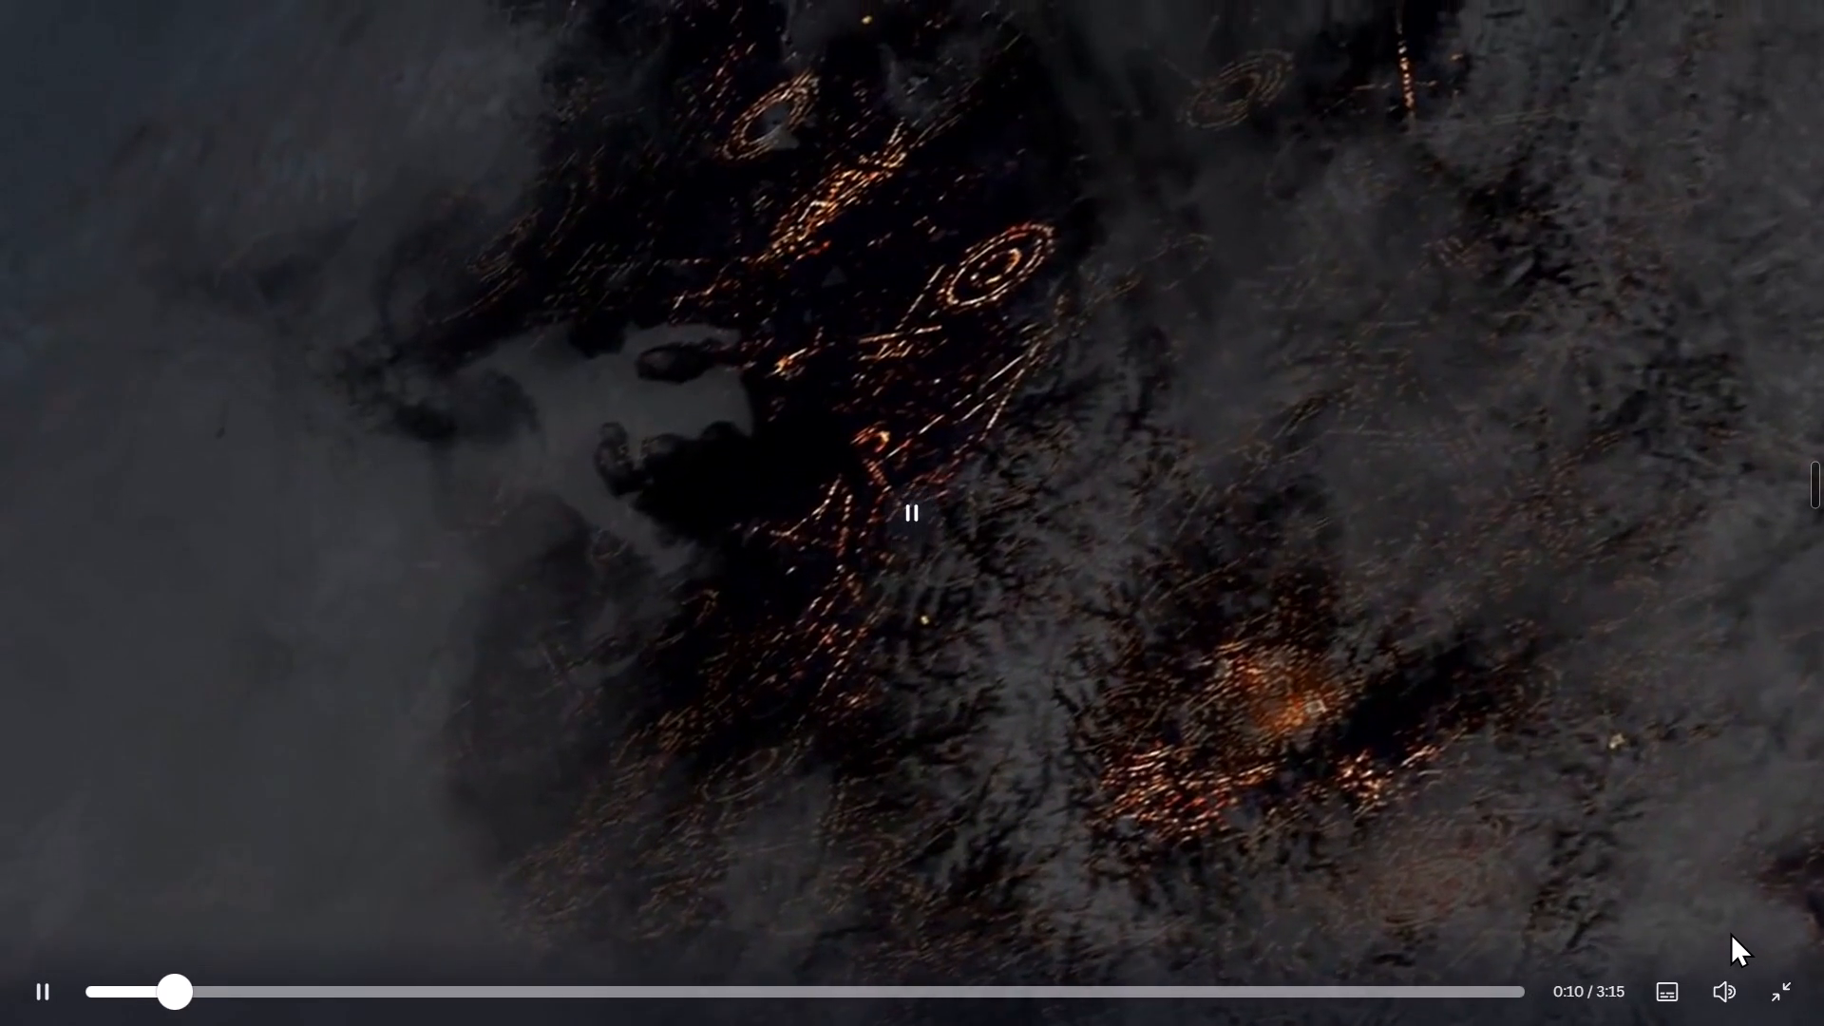
left_click(1774, 977)
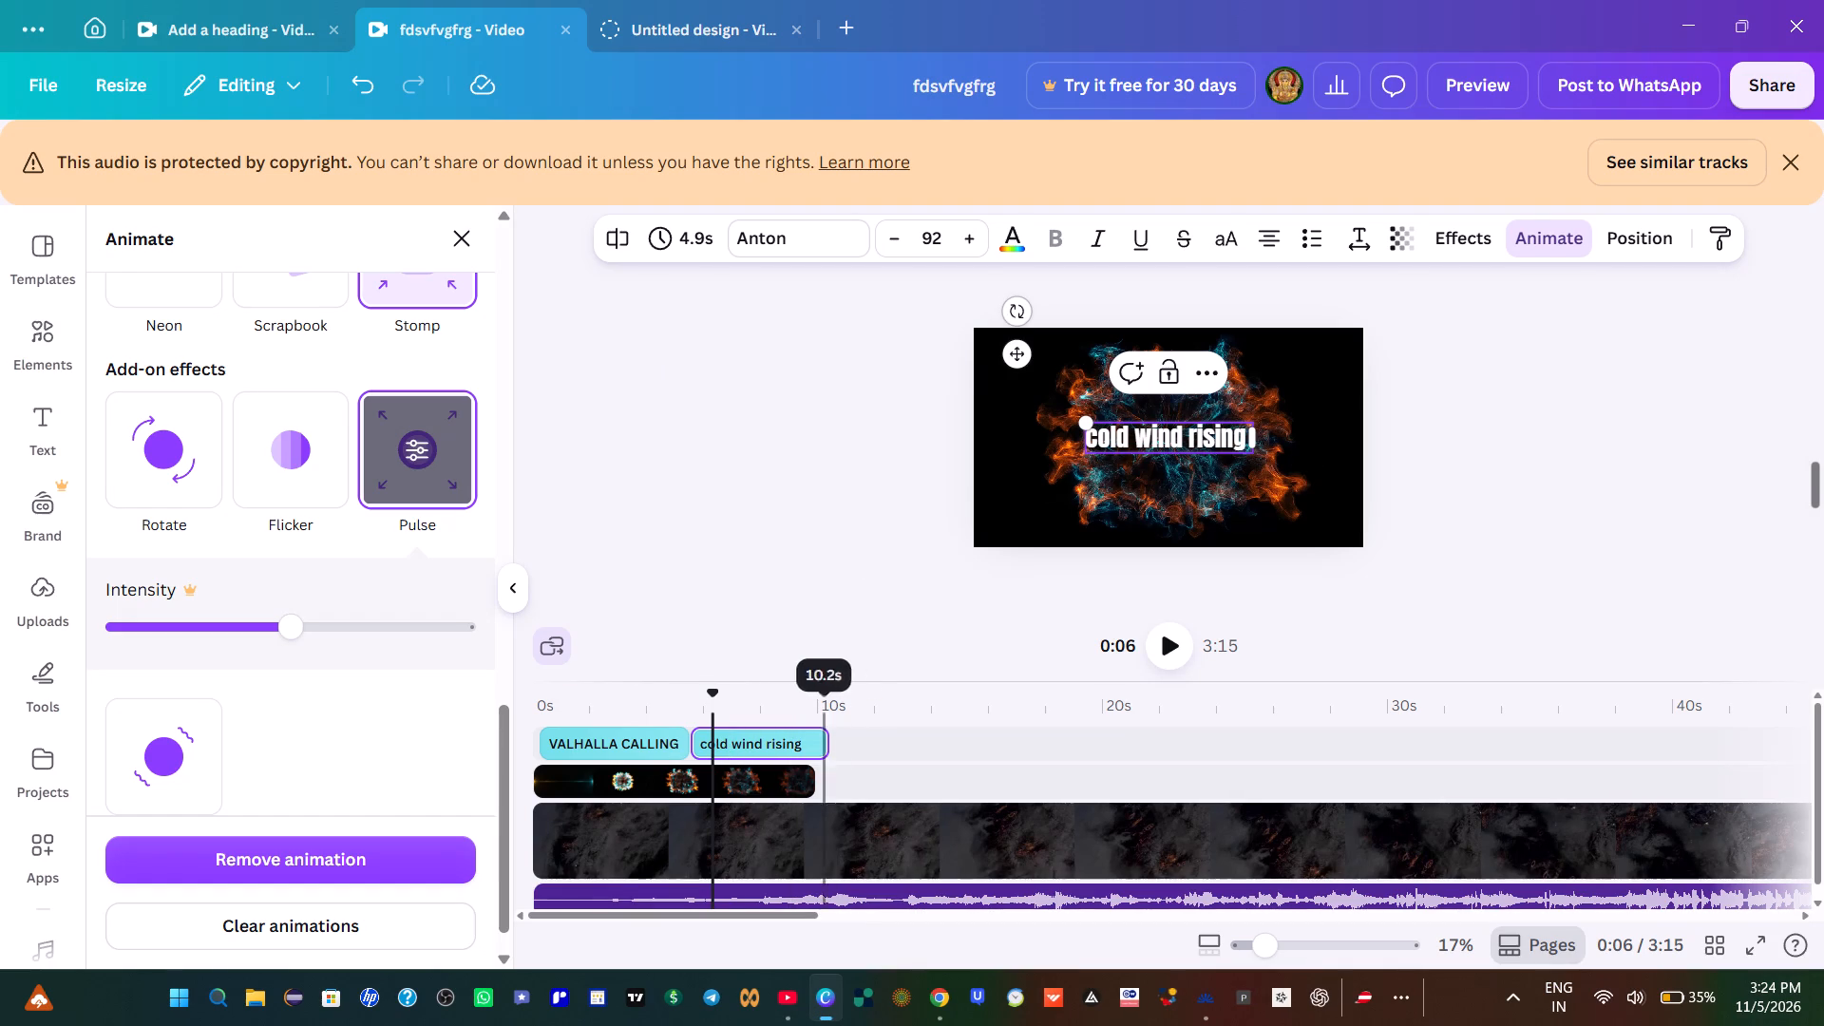
left_click(649, 797)
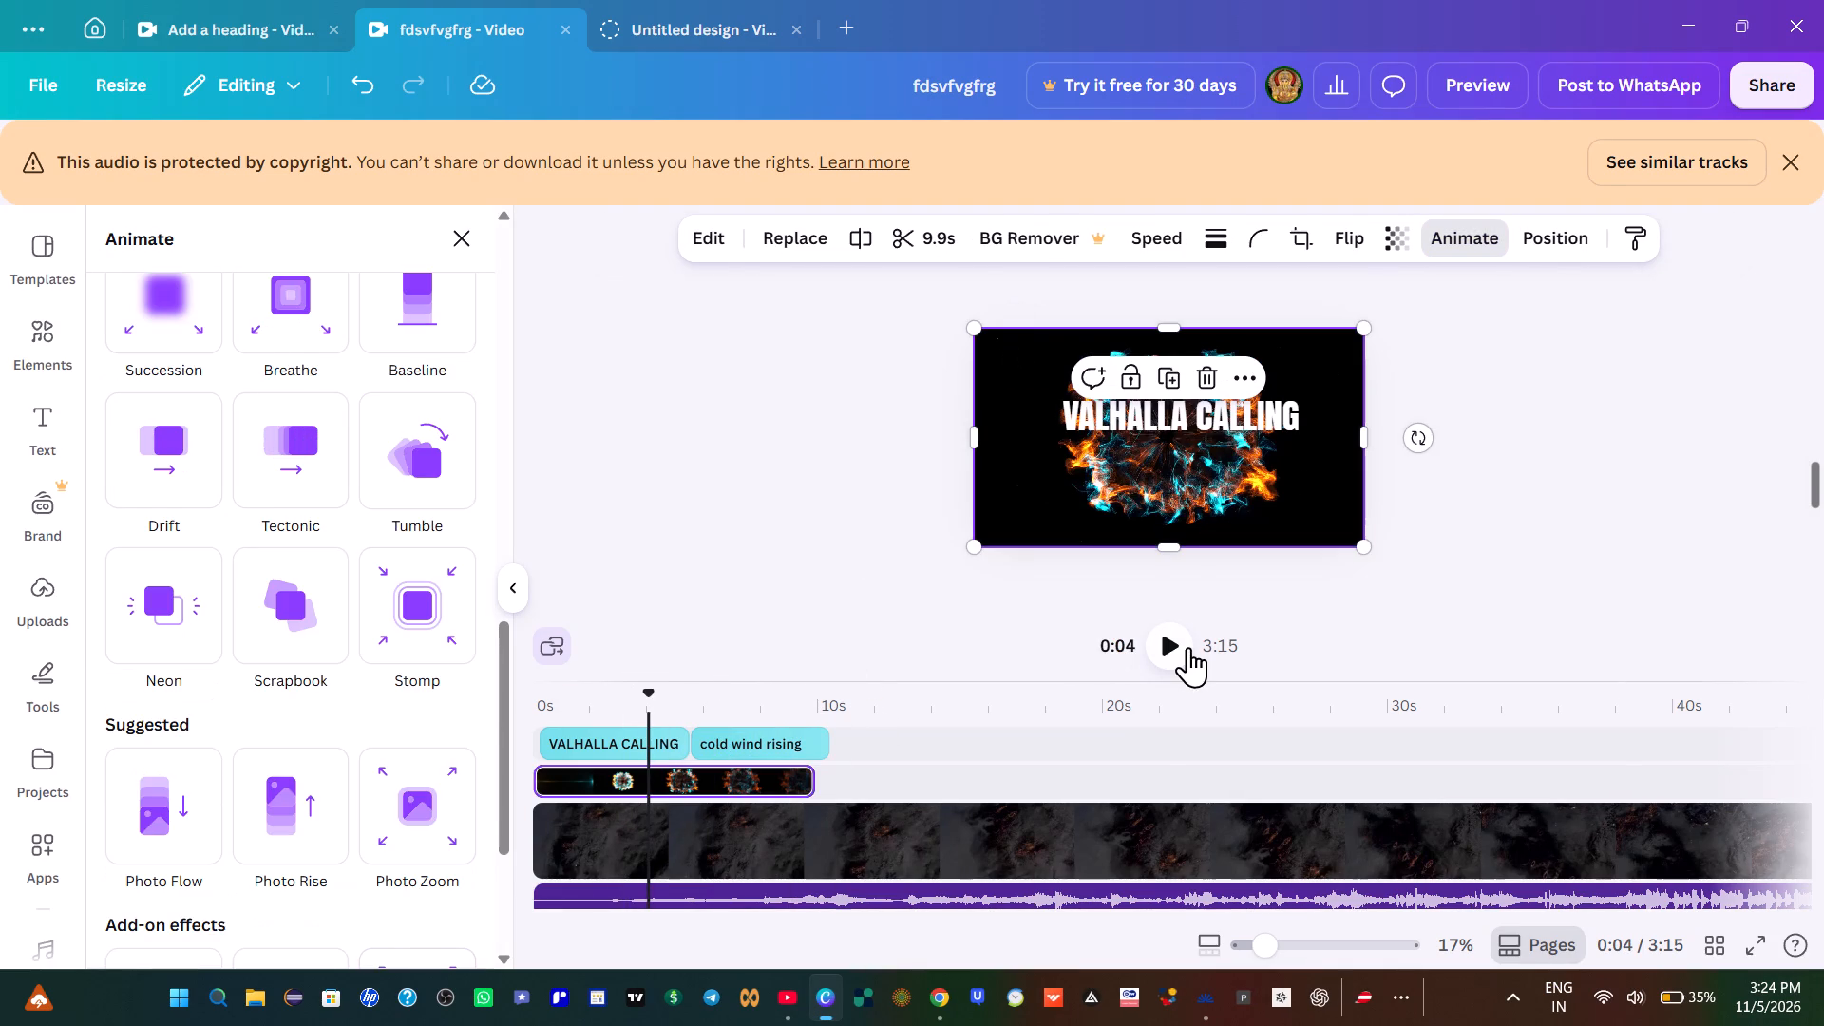
left_click(1175, 647)
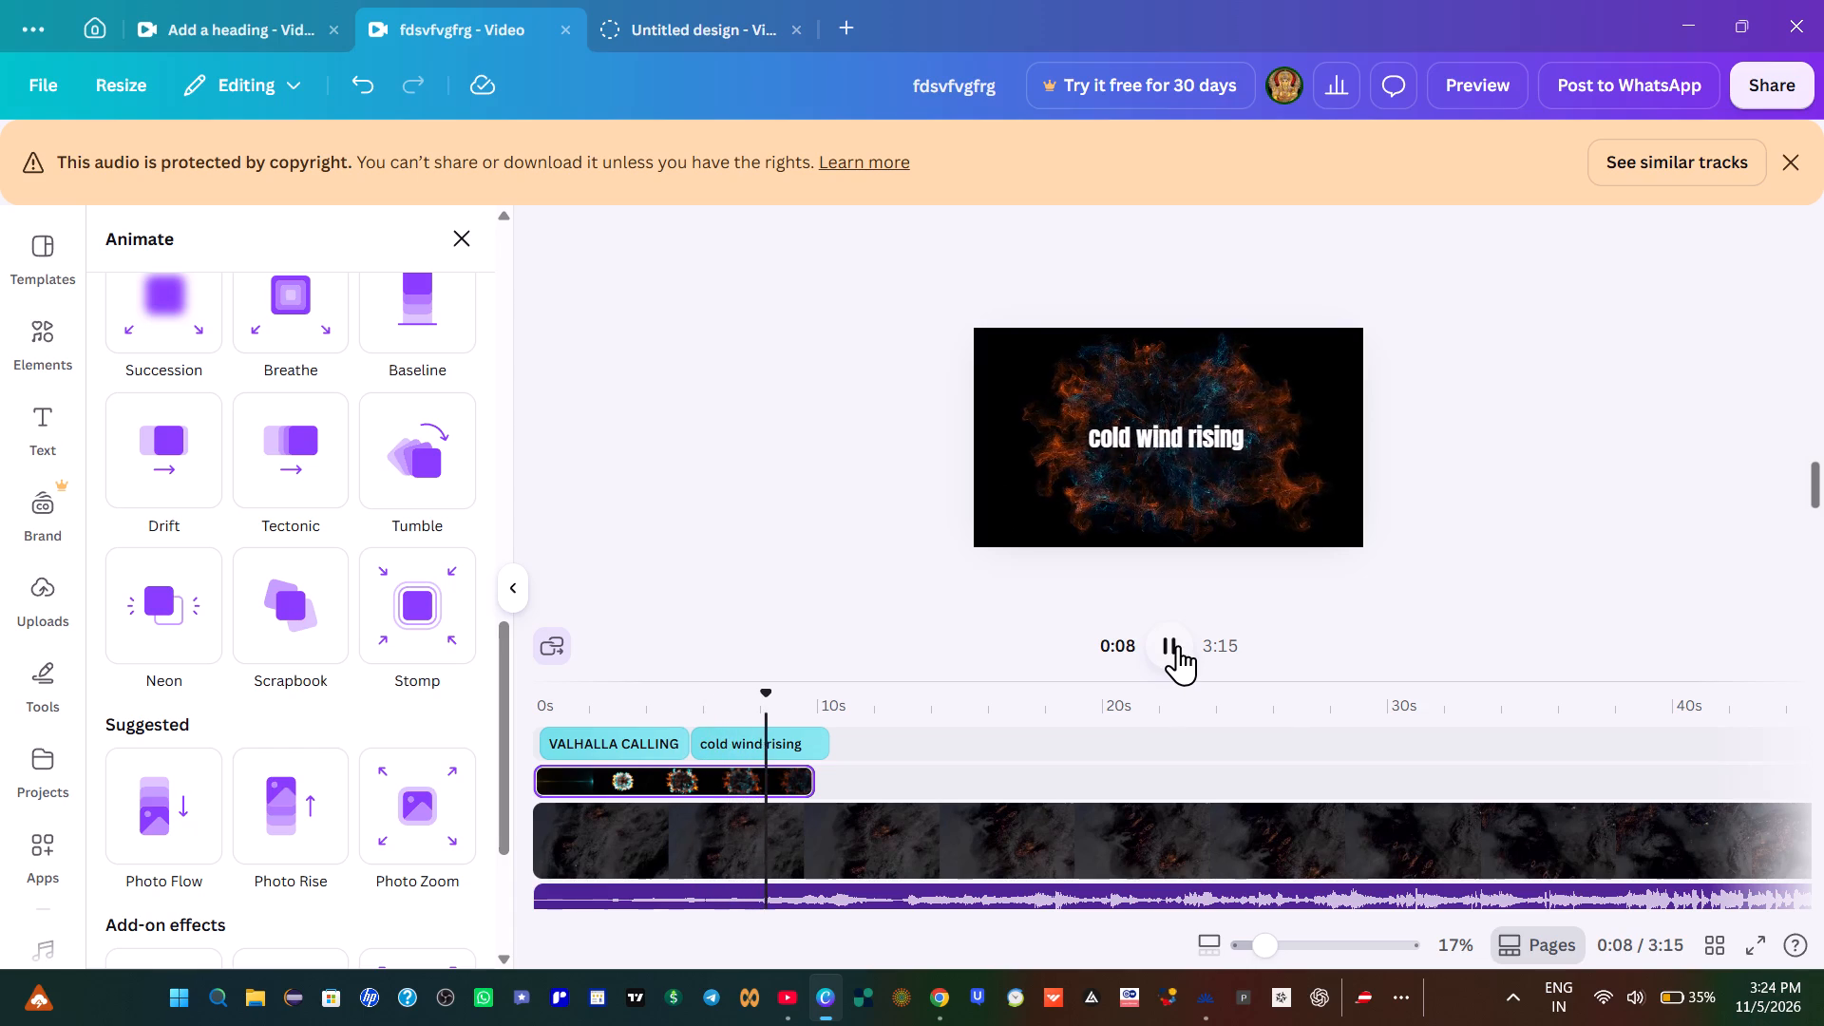
left_click(1178, 645)
left_click(1178, 645)
left_click(1178, 645)
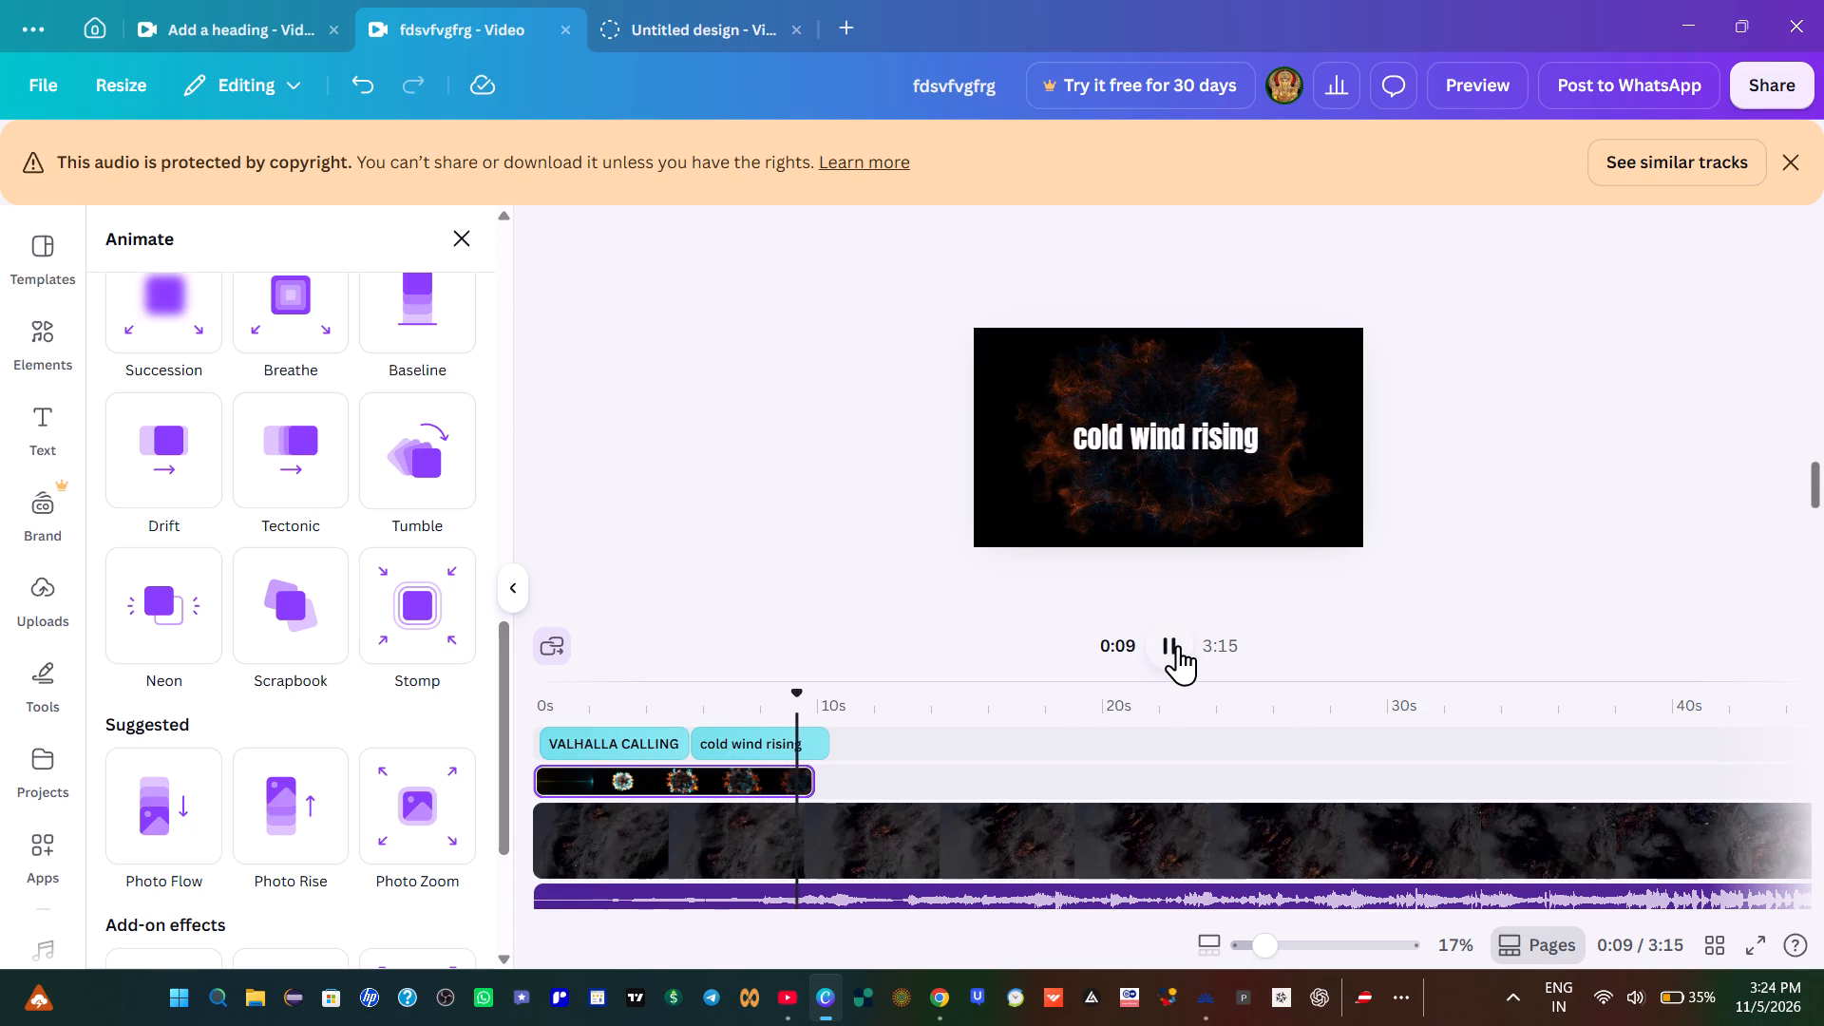
Move the cold wind rising layer along its track so it starts at the playhead at 0:09.
left_click(1179, 645)
left_click(1179, 645)
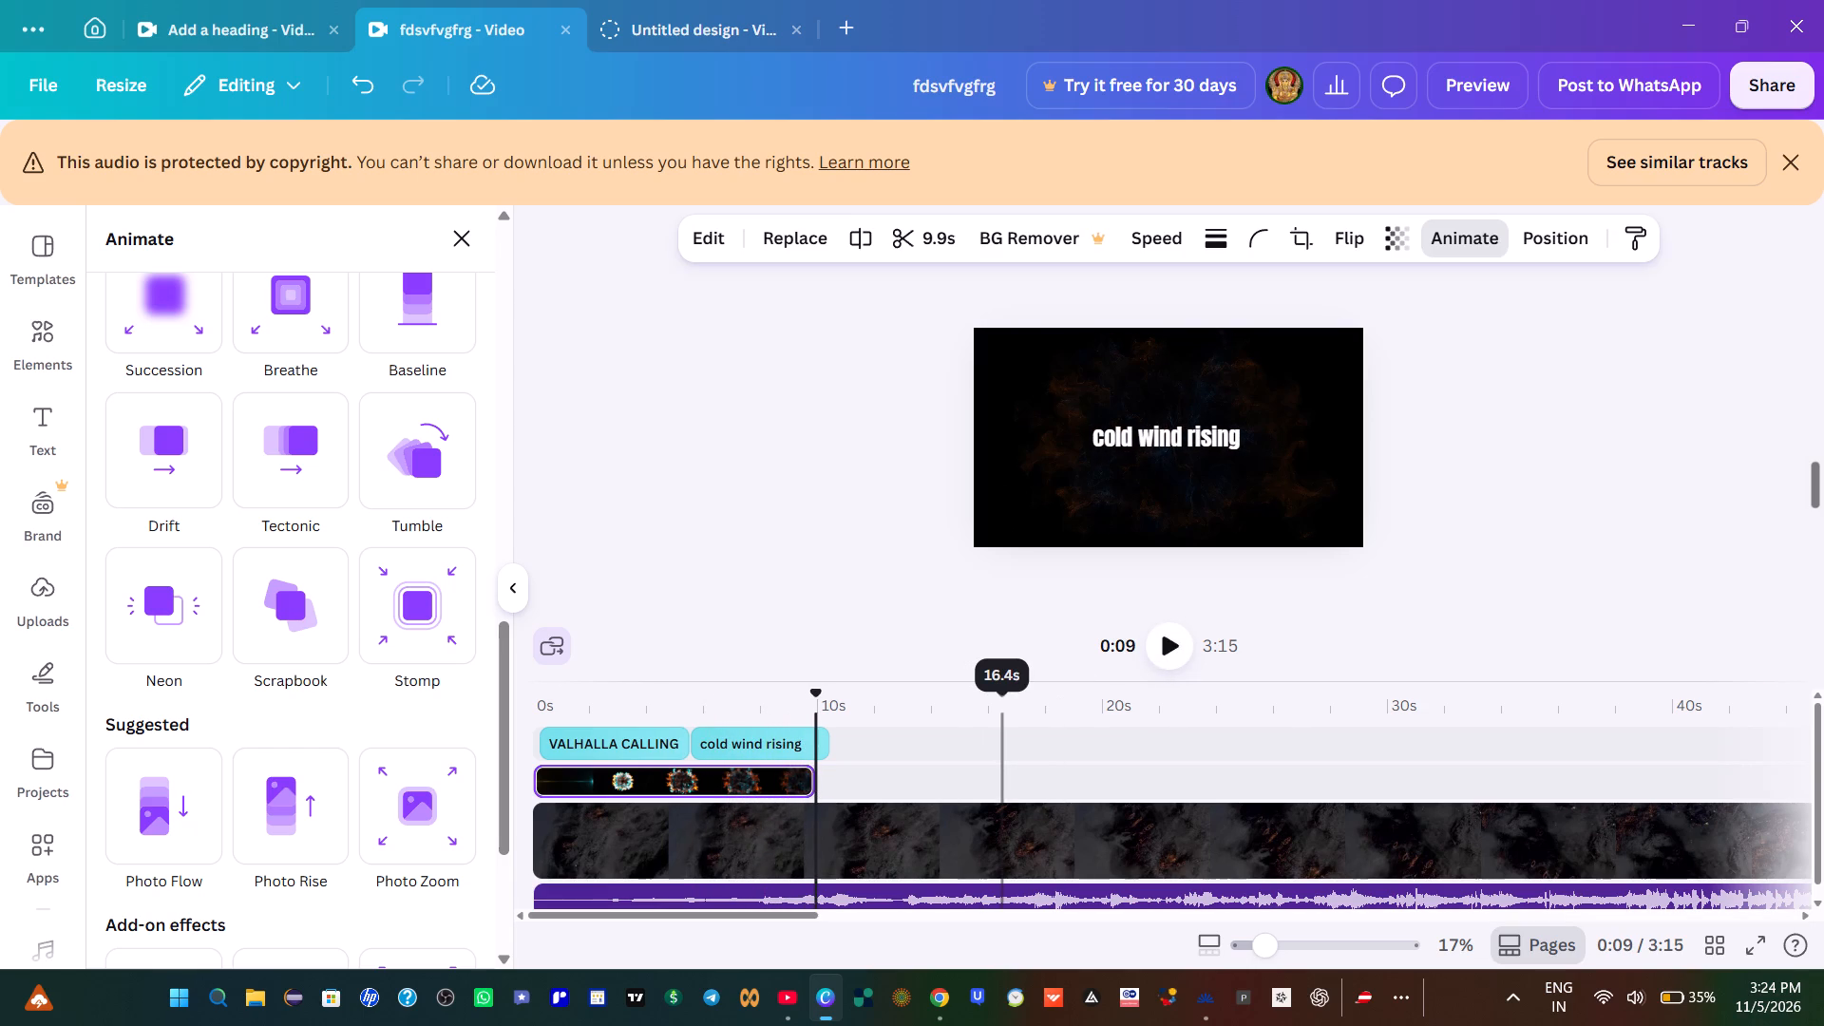
key("Left")
key("Left")
key("Left")
key("Left")
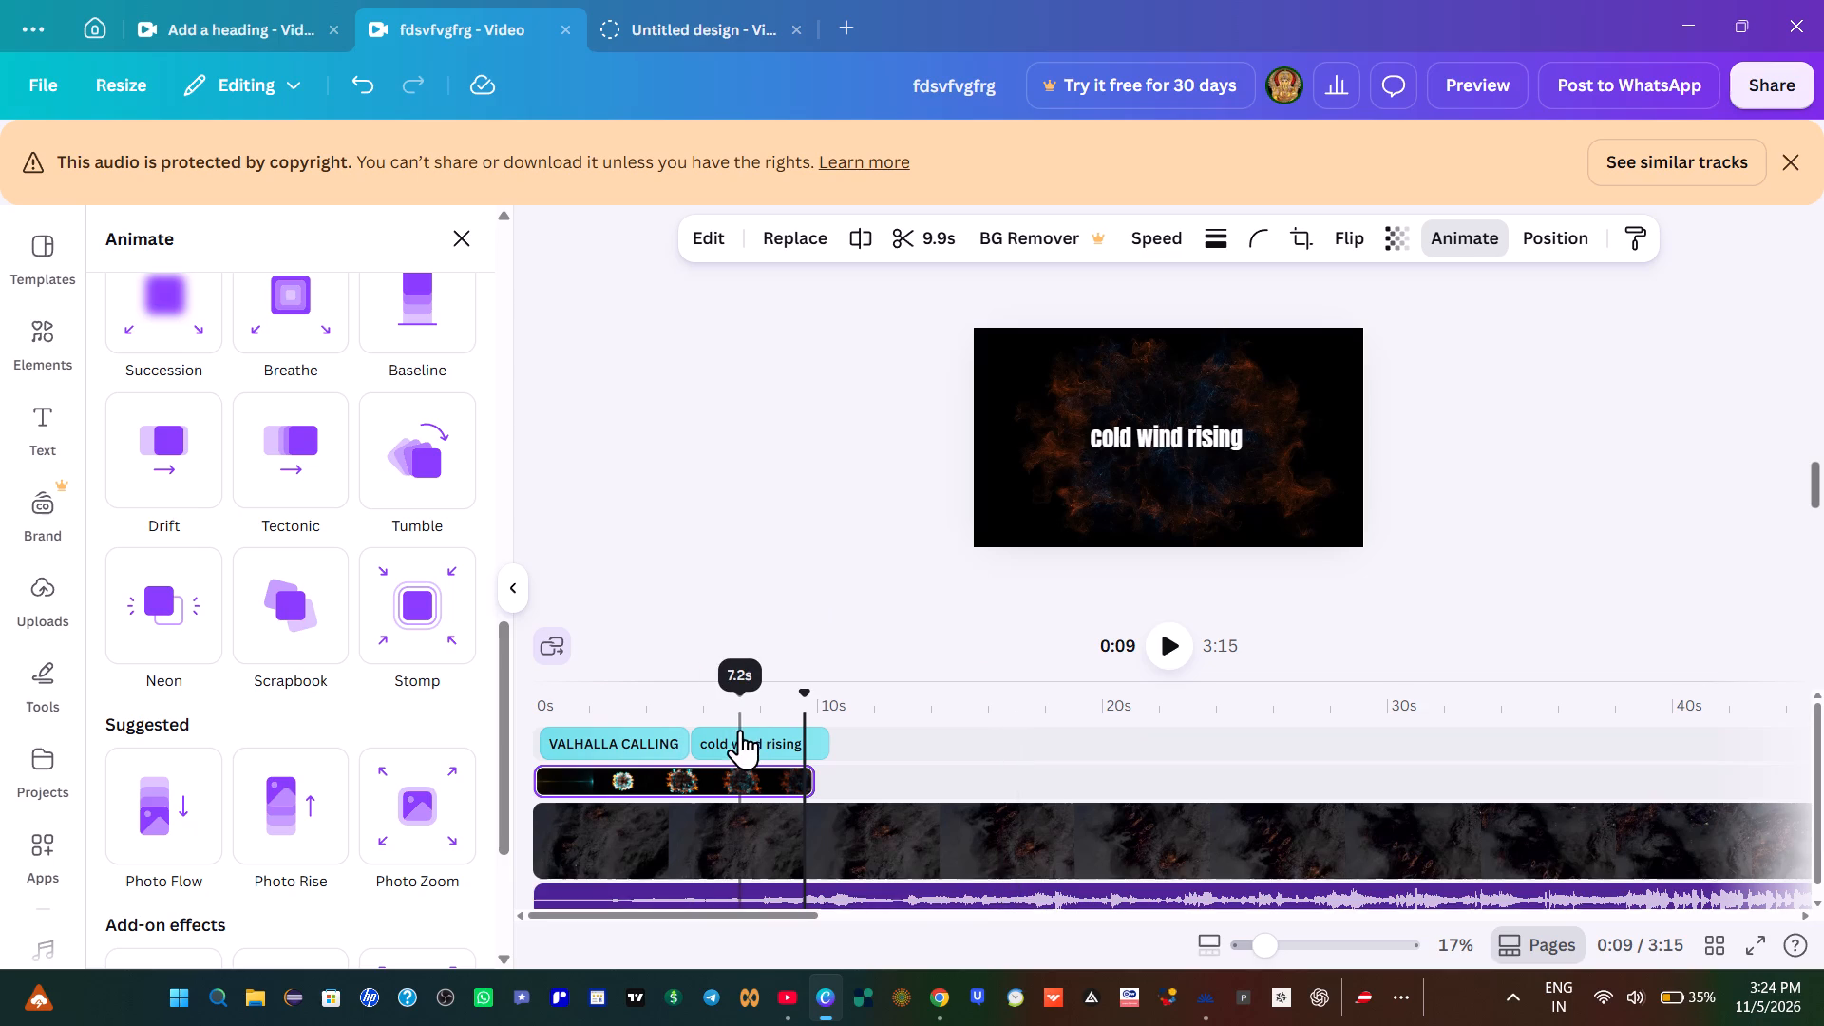
left_click_drag(737, 737, 850, 742)
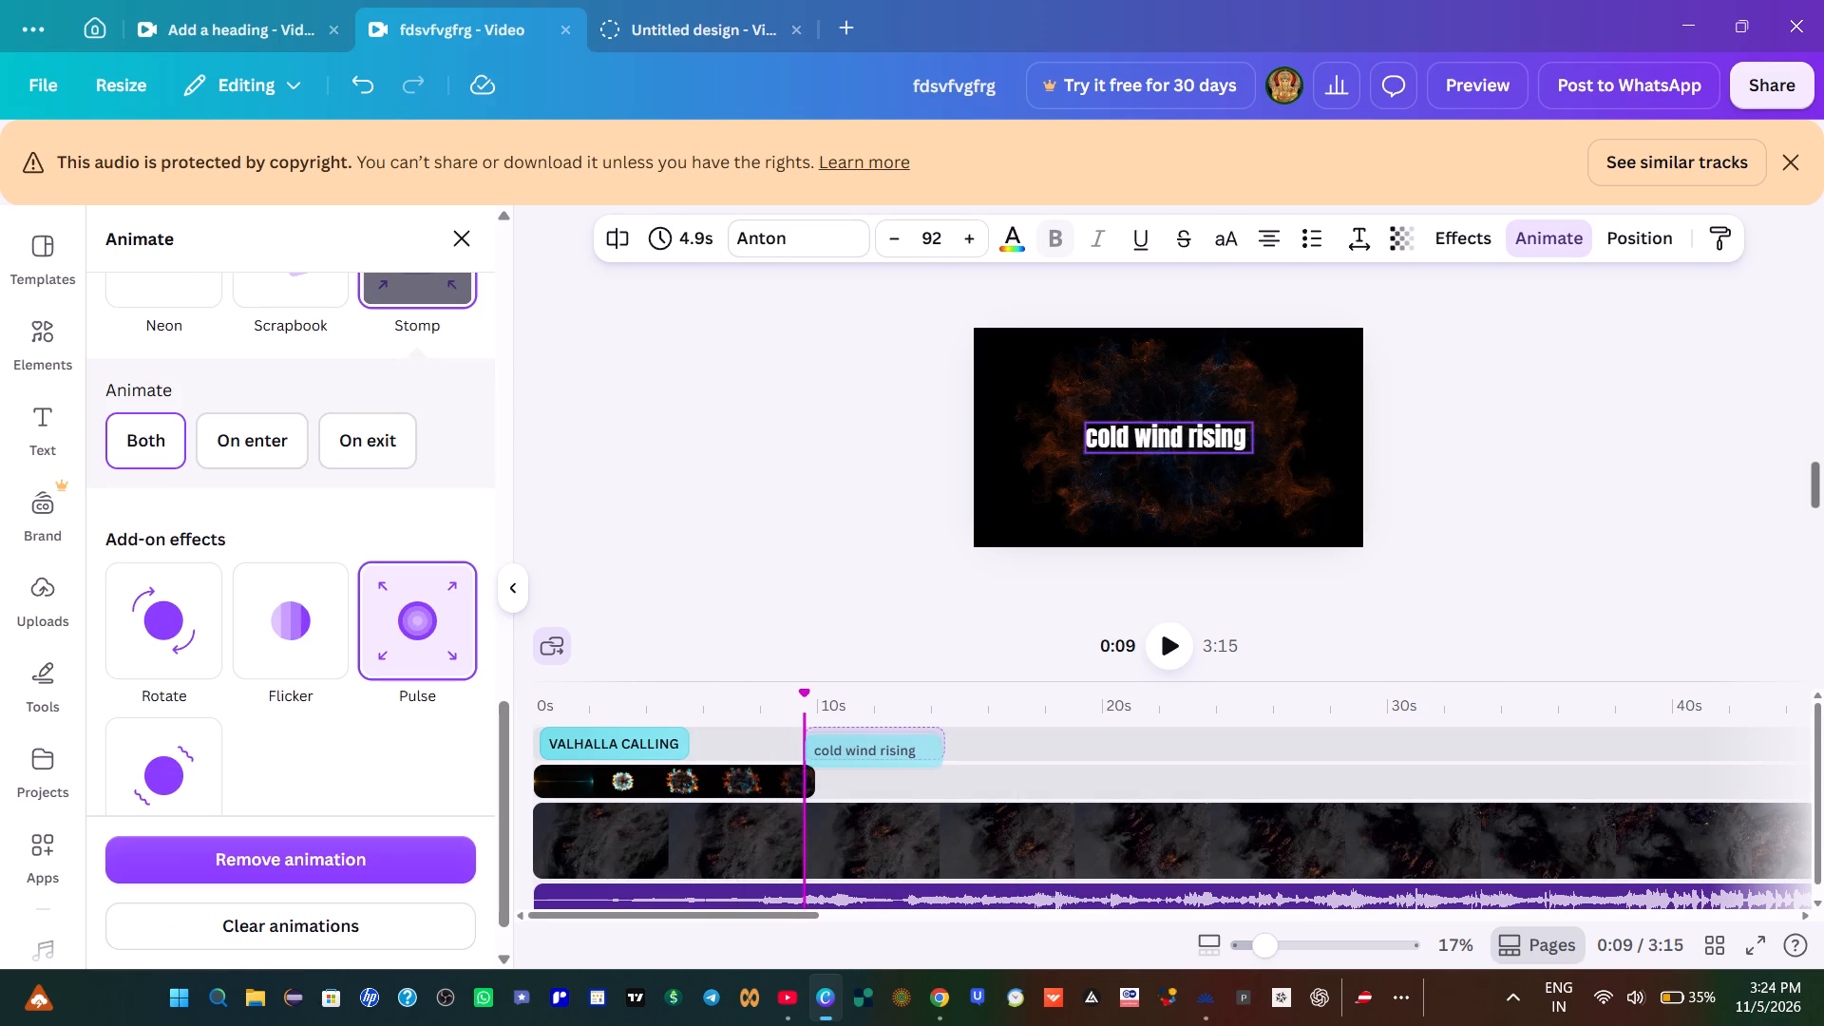
left_click_drag(850, 742, 849, 741)
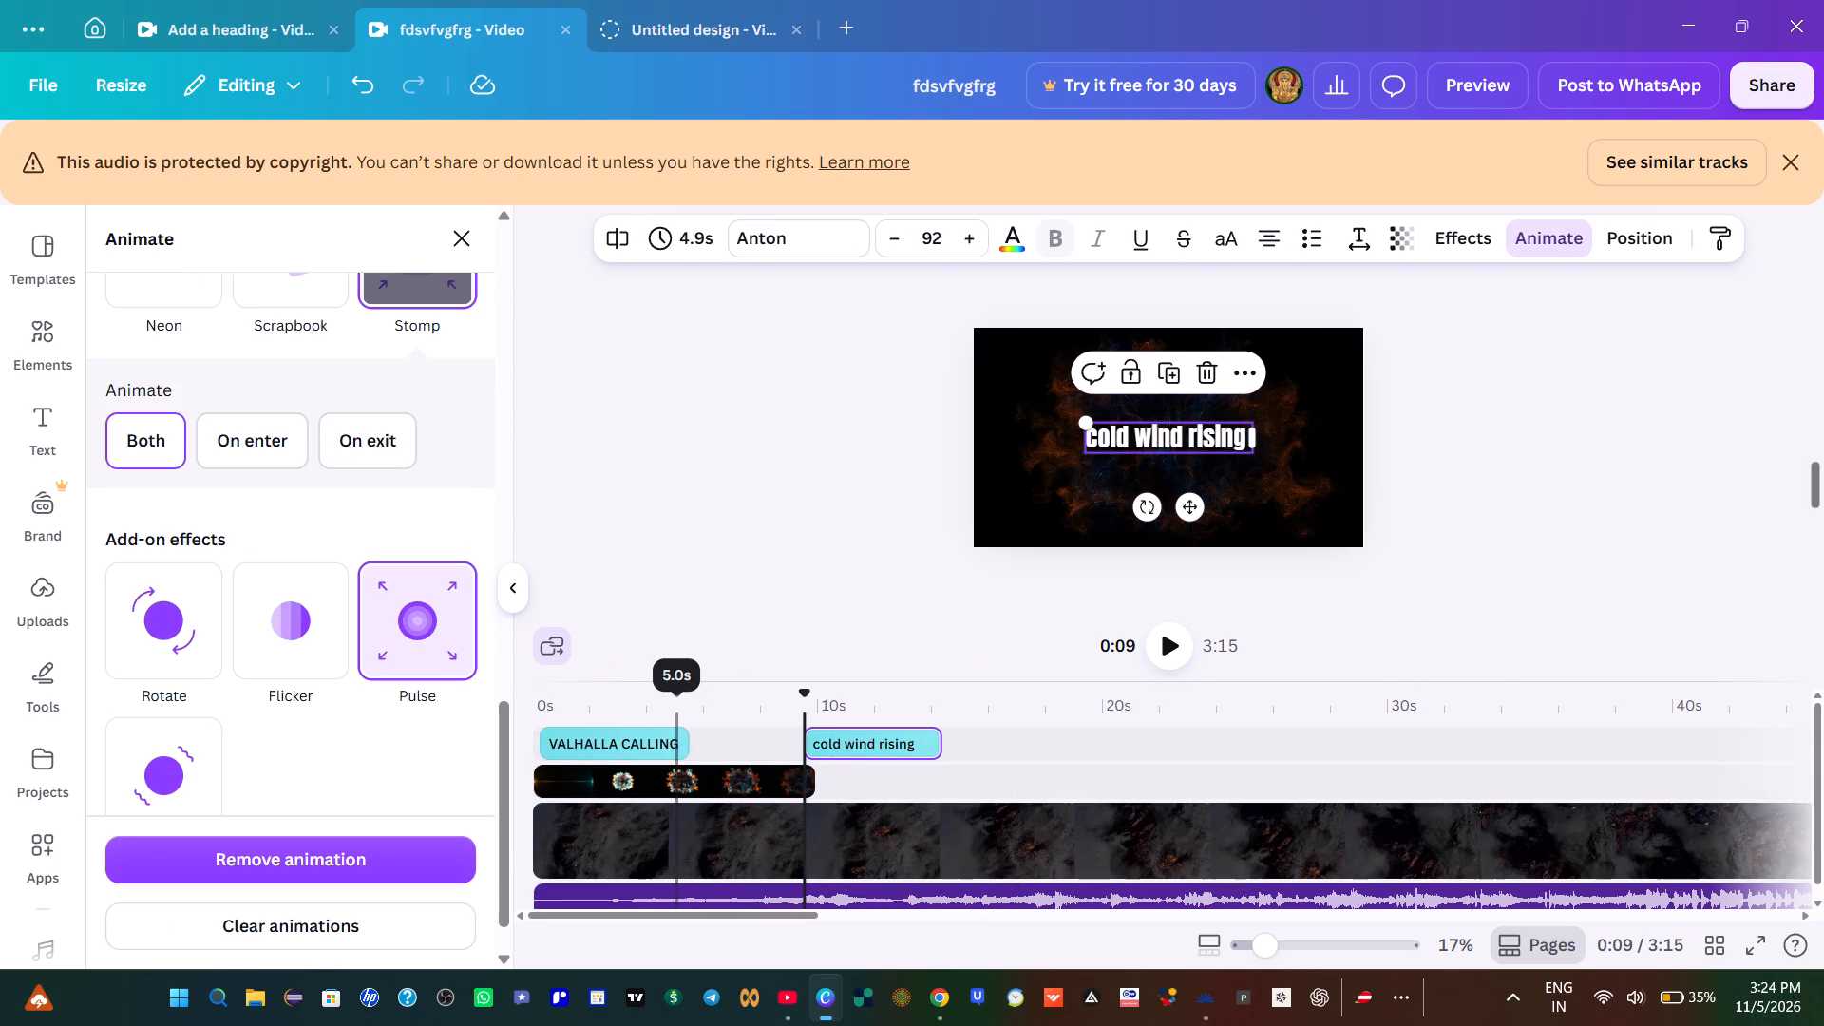
Play from 0:07 through the cold wind rising lyric and trim its layer to 3.0 s, ending at 0:12.
left_click(733, 723)
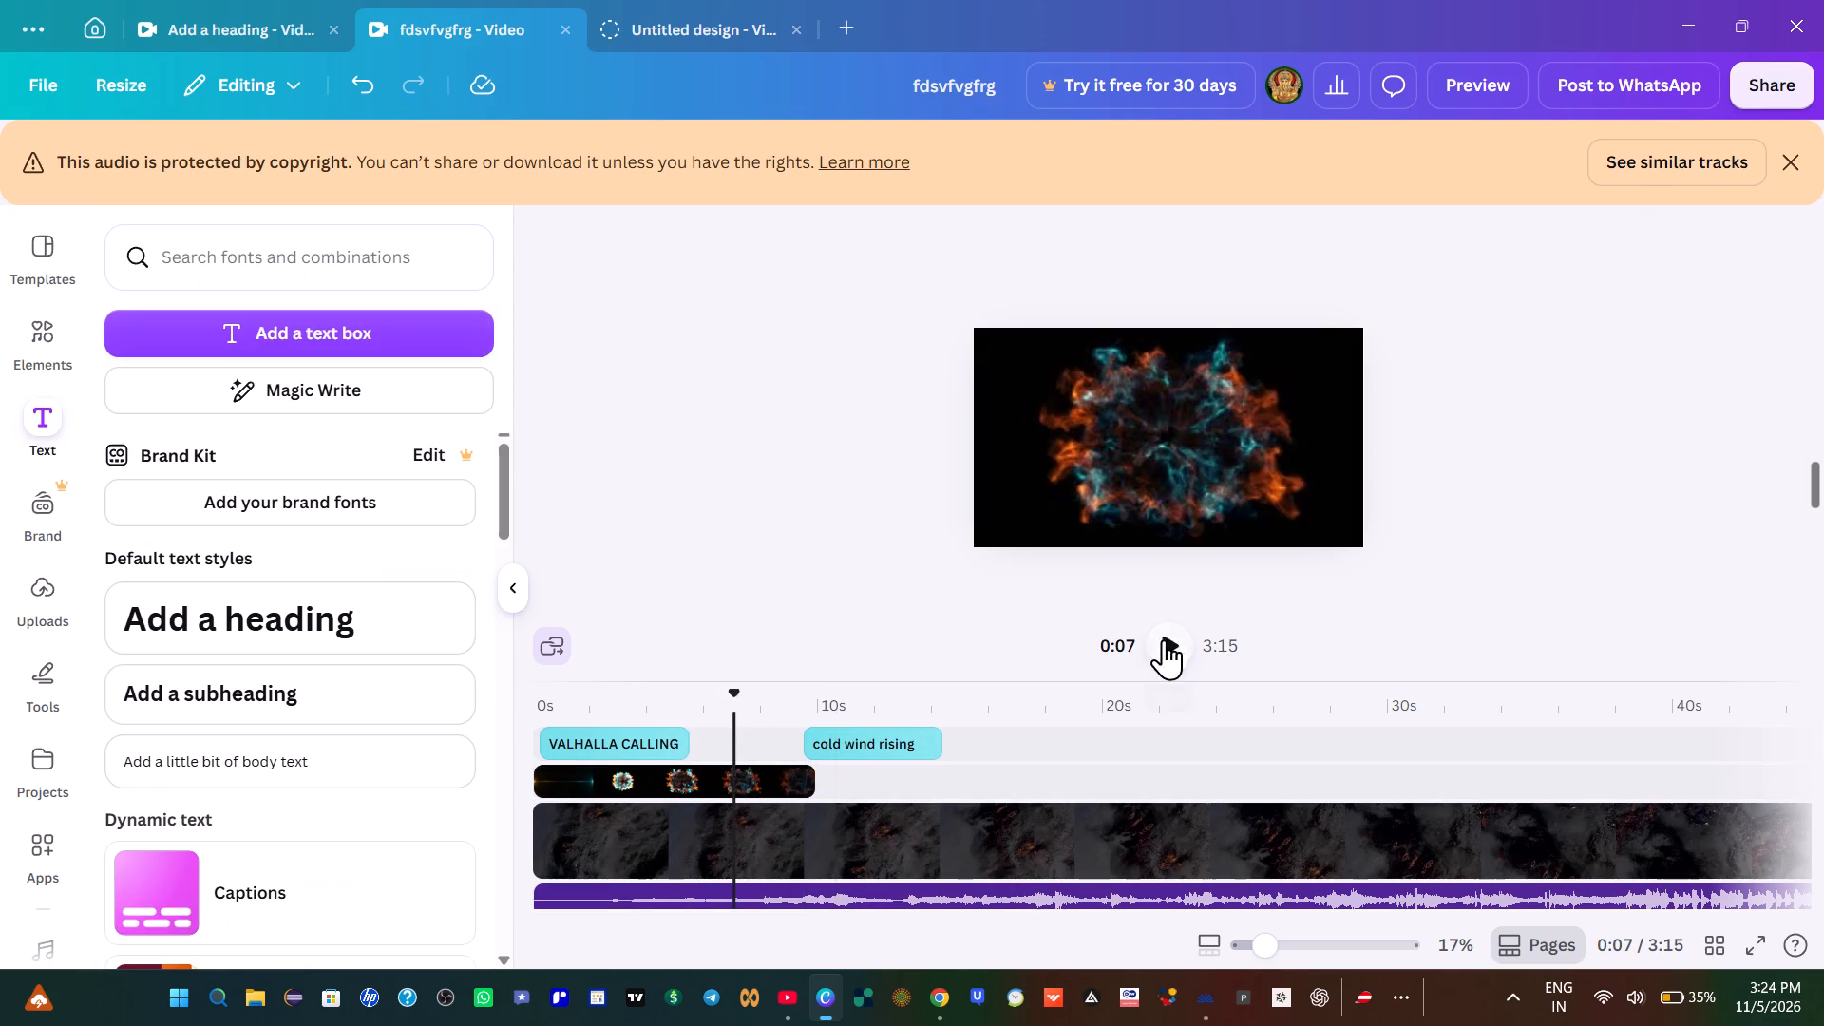
left_click(1169, 642)
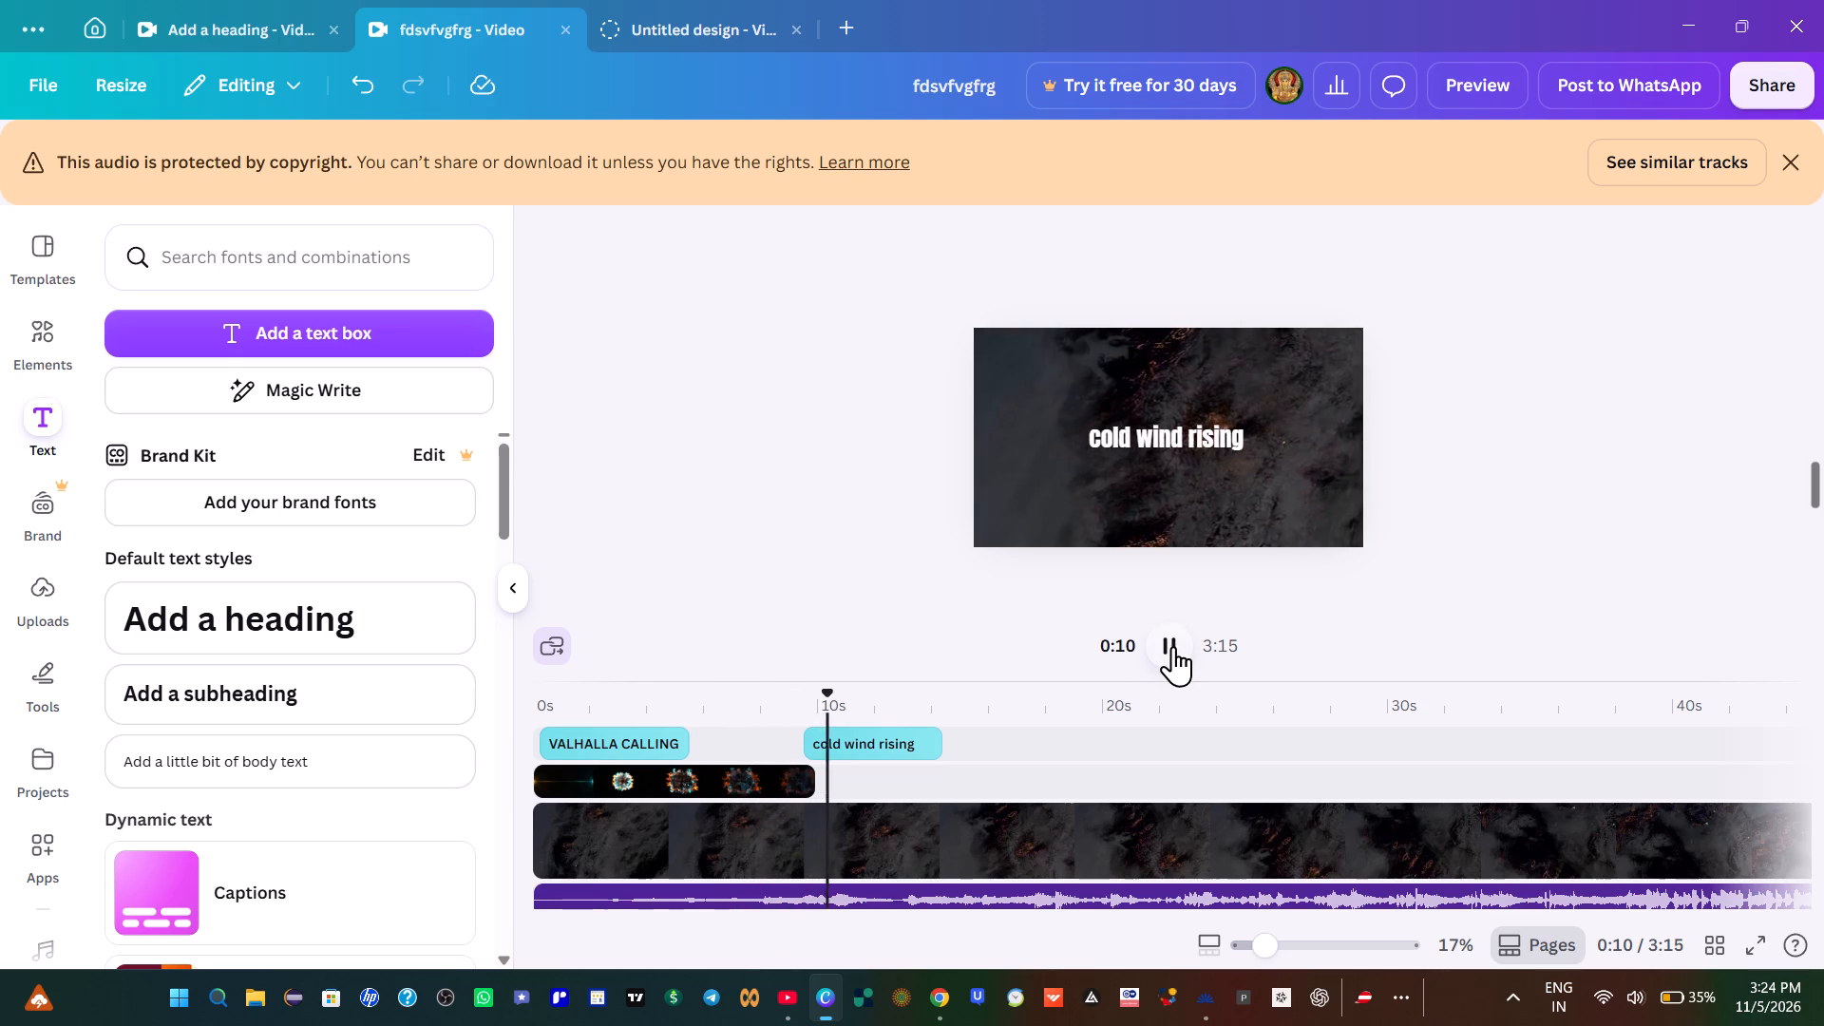
left_click(1174, 646)
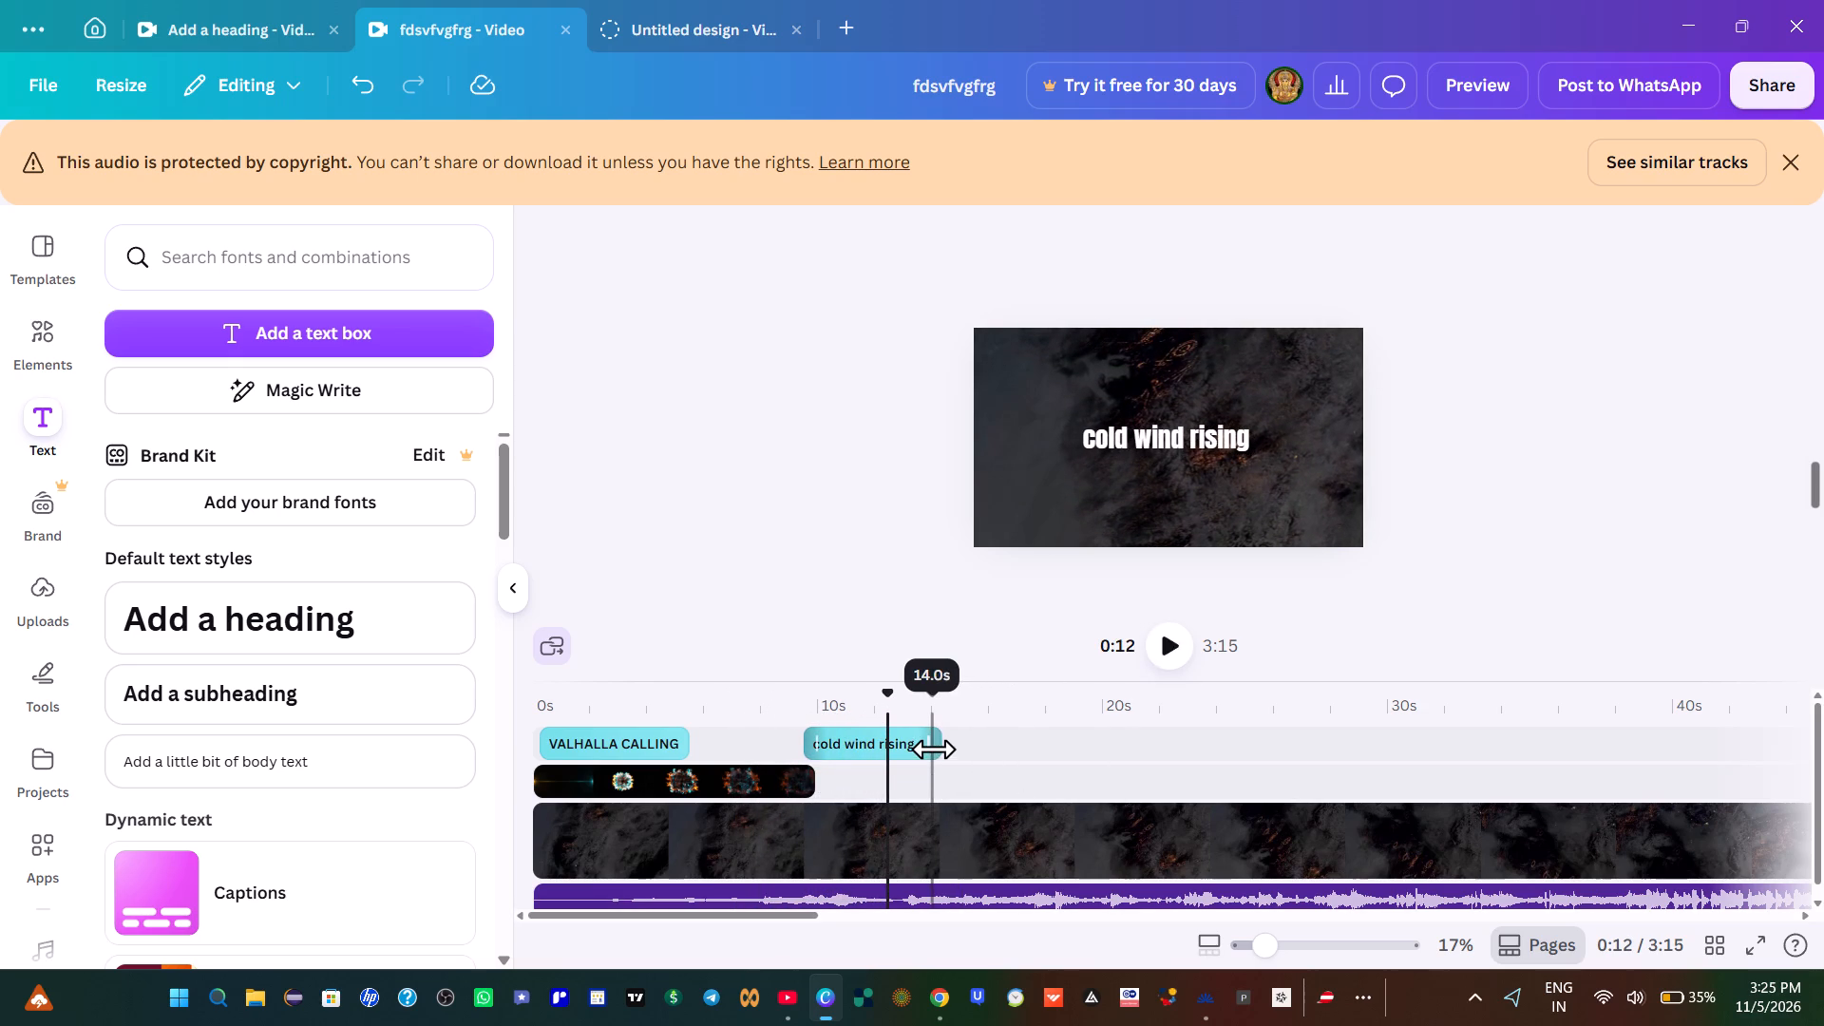
left_click_drag(933, 749, 876, 746)
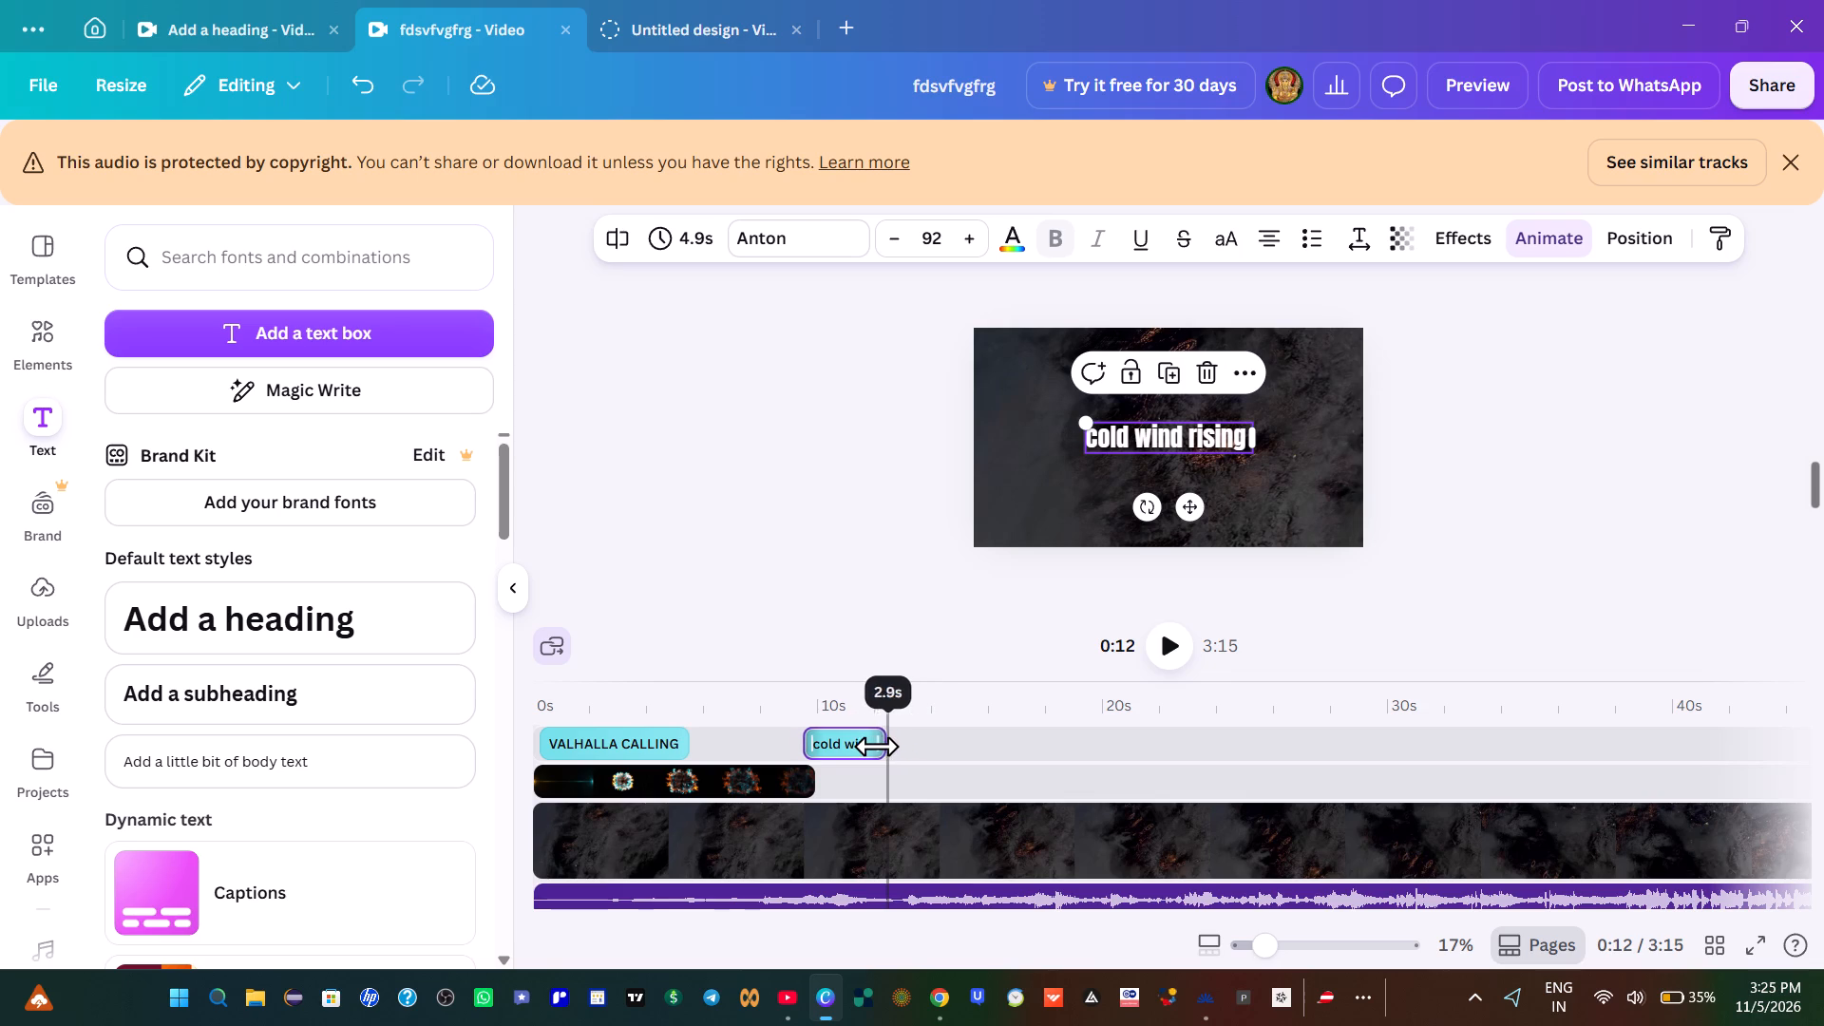
left_click_drag(876, 746, 879, 746)
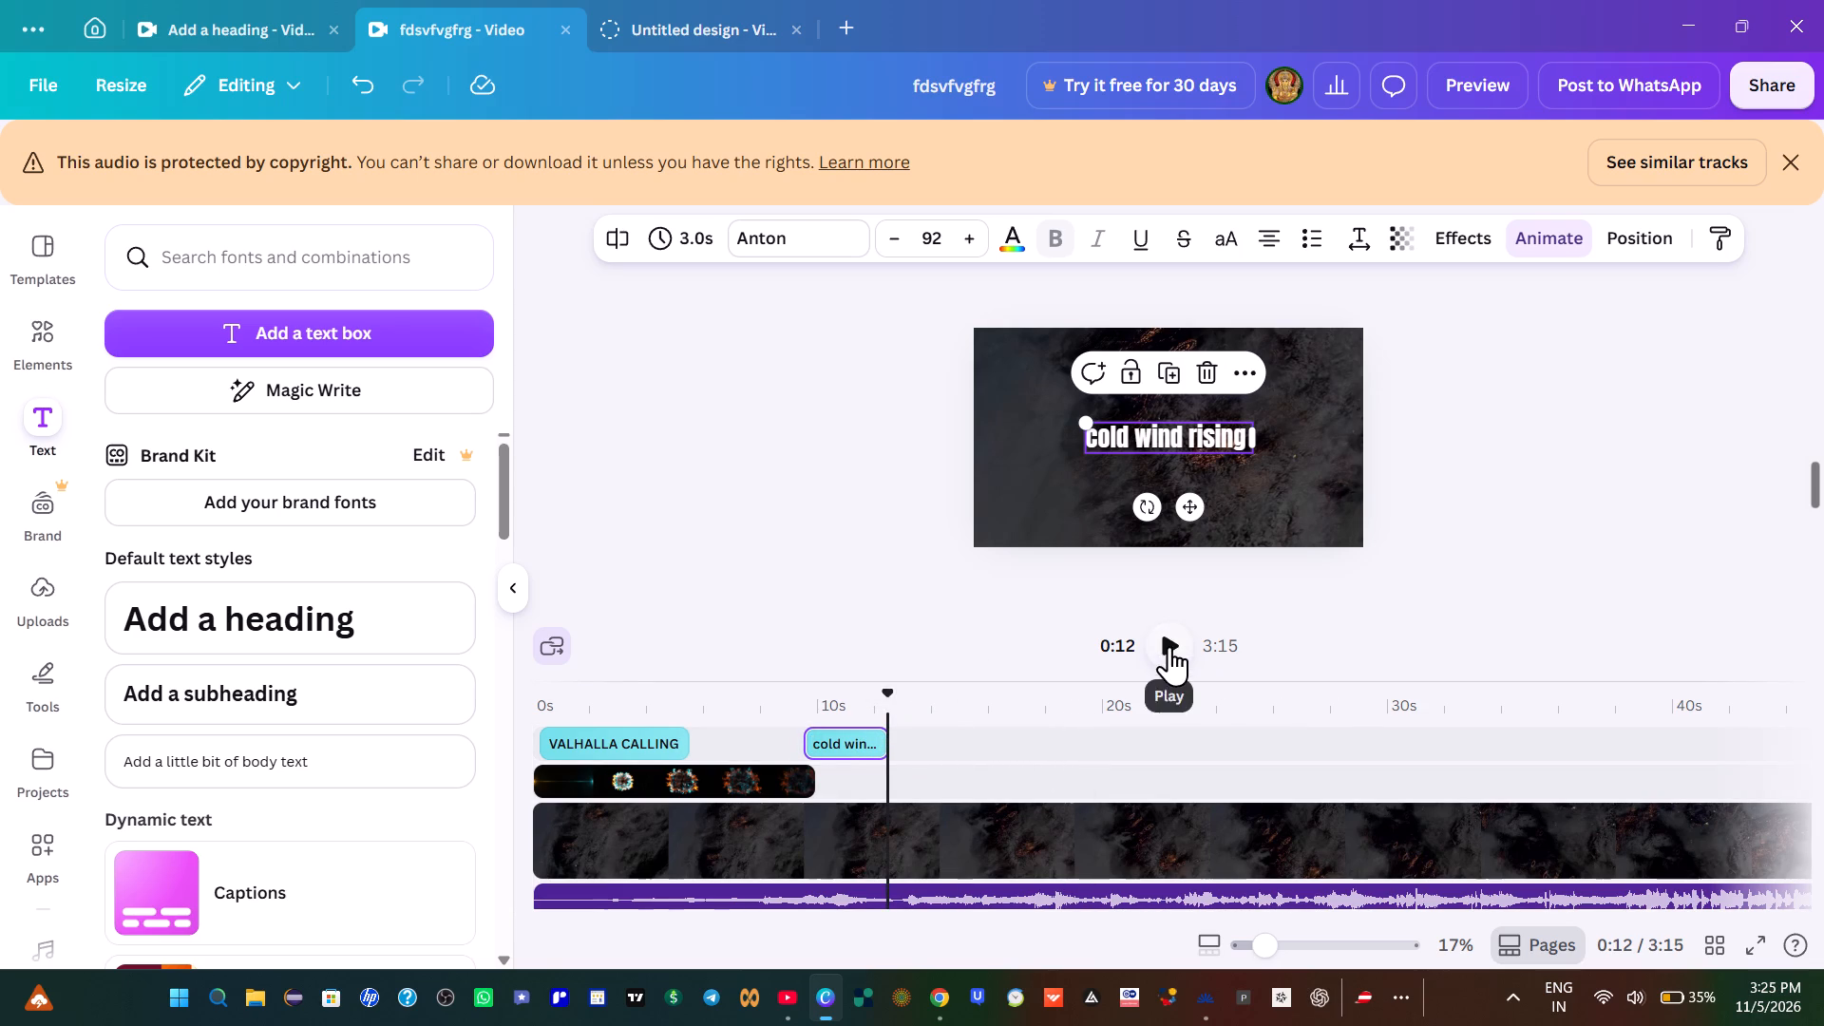
Play the song past the end of cold wind rising to find the next lyric's start, and check the text at 0:11.
left_click(1170, 646)
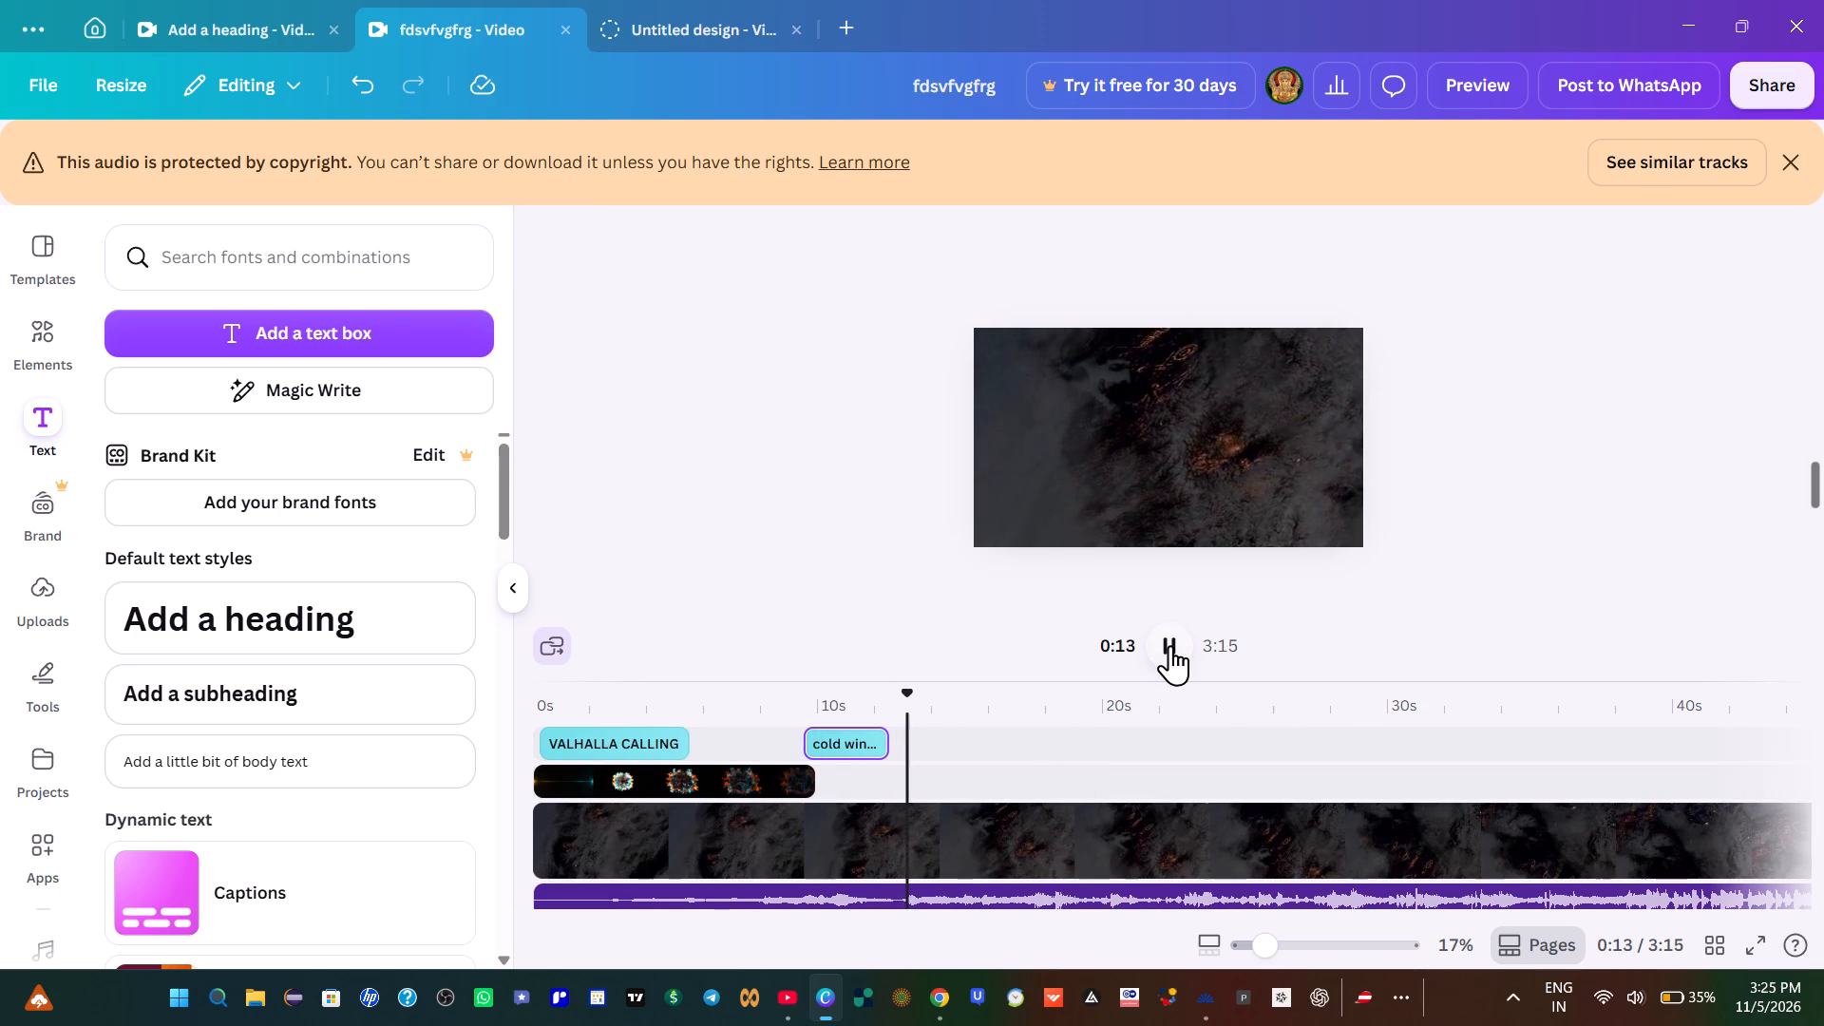
left_click(1170, 645)
key("Left")
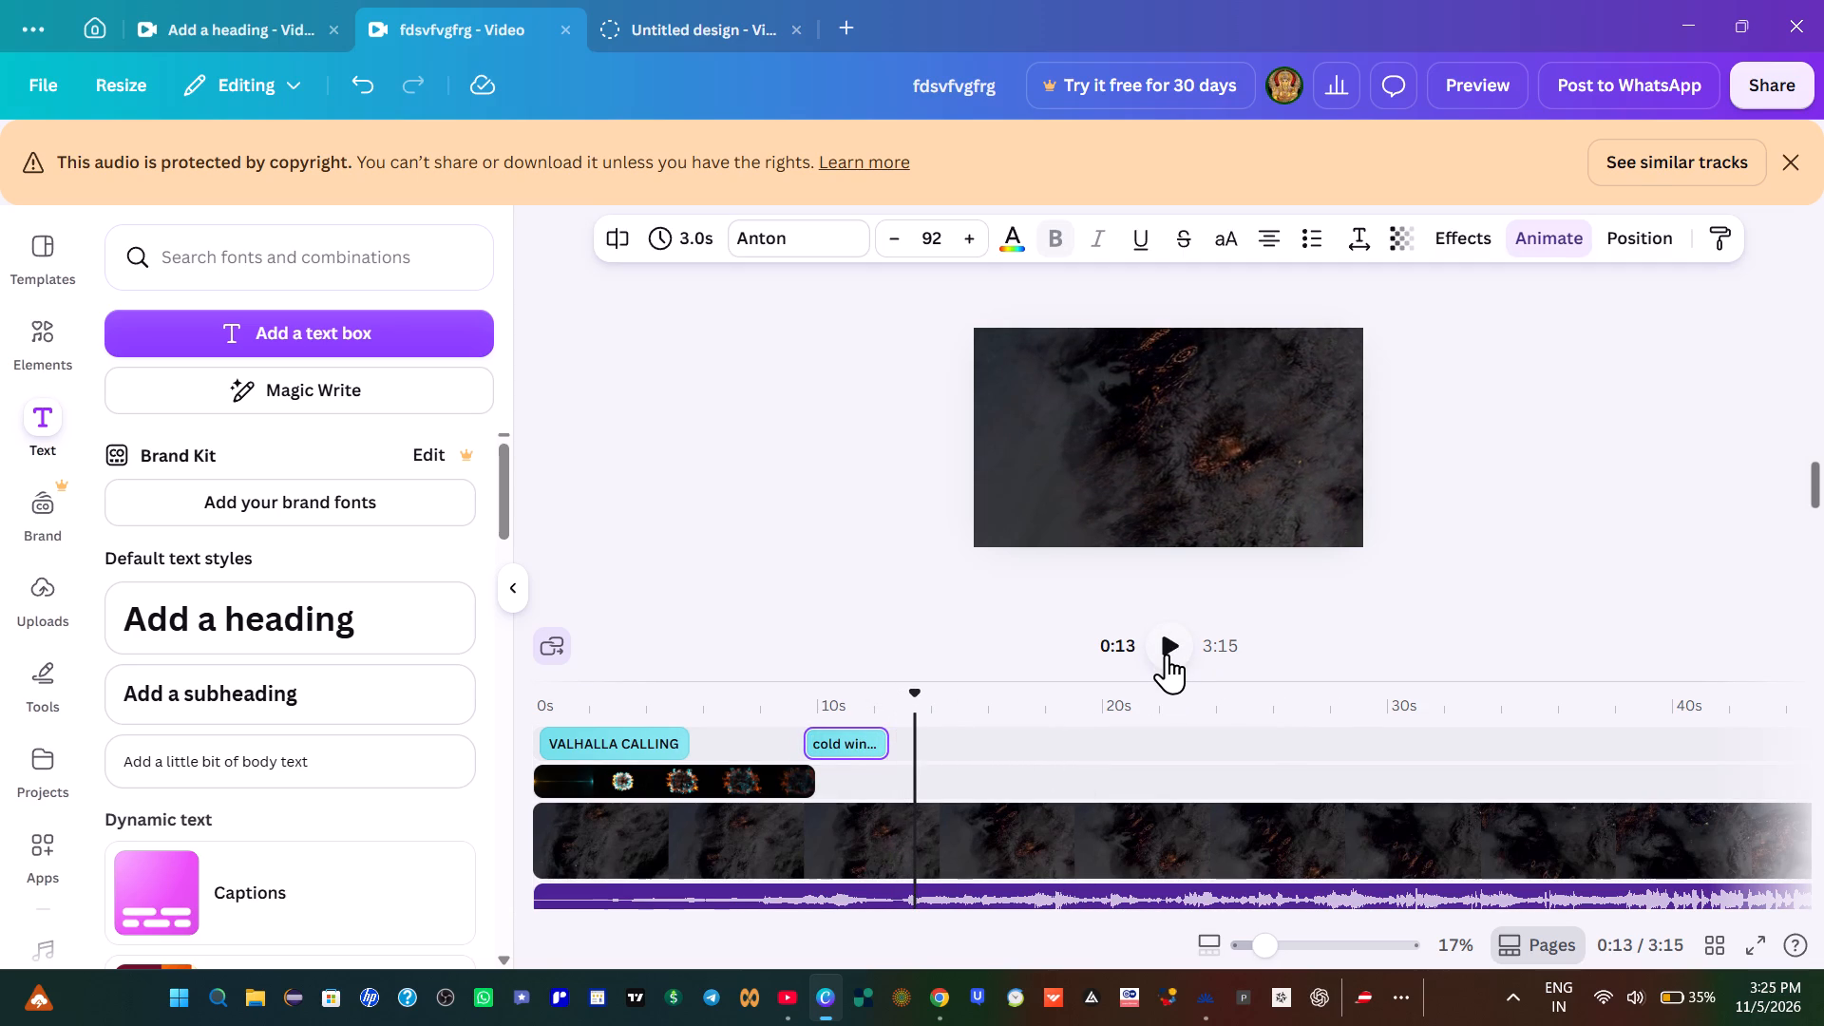
key("Left")
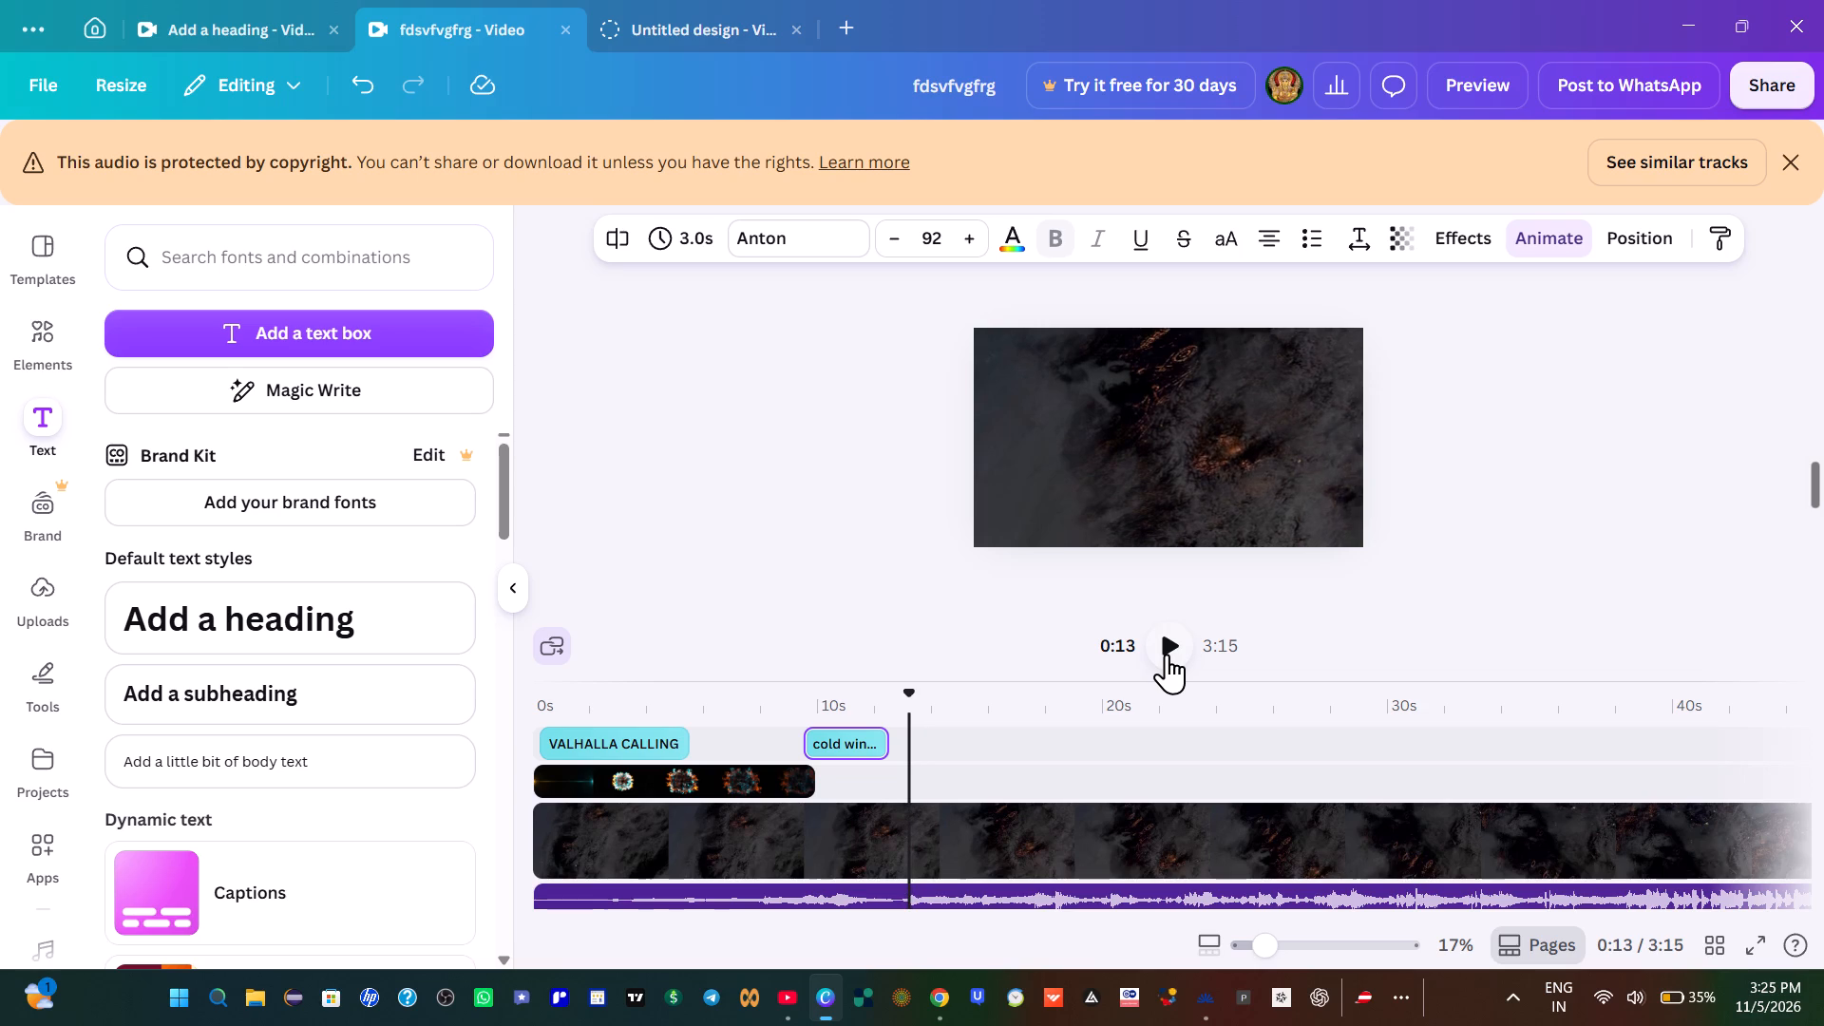
left_click(852, 756)
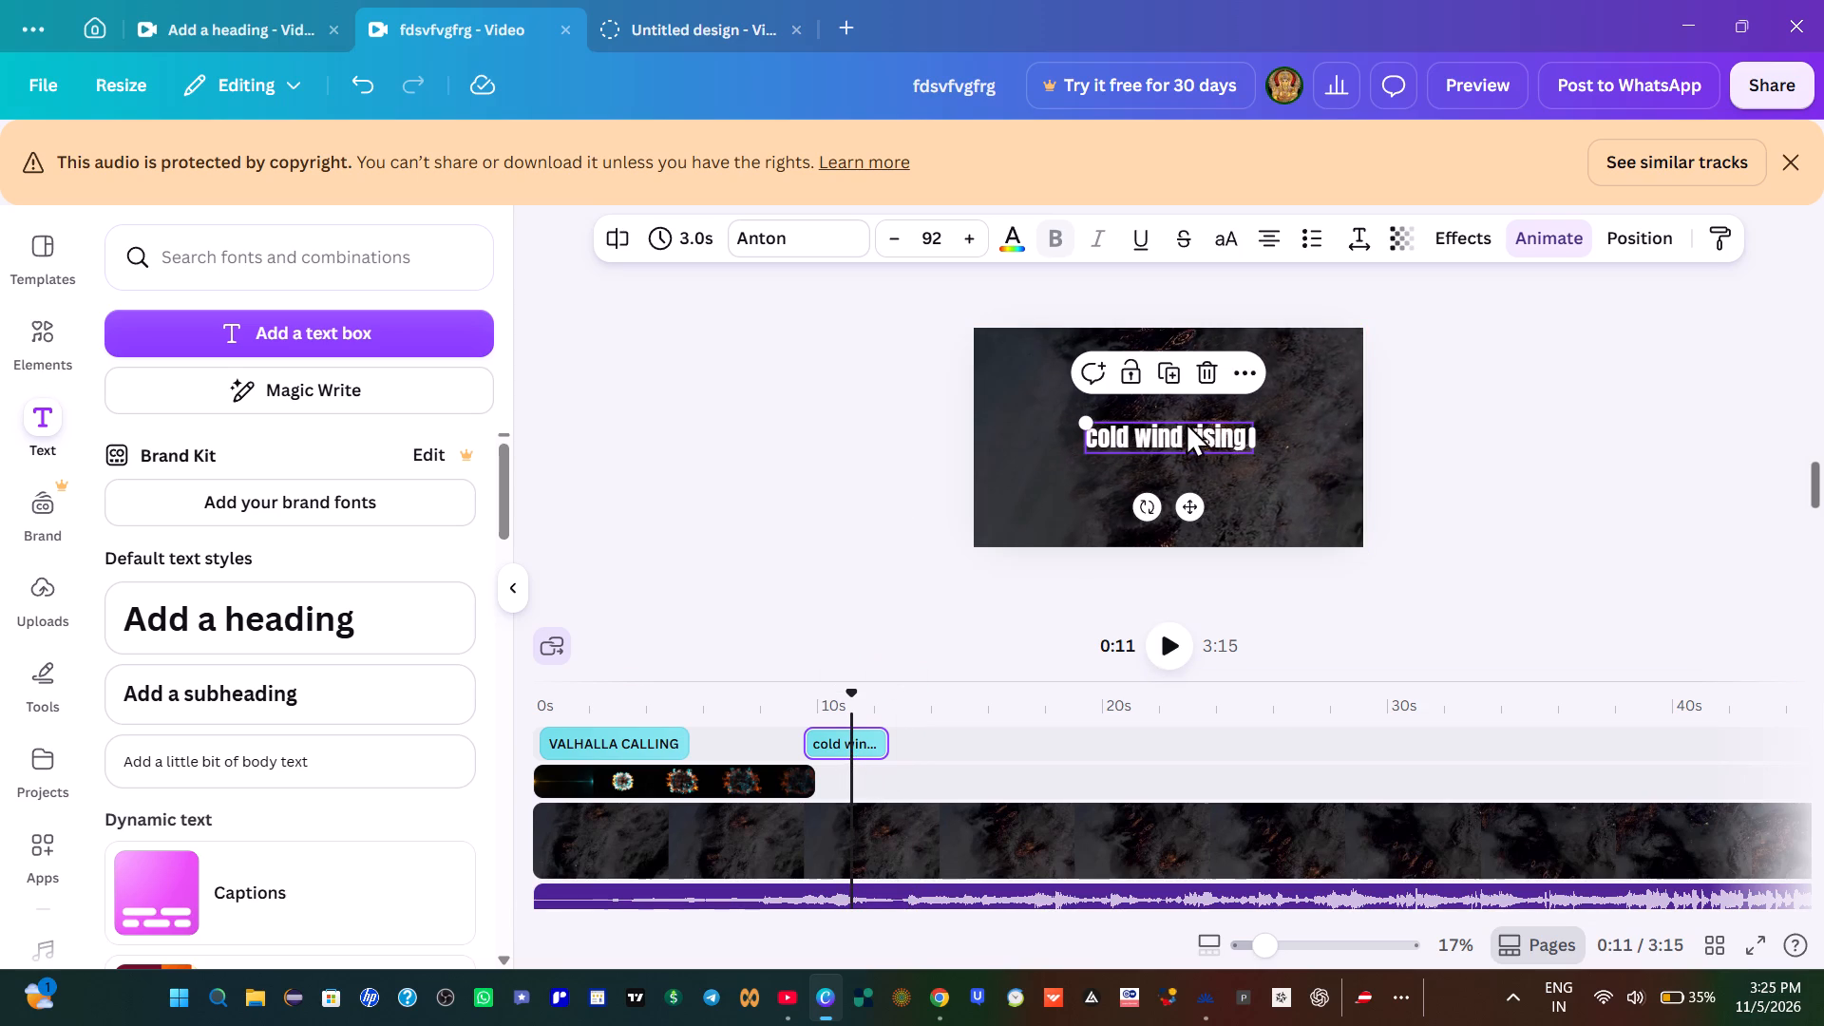
left_click(1181, 437)
left_click(1244, 489)
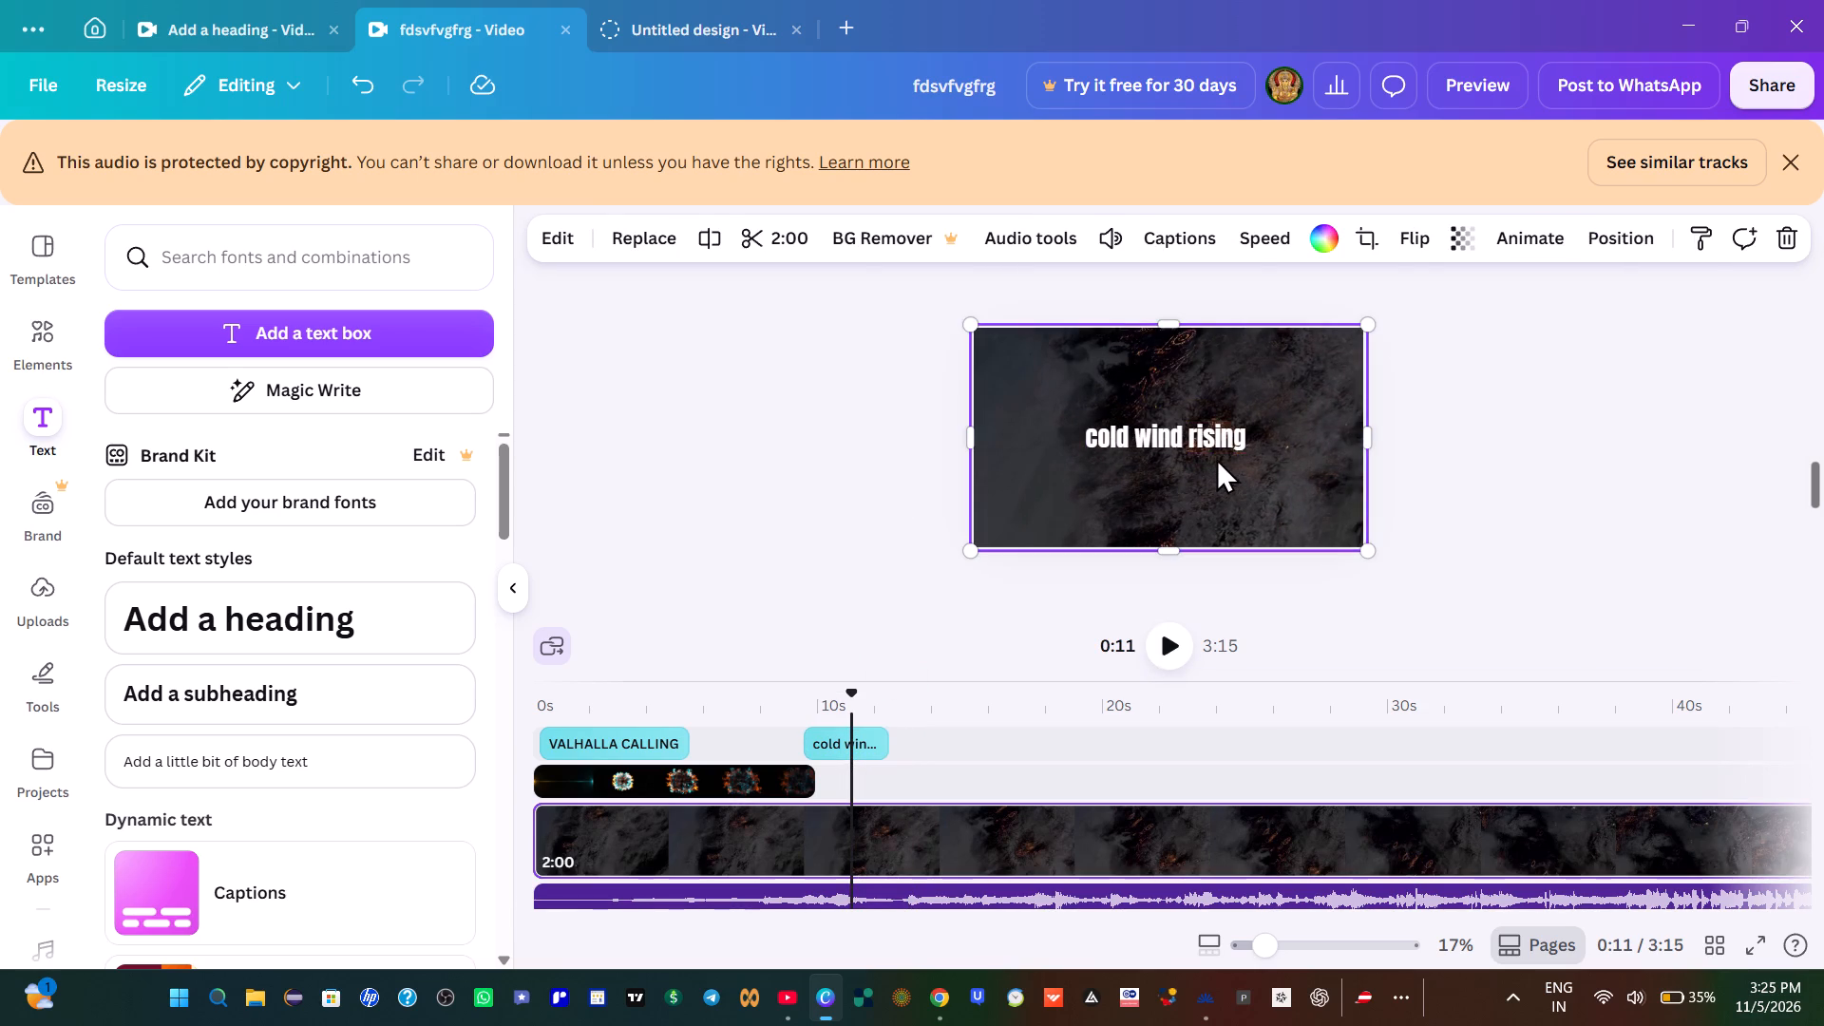
left_click(1204, 447)
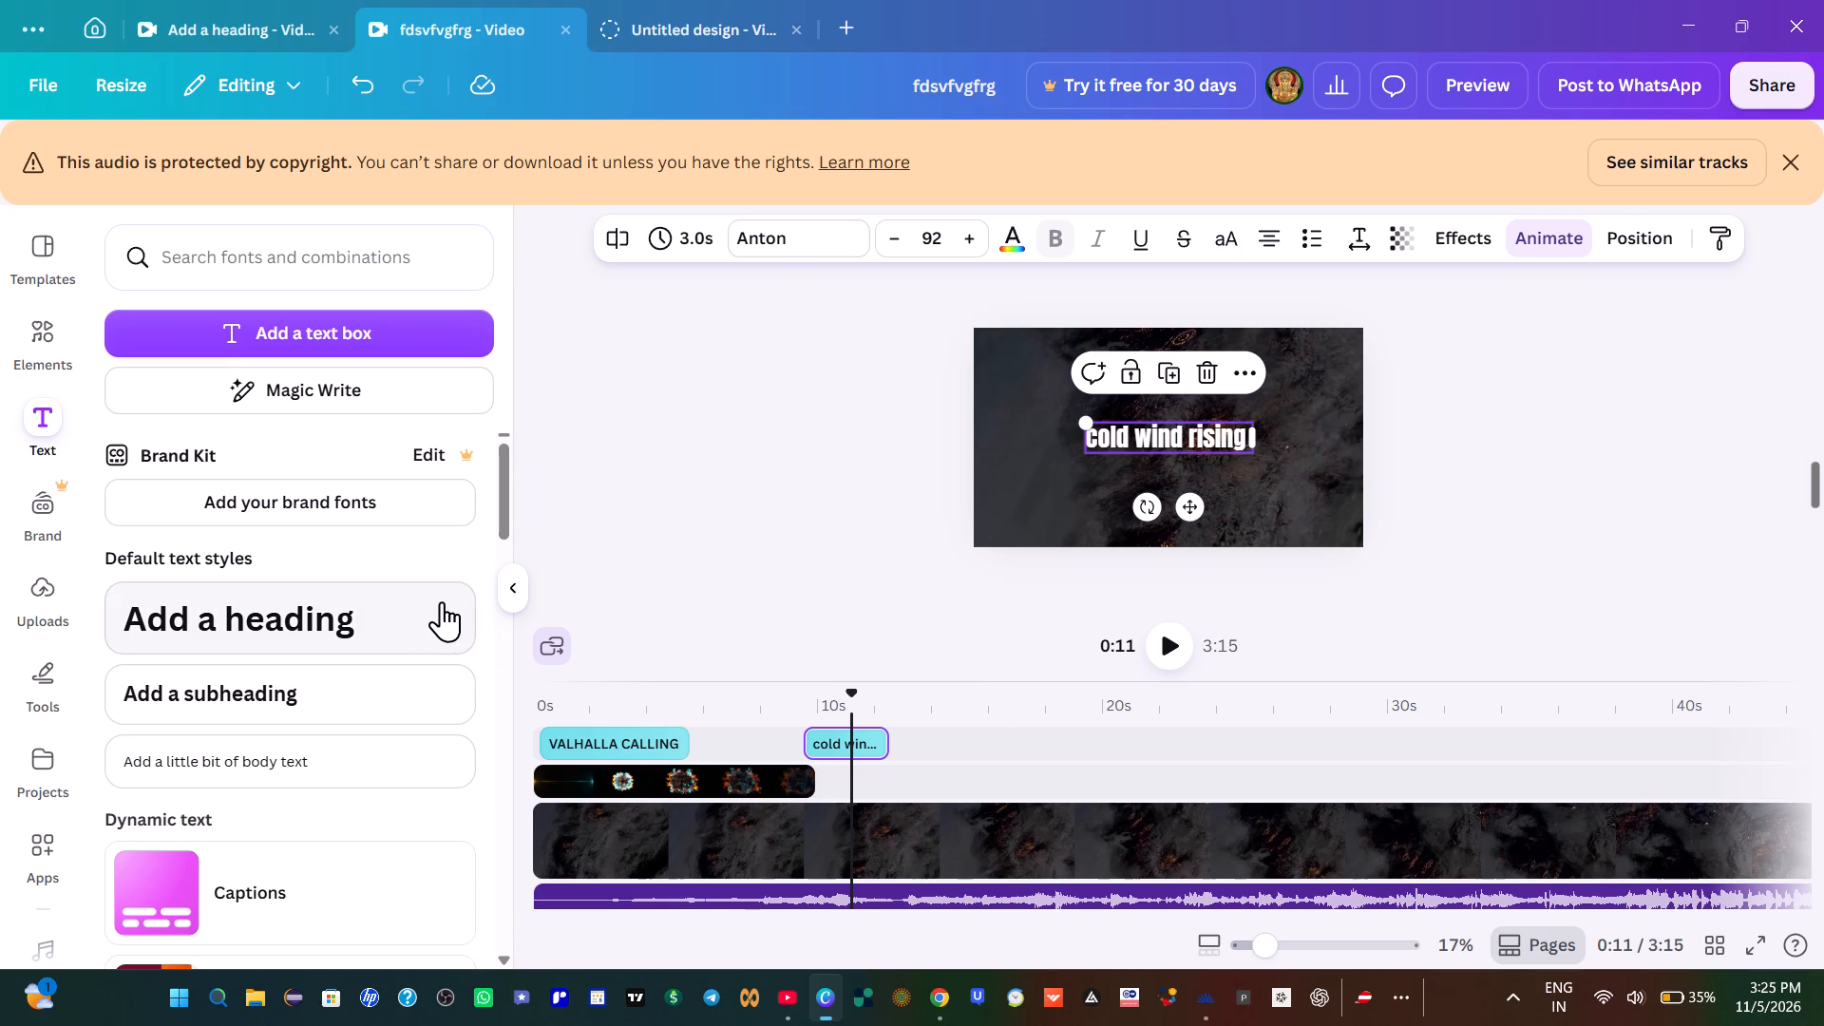
Play on from 0:11, add a heading text at 0:13 and move it to about the centre of the frame.
left_click(1171, 649)
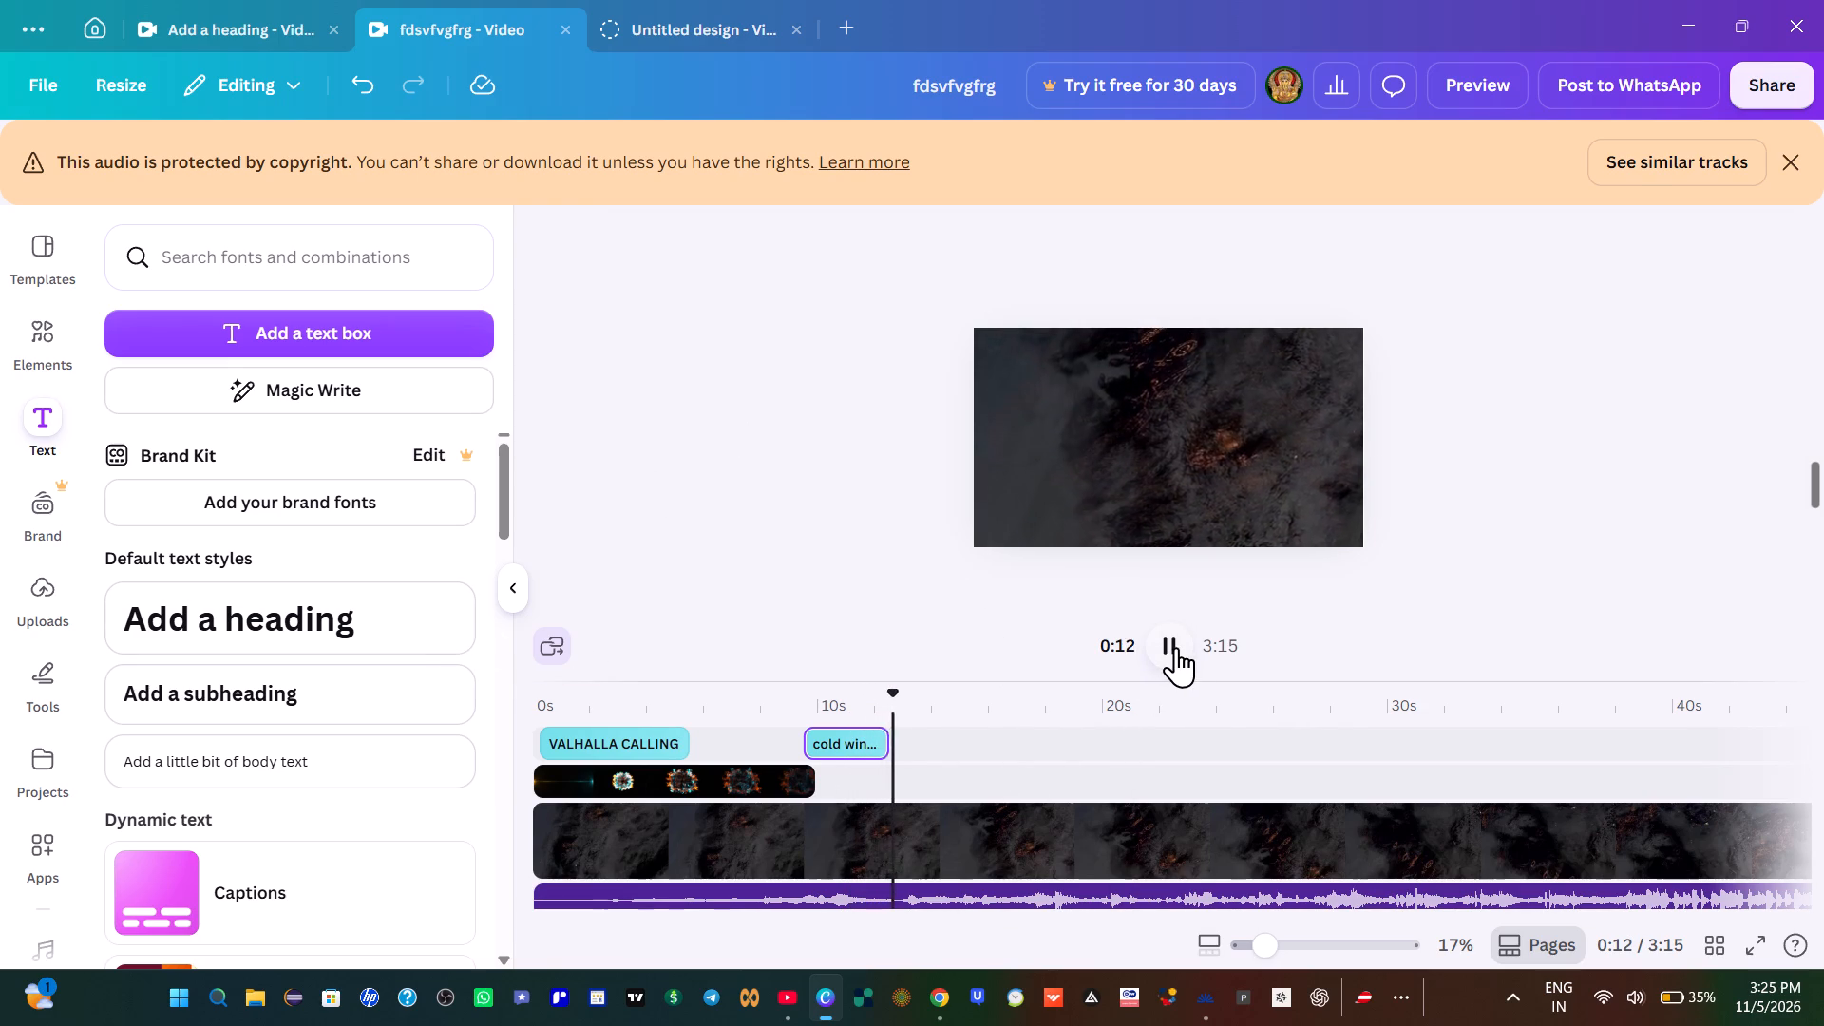
left_click(1179, 647)
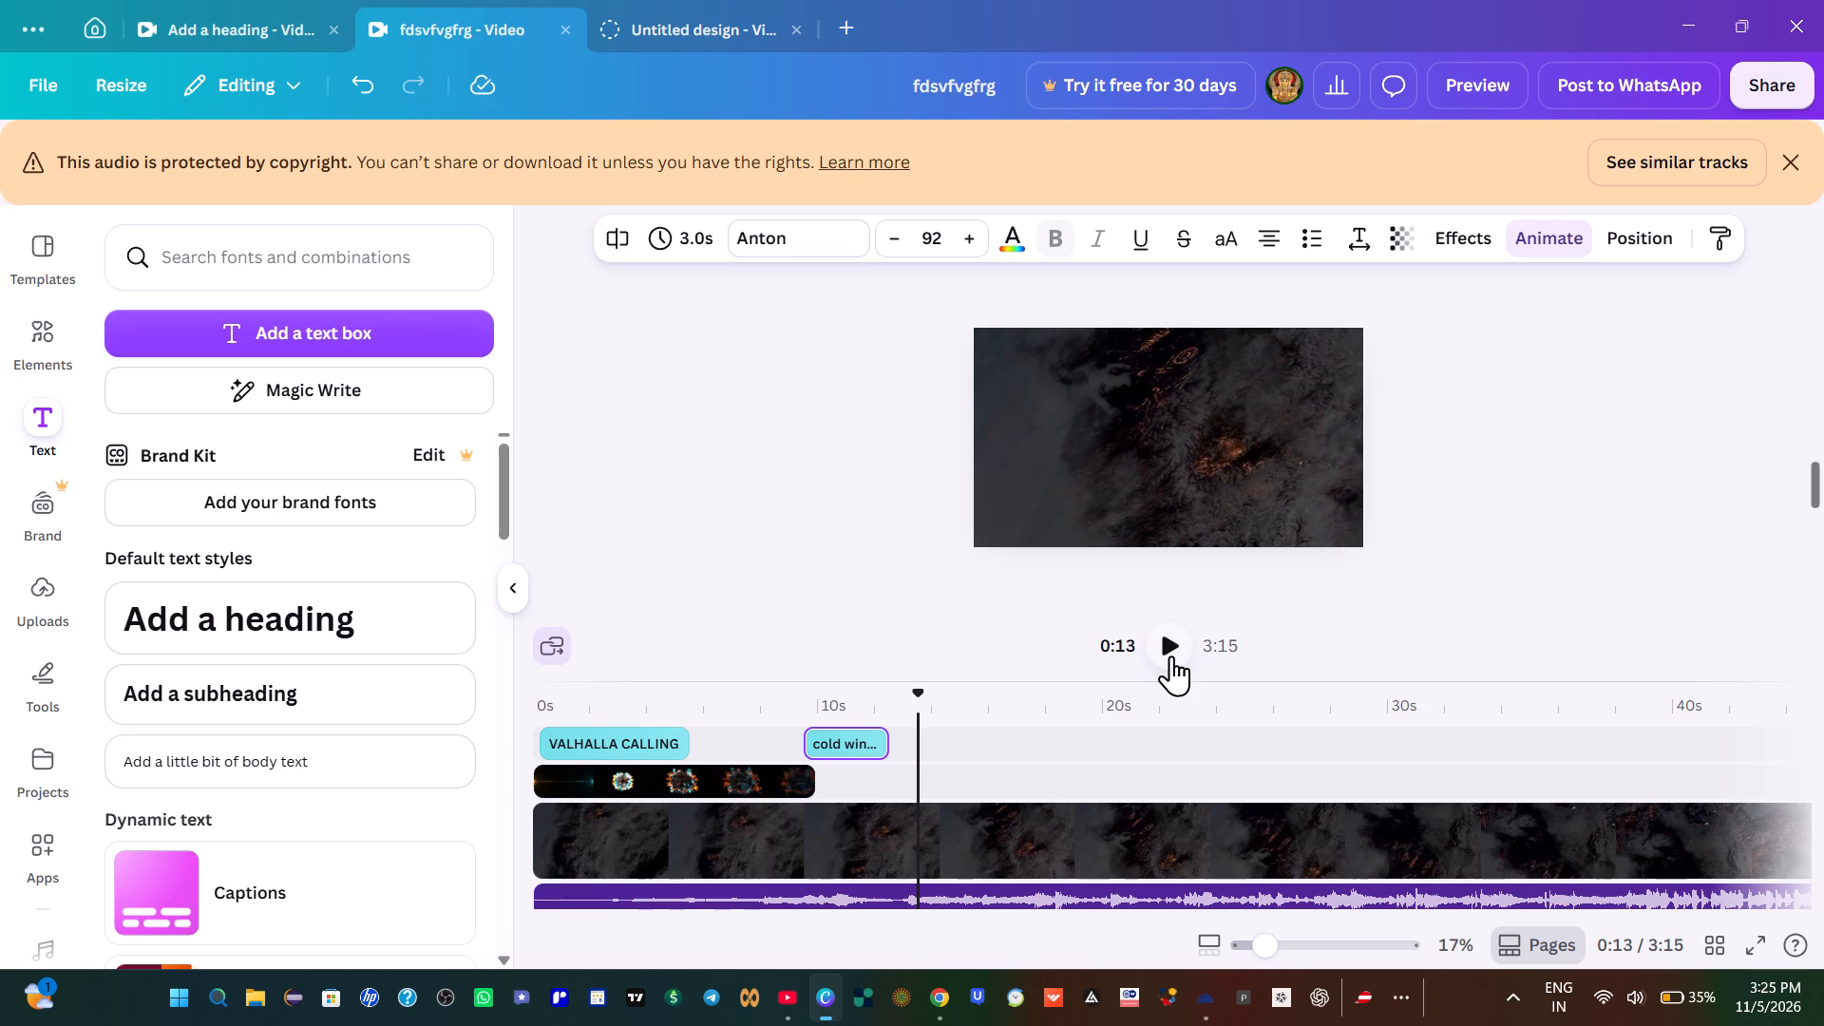
key("Left")
key("Left")
key("Left")
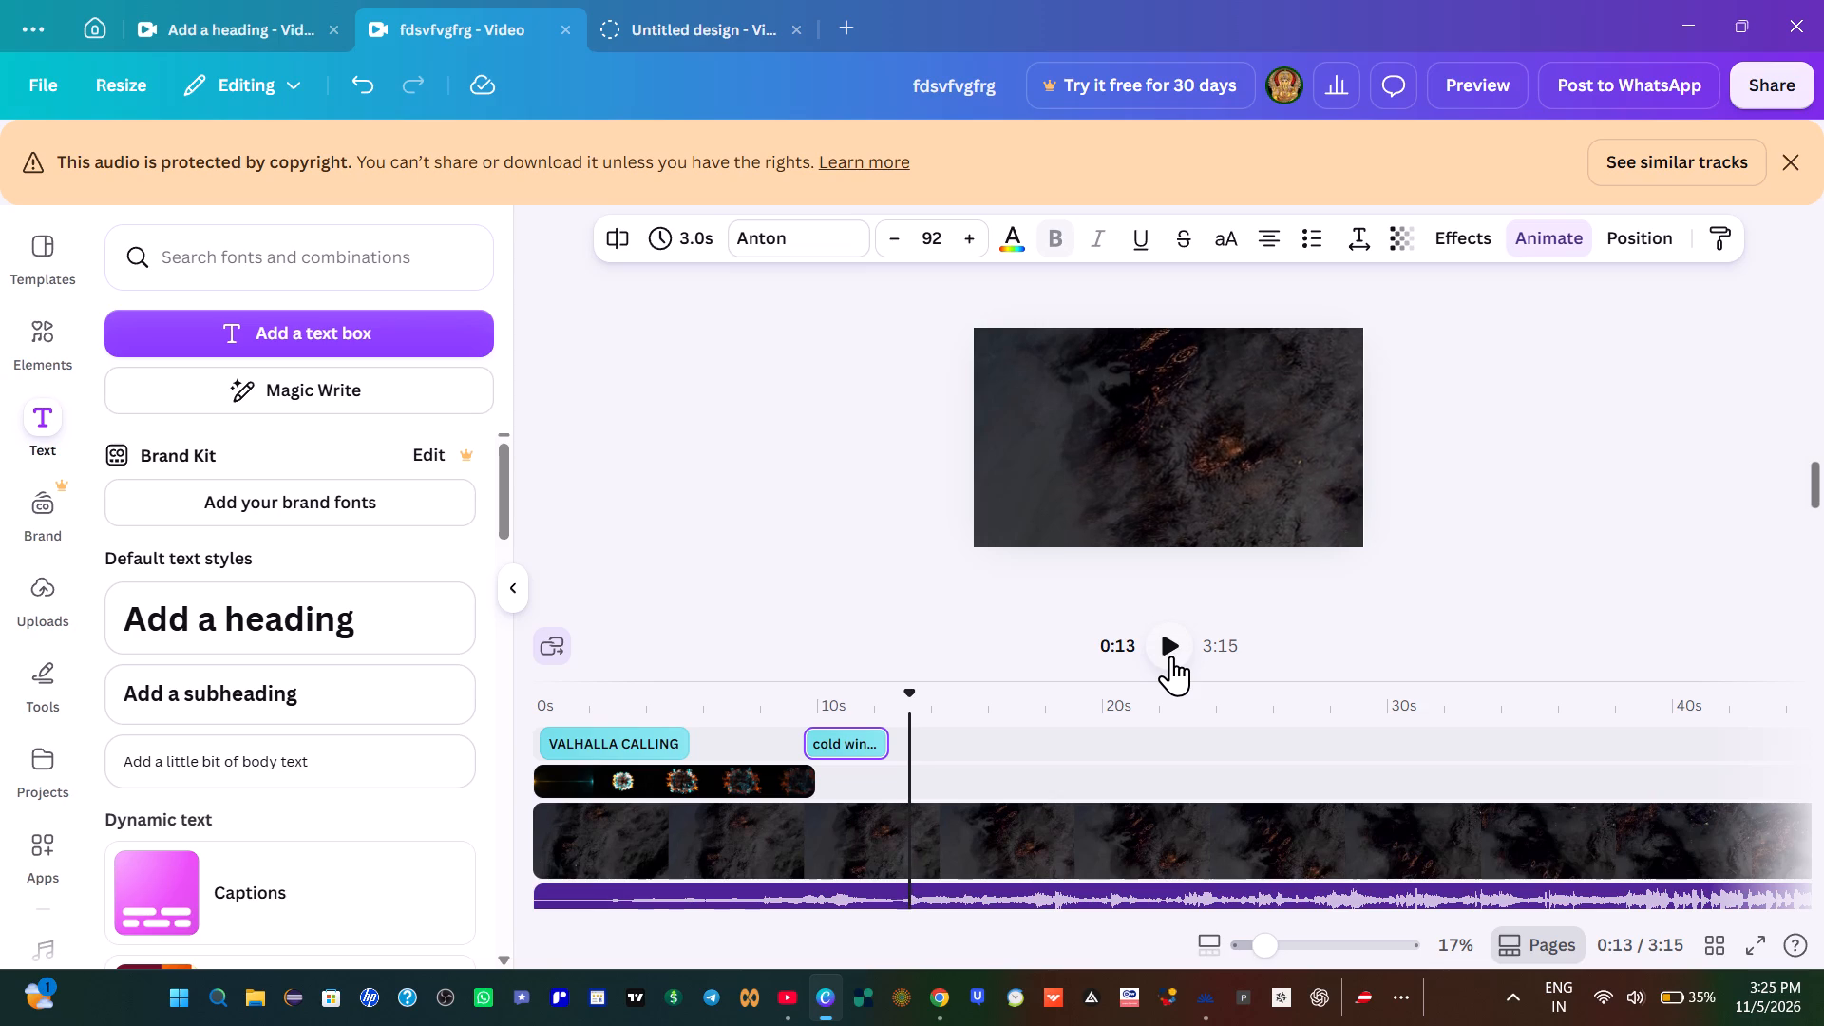
left_click(275, 634)
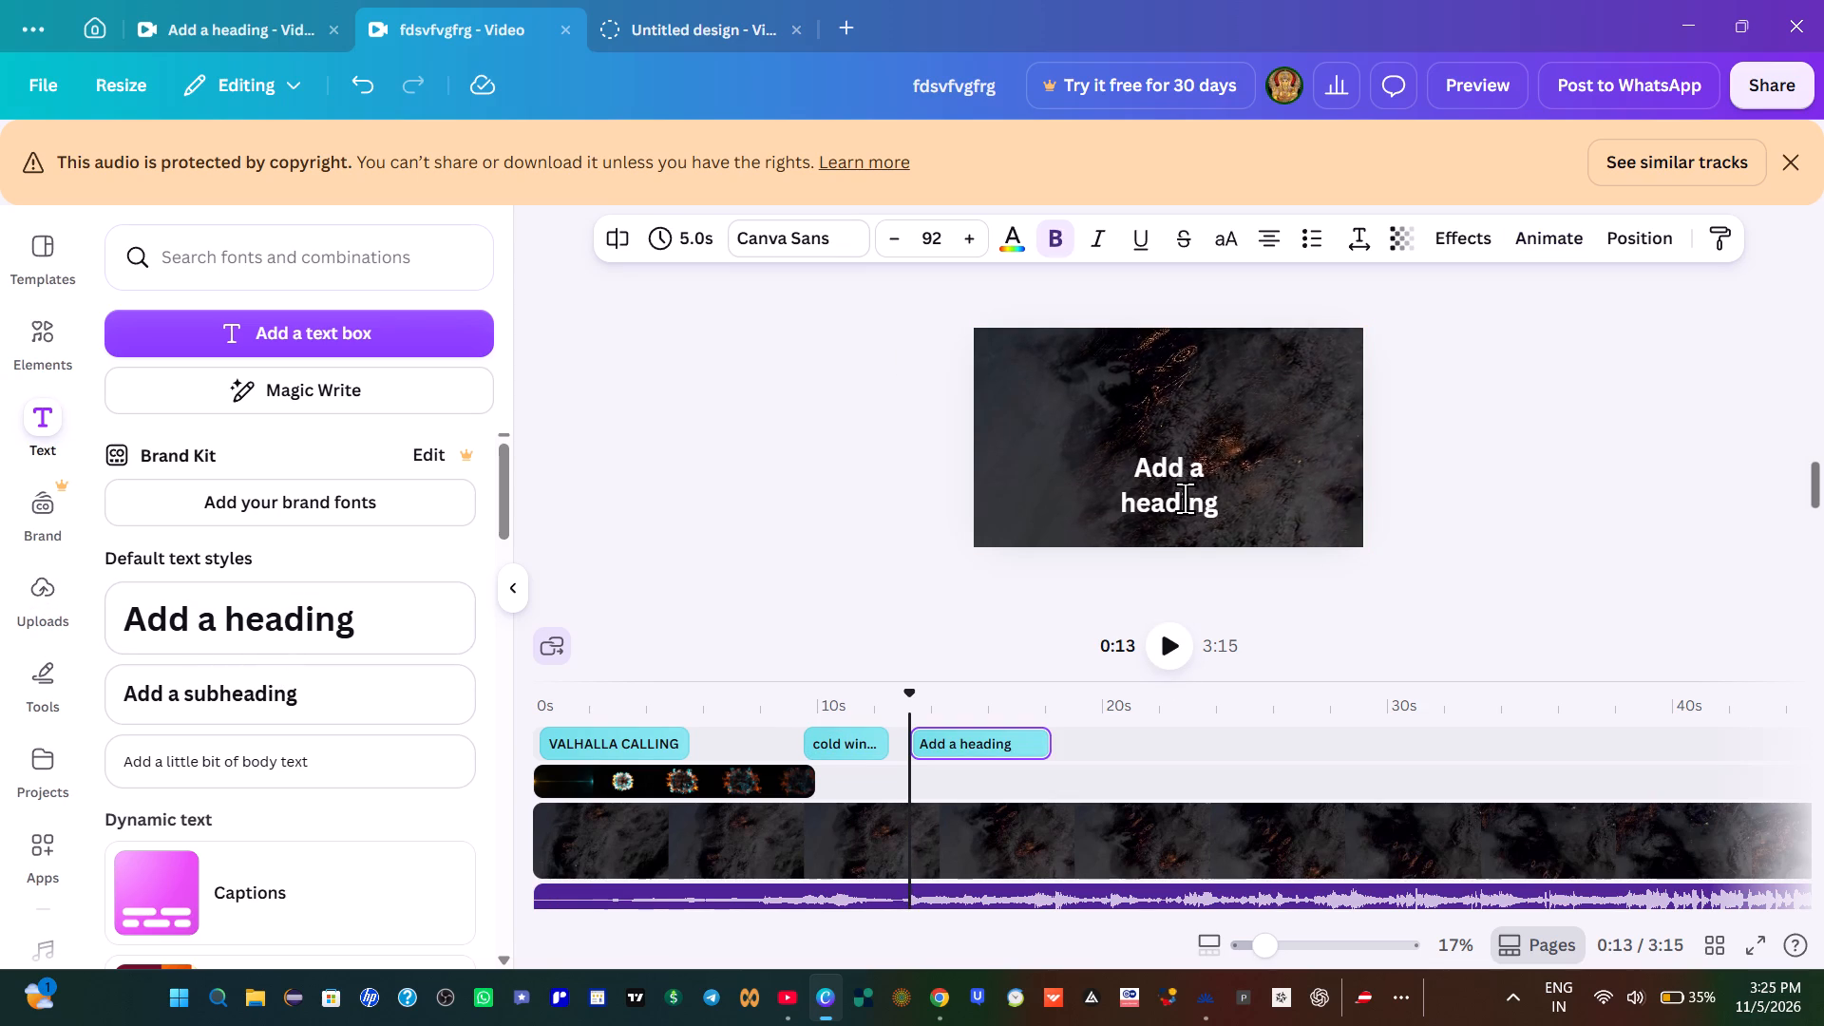
left_click_drag(1185, 498, 1183, 469)
left_click(1299, 479)
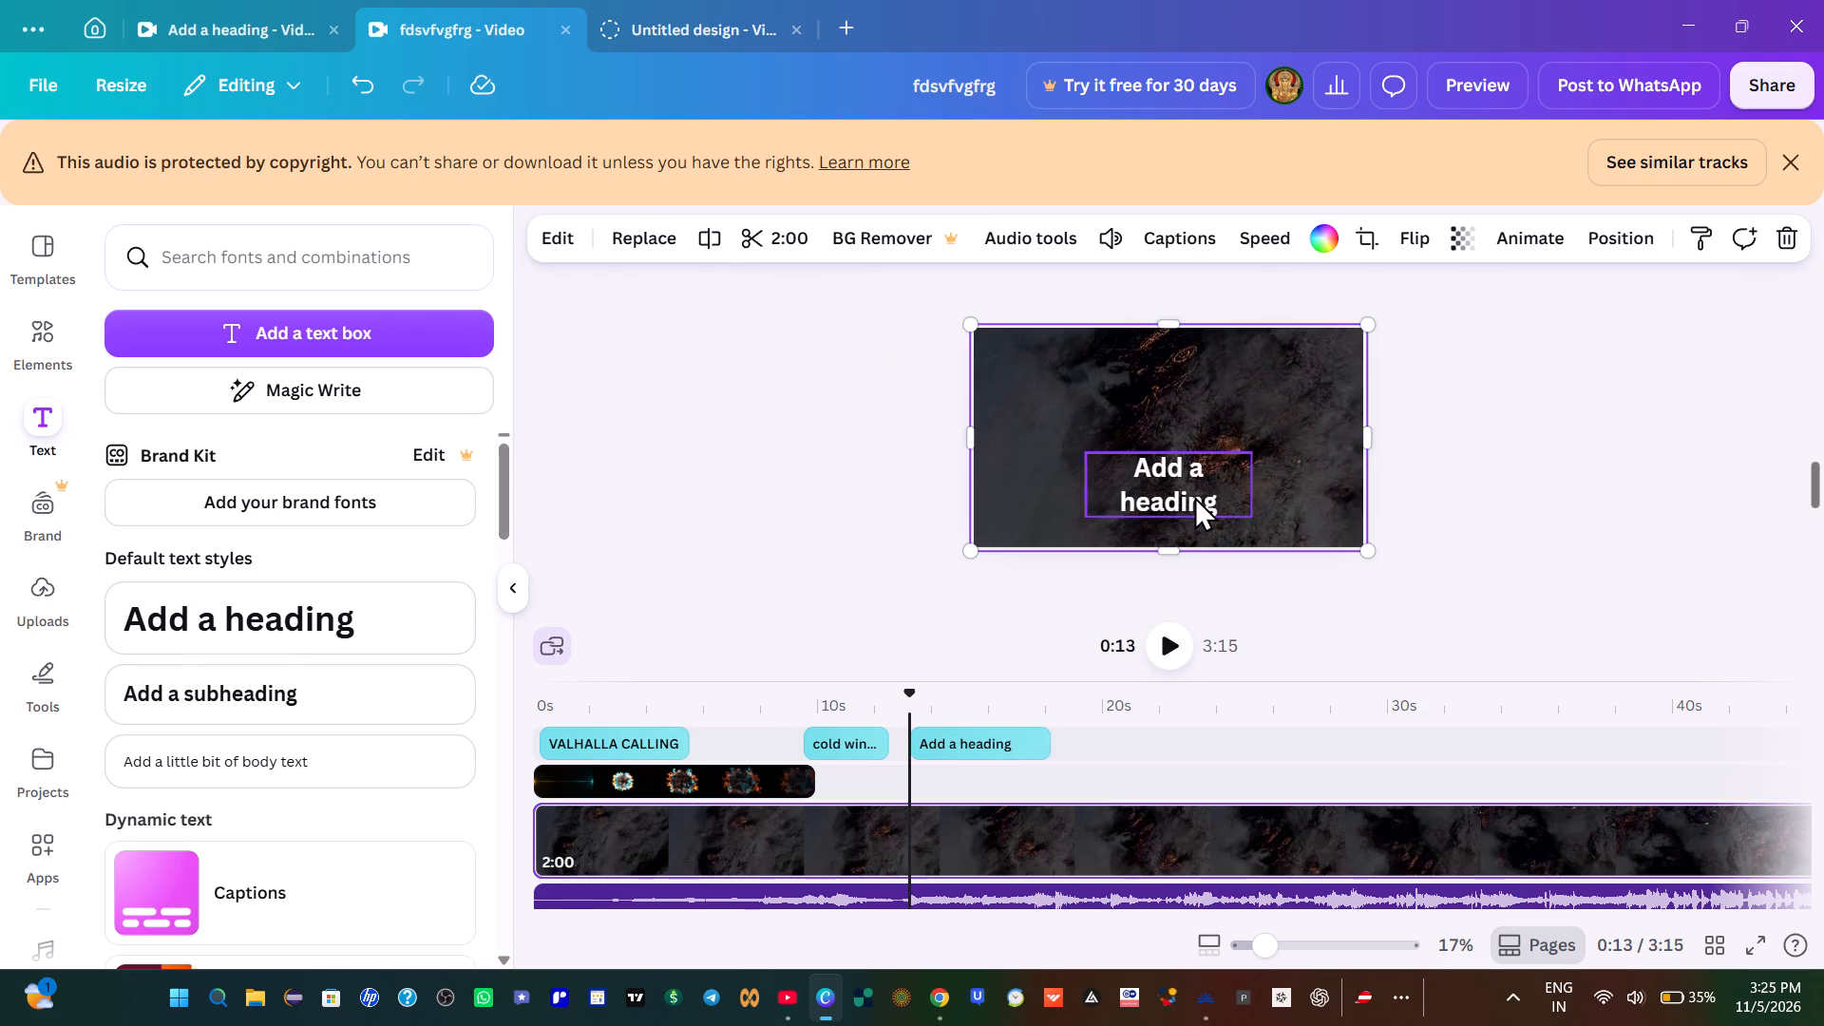
left_click_drag(1194, 496, 1194, 460)
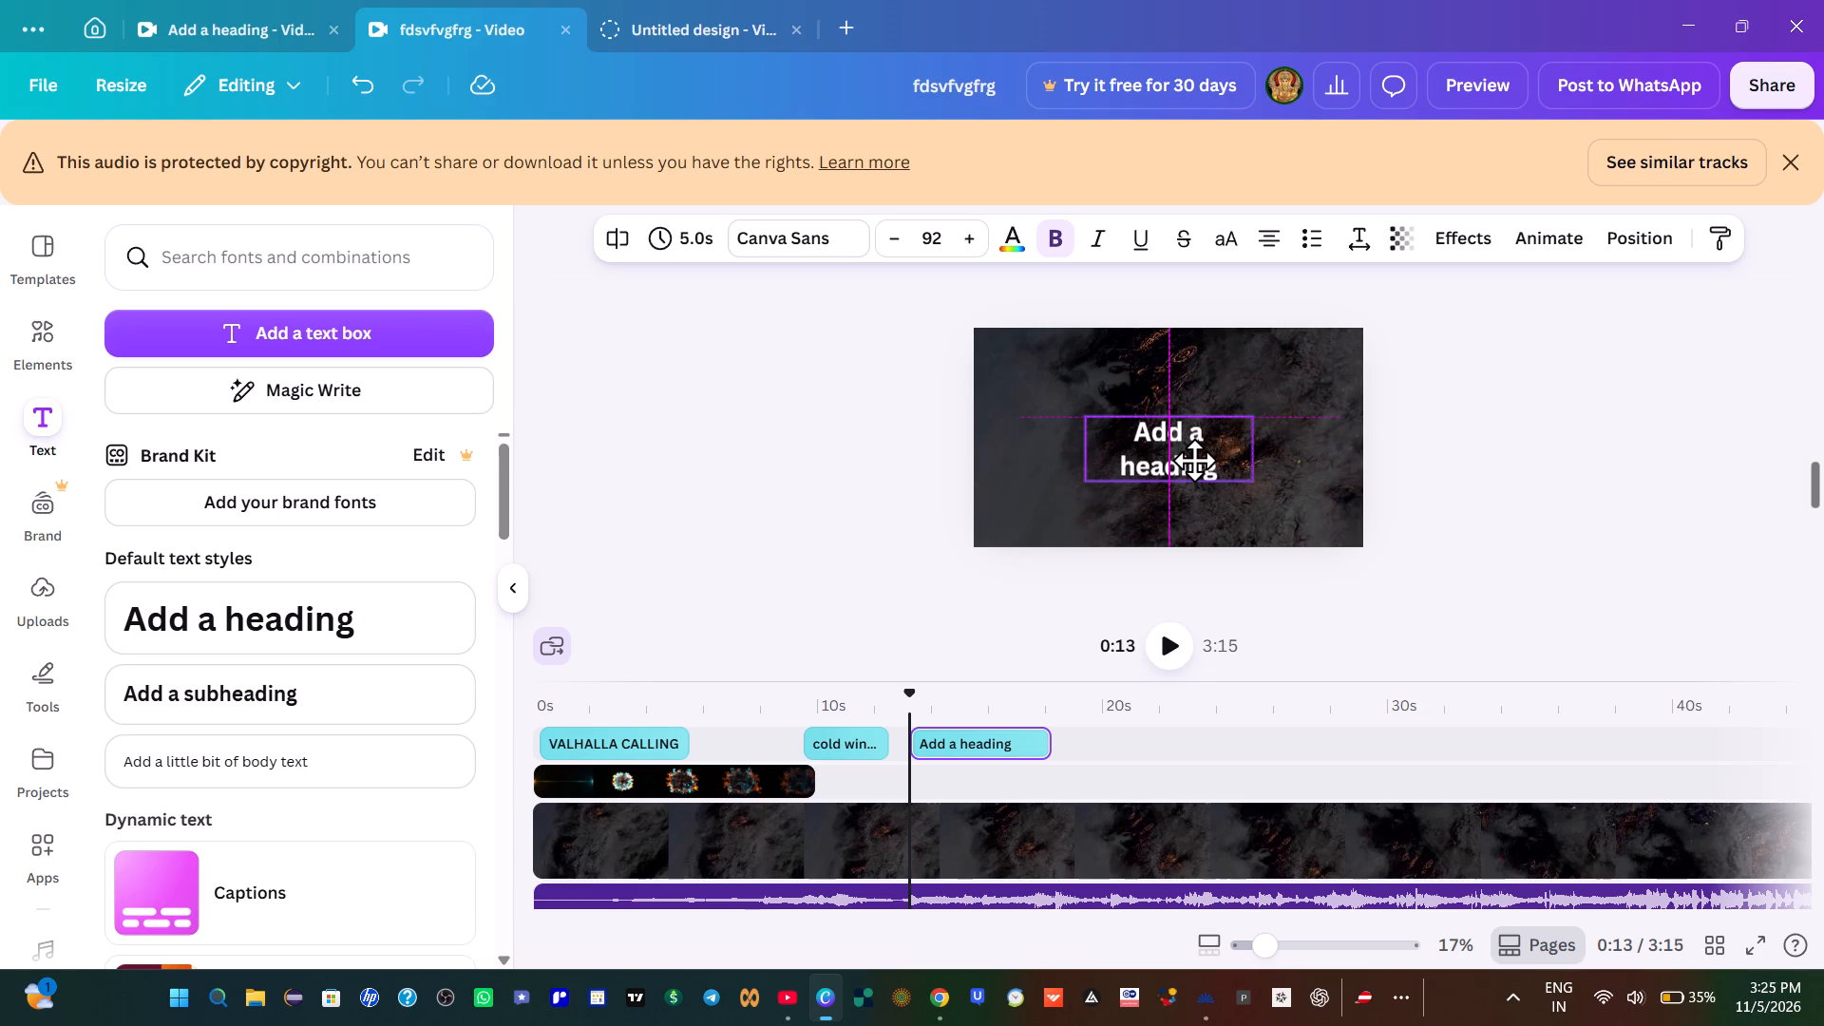
left_click_drag(1194, 460, 1194, 459)
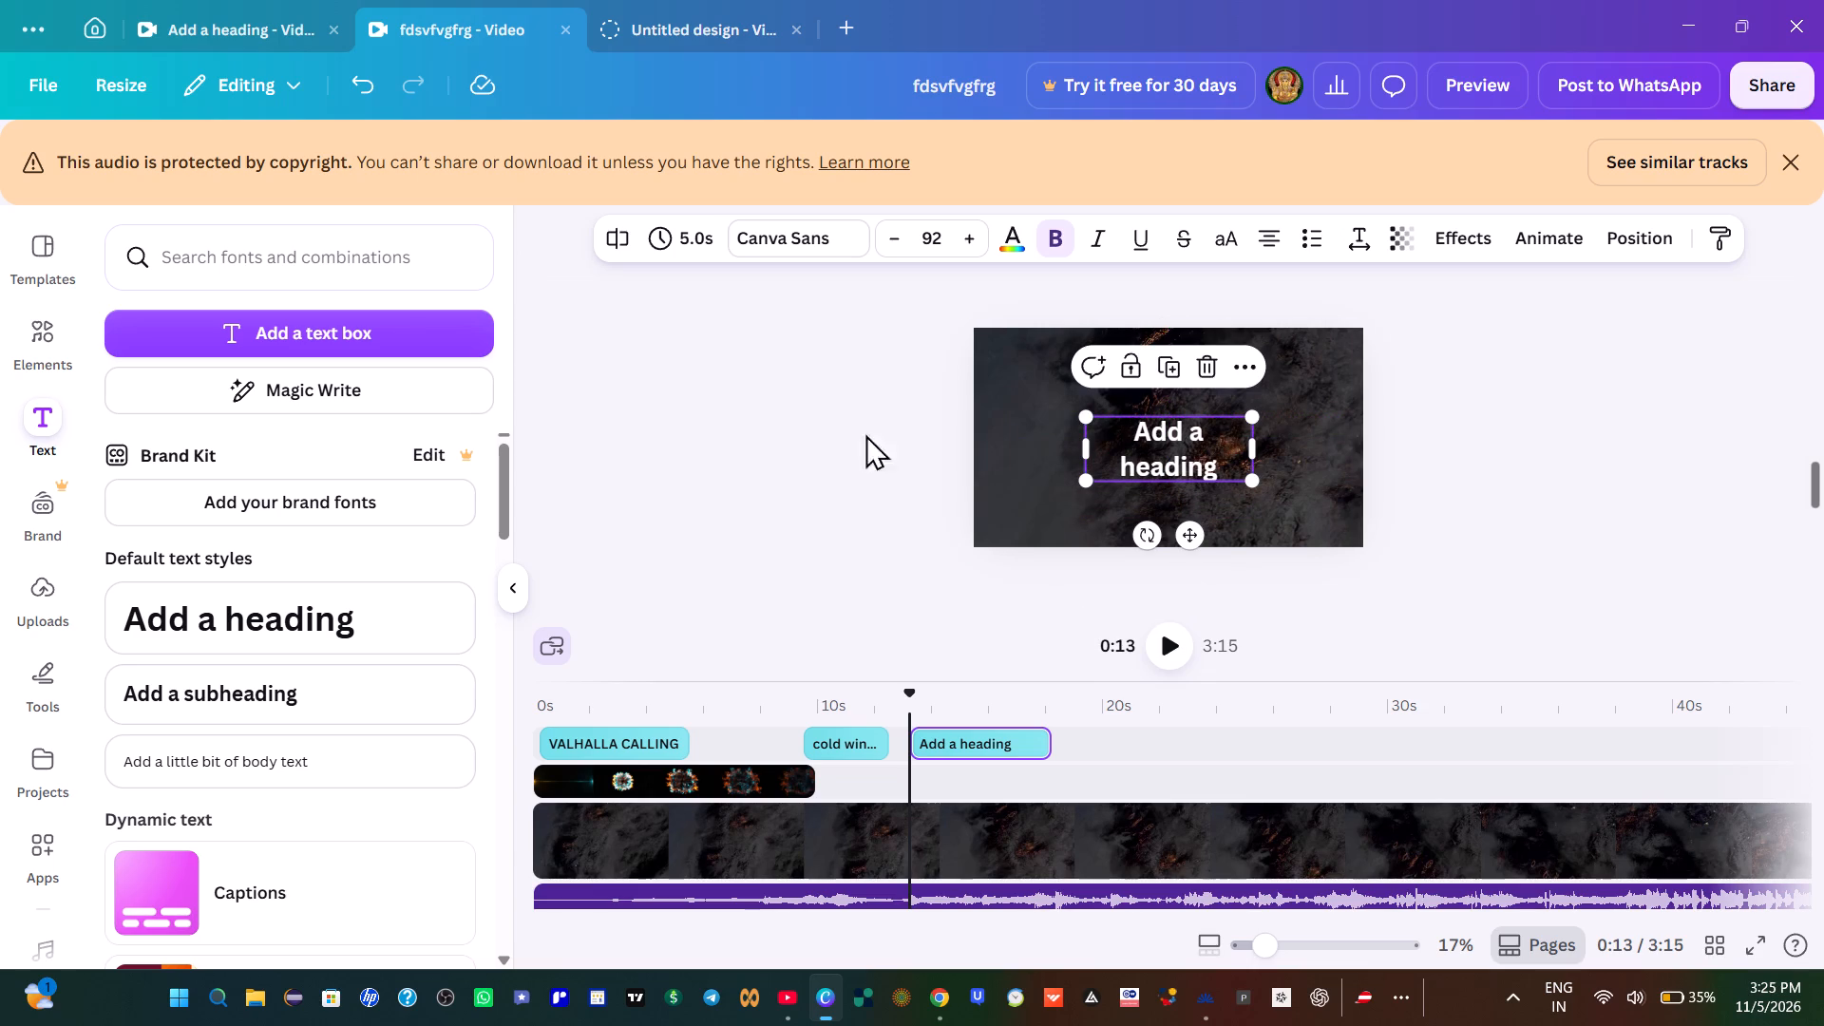
Clear the placeholder text from the new heading with the playhead at 0:14.
left_click(825, 712)
left_click(938, 721)
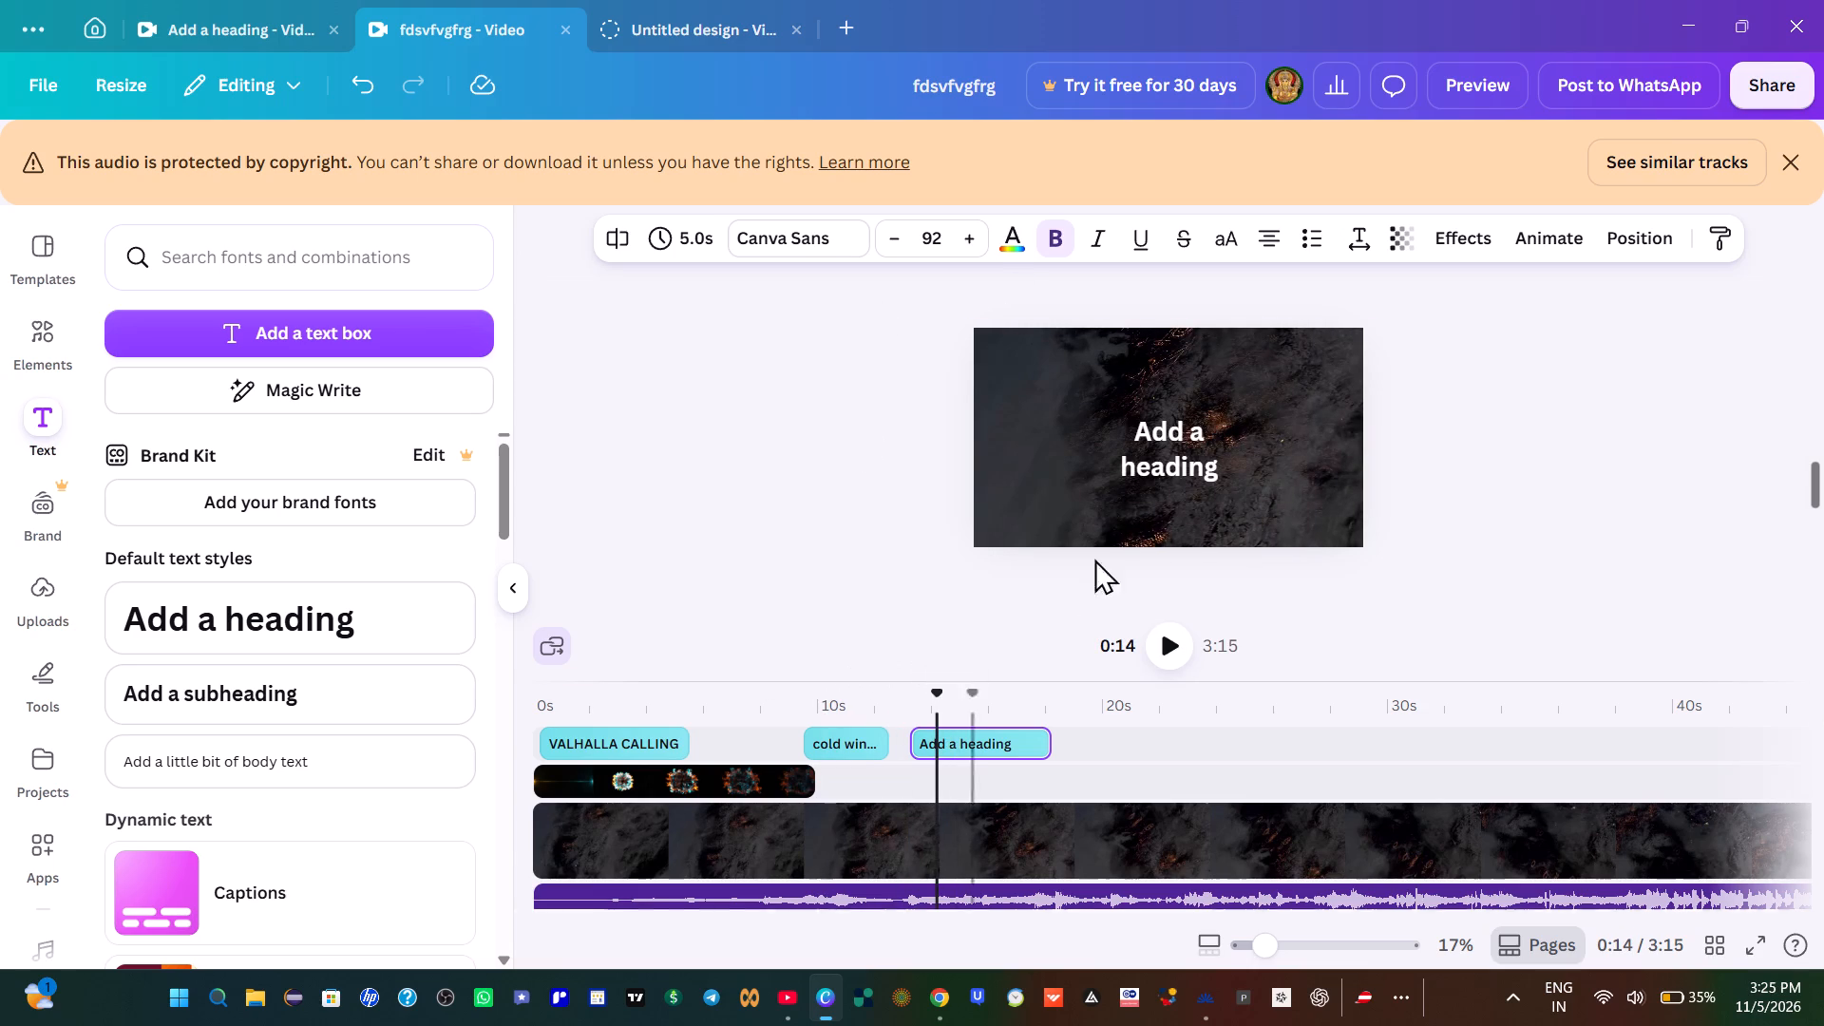
left_click(1145, 446)
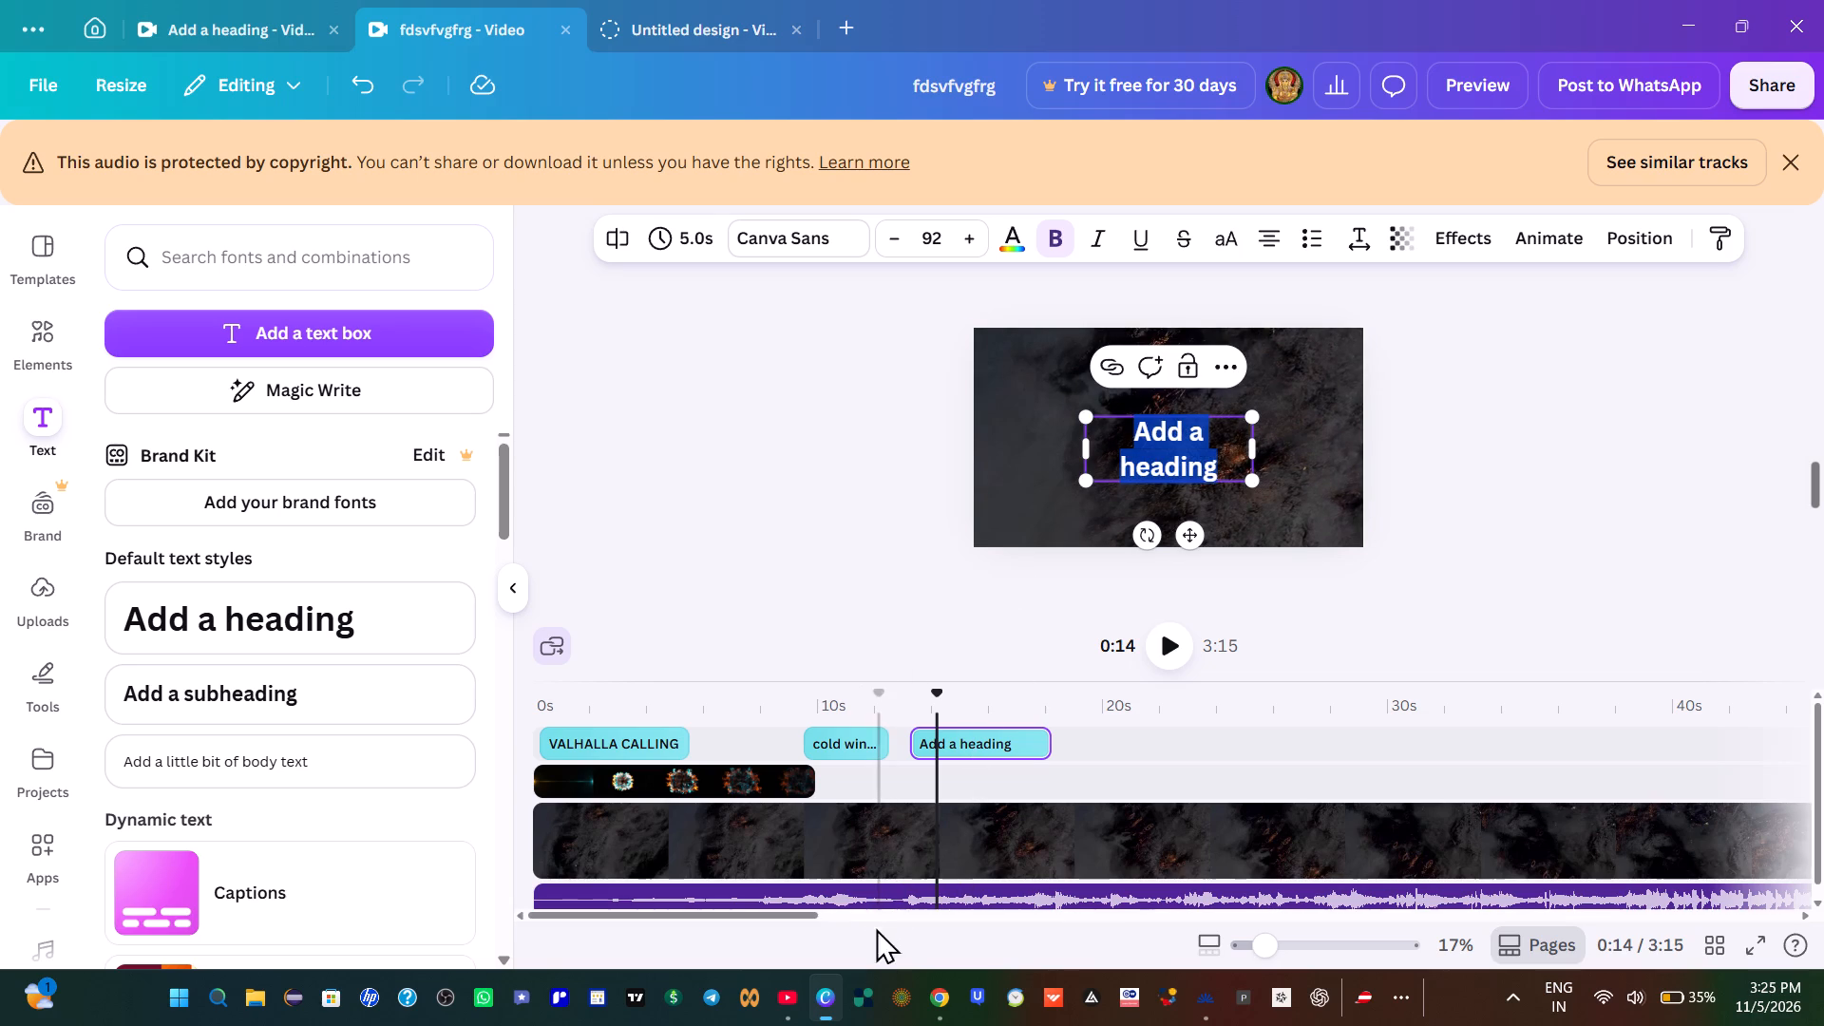
key("BackSpace")
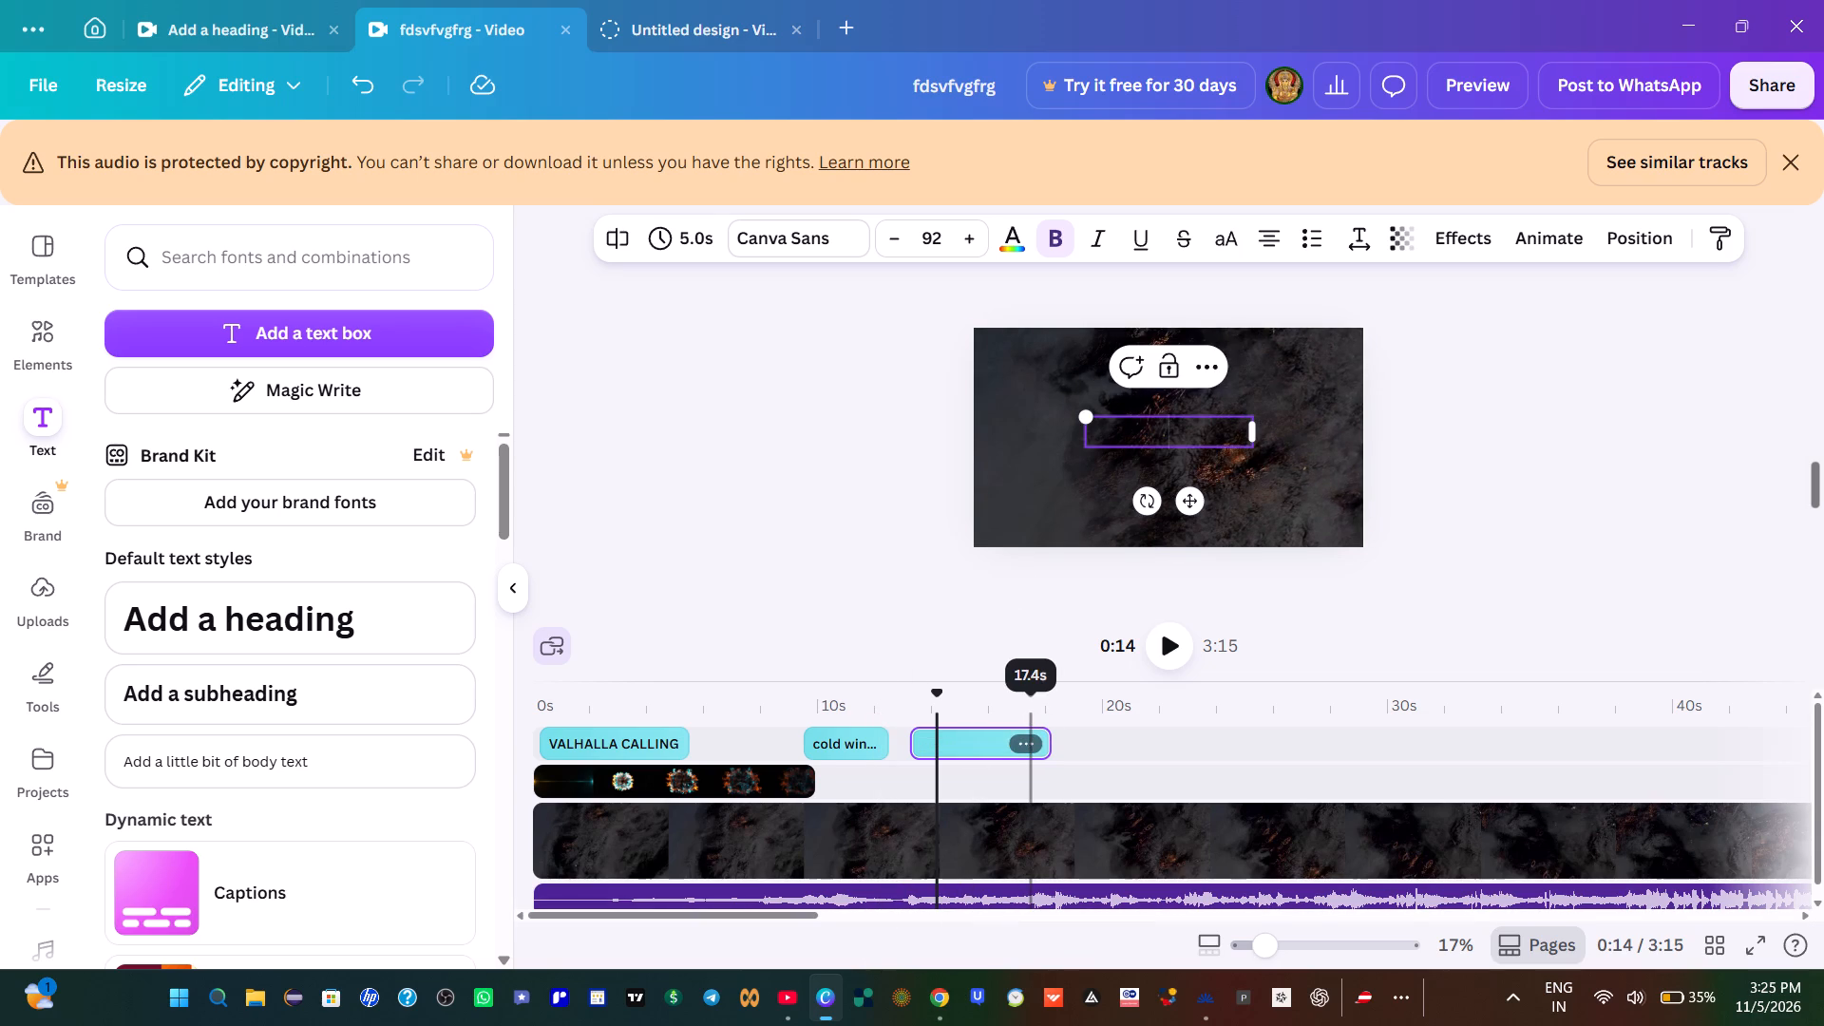
Check the lyrics page in Chrome and play the Valhalla Calling lyric video on YouTube to examine the next line's wording.
left_click(940, 987)
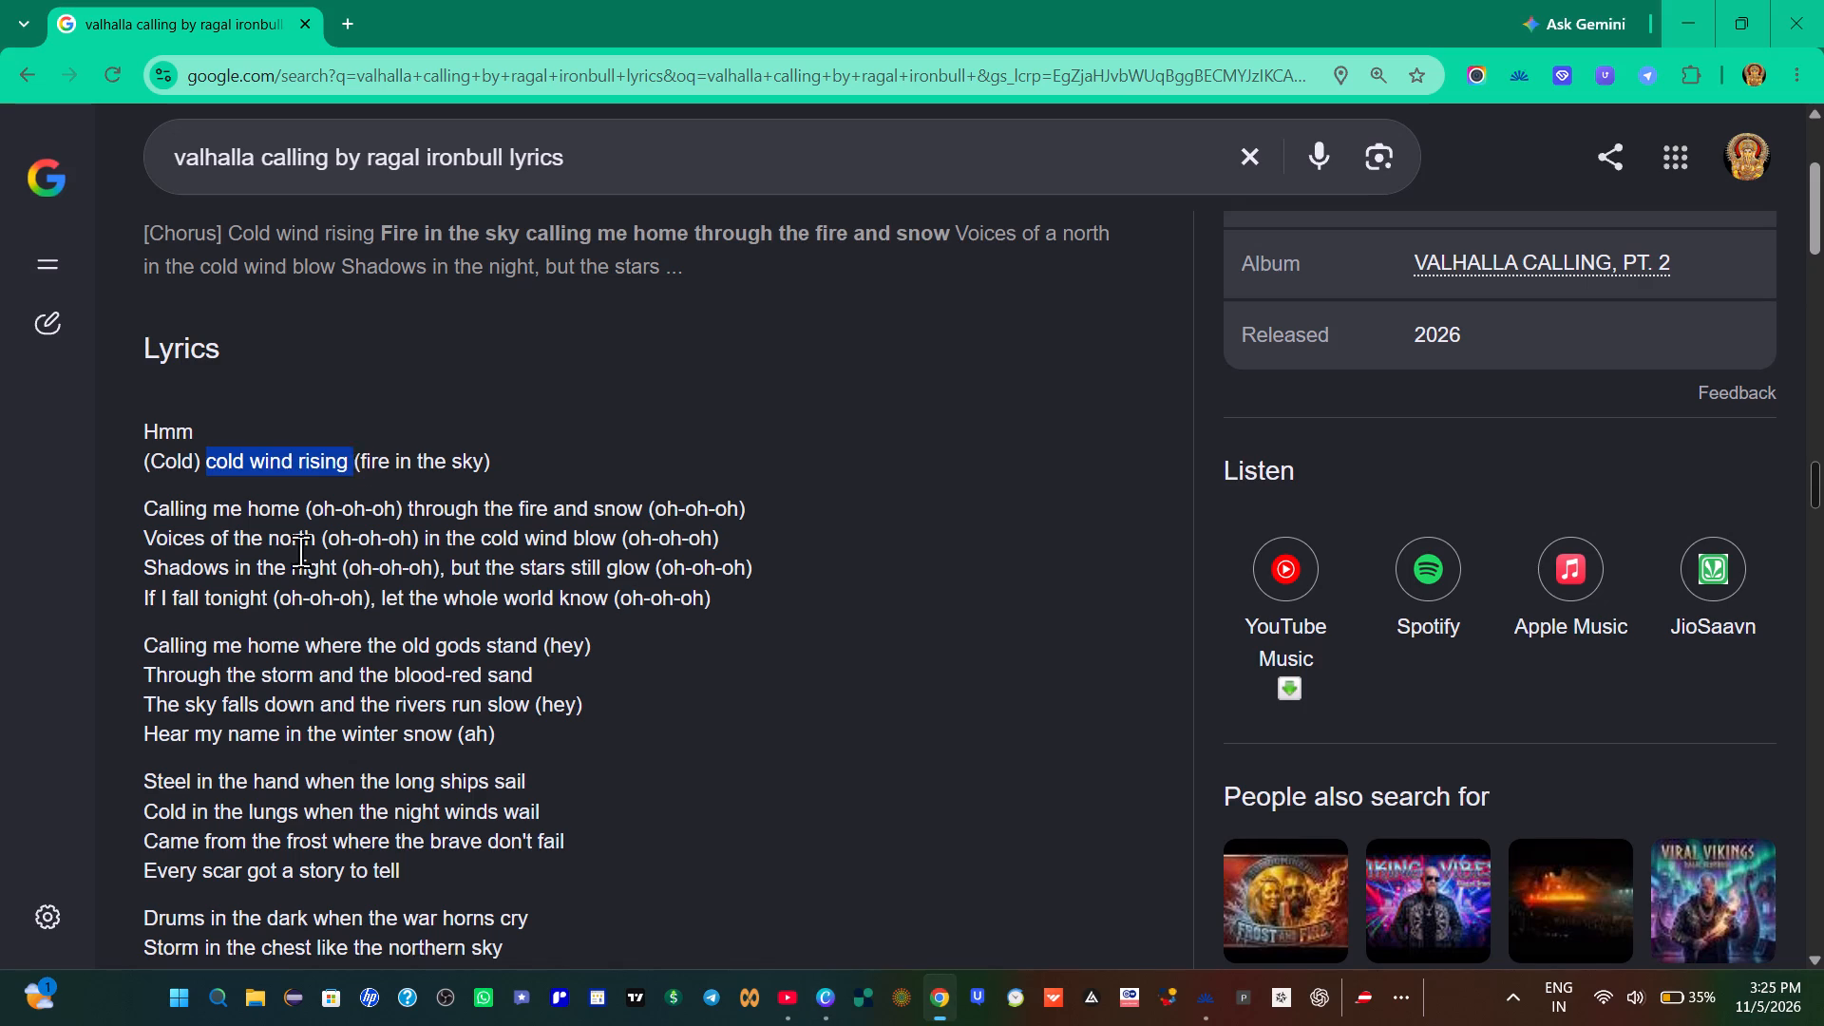
left_click(359, 463)
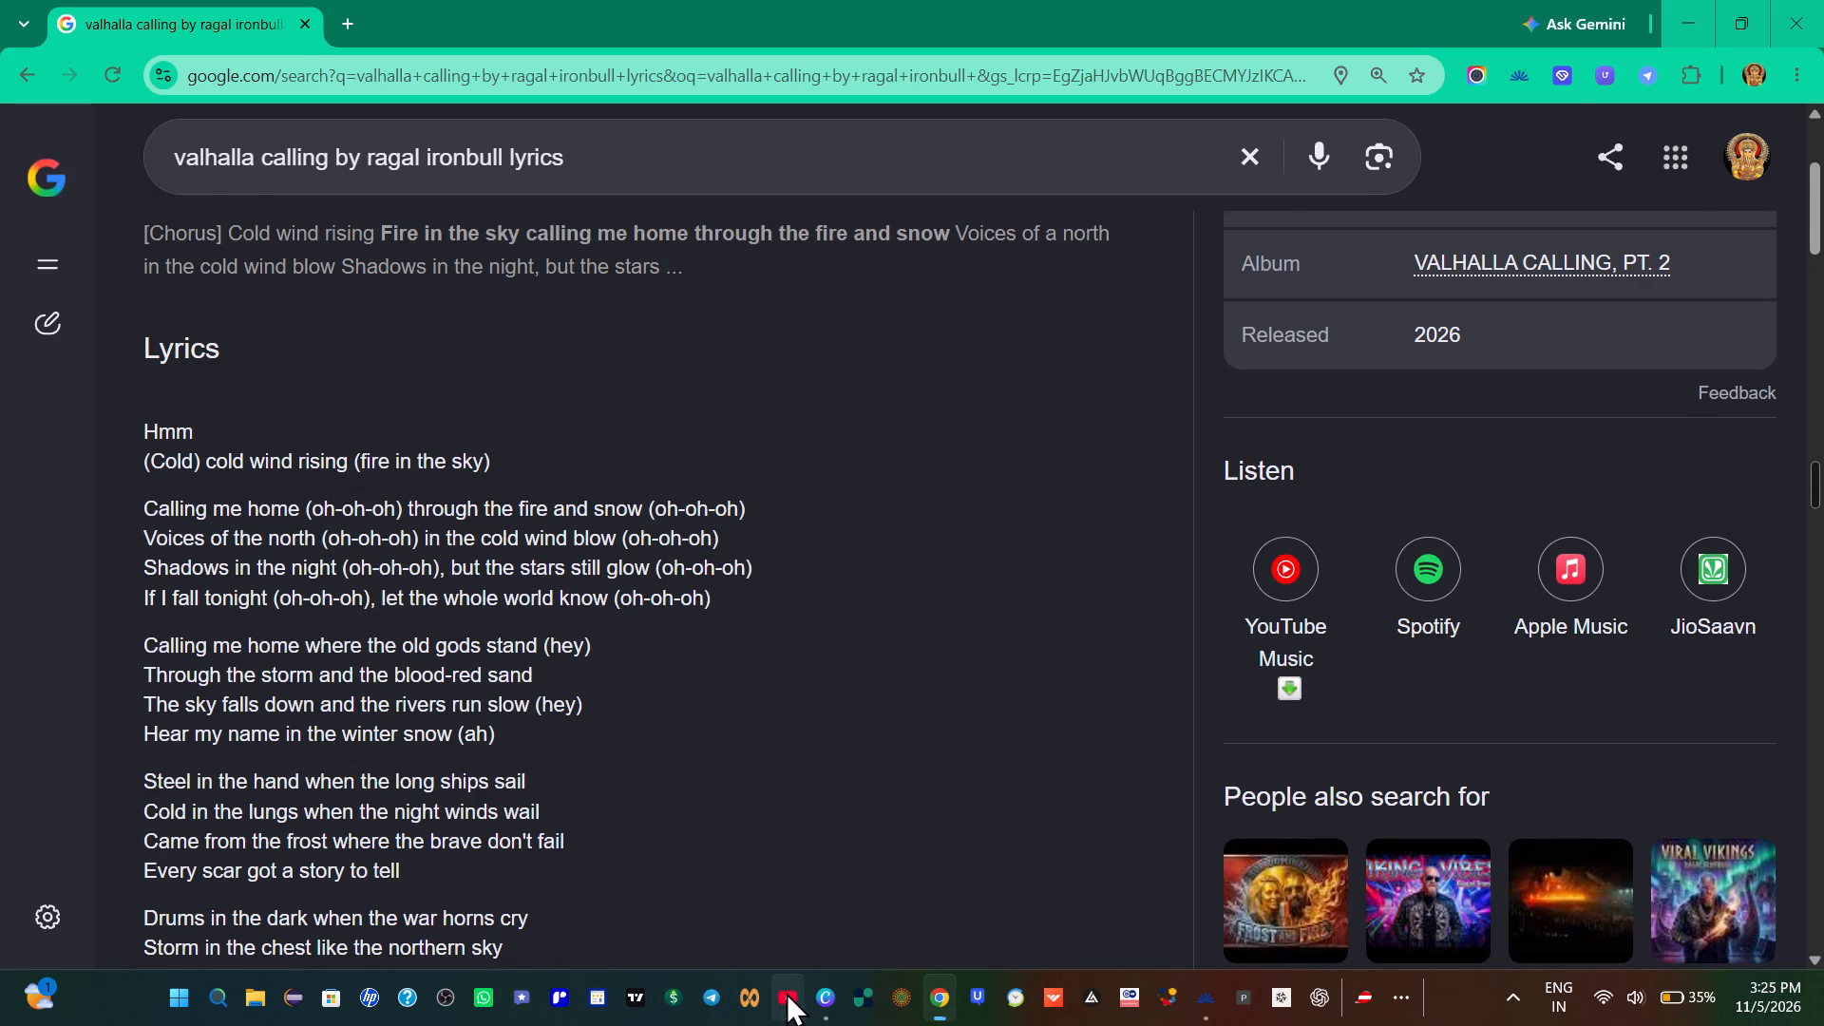
left_click(786, 992)
left_click(687, 541)
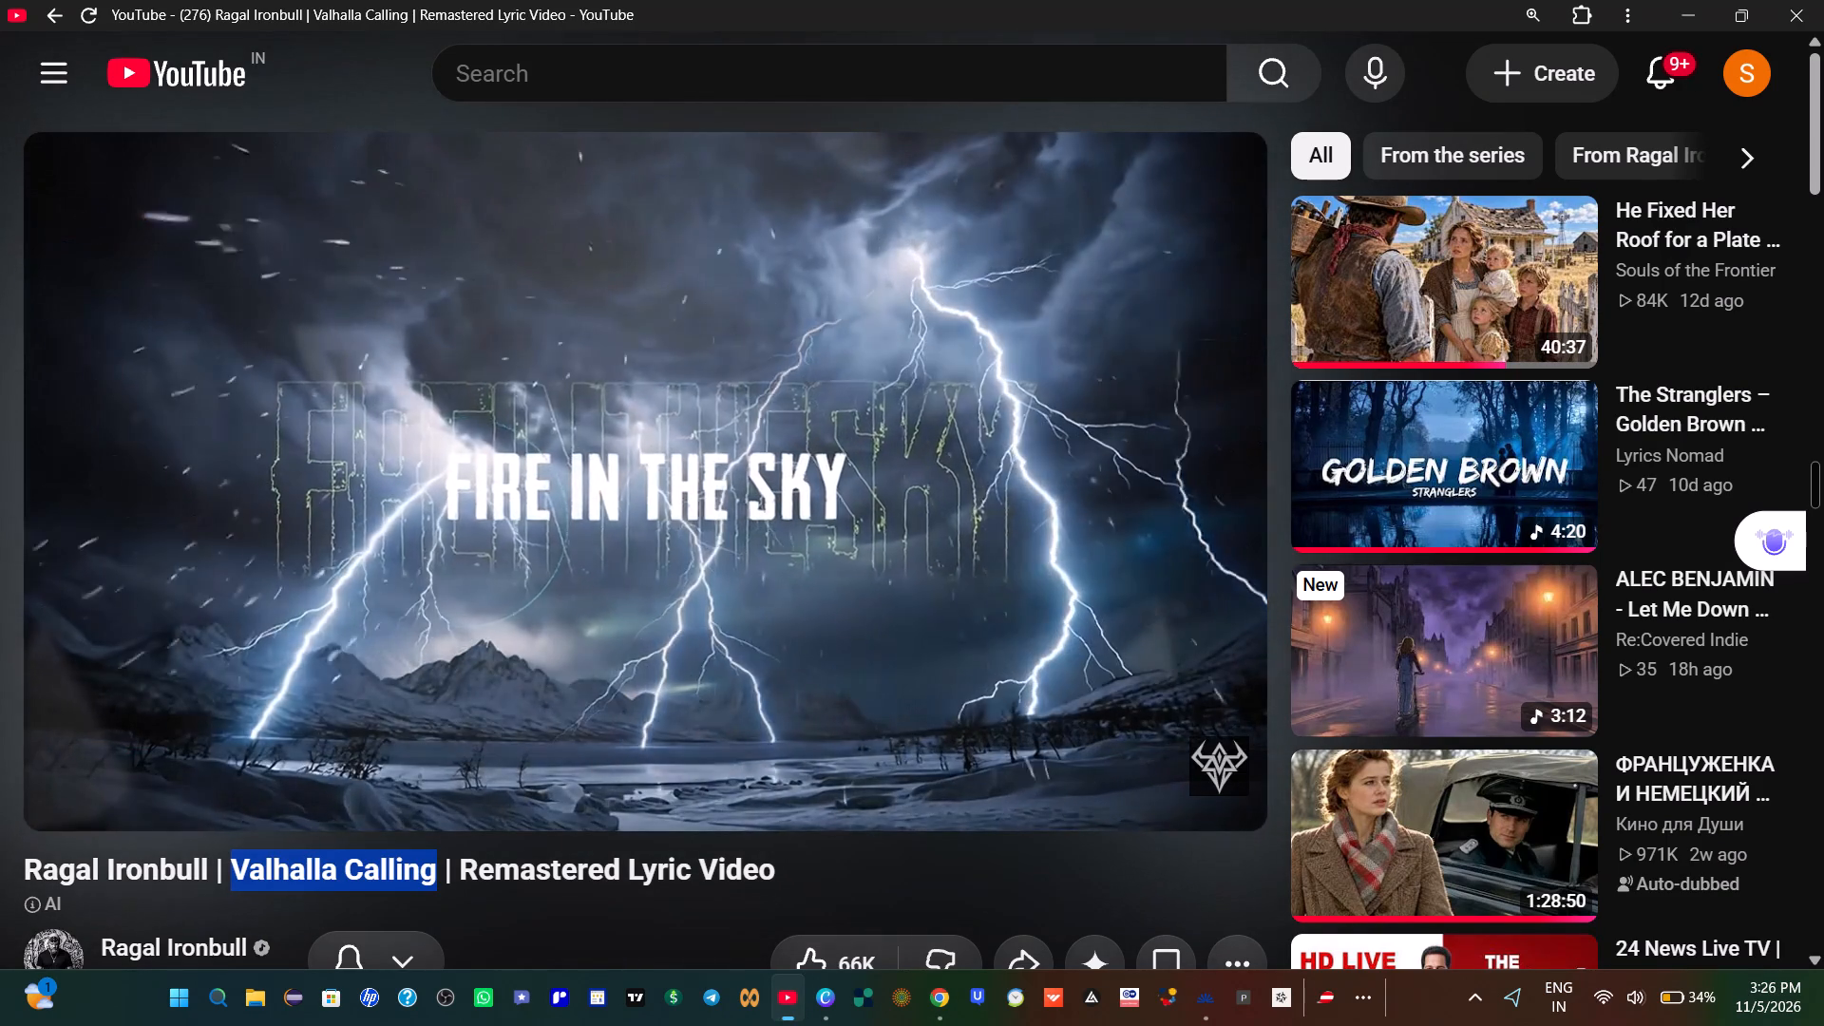
left_click(691, 547)
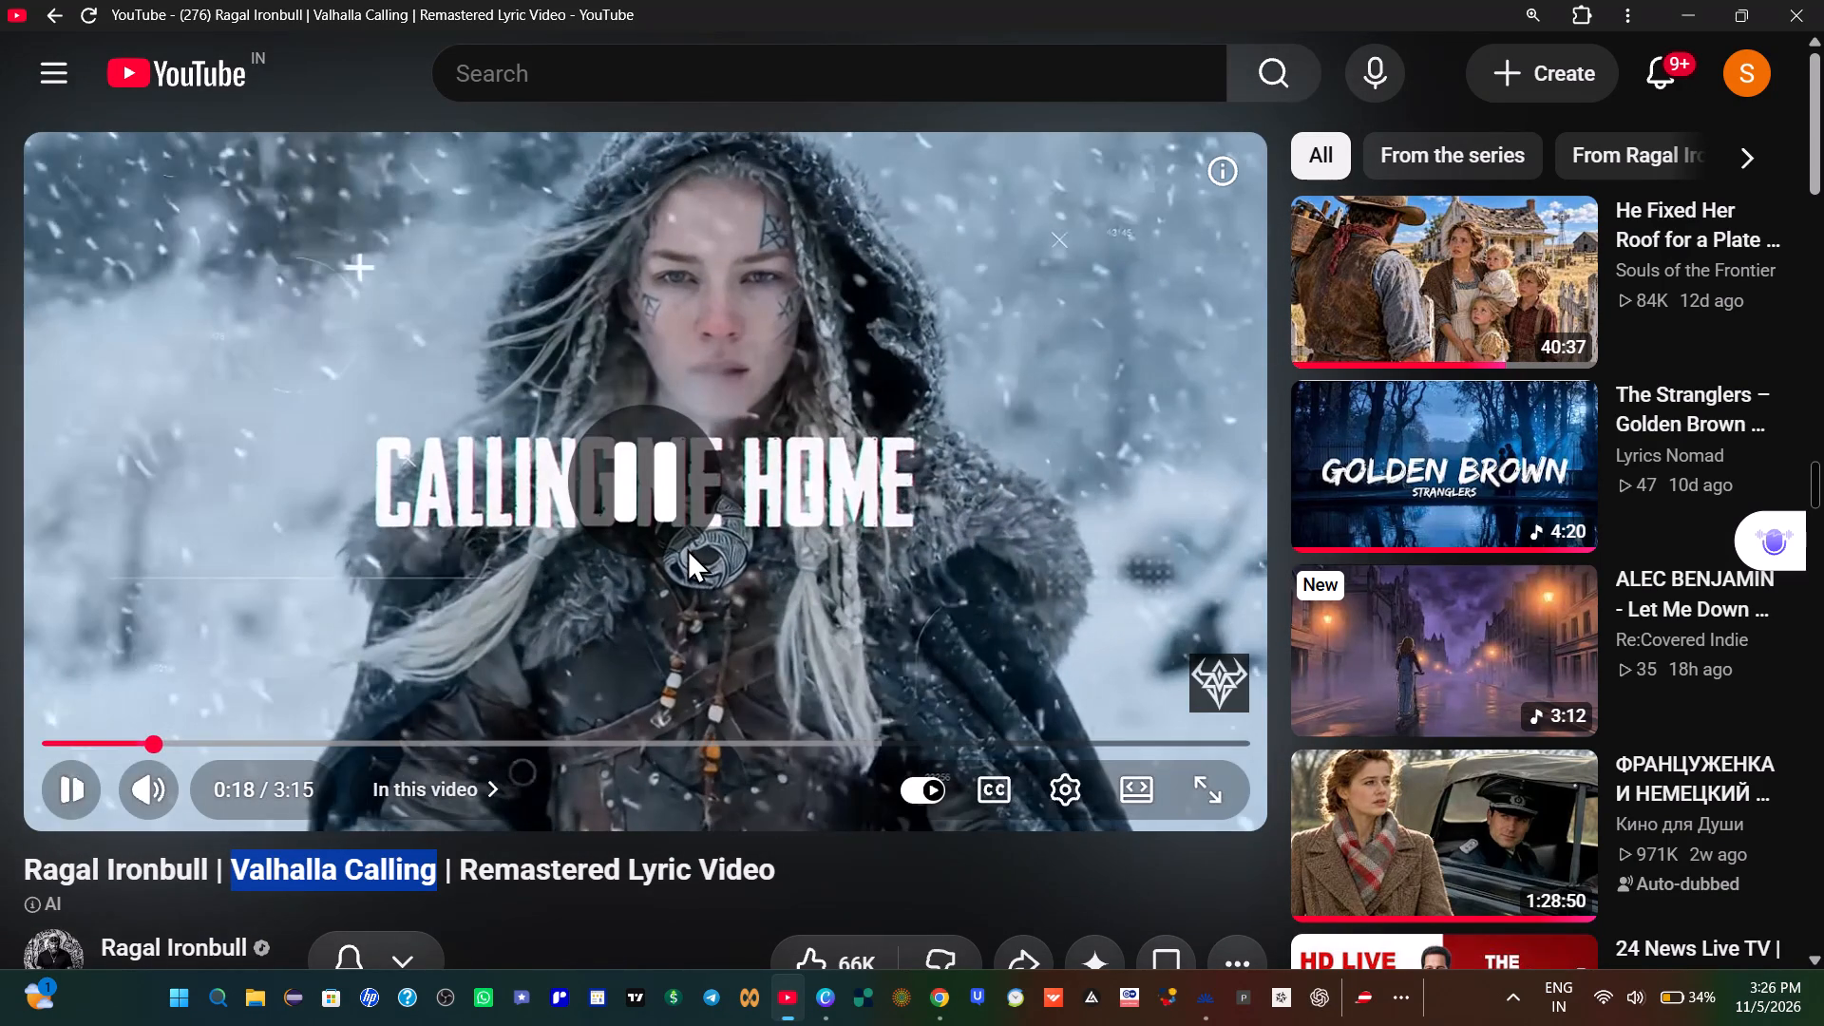
left_click(830, 1001)
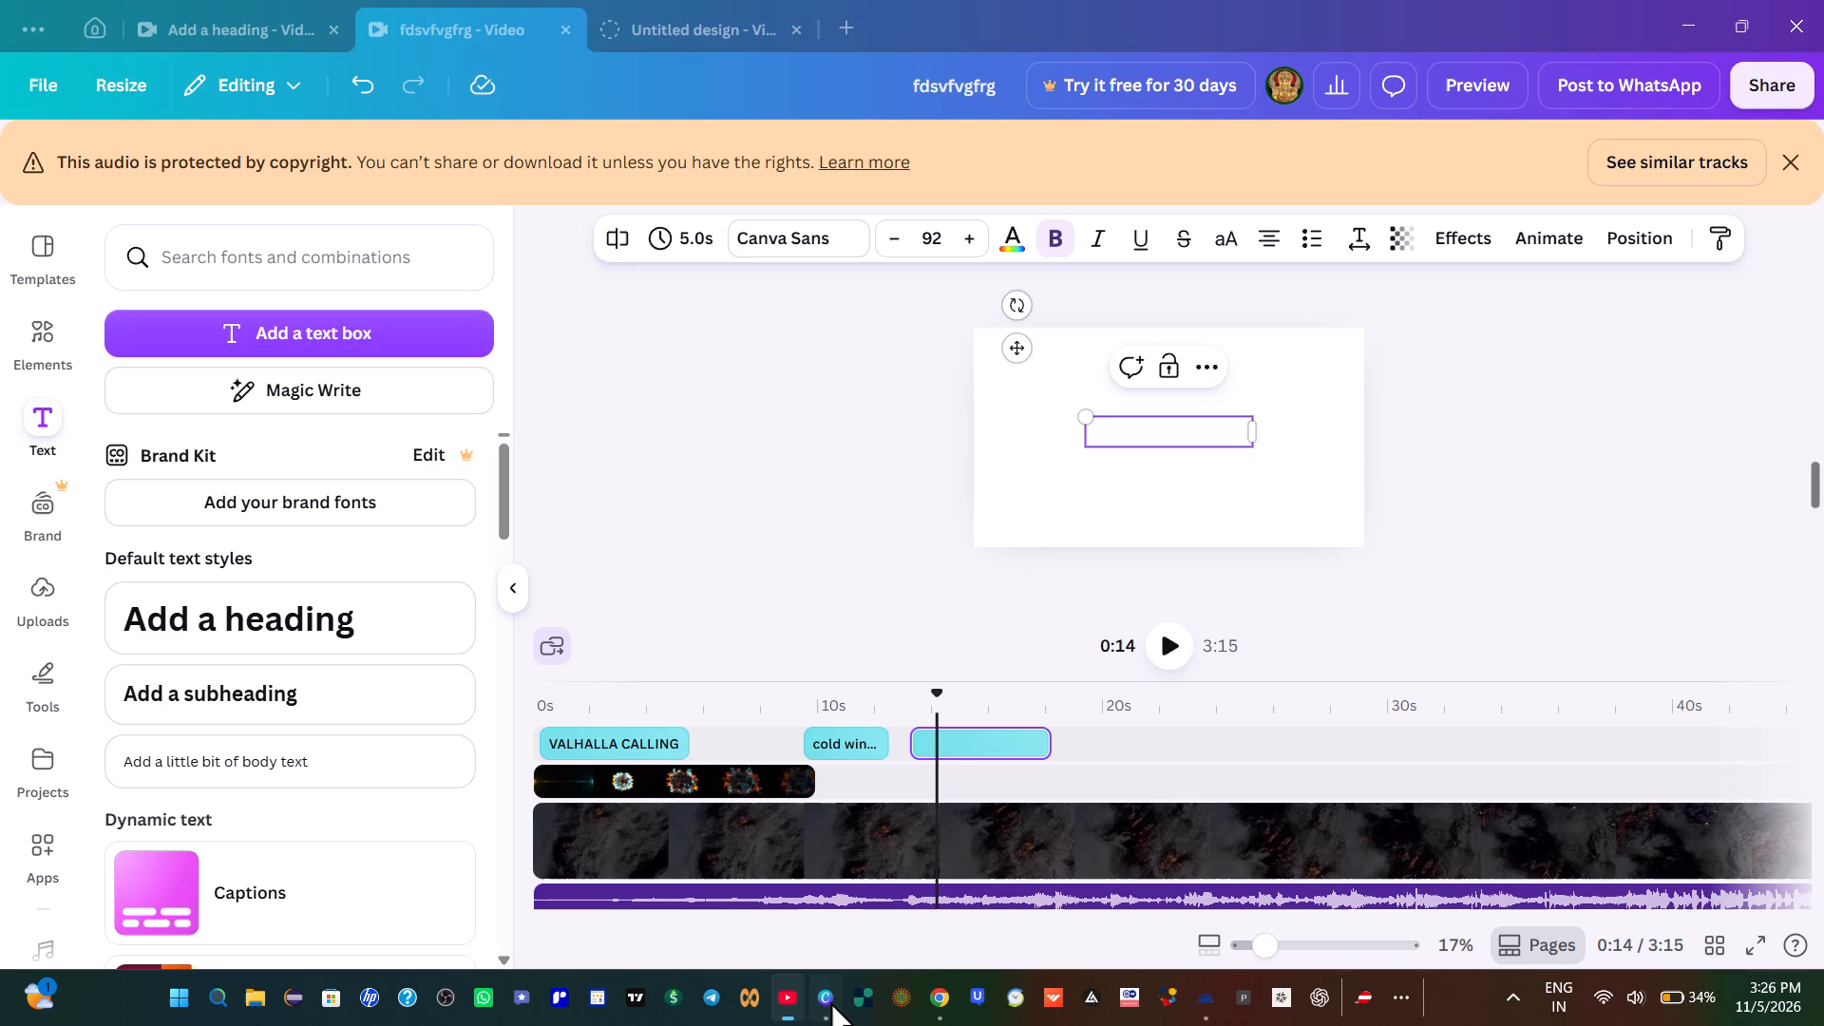
Copy "fire in the sky" from the lyrics page in Chrome into the empty heading in the Canva video.
left_click(936, 1001)
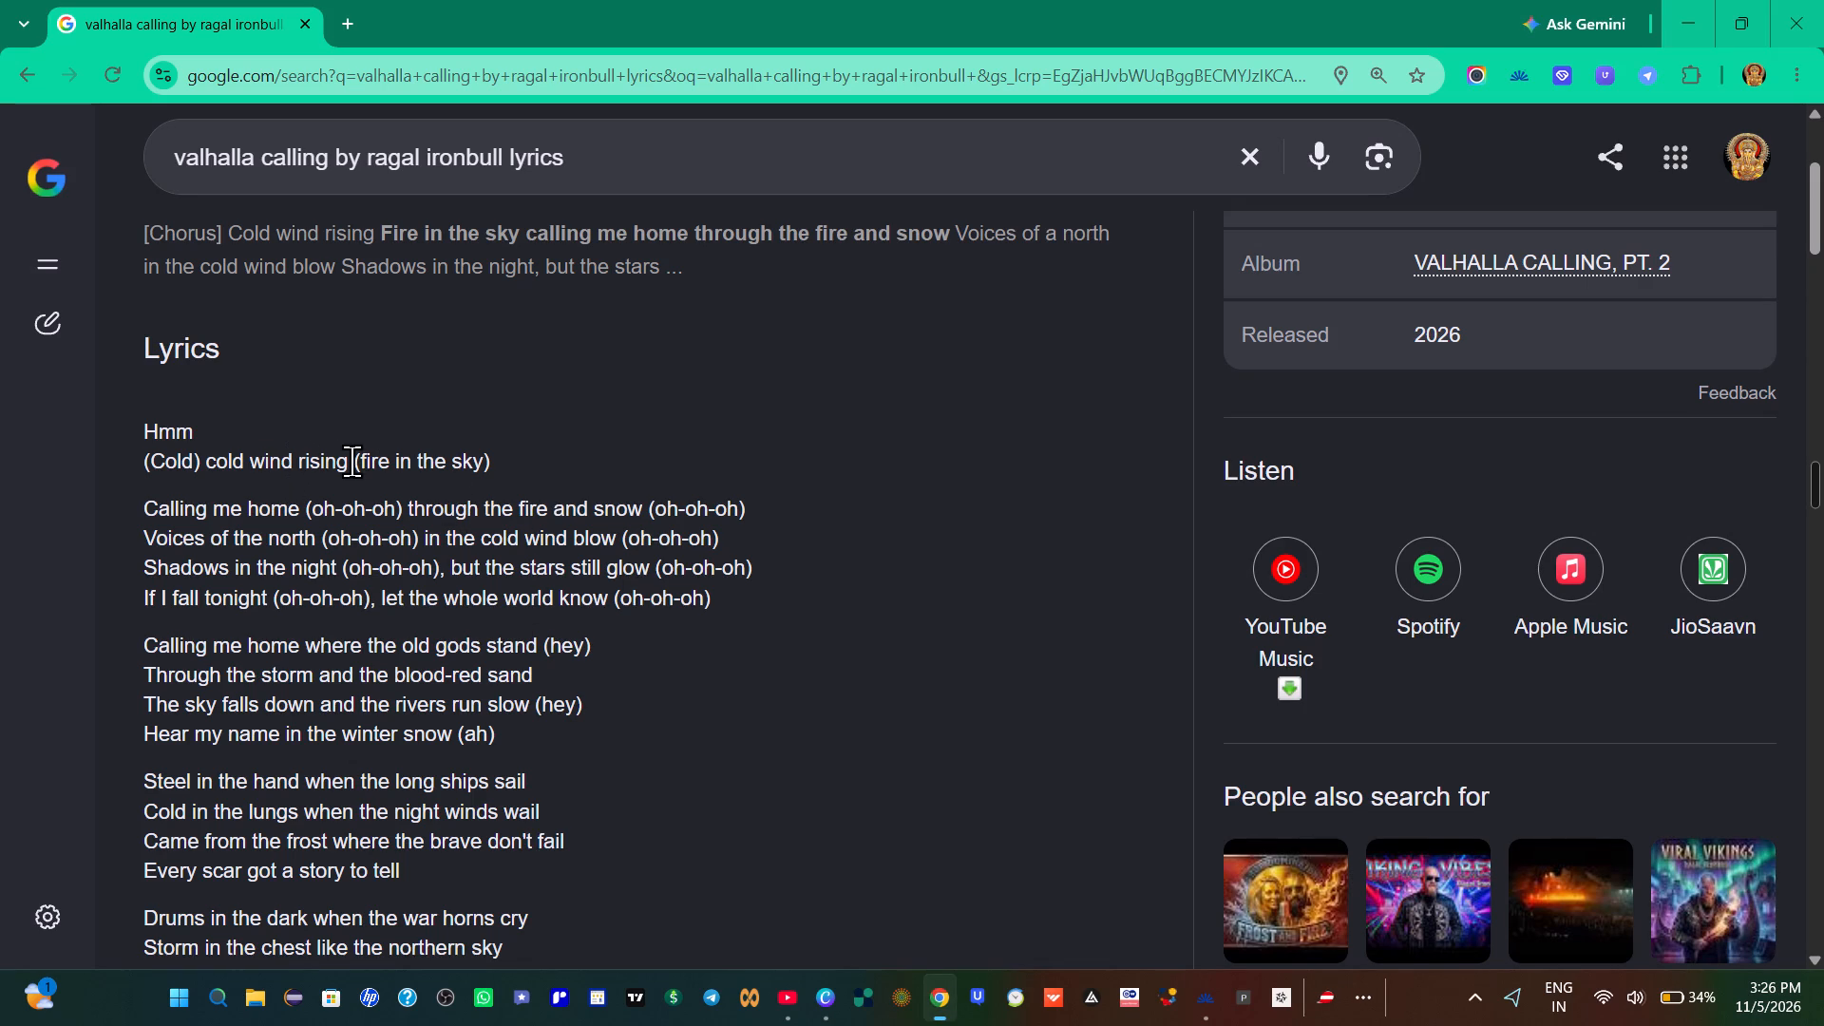
left_click_drag(360, 462, 481, 460)
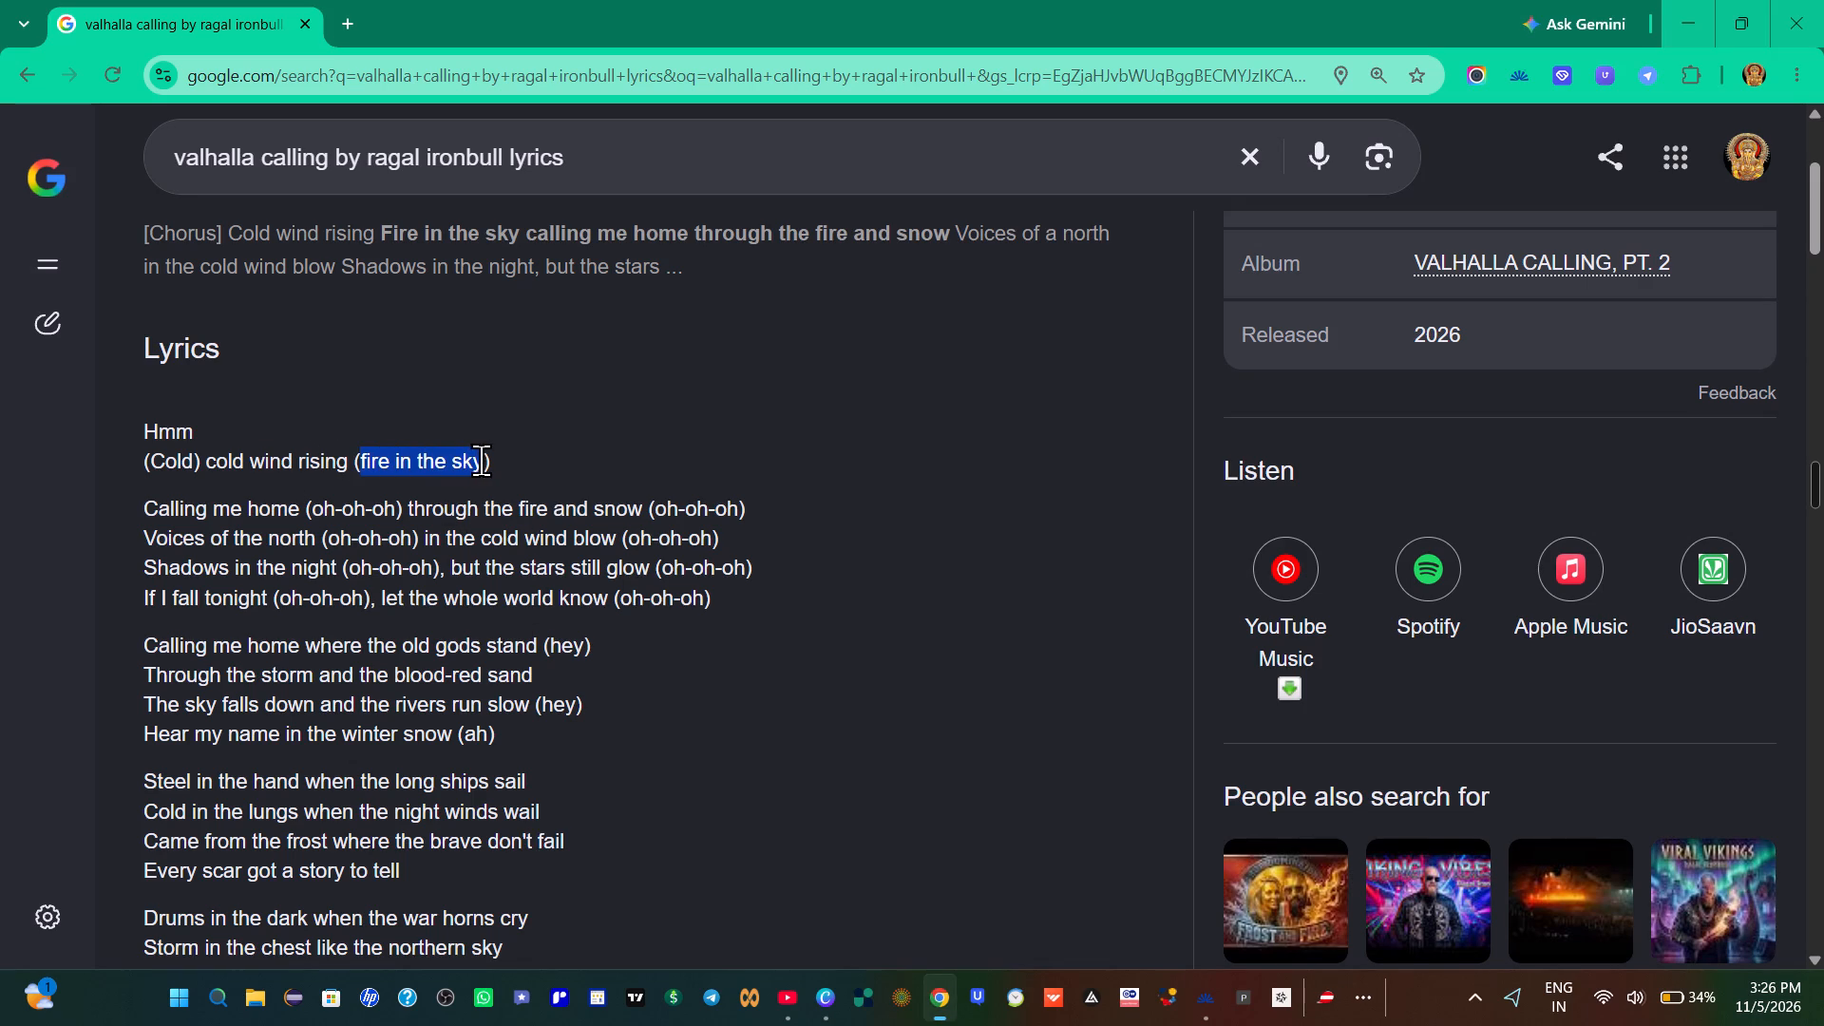
left_click_drag(481, 460, 482, 460)
right_click(452, 466)
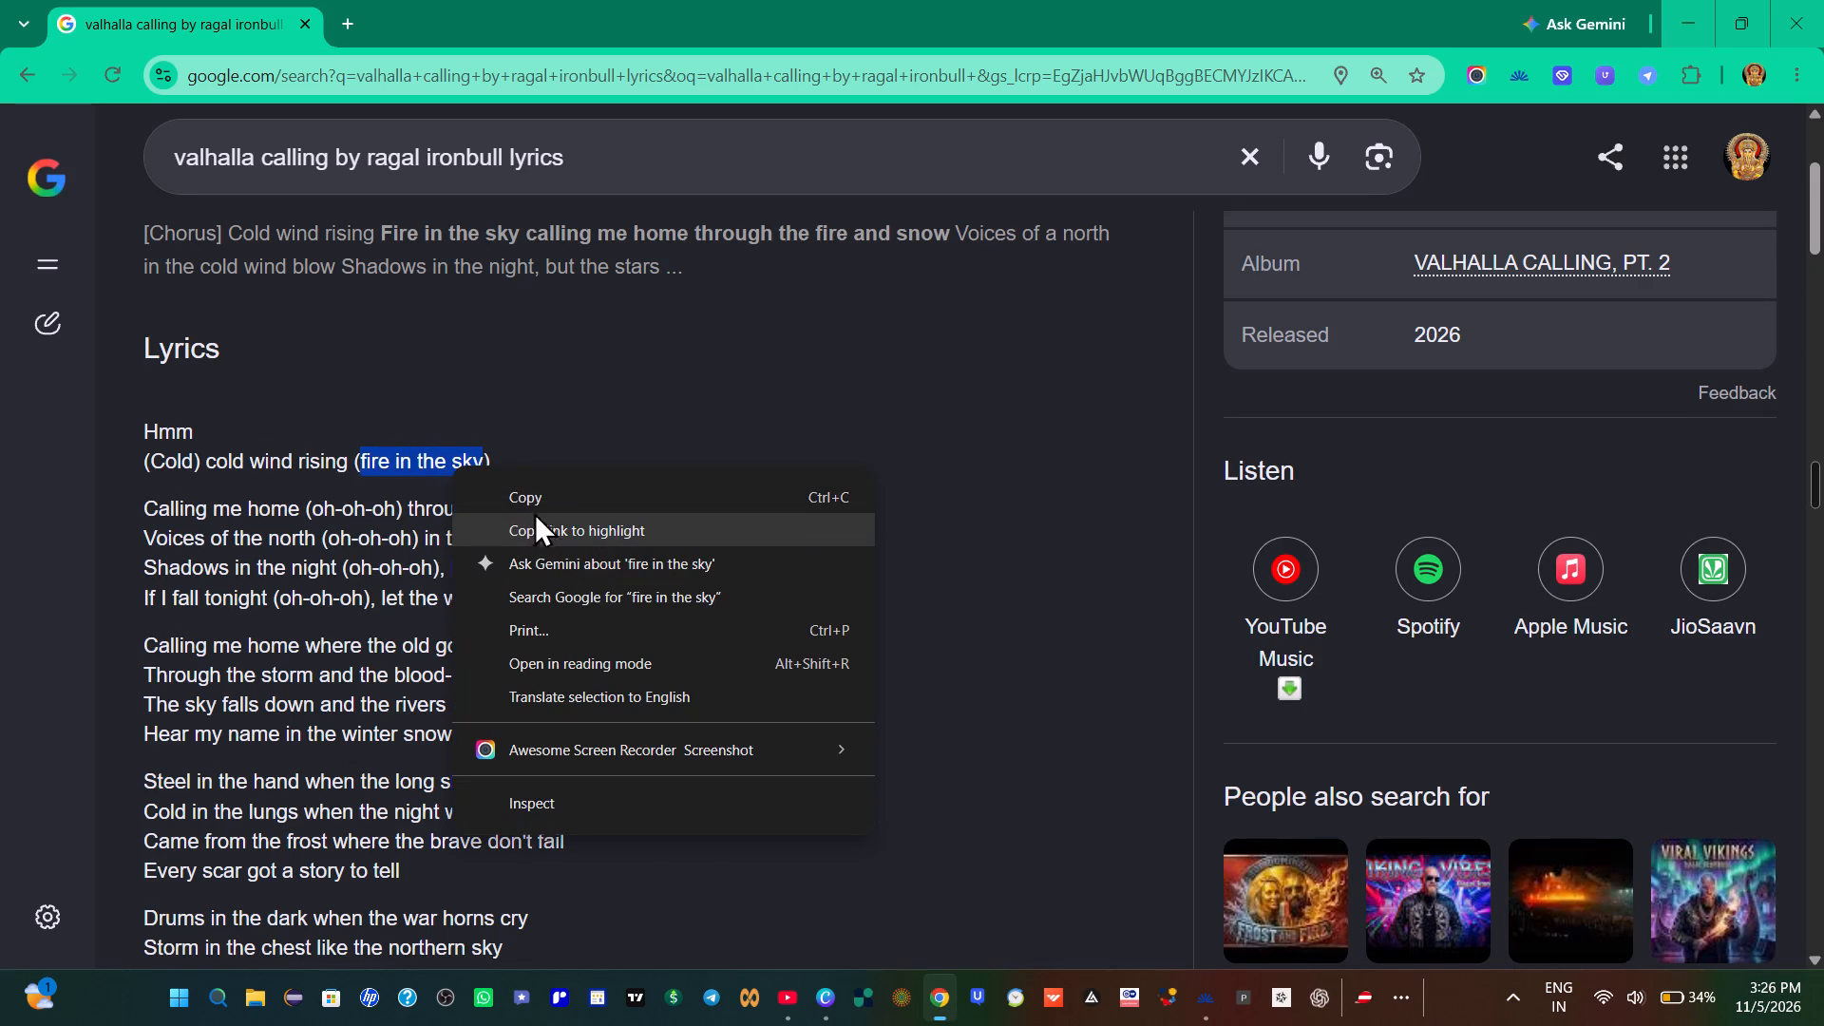
left_click(536, 503)
left_click(828, 997)
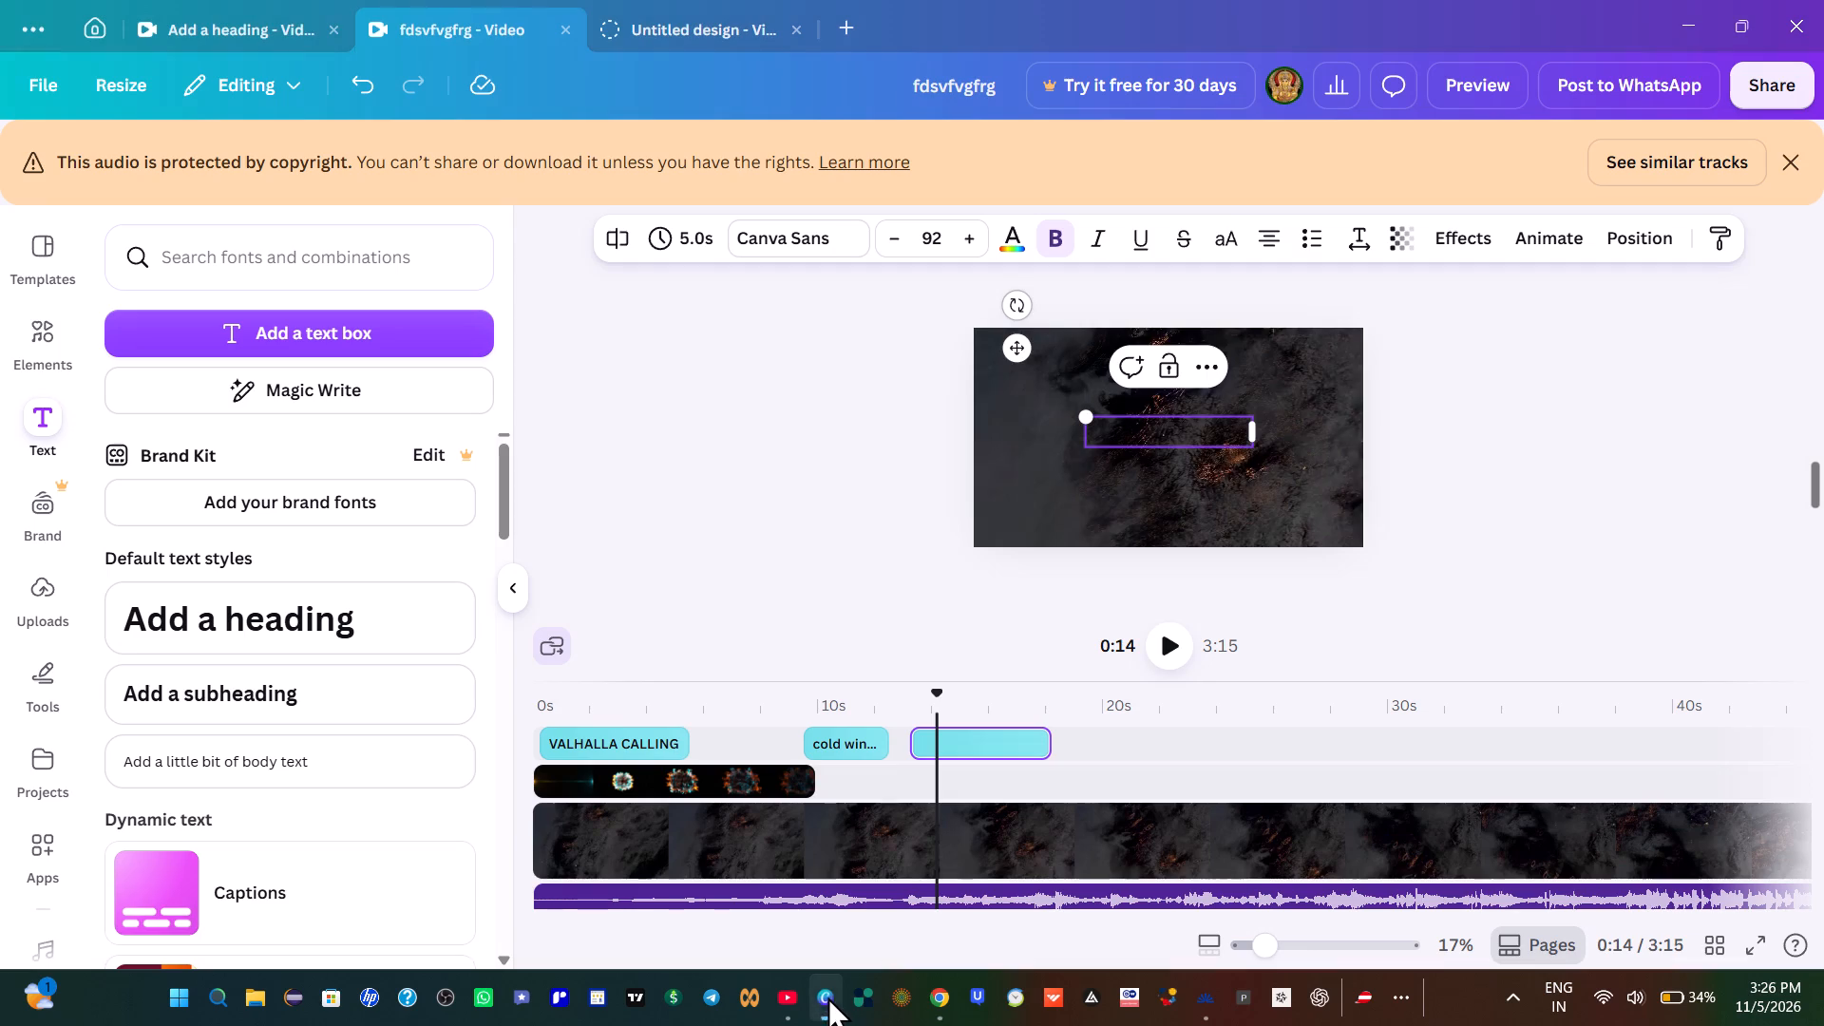
left_click(1153, 433)
key("ctrl+v")
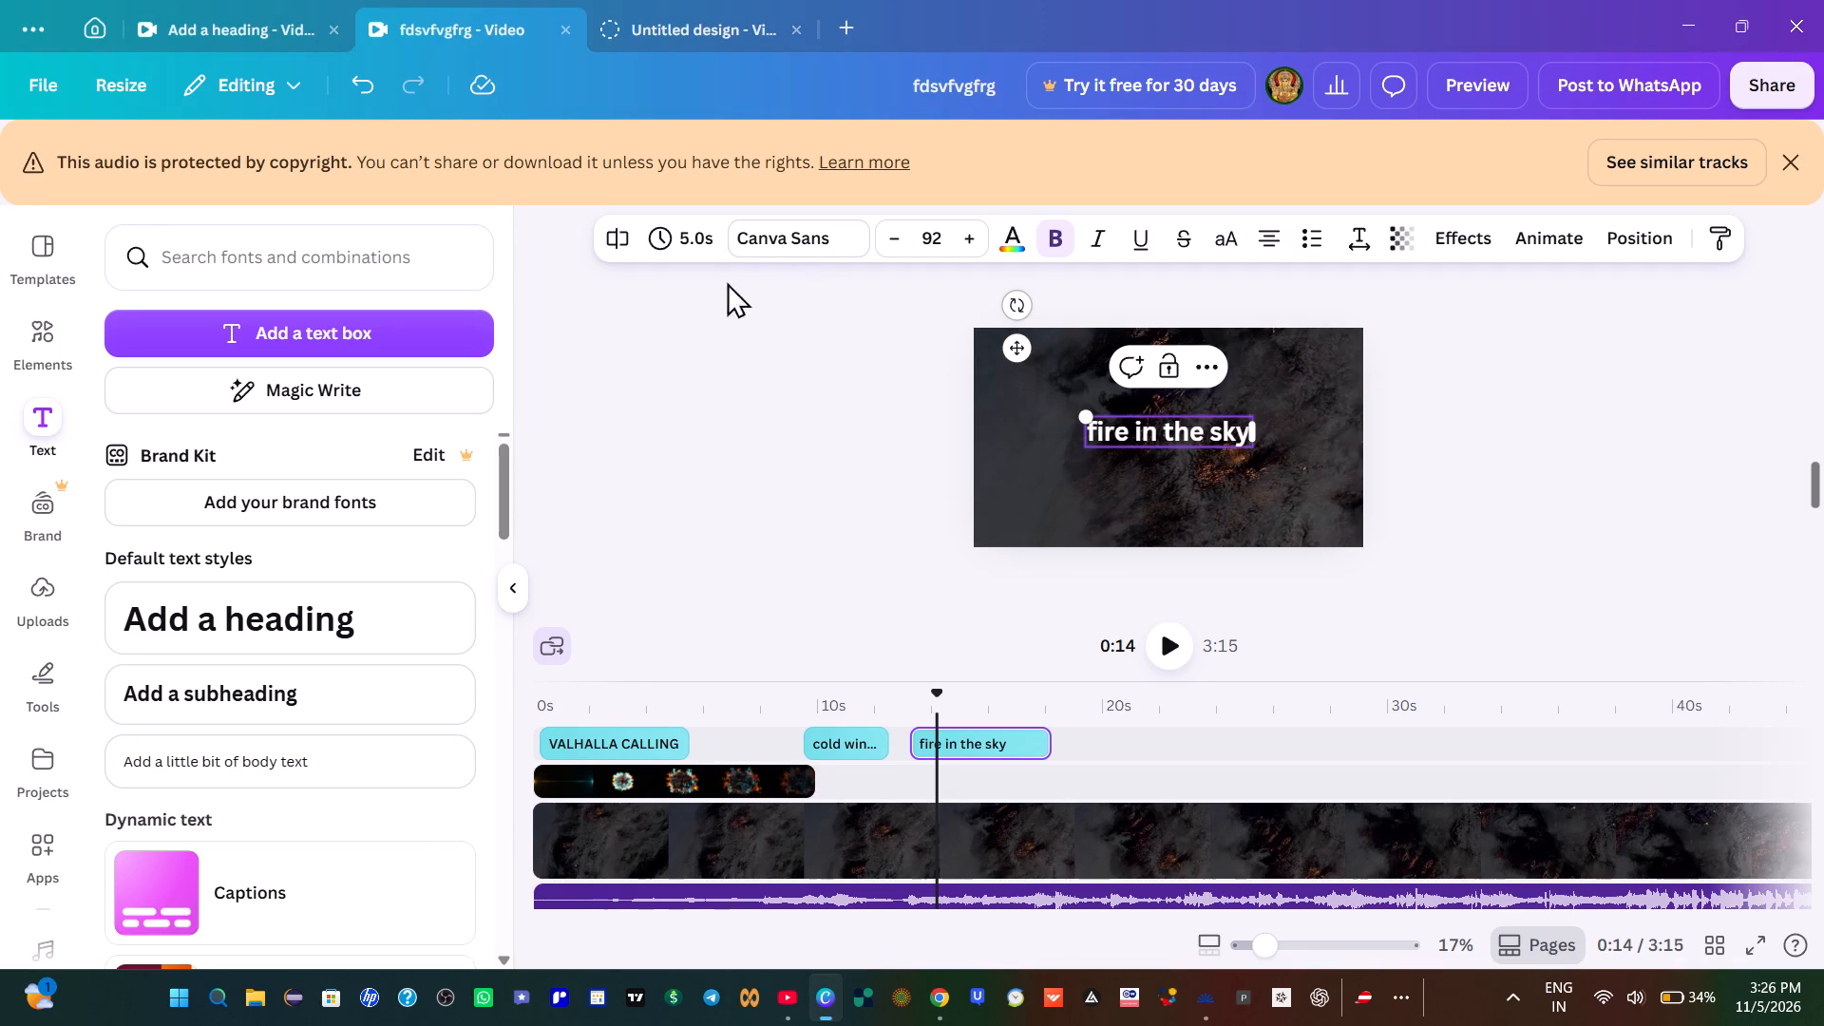
Check the font of the cold wind rising text and set the fire in the sky text to Anton.
left_click(852, 730)
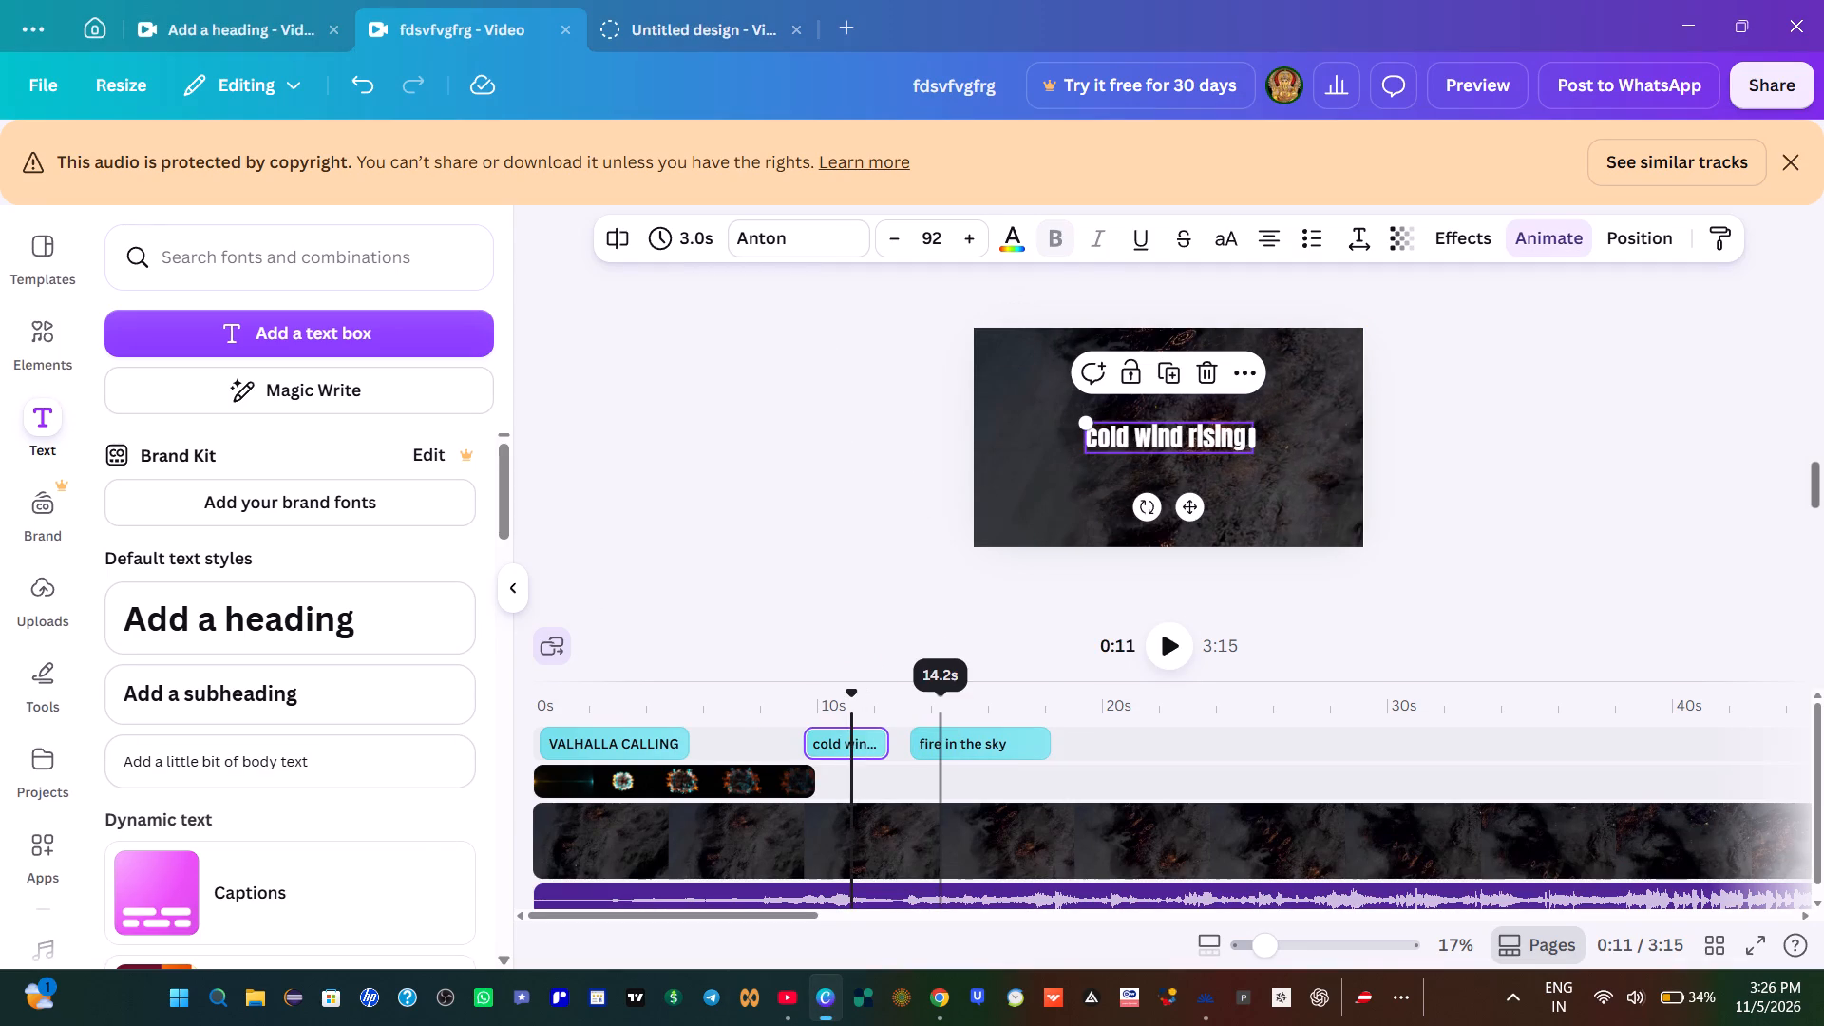
left_click(944, 723)
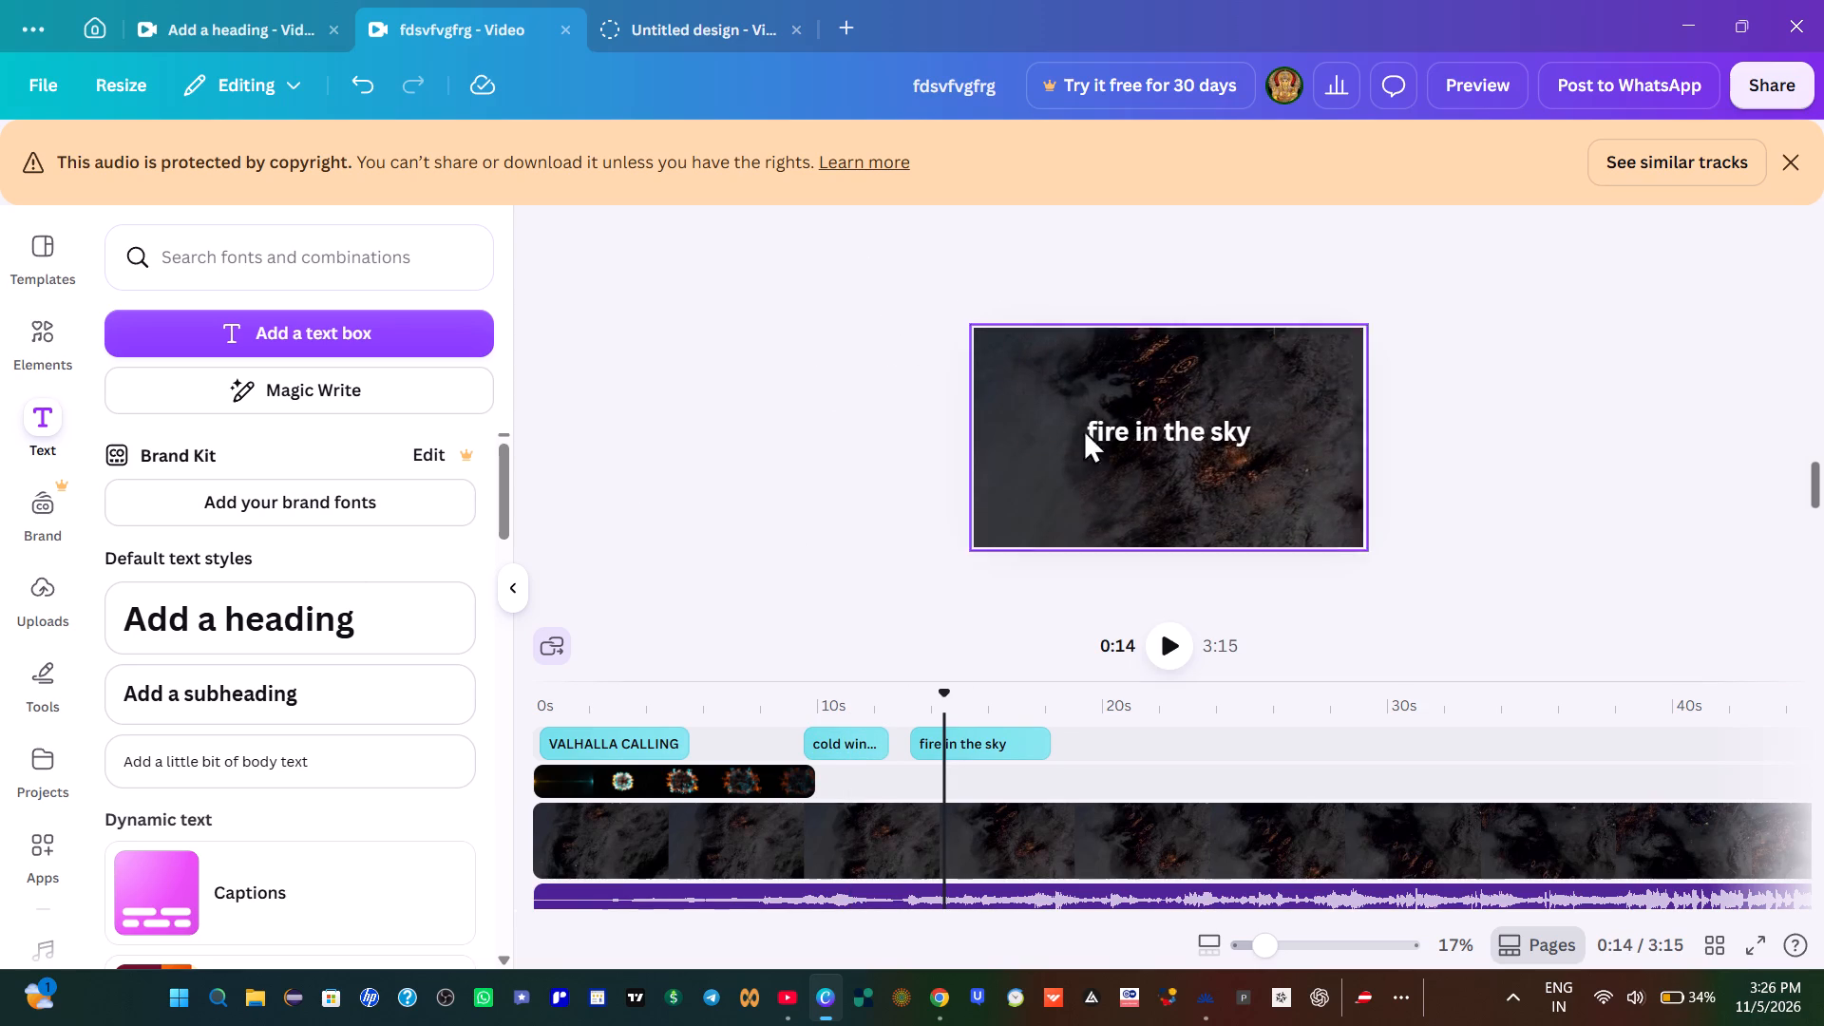
left_click(1135, 415)
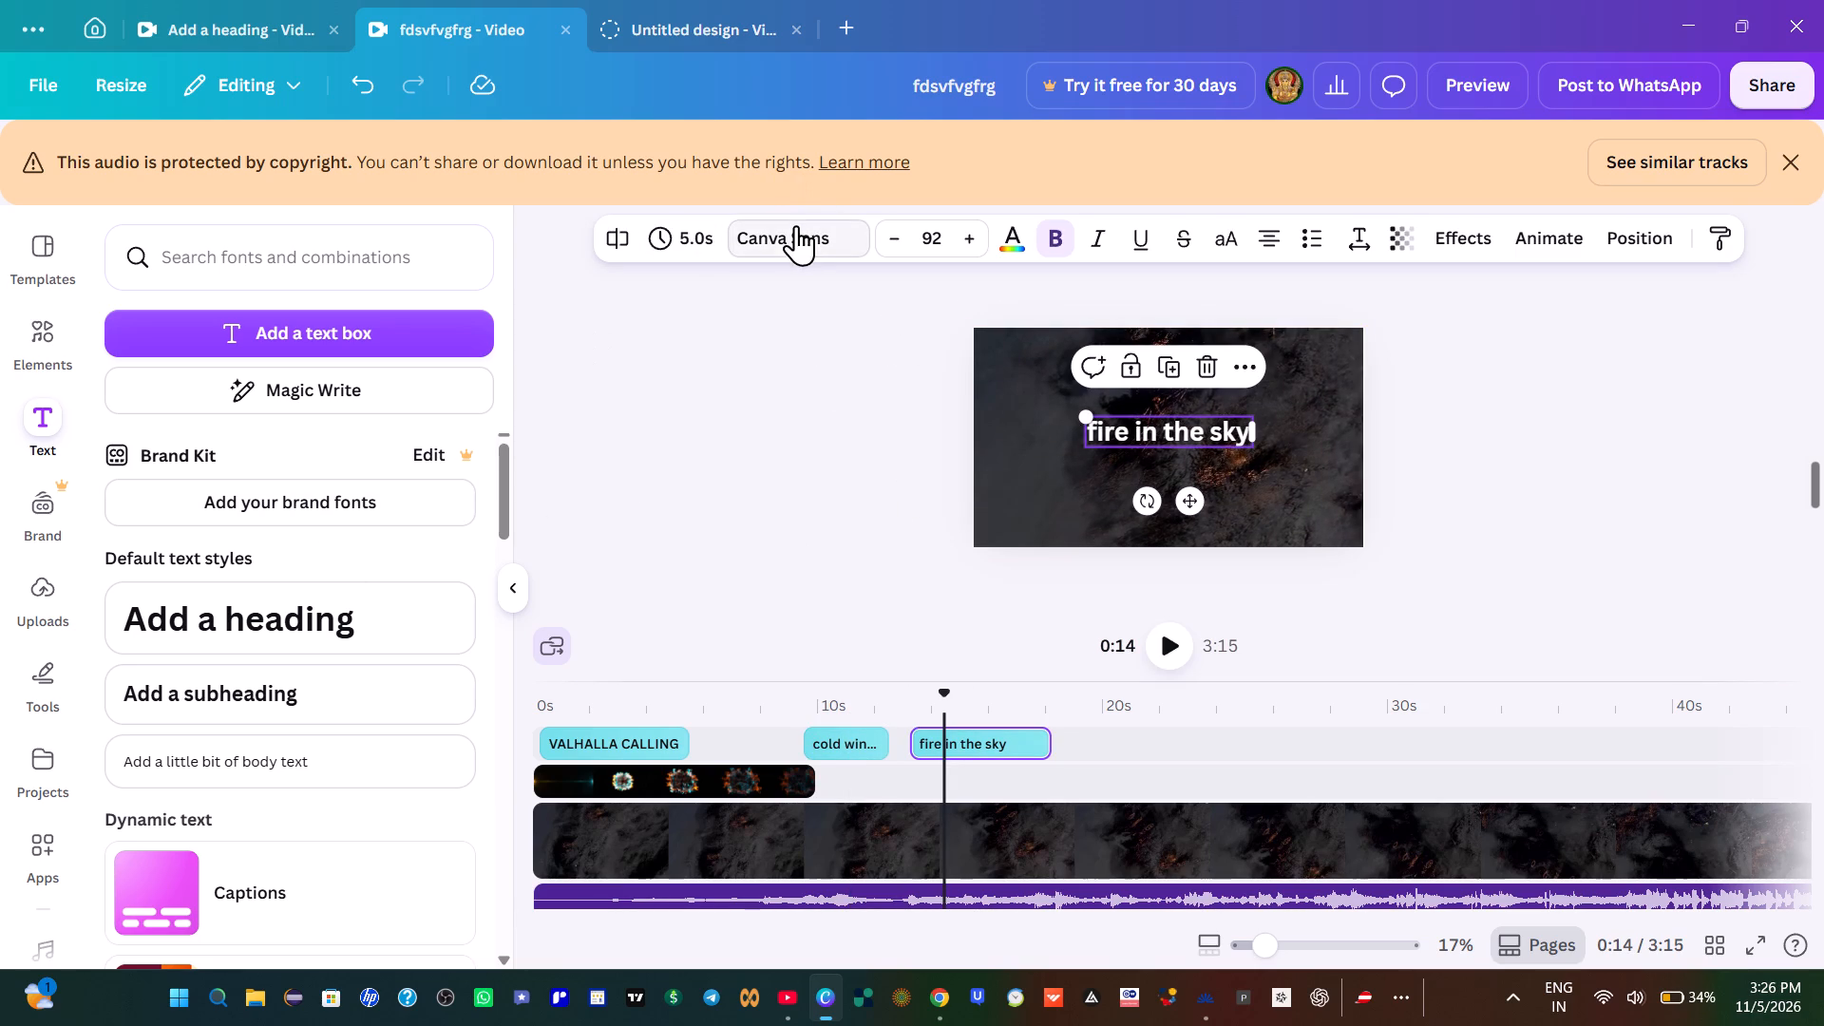
left_click(796, 229)
left_click(213, 516)
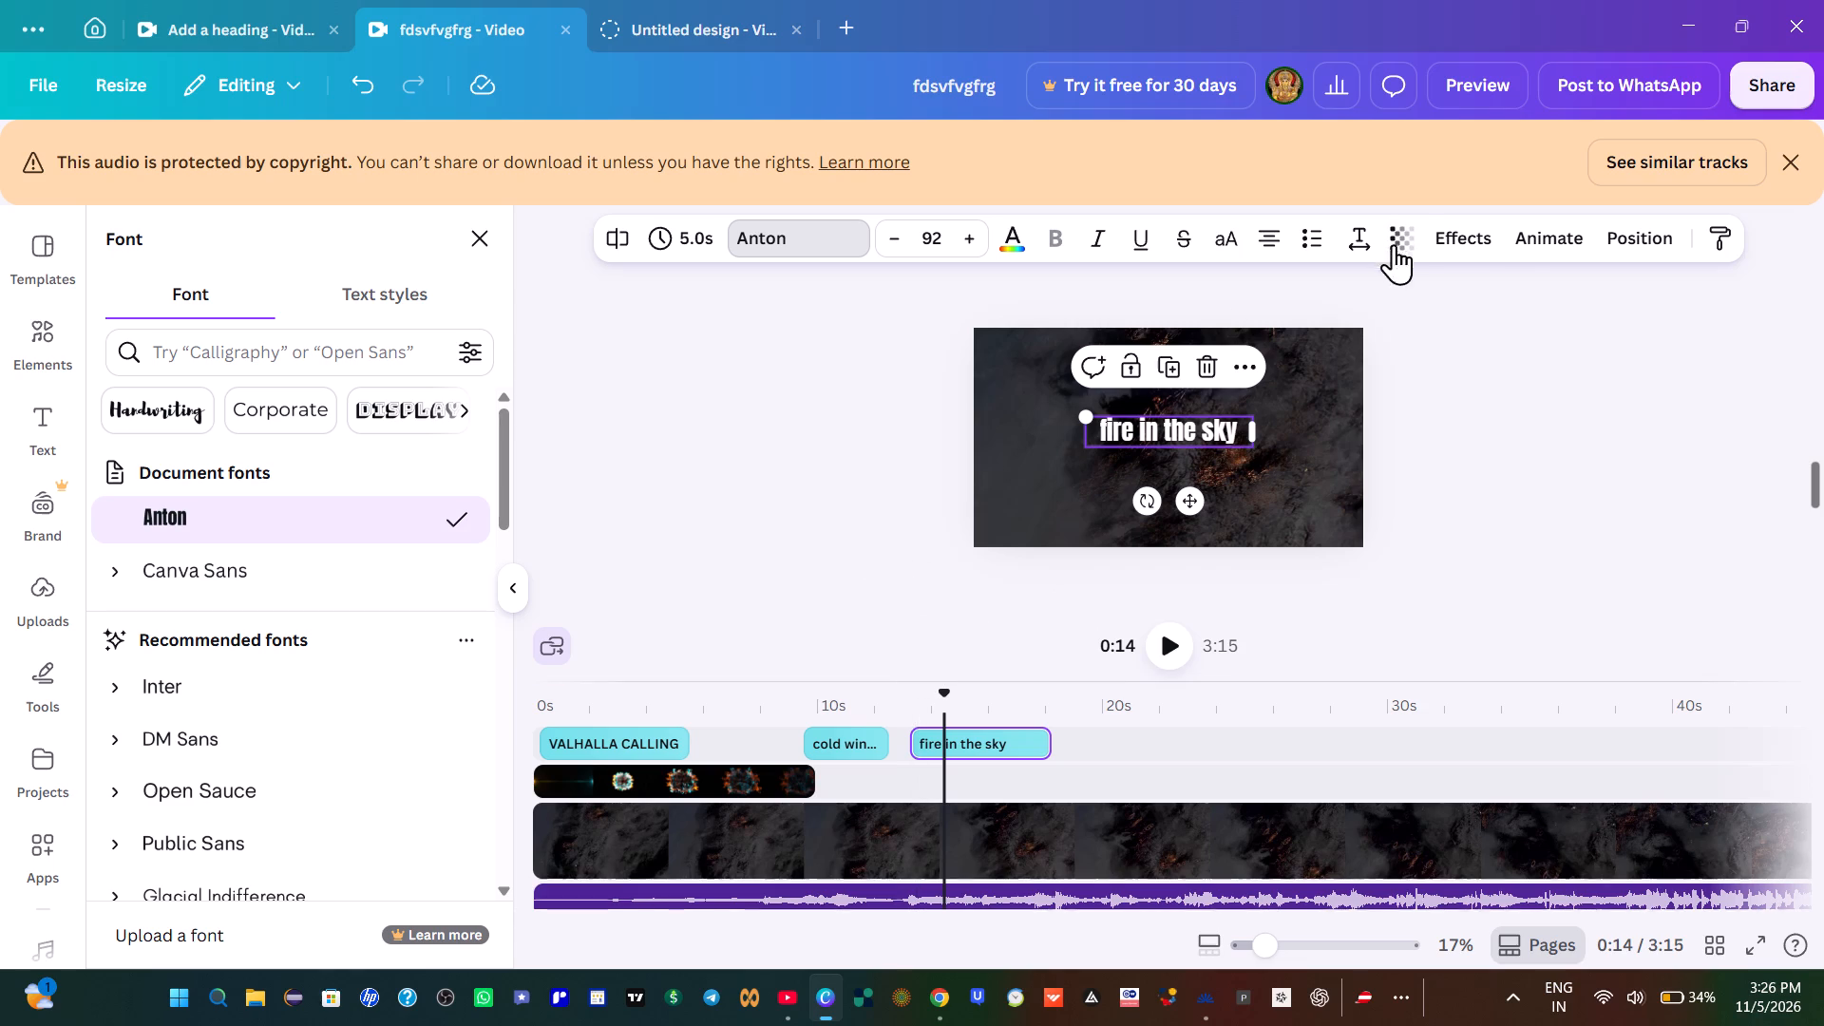
Browse the text animations and apply the Roll animation to the fire in the sky text.
left_click(1523, 236)
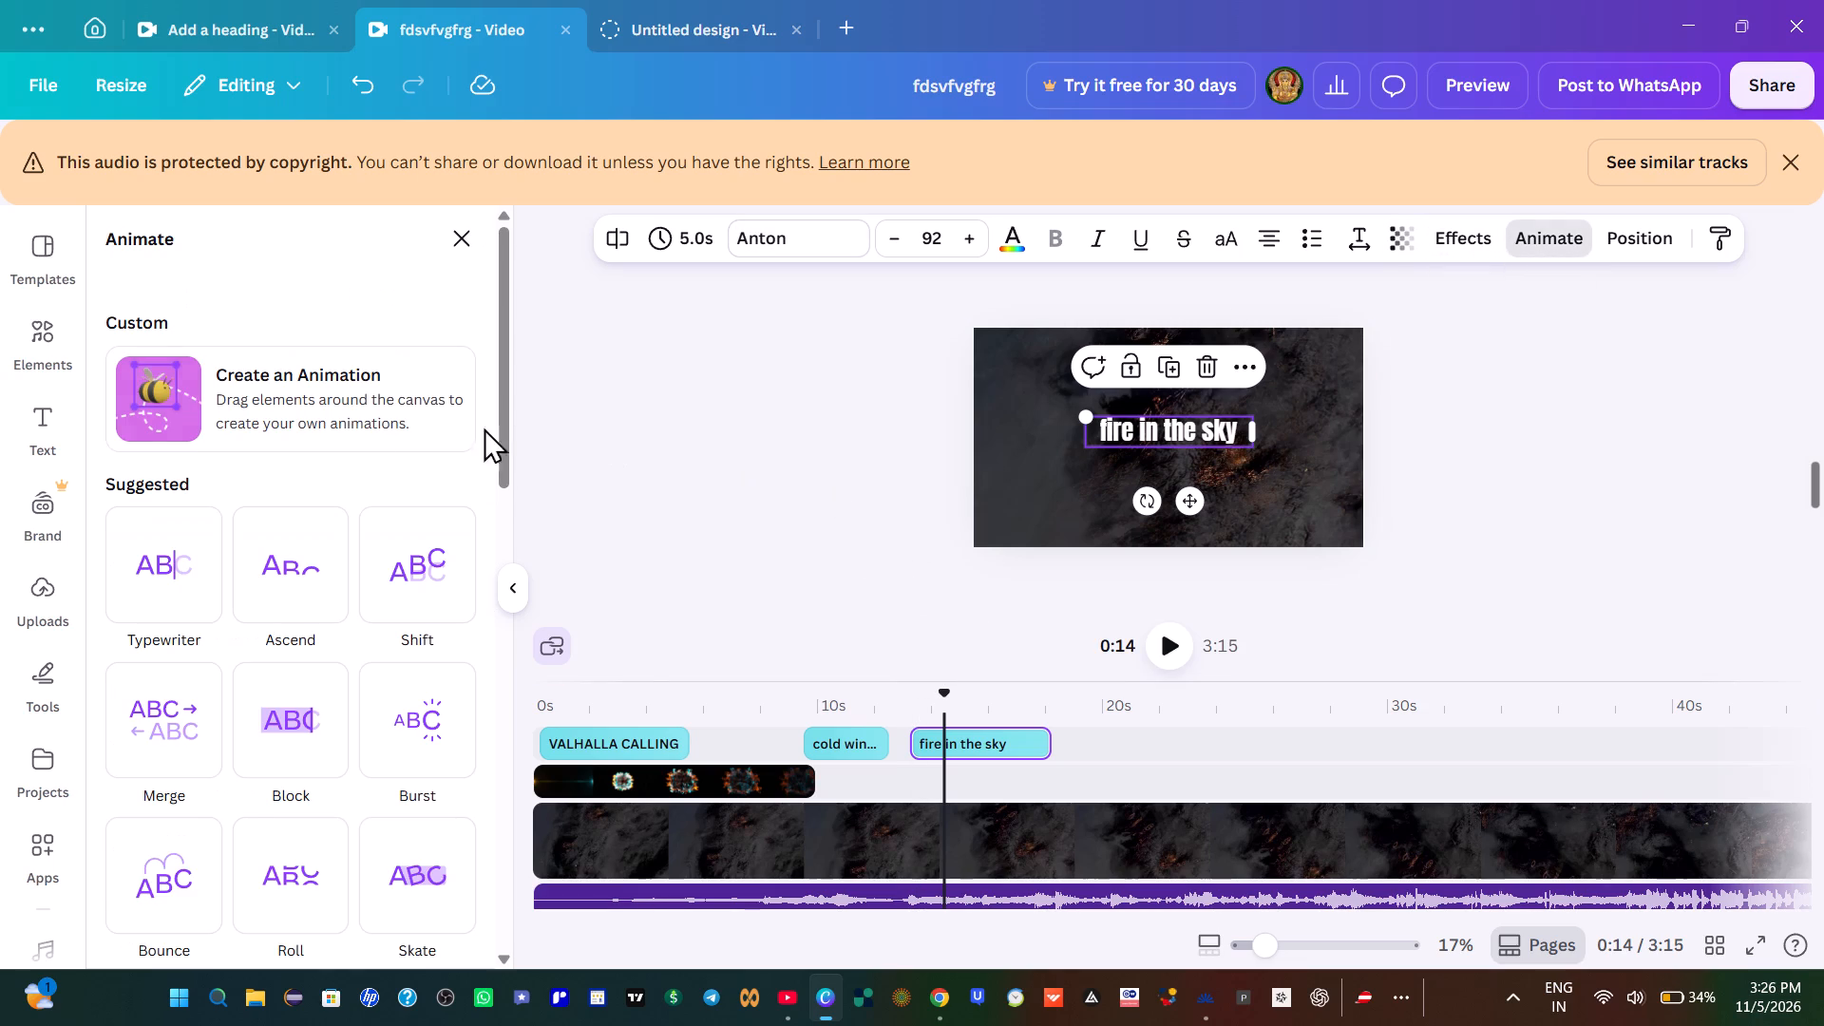
scroll(304, 405, "down", 2)
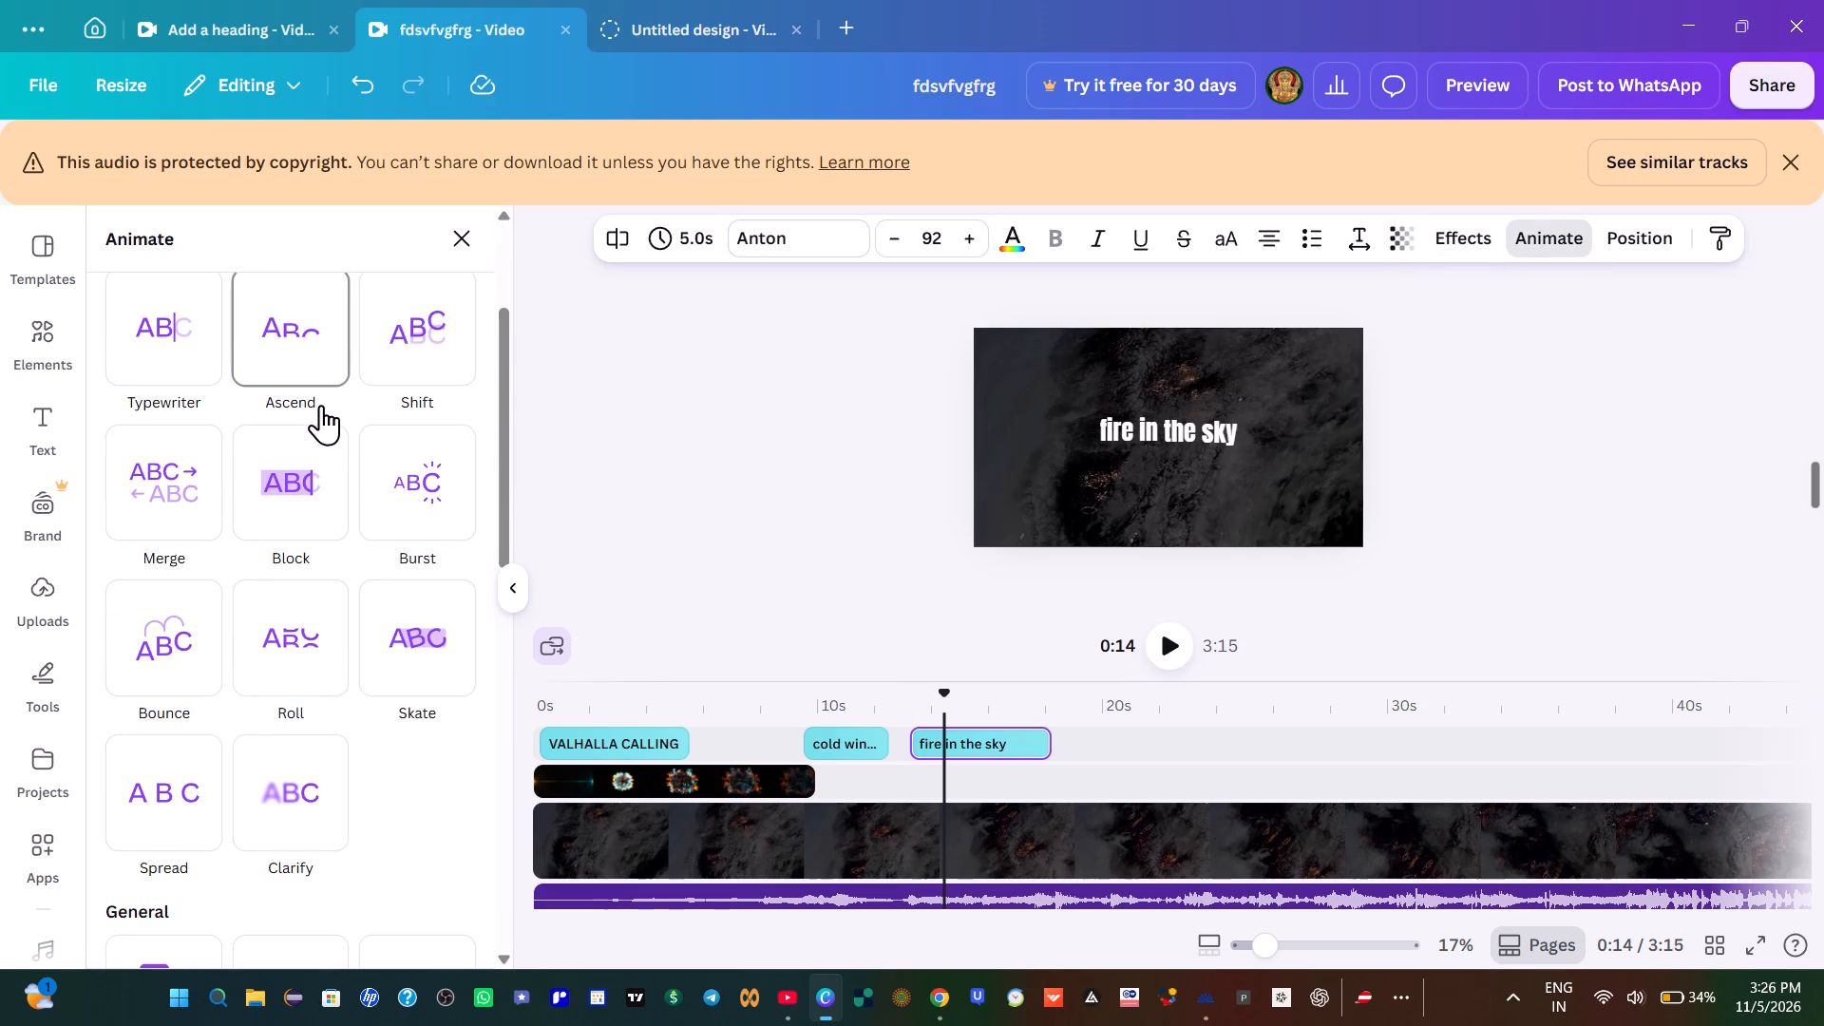
scroll(429, 386, "down", 2)
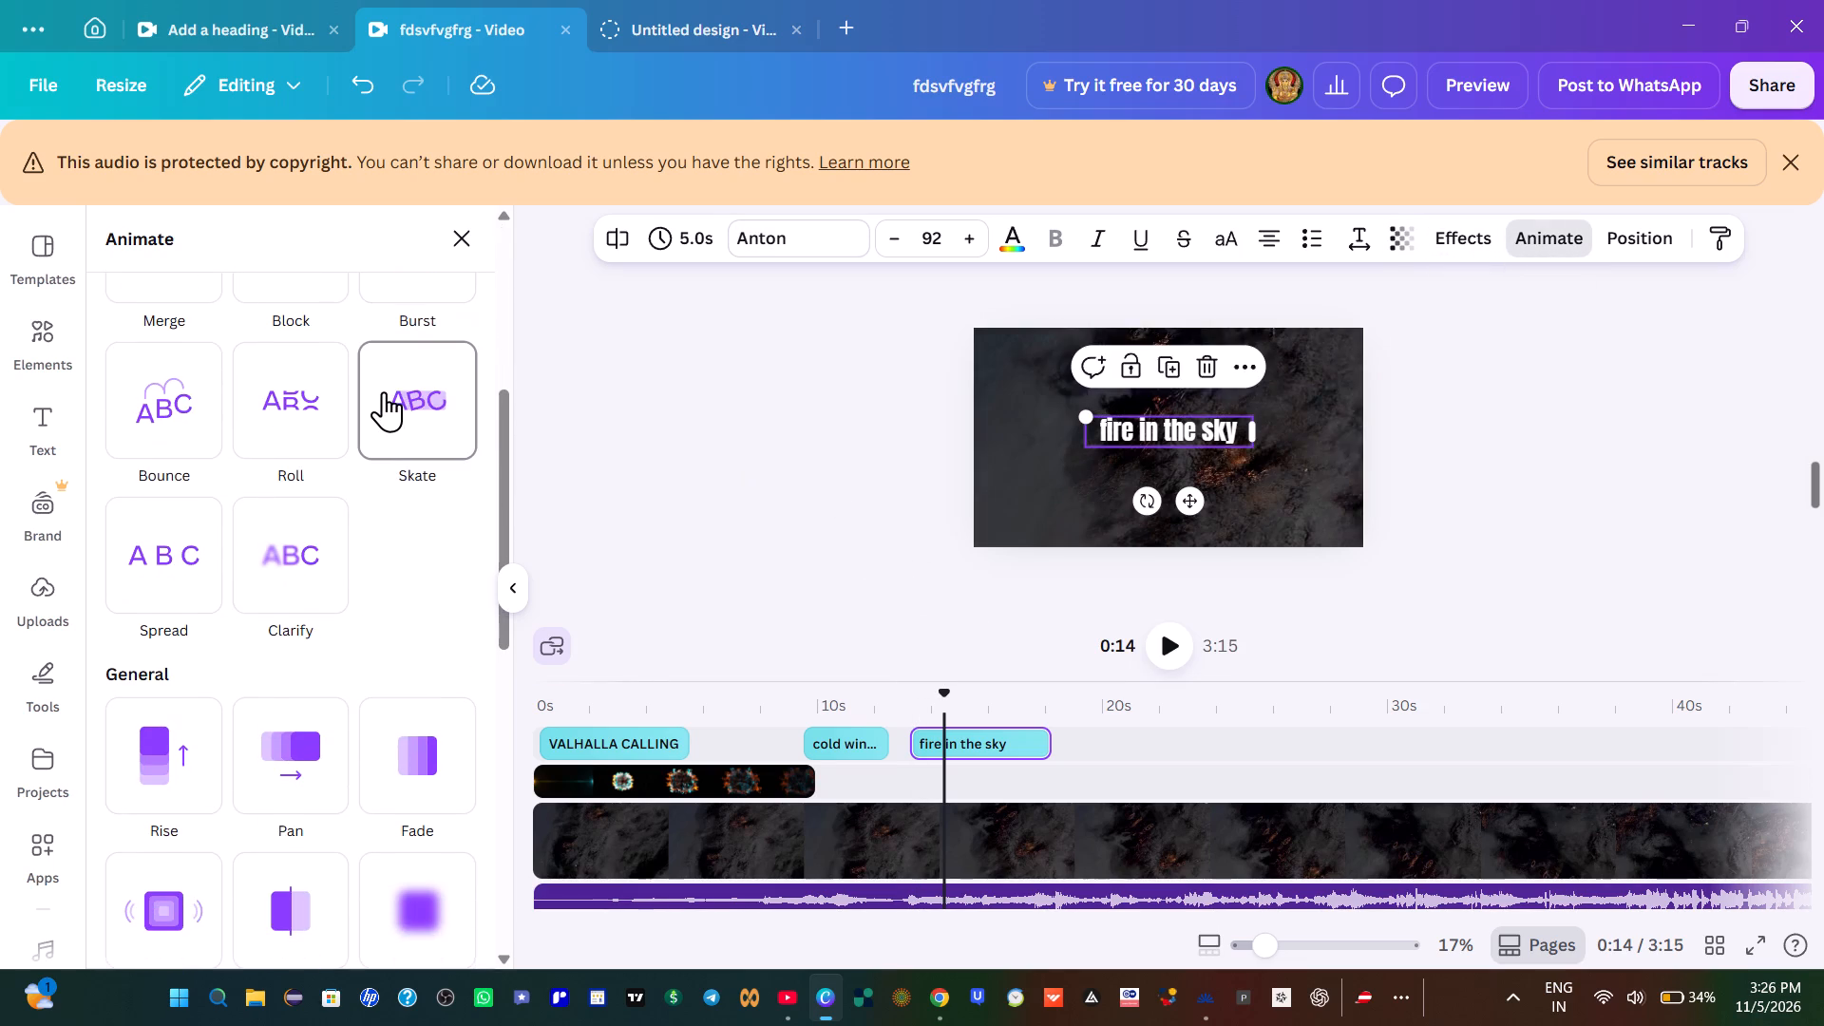
scroll(379, 393, "up", 1)
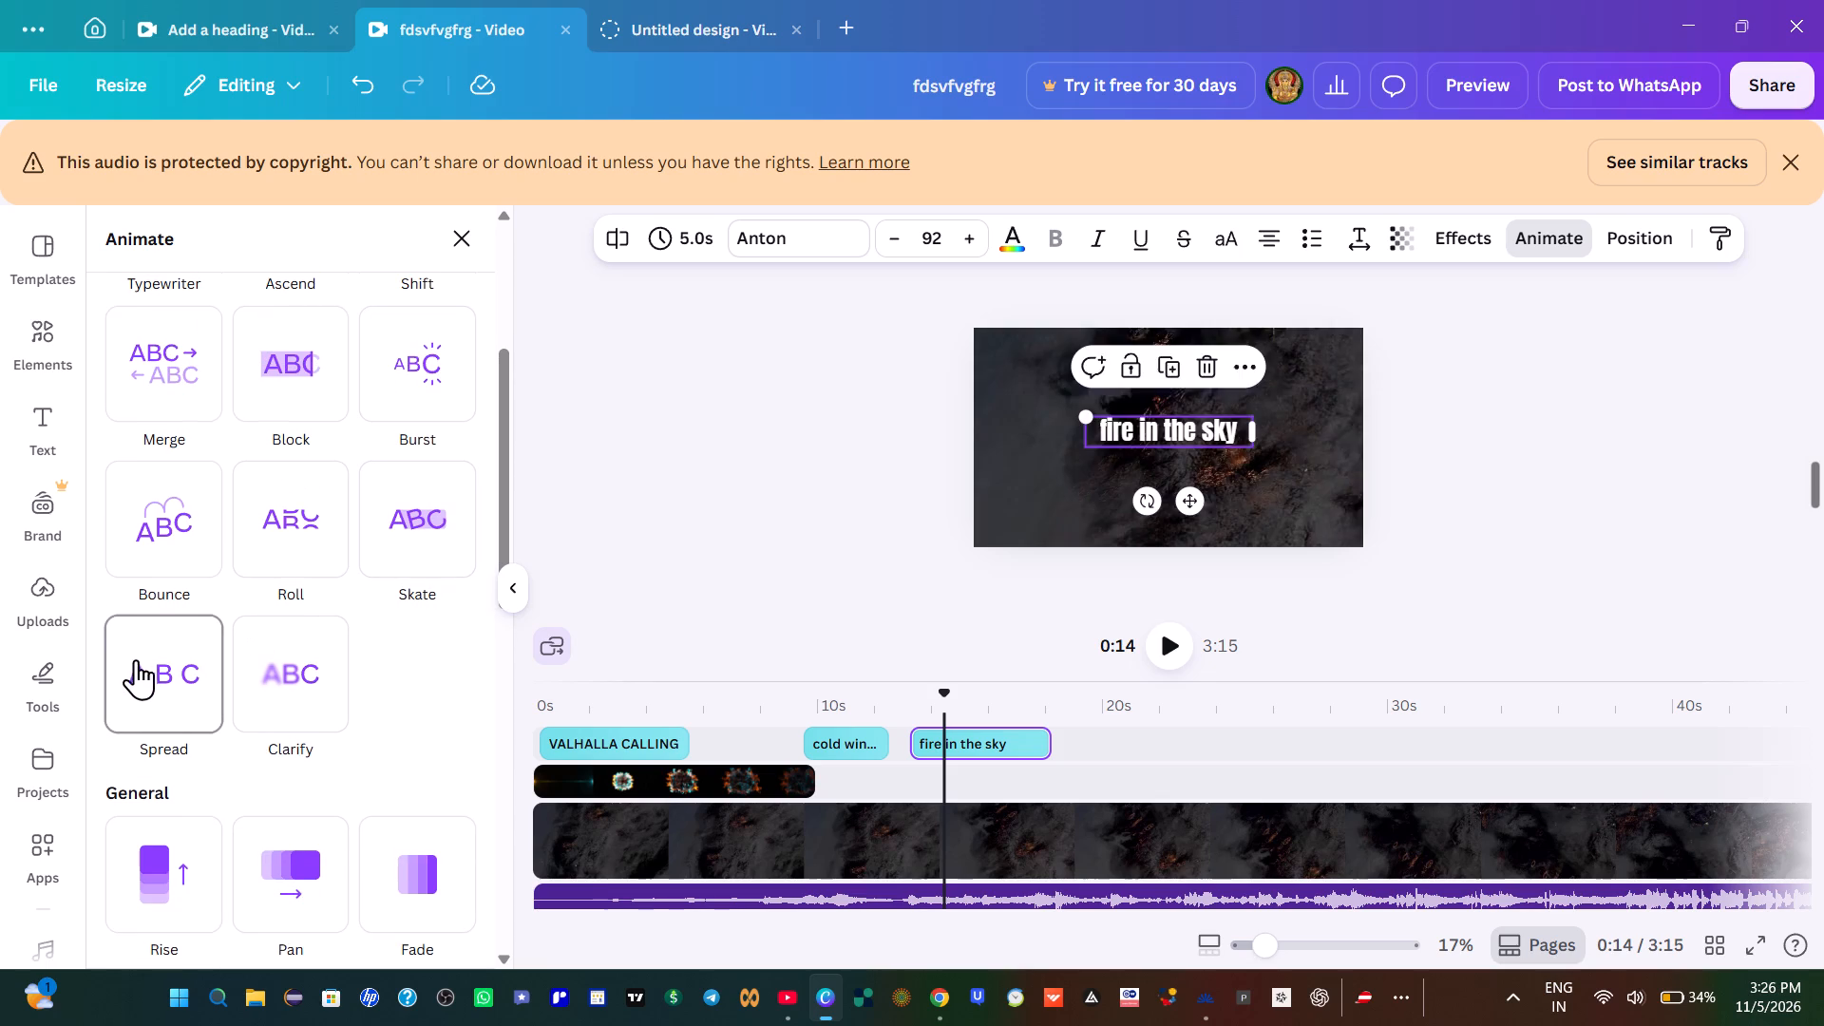
scroll(384, 520, "up", 1)
scroll(384, 519, "down", 9)
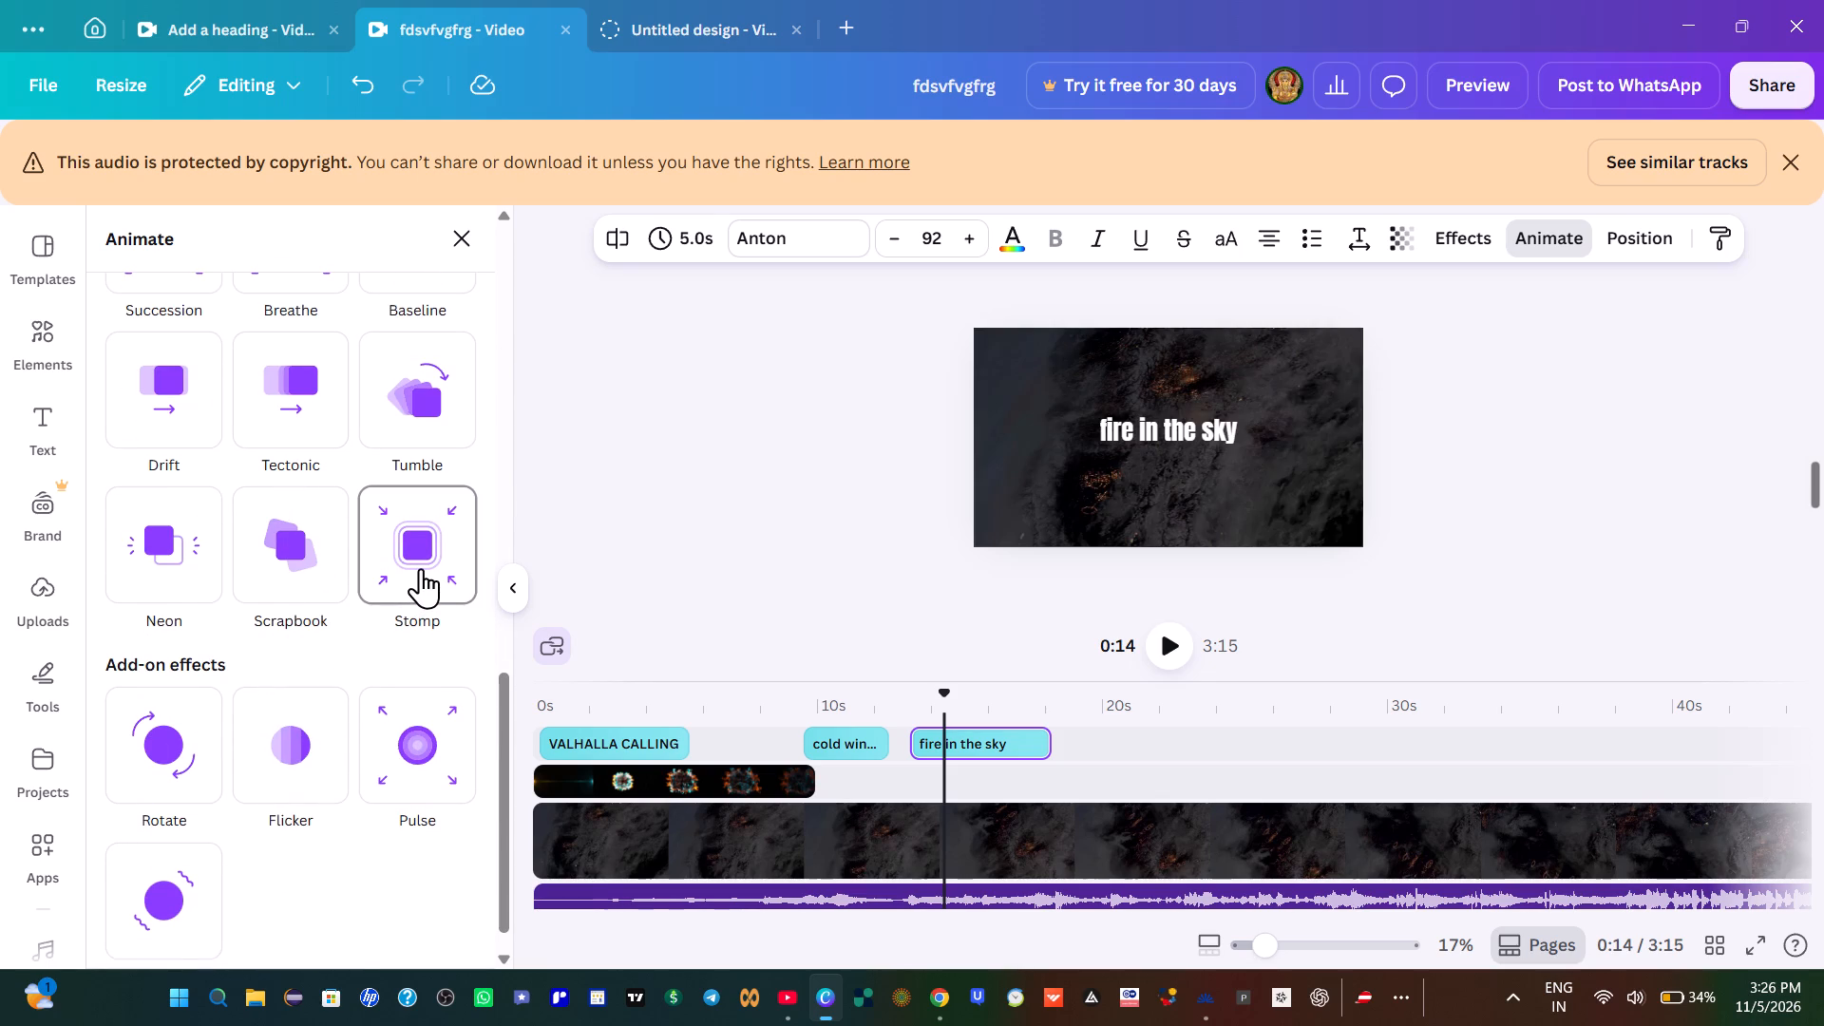
scroll(425, 568, "down", 6)
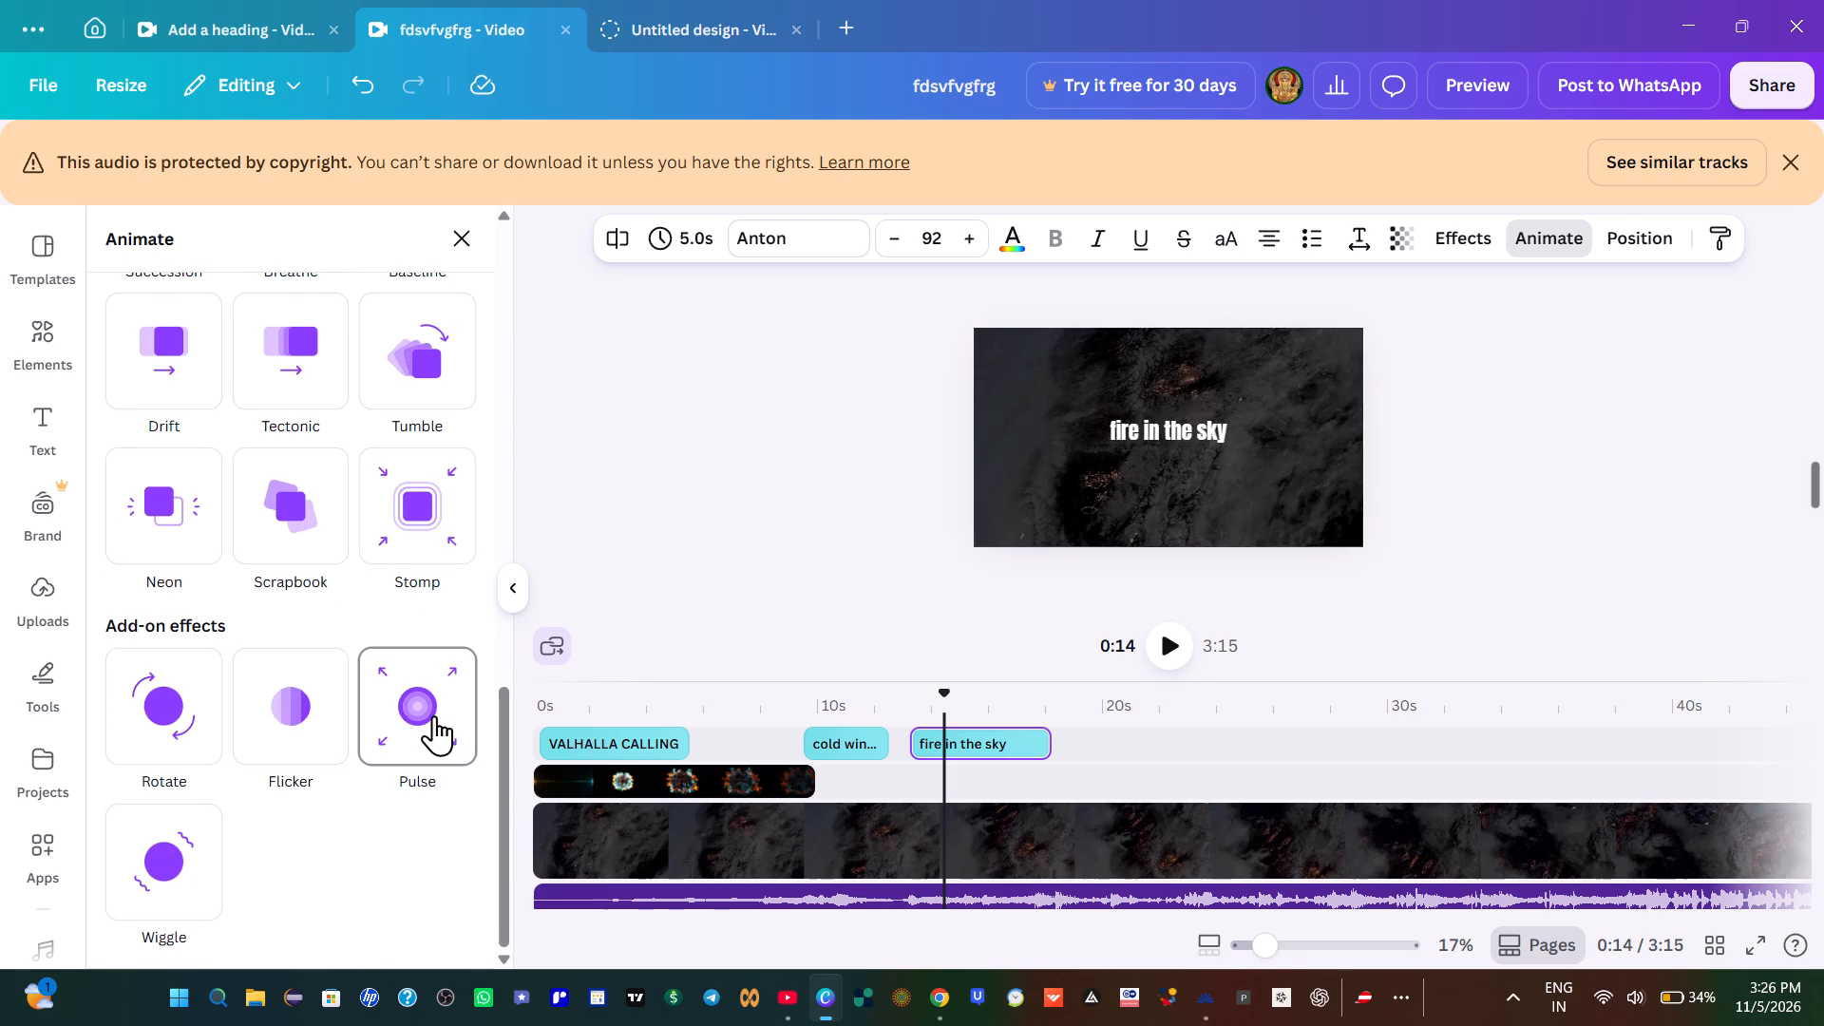
scroll(349, 527, "up", 3)
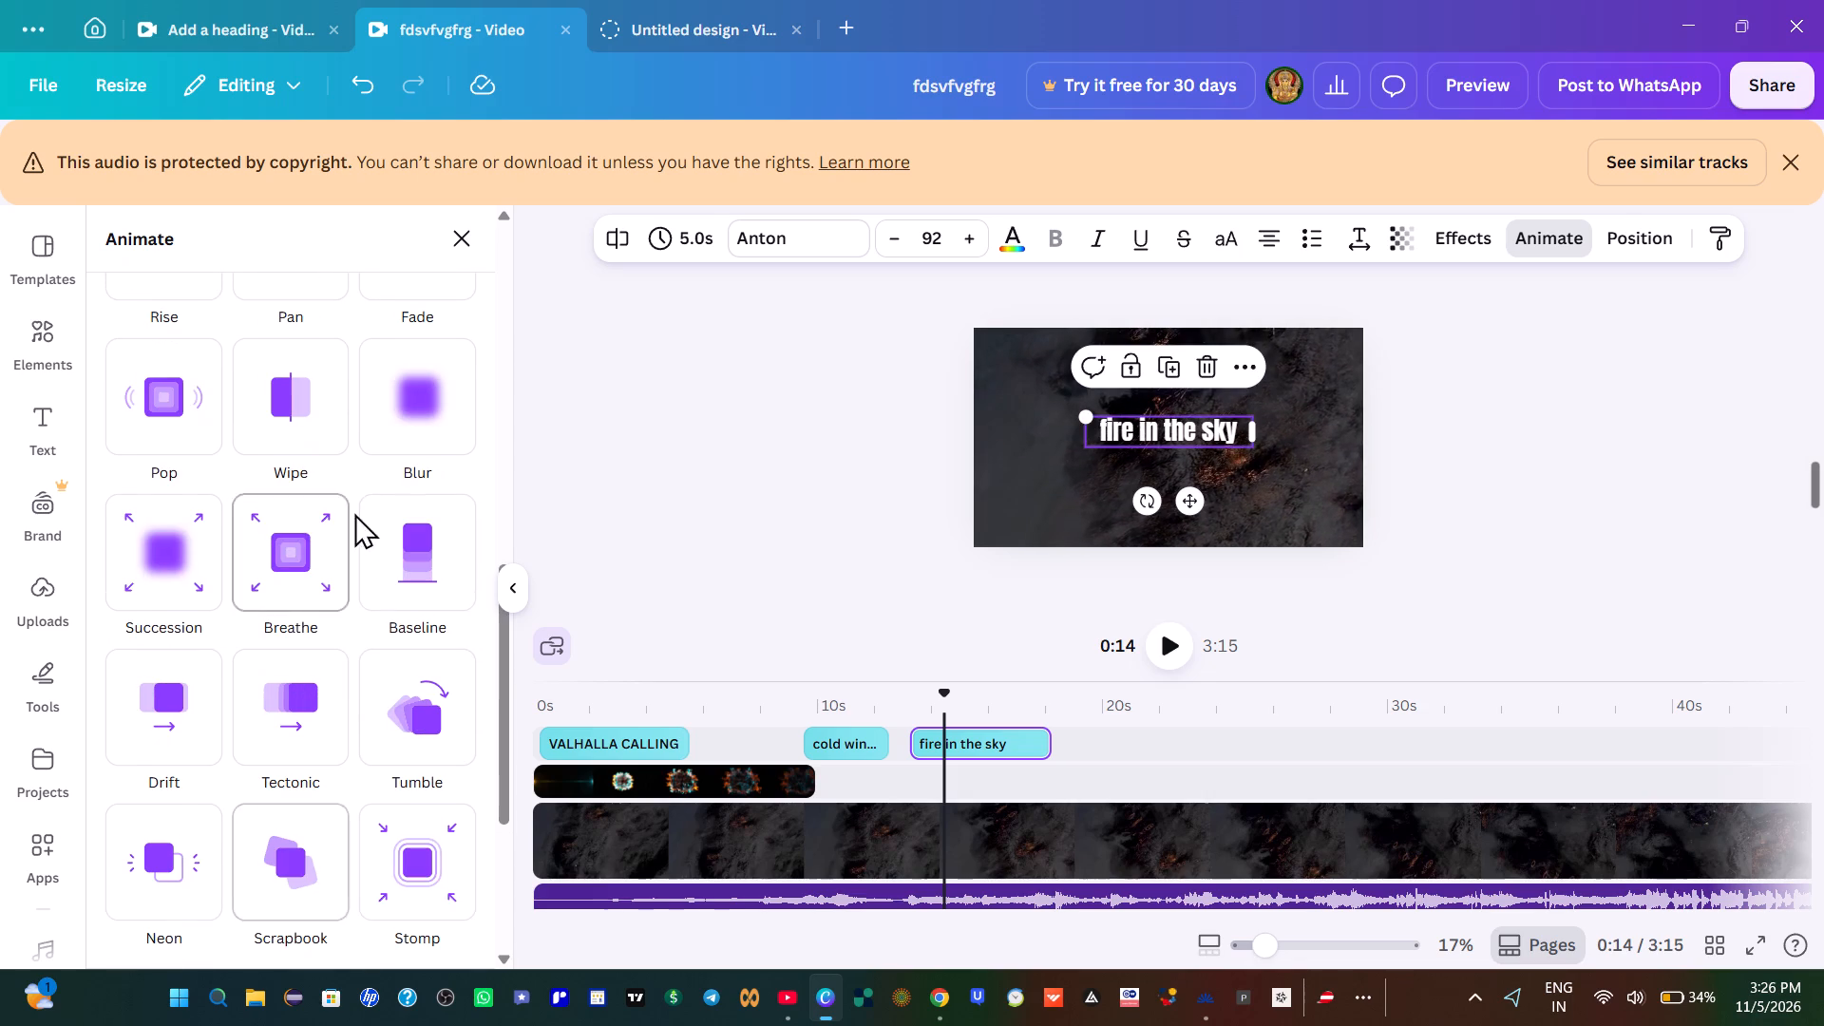
scroll(383, 526, "up", 4)
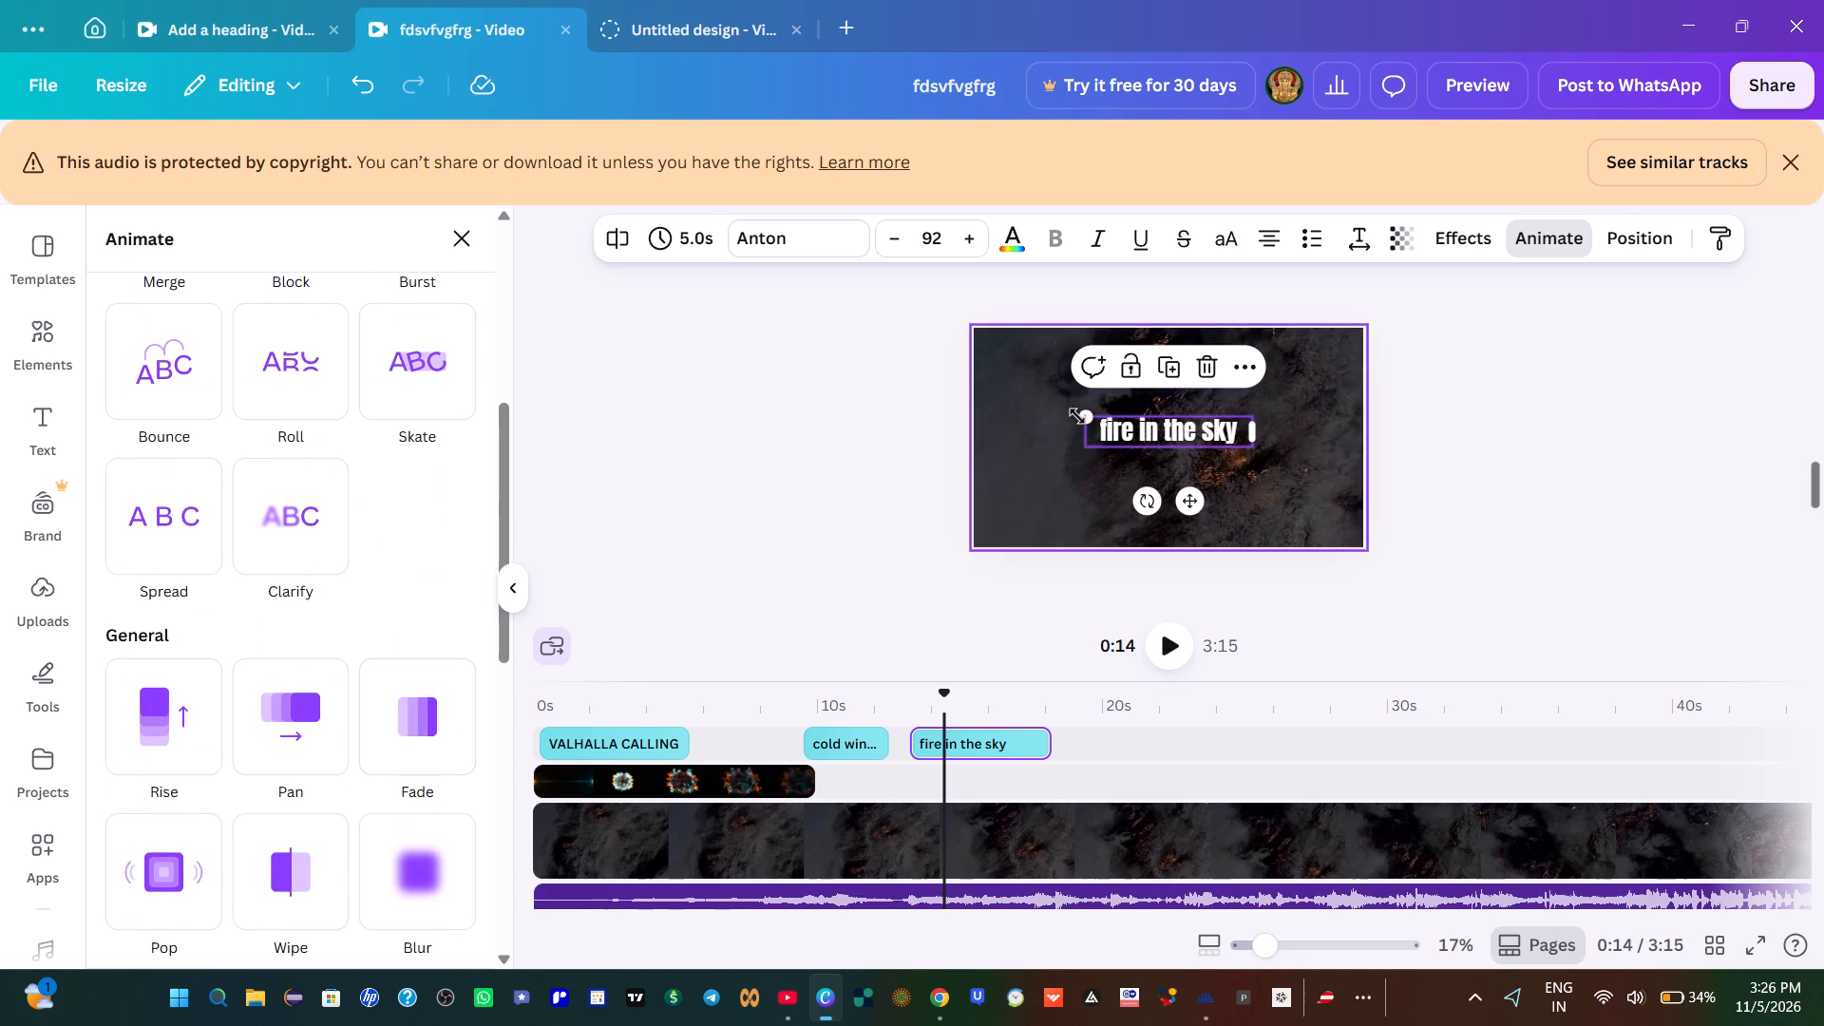
scroll(214, 463, "up", 6)
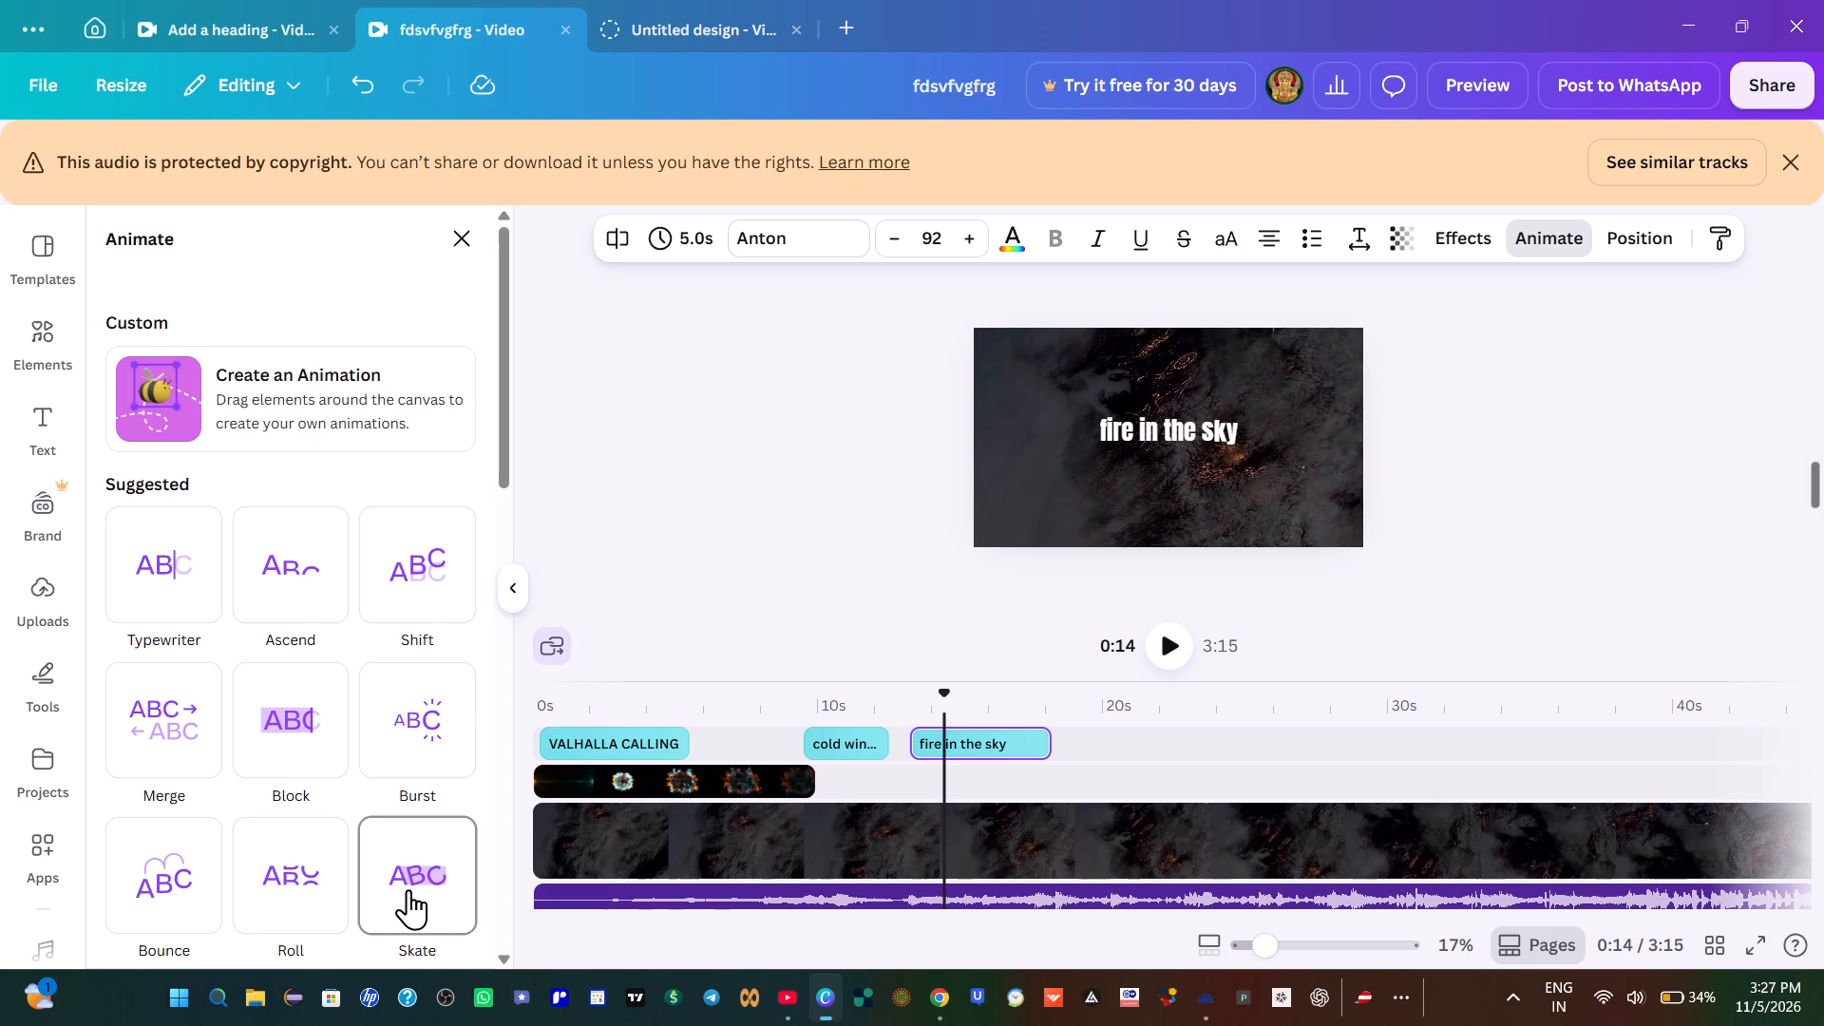
left_click(283, 880)
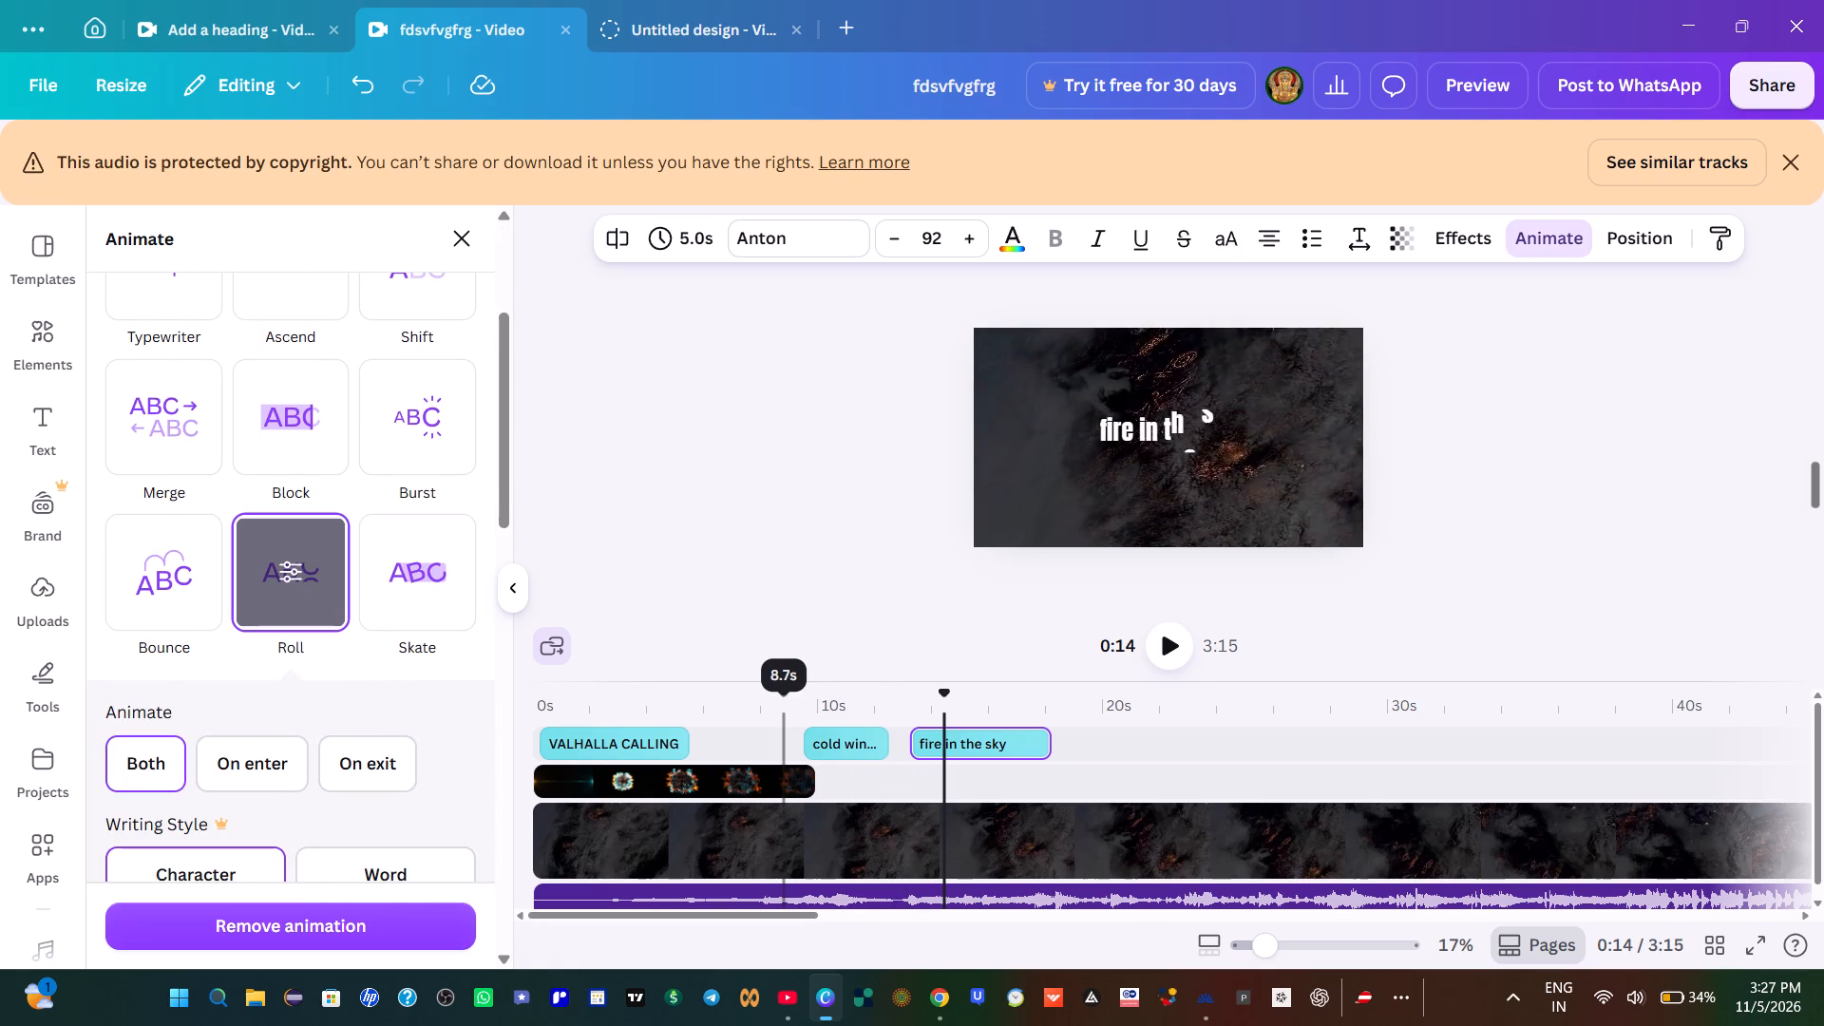
Play the video full screen from 0:08 to check both lyric lines and the new animation against the song.
left_click(785, 713)
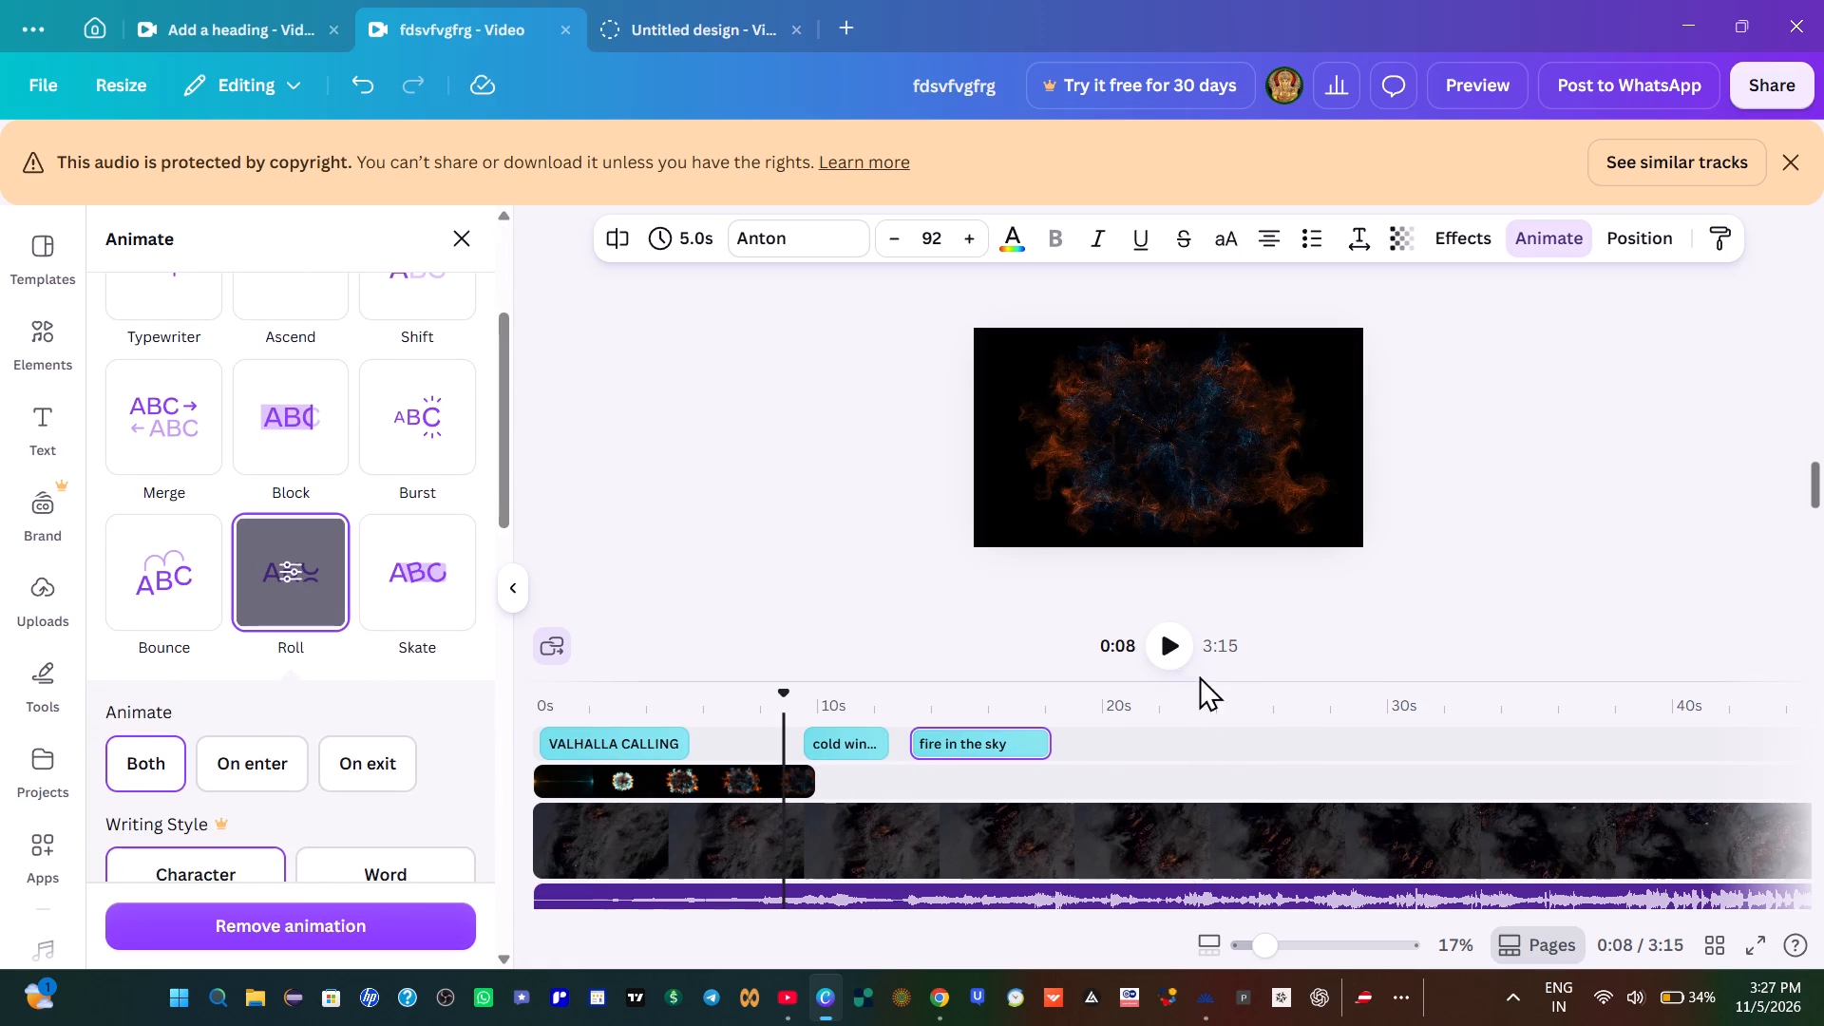
left_click(1760, 945)
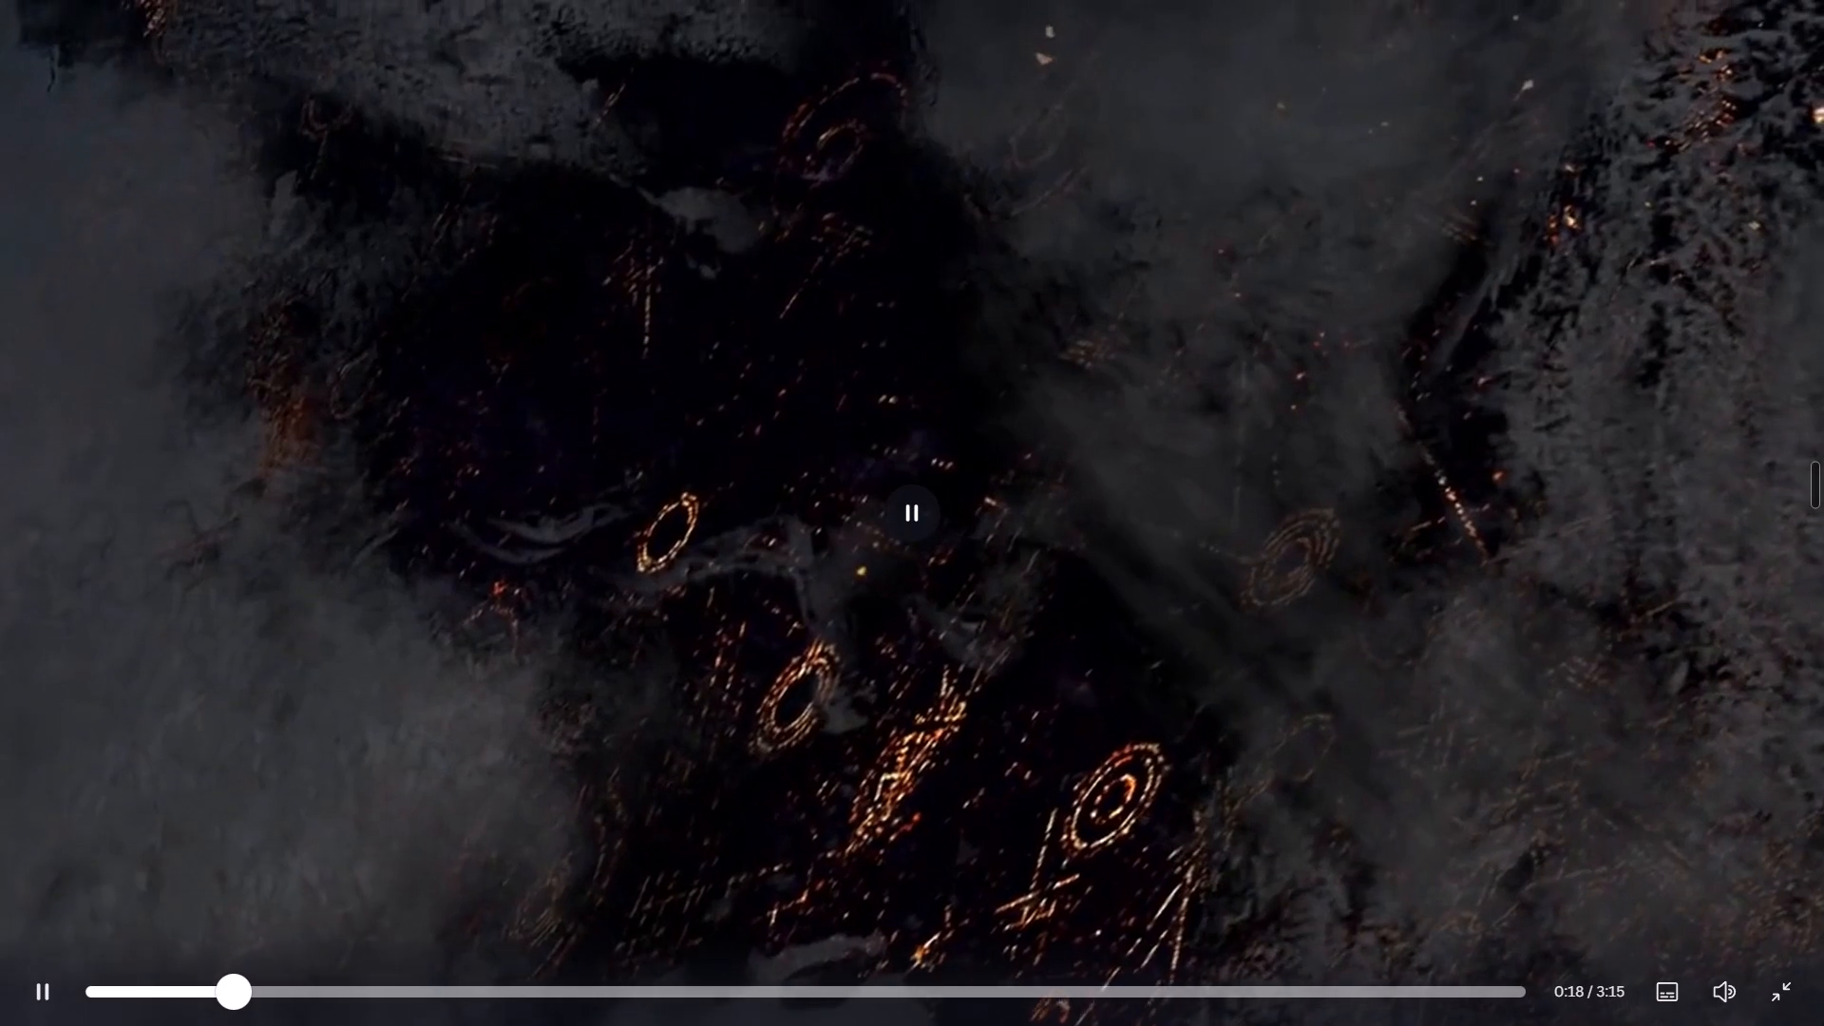
left_click(1793, 991)
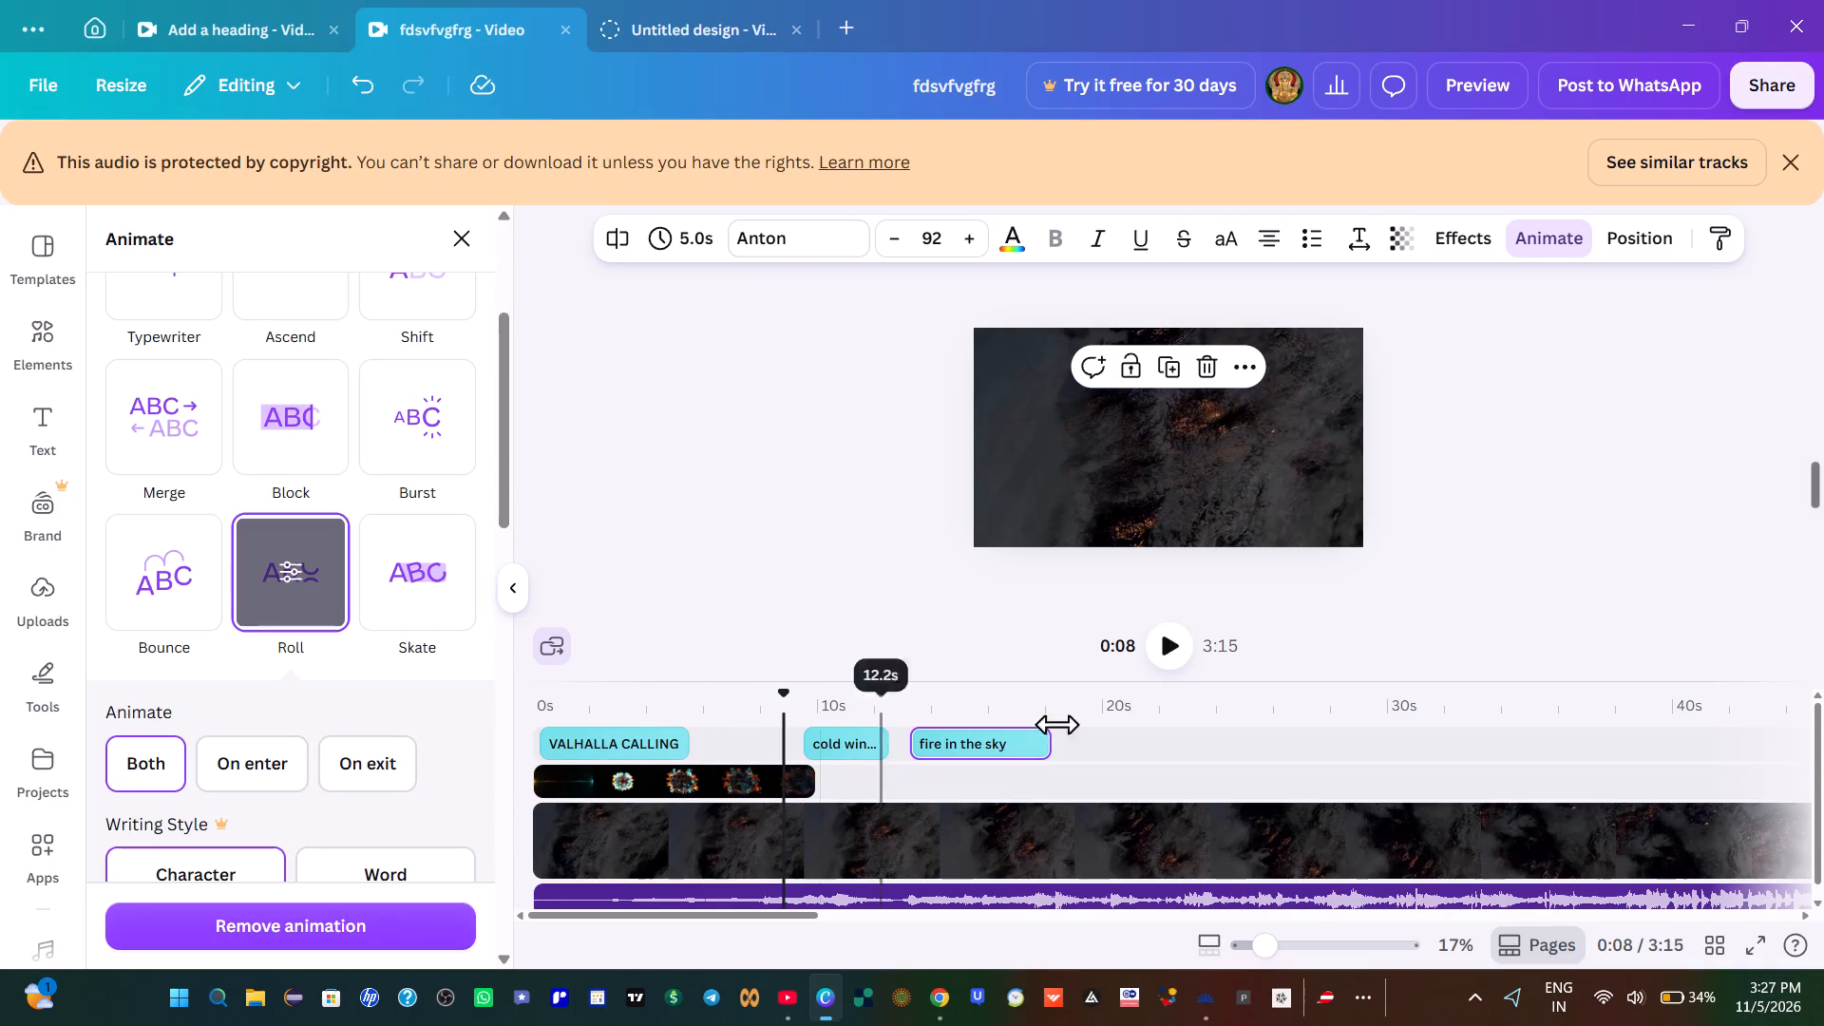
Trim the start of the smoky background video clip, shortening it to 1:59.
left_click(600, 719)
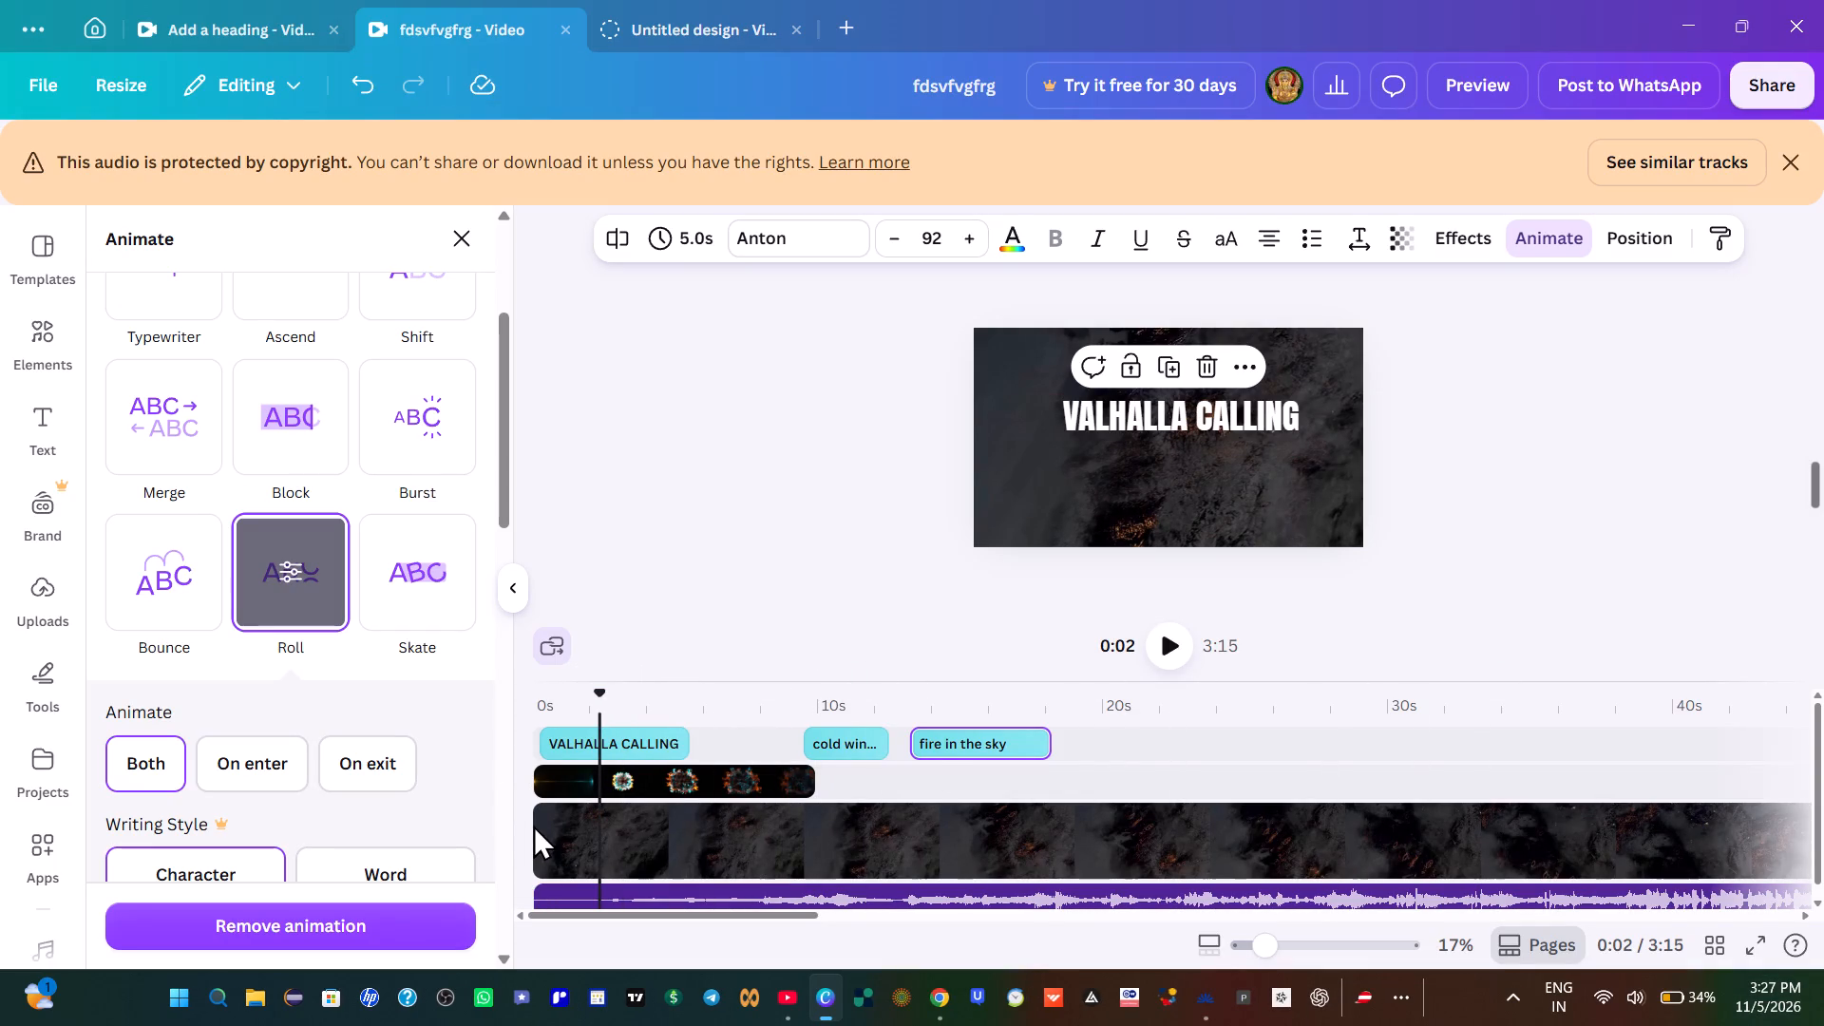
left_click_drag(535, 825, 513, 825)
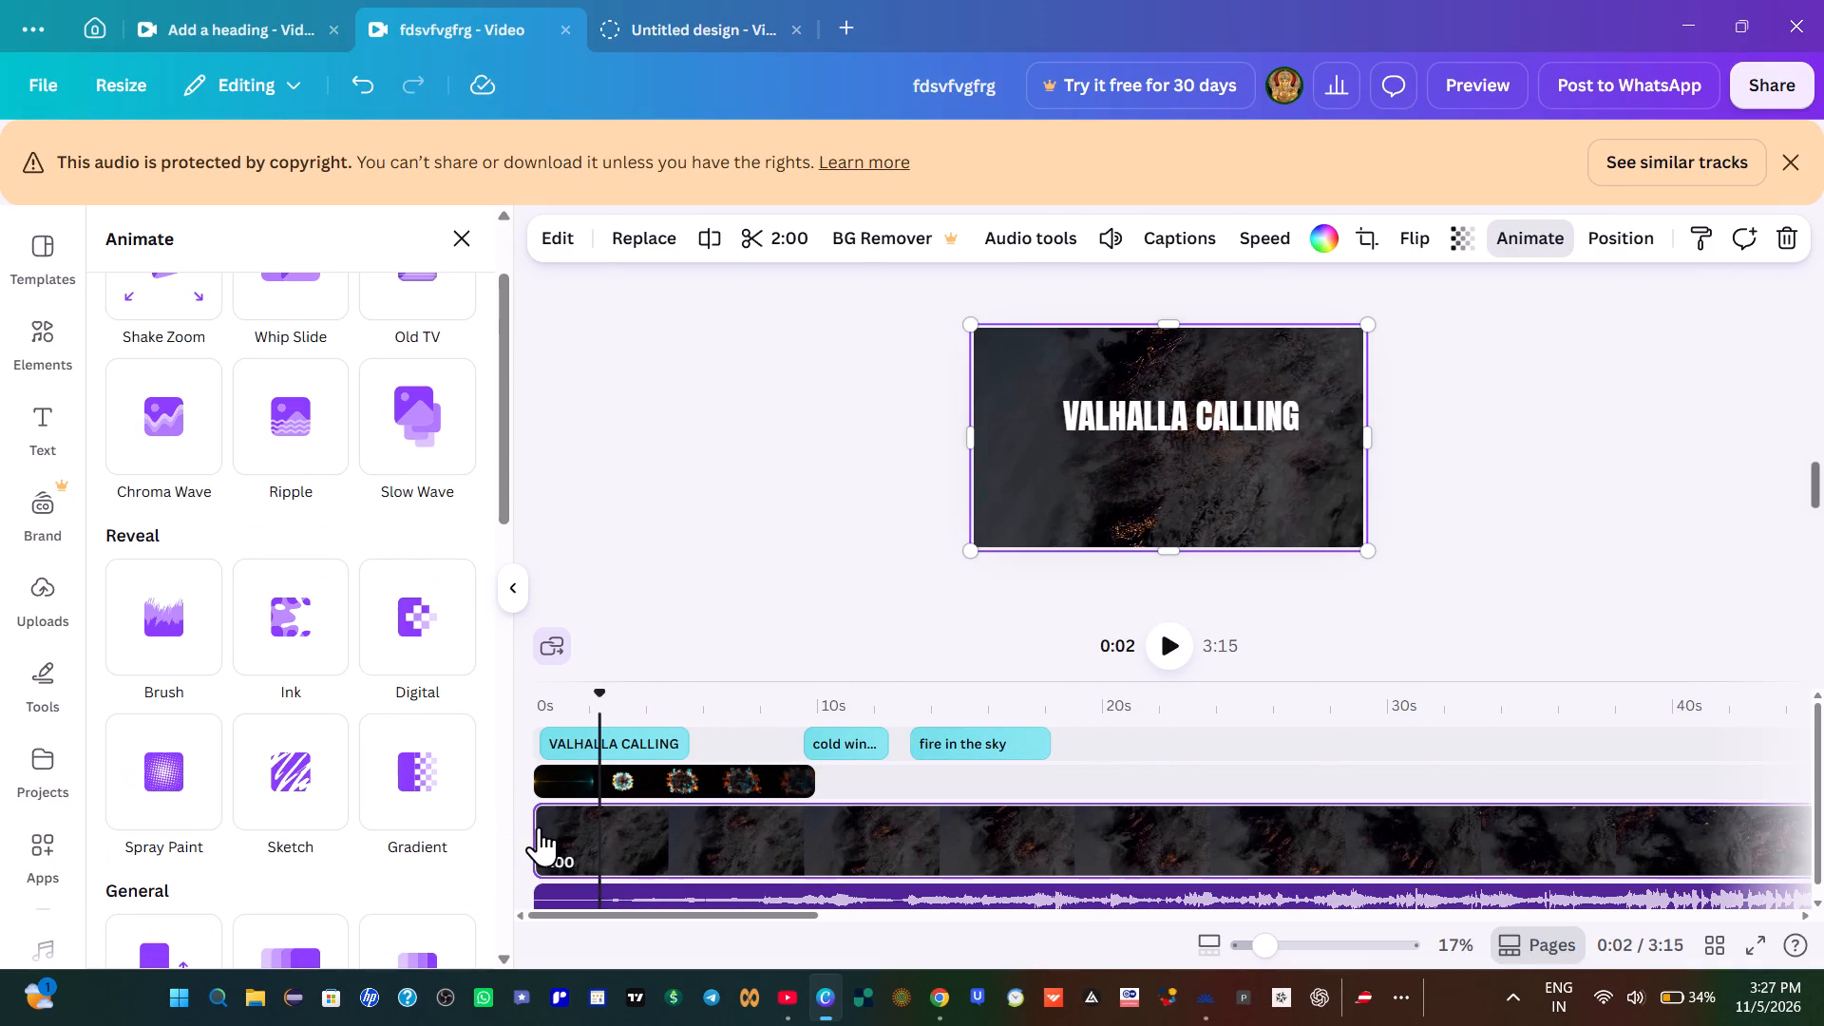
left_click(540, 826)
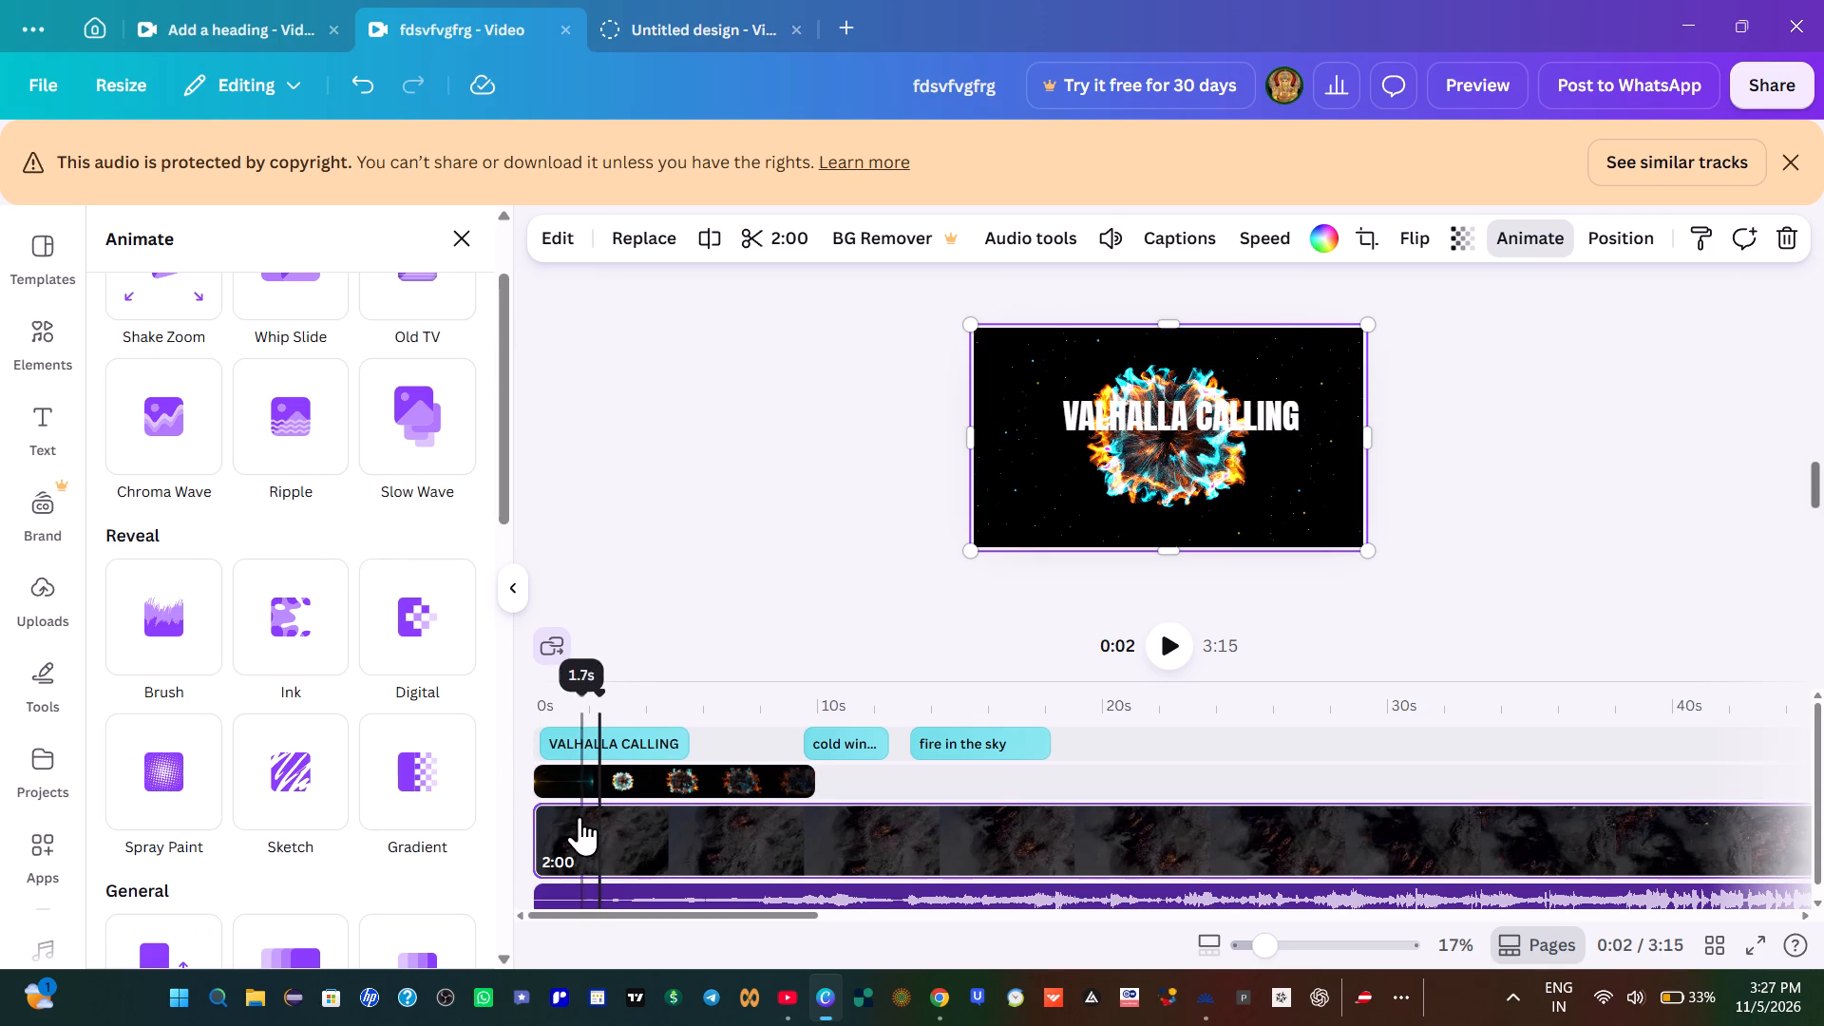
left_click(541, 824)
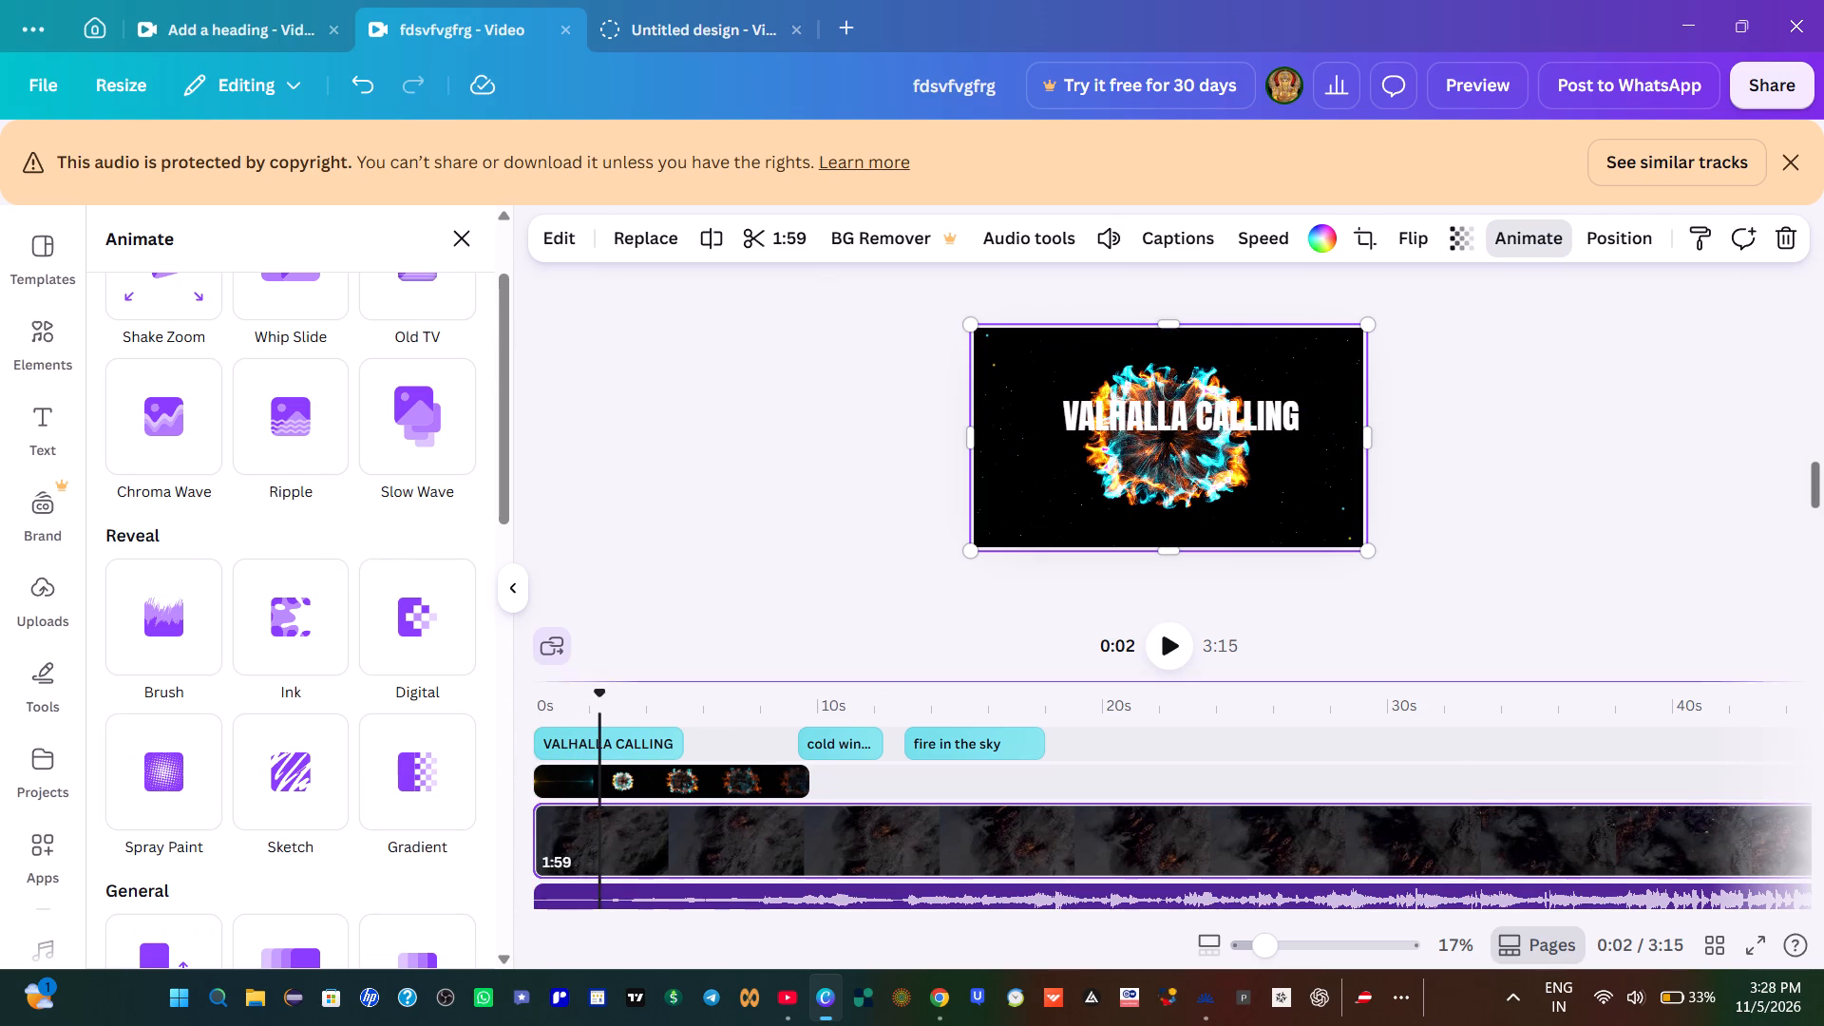
Preview the video full screen from 0:00 to check the title intro and the lyric lines' timing.
left_click_drag(593, 696, 513, 723)
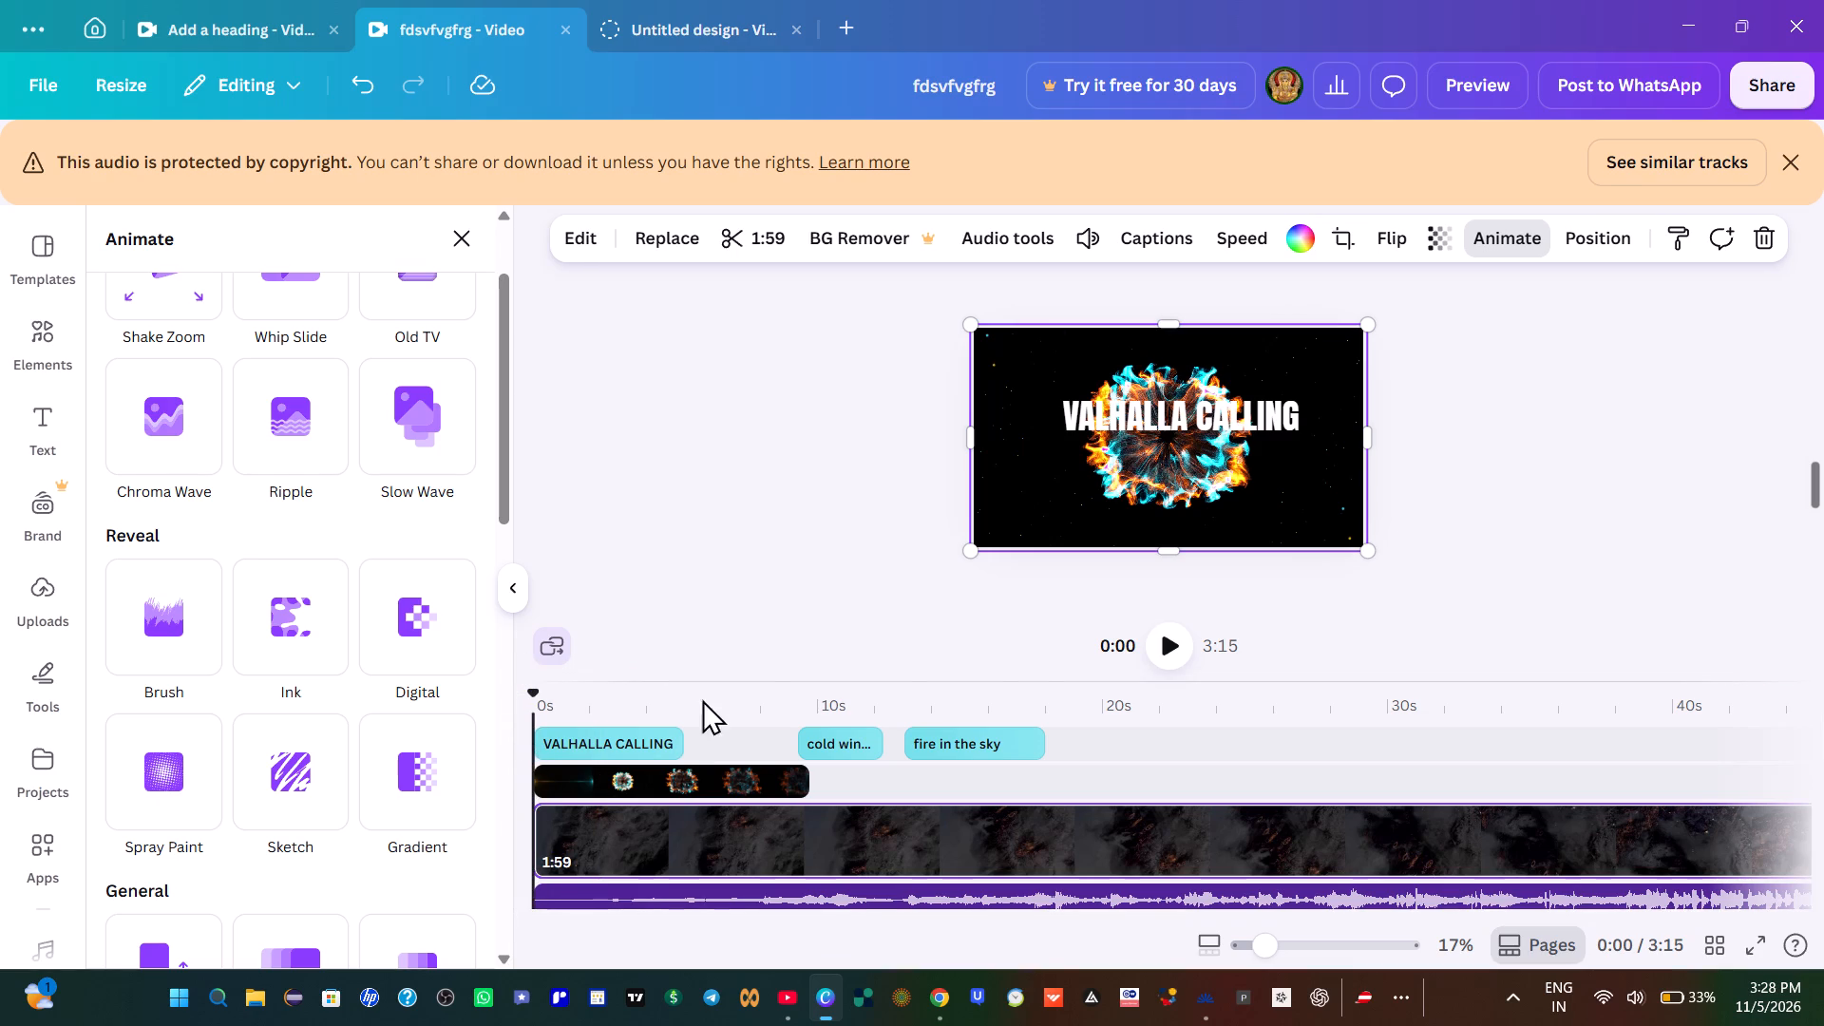
left_click(1162, 646)
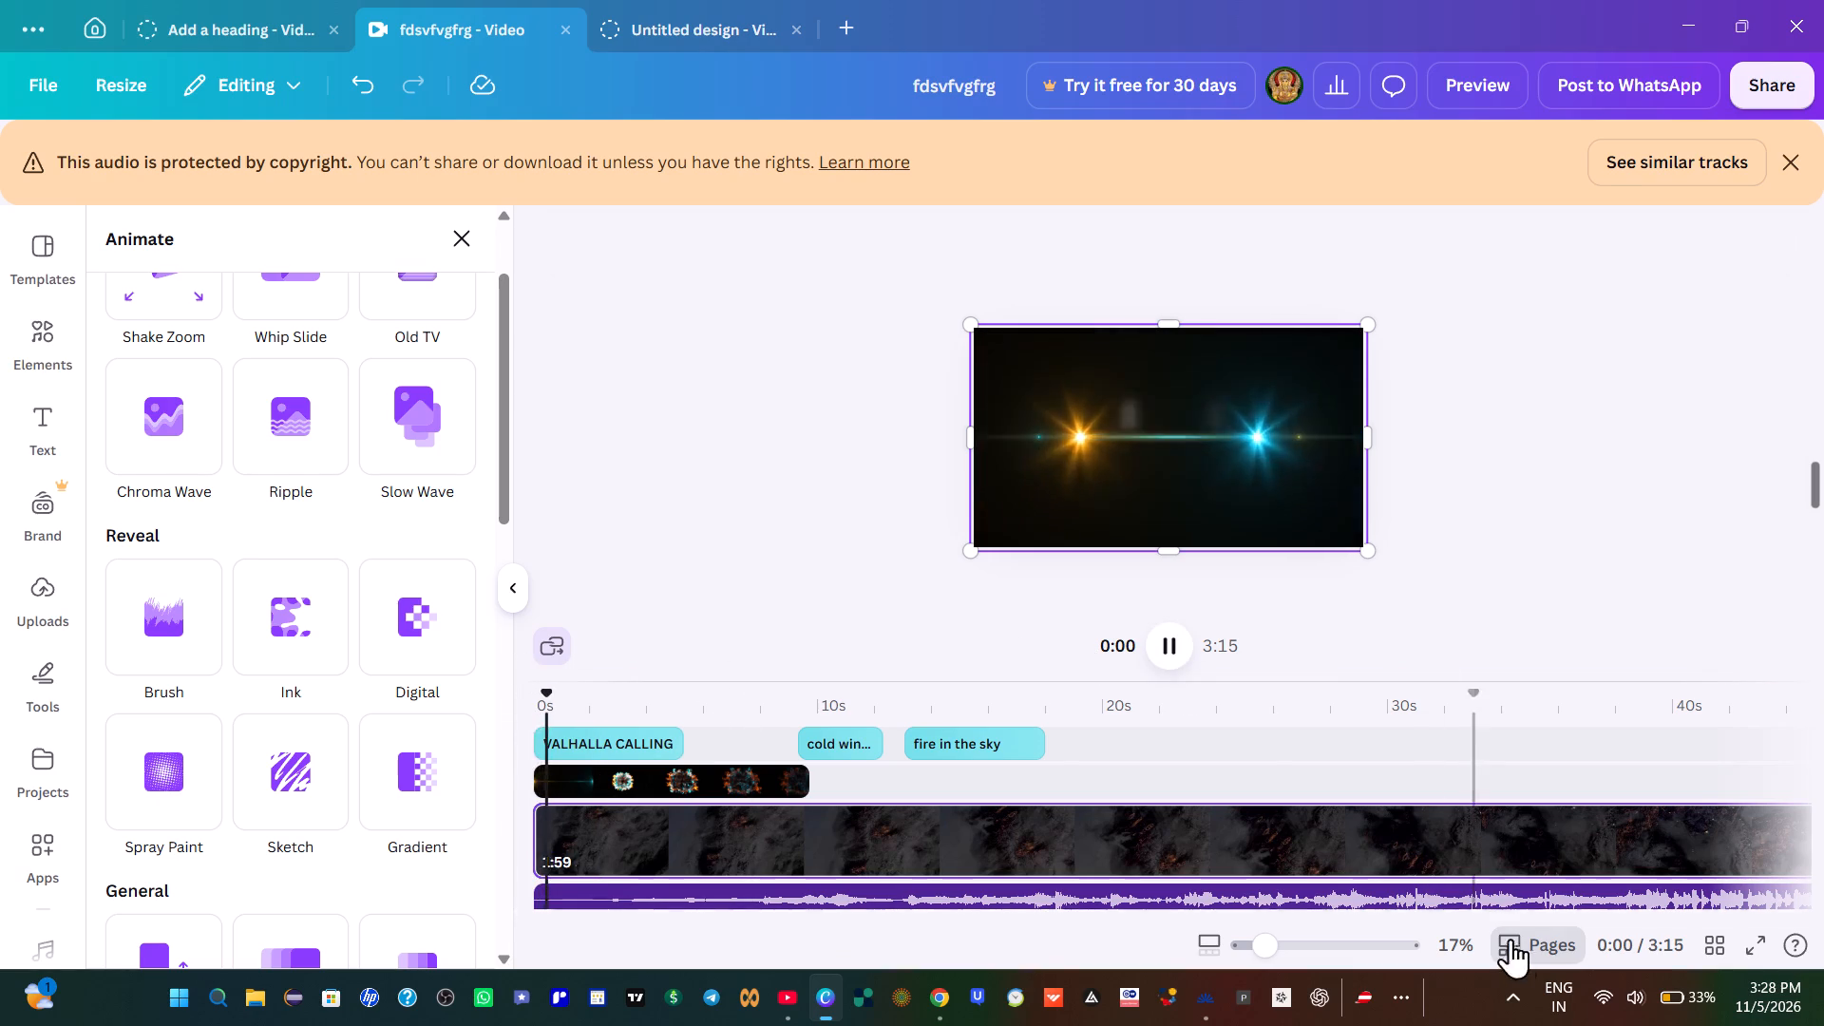
left_click(1757, 954)
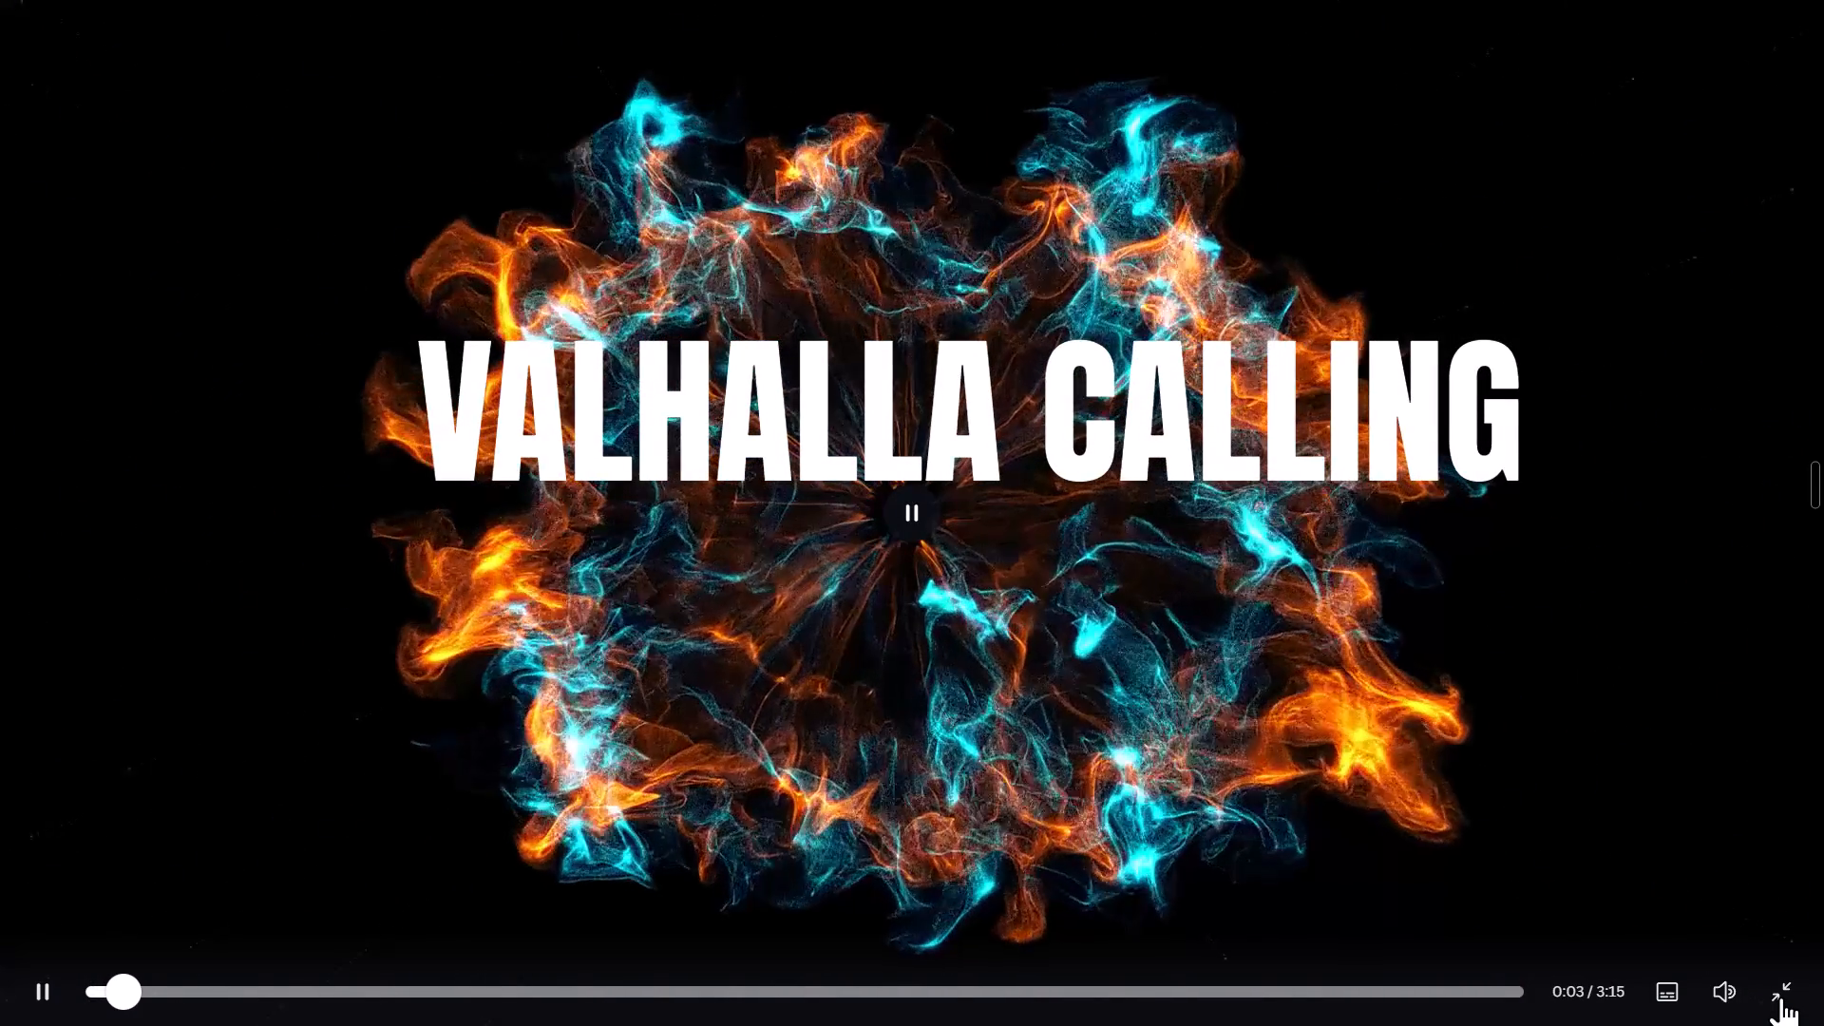
left_click(1781, 997)
scroll(1423, 756, "down", 2)
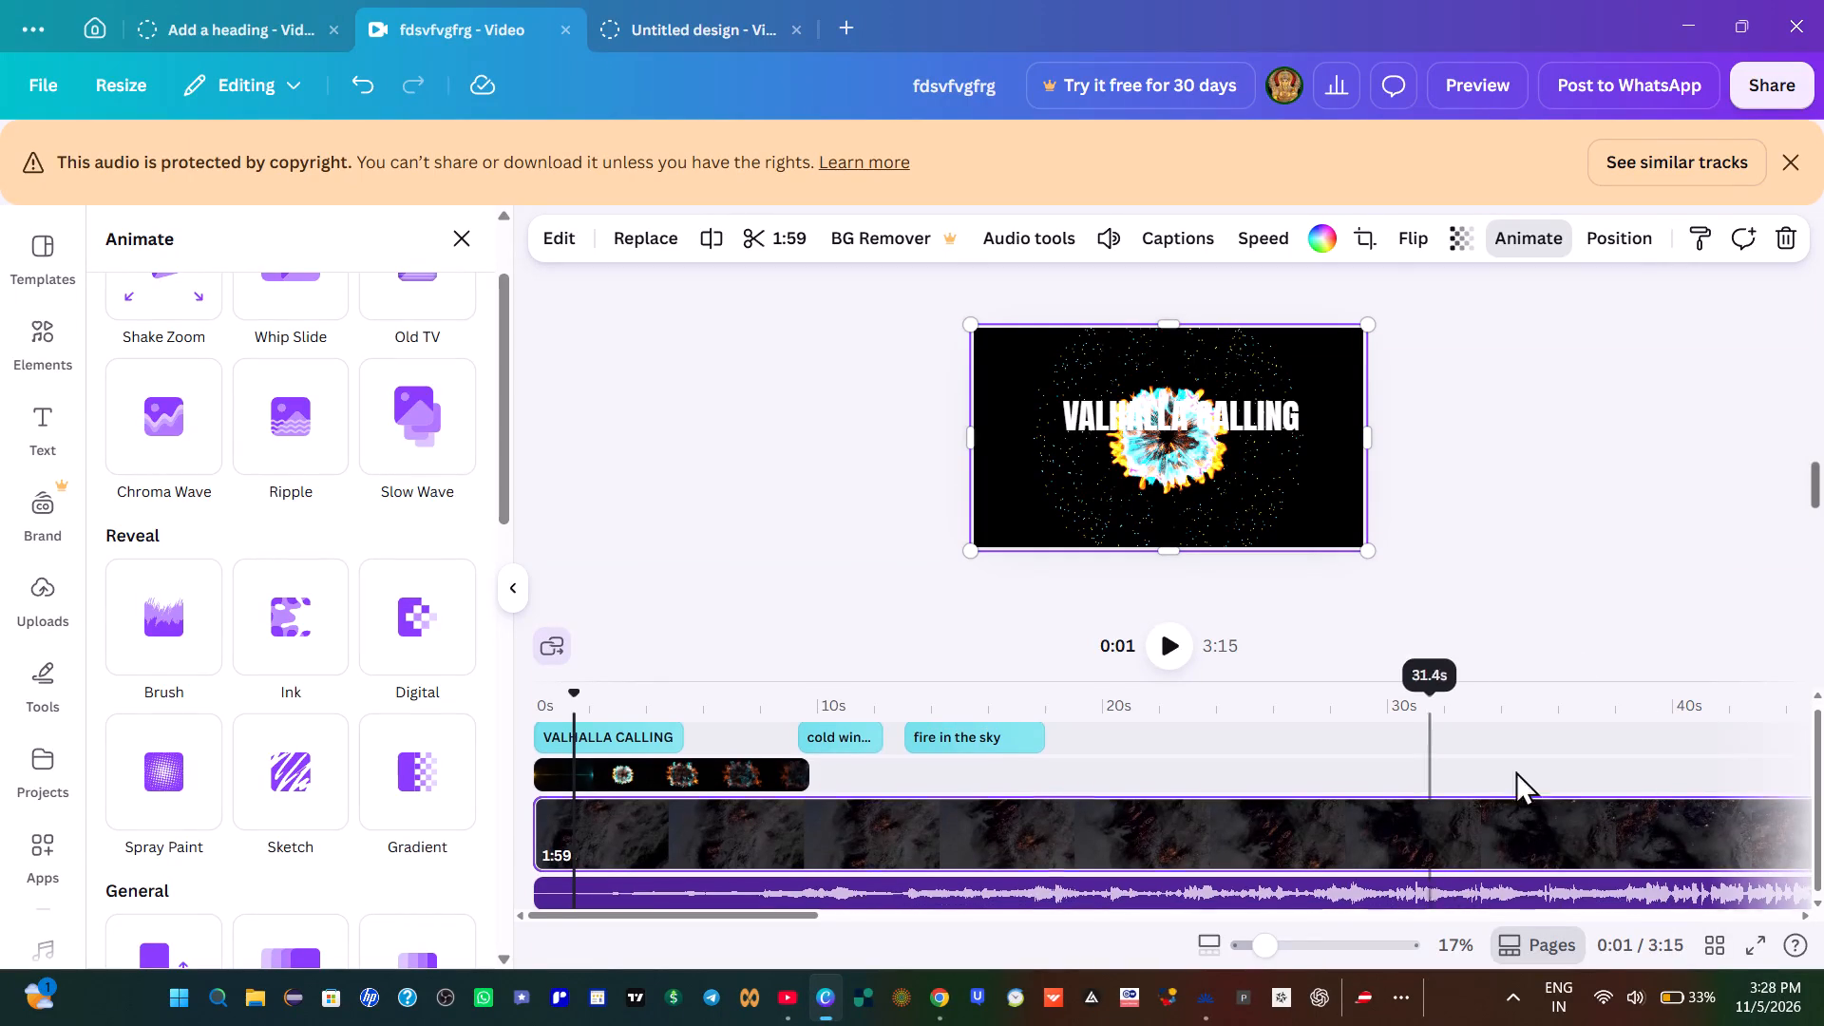
left_click(1751, 950)
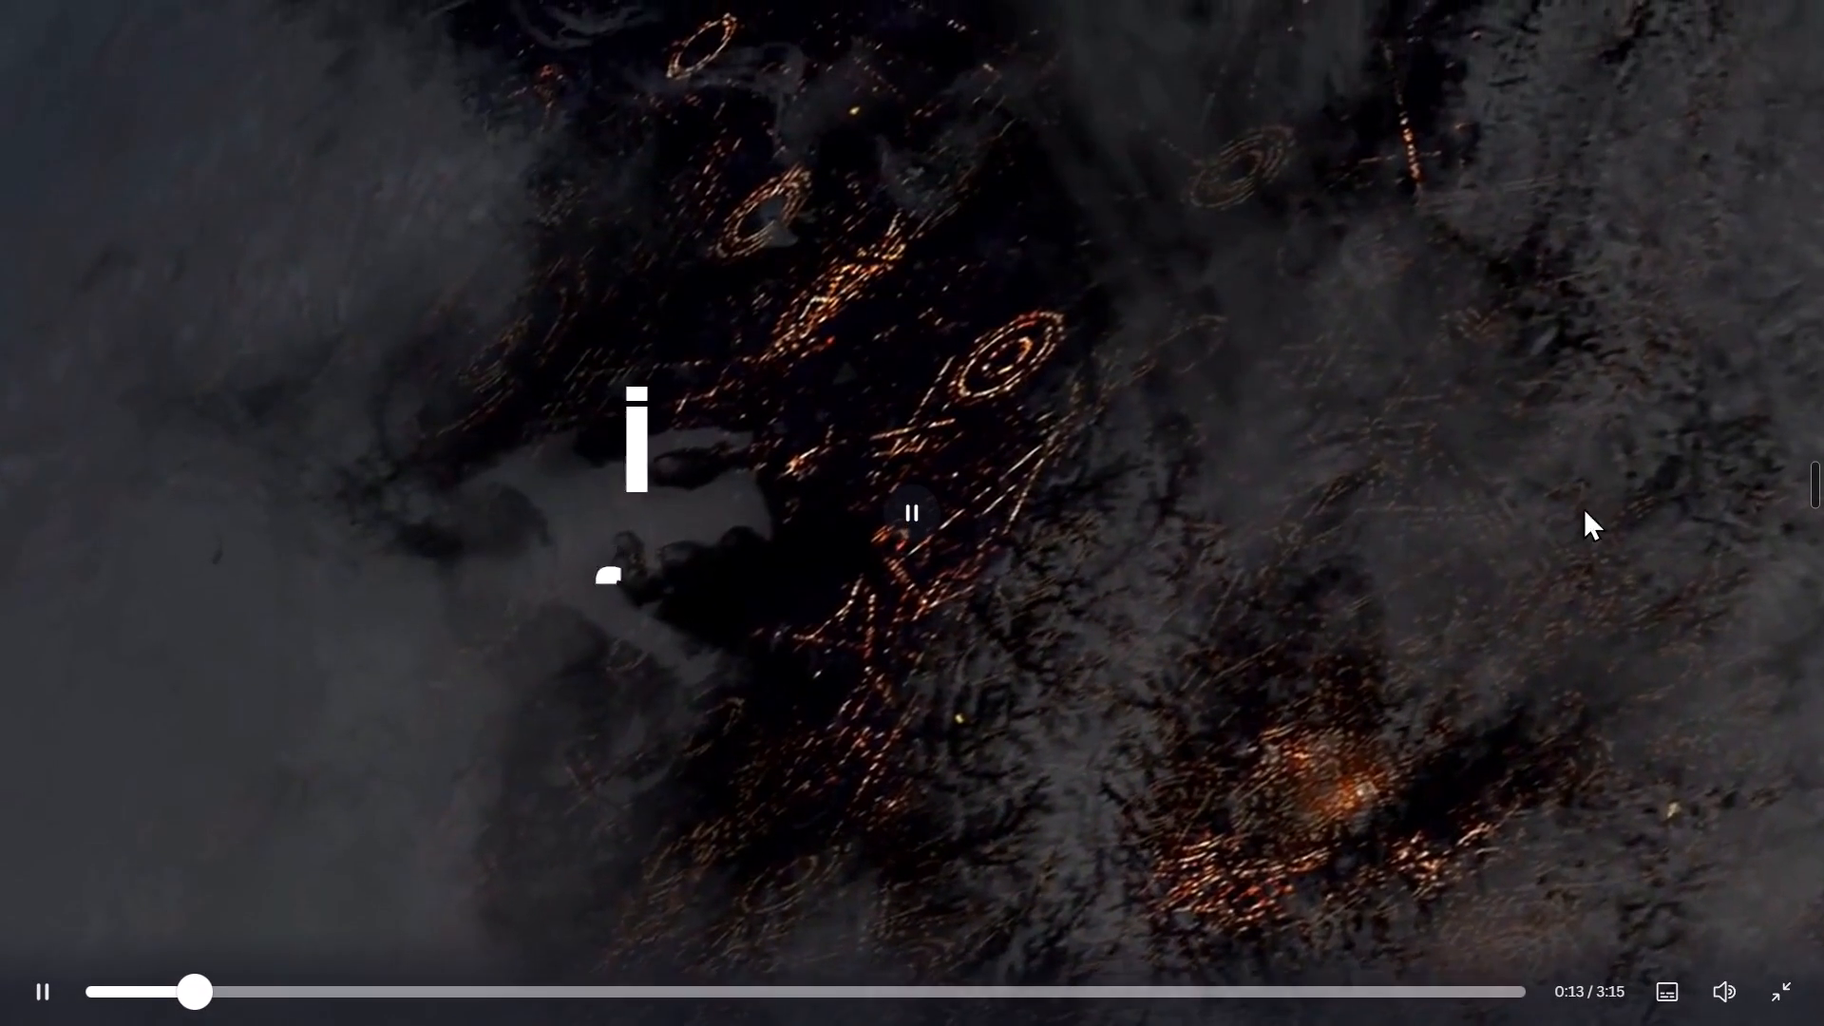
left_click(1781, 996)
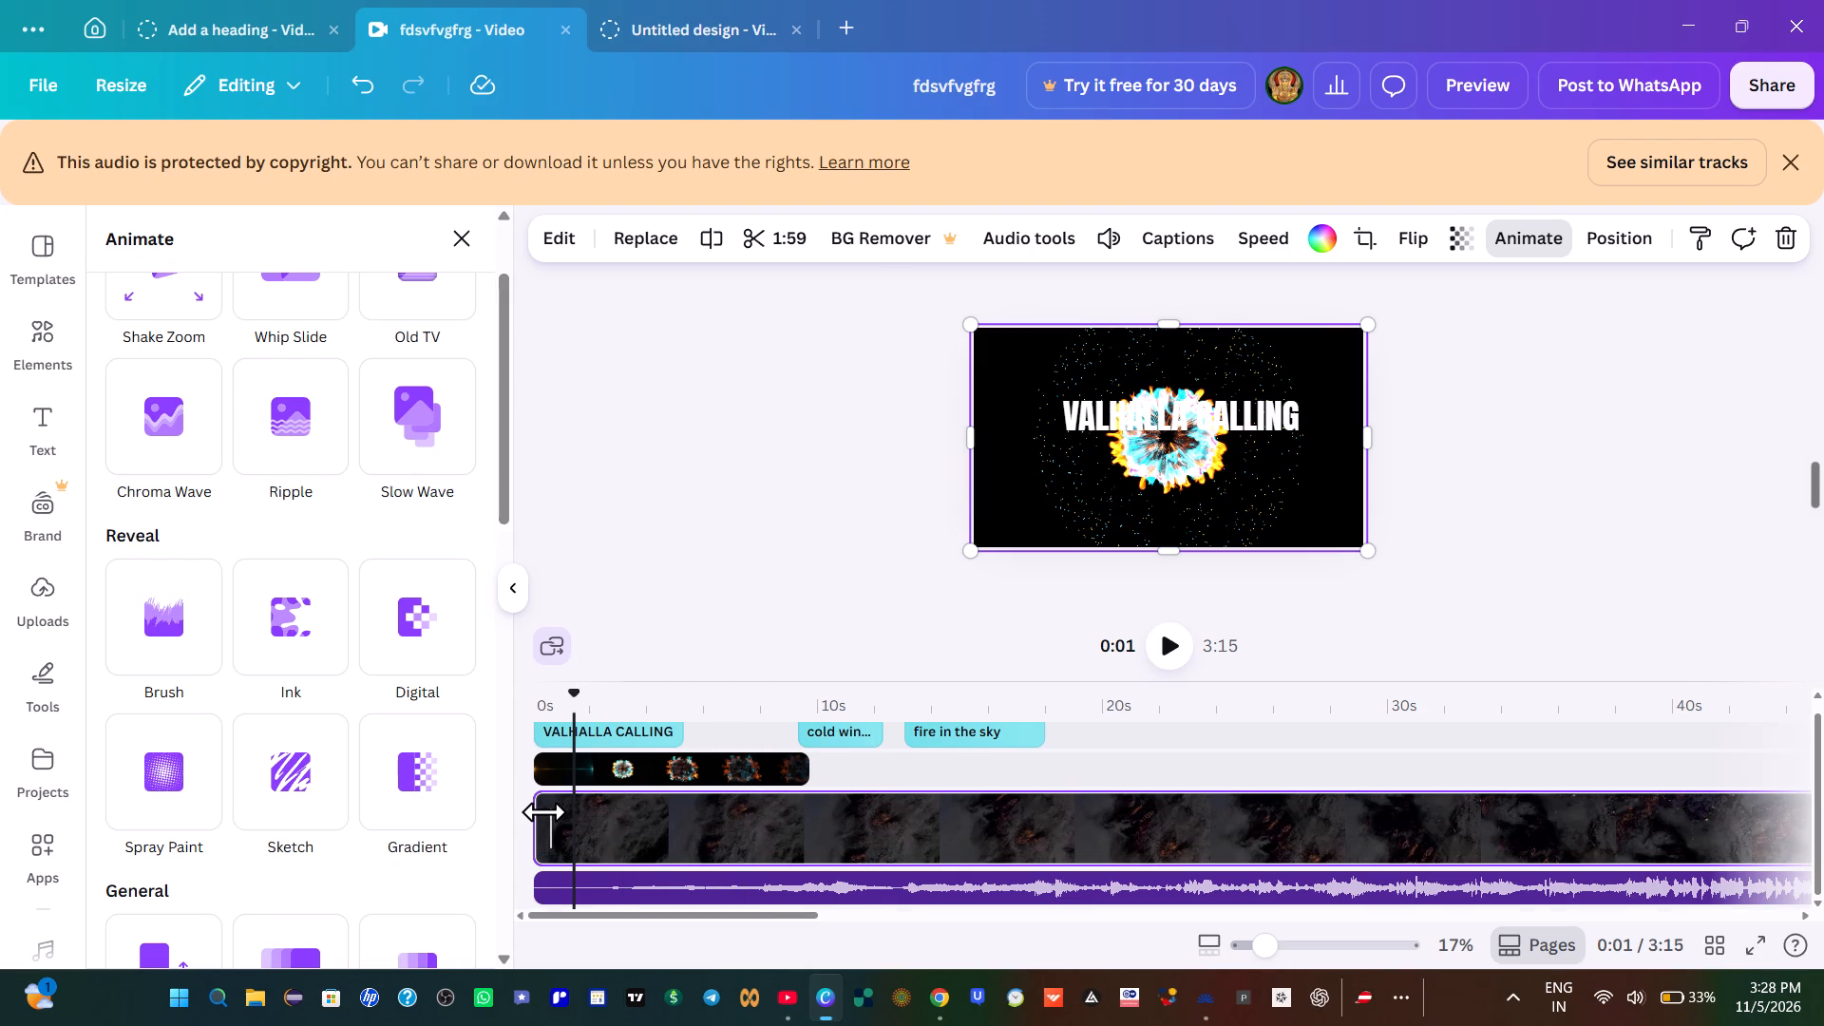
Extend the start of the smoky background video clip so that it lasts 2:00.
left_click_drag(543, 811, 542, 816)
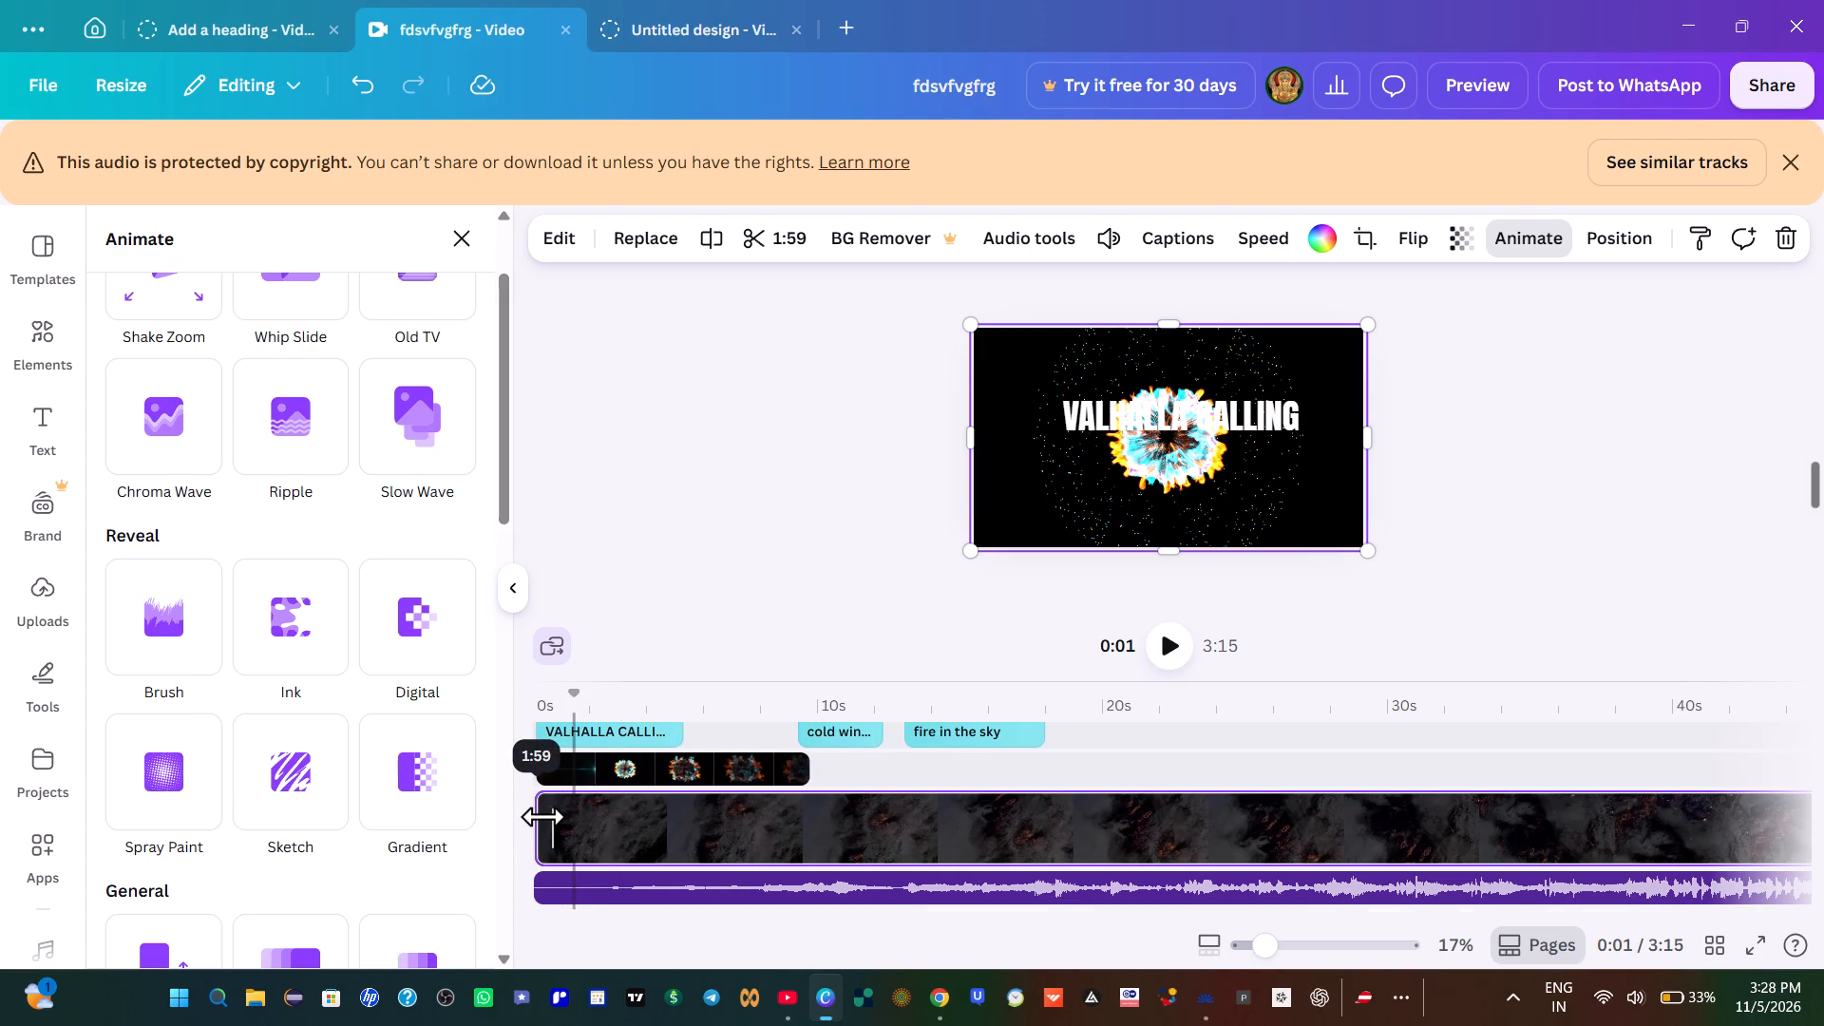
left_click_drag(542, 816, 529, 816)
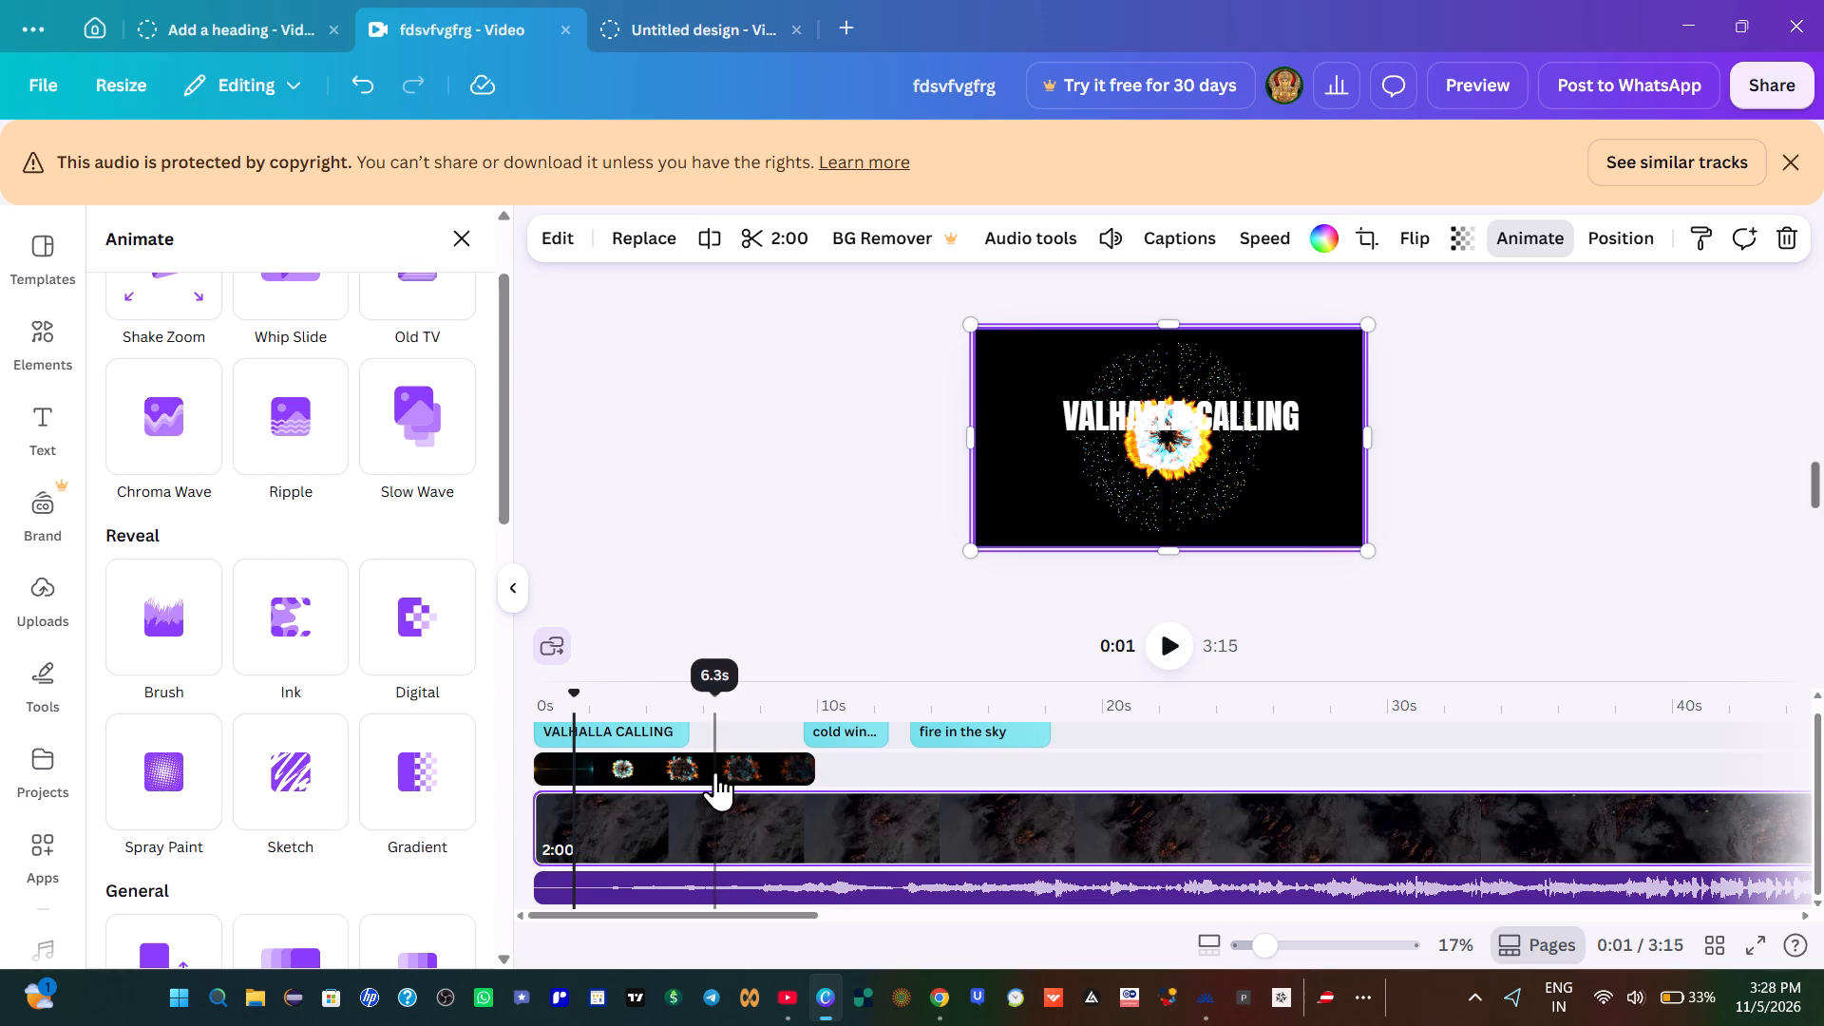
Move the fiery particle burst clip from the overlay track to the start of the main track, ahead of the smoky background video.
left_click_drag(716, 769, 706, 832)
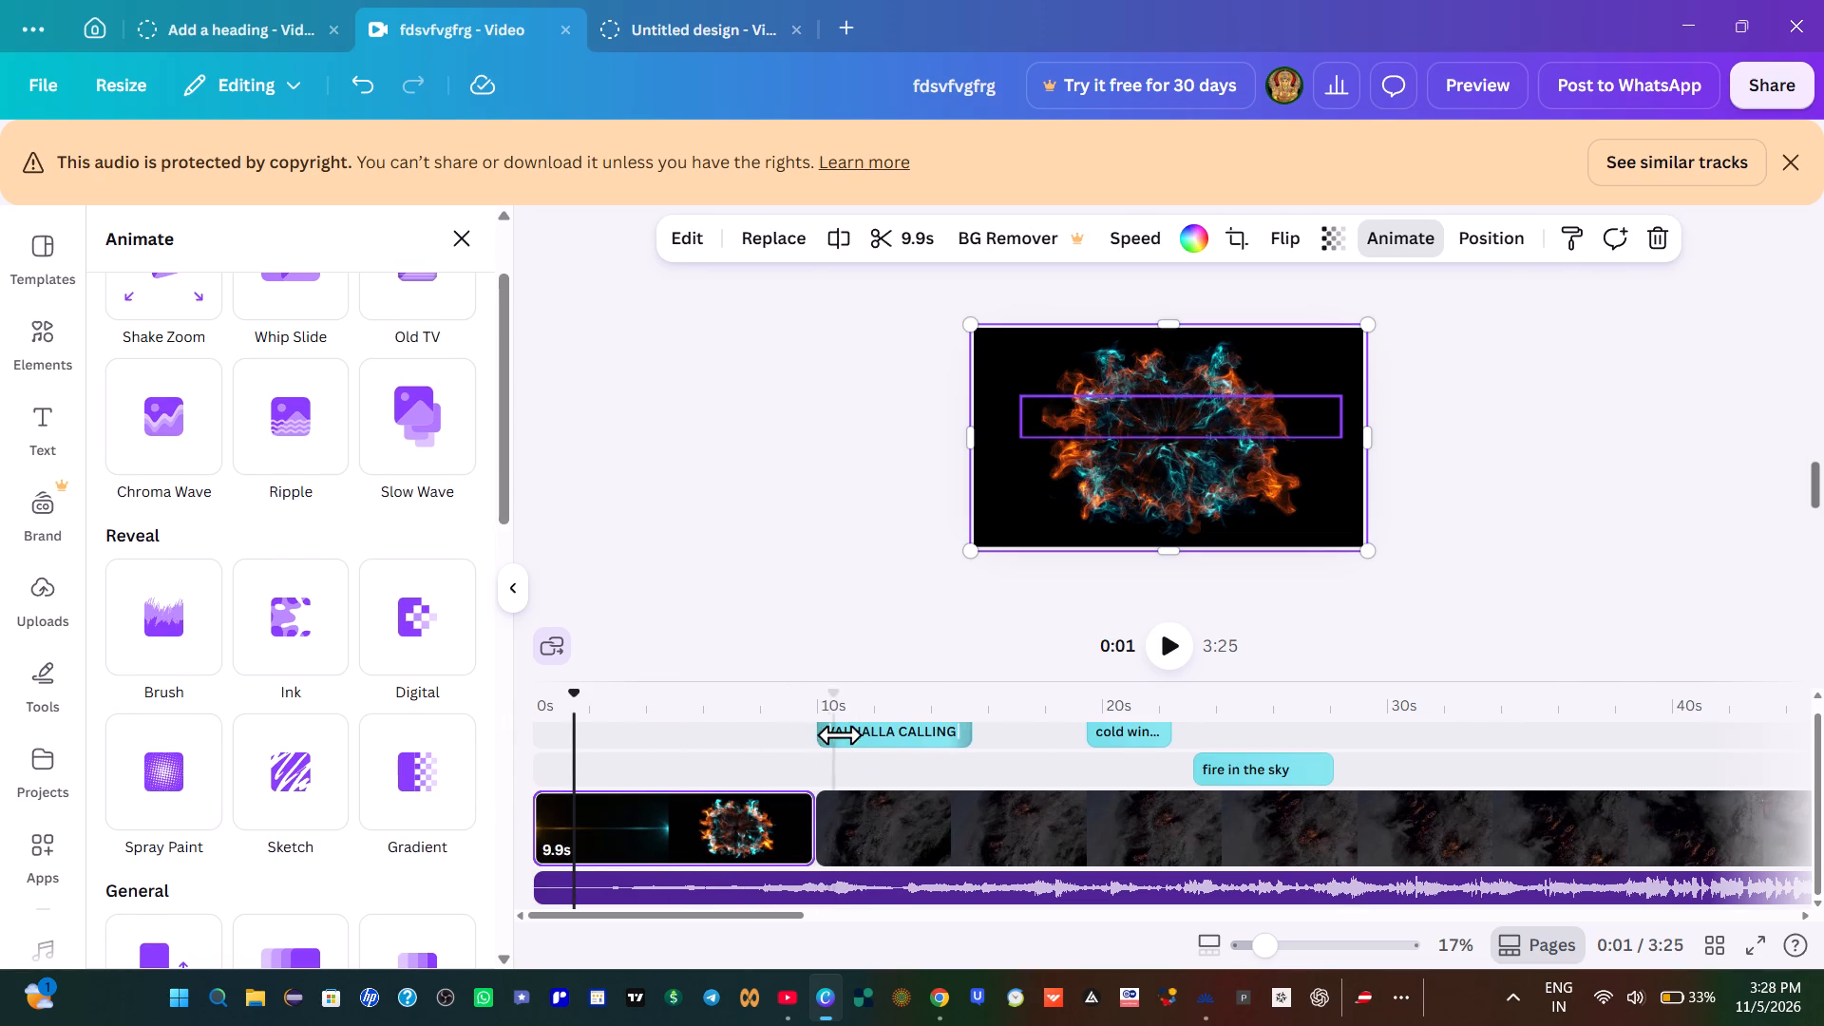
Move the "VALHALLA CALLING" title back over the fiery burst clip so that it starts at about 0.5 seconds.
left_click_drag(844, 731, 693, 730)
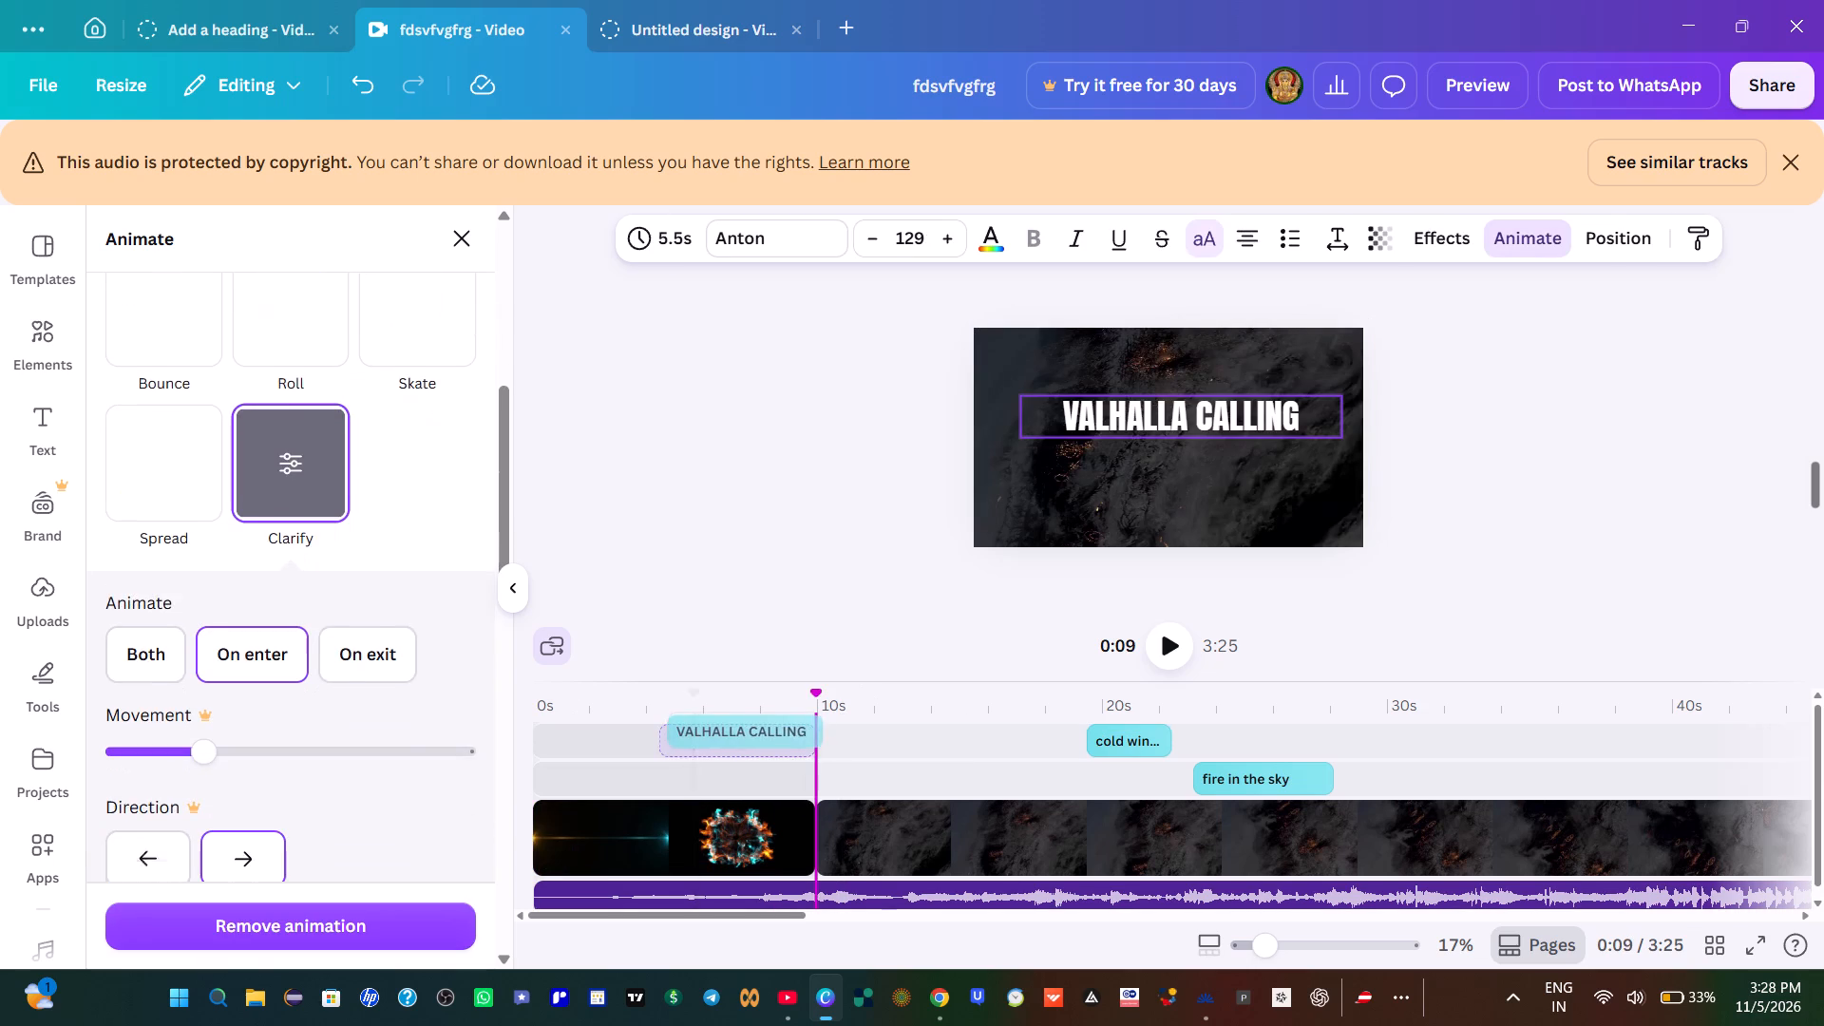
left_click_drag(693, 730, 571, 736)
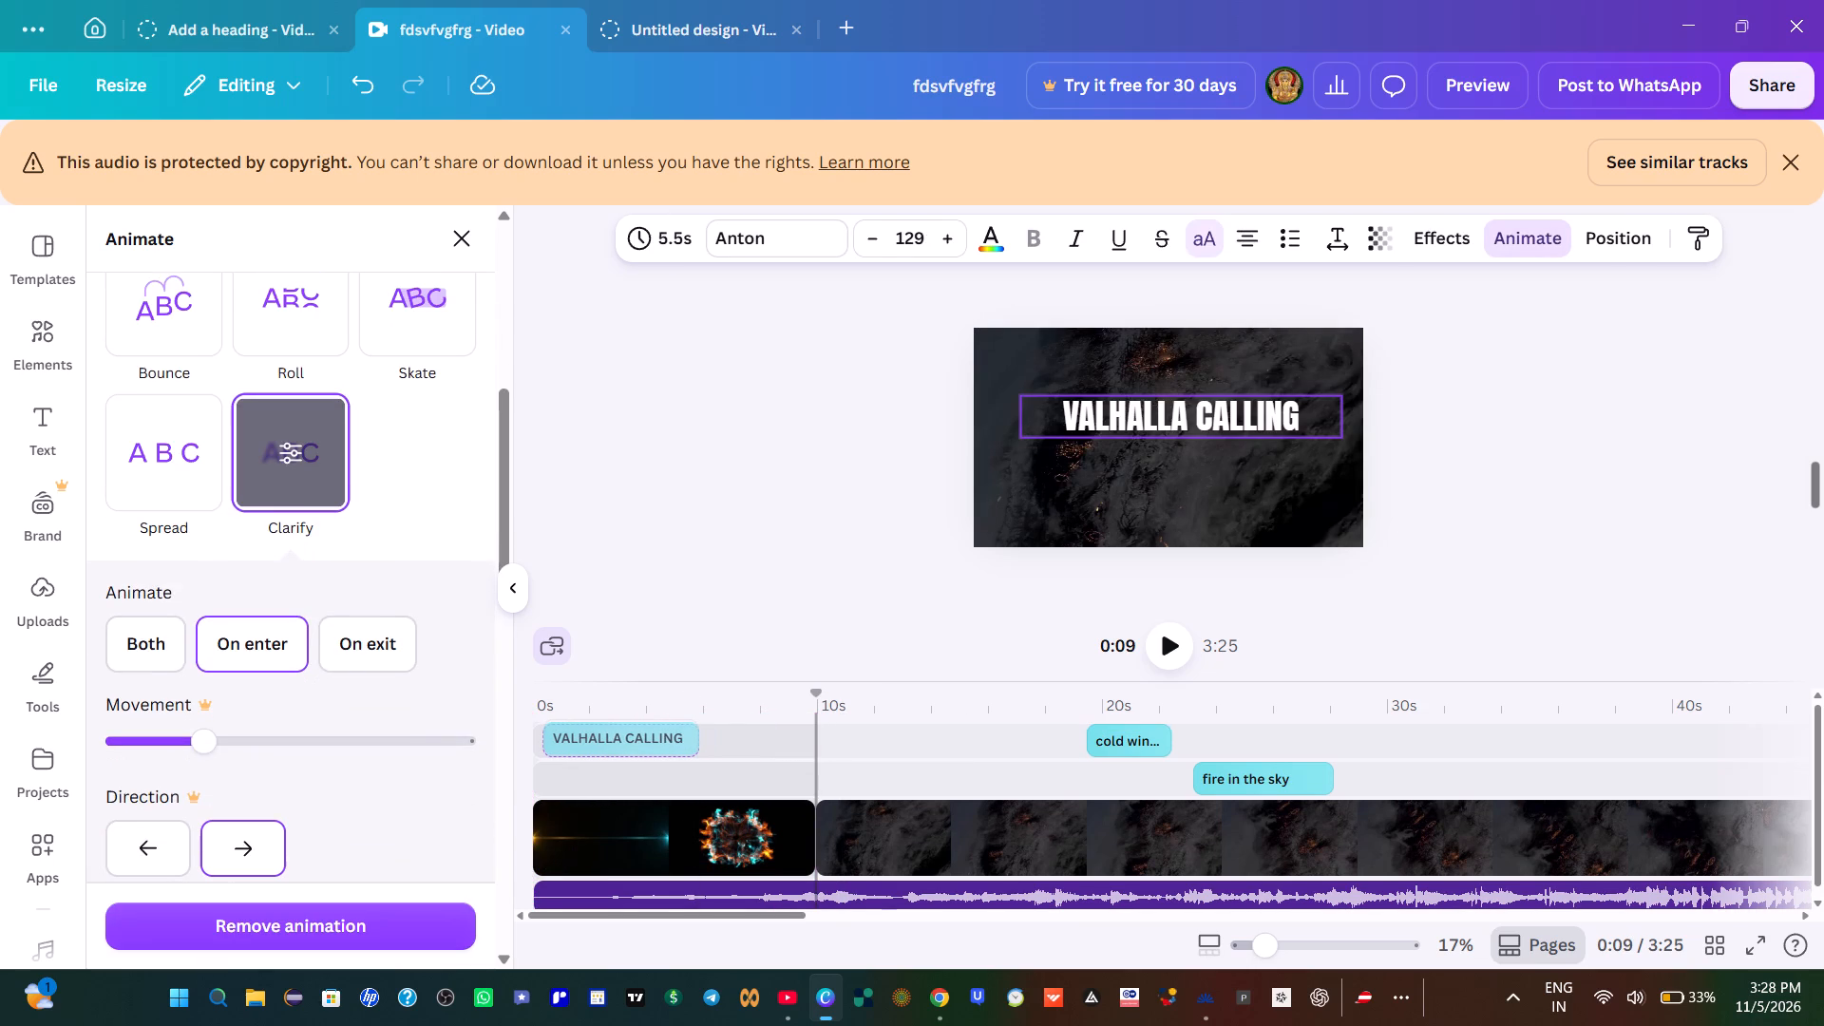
left_click_drag(571, 736, 574, 736)
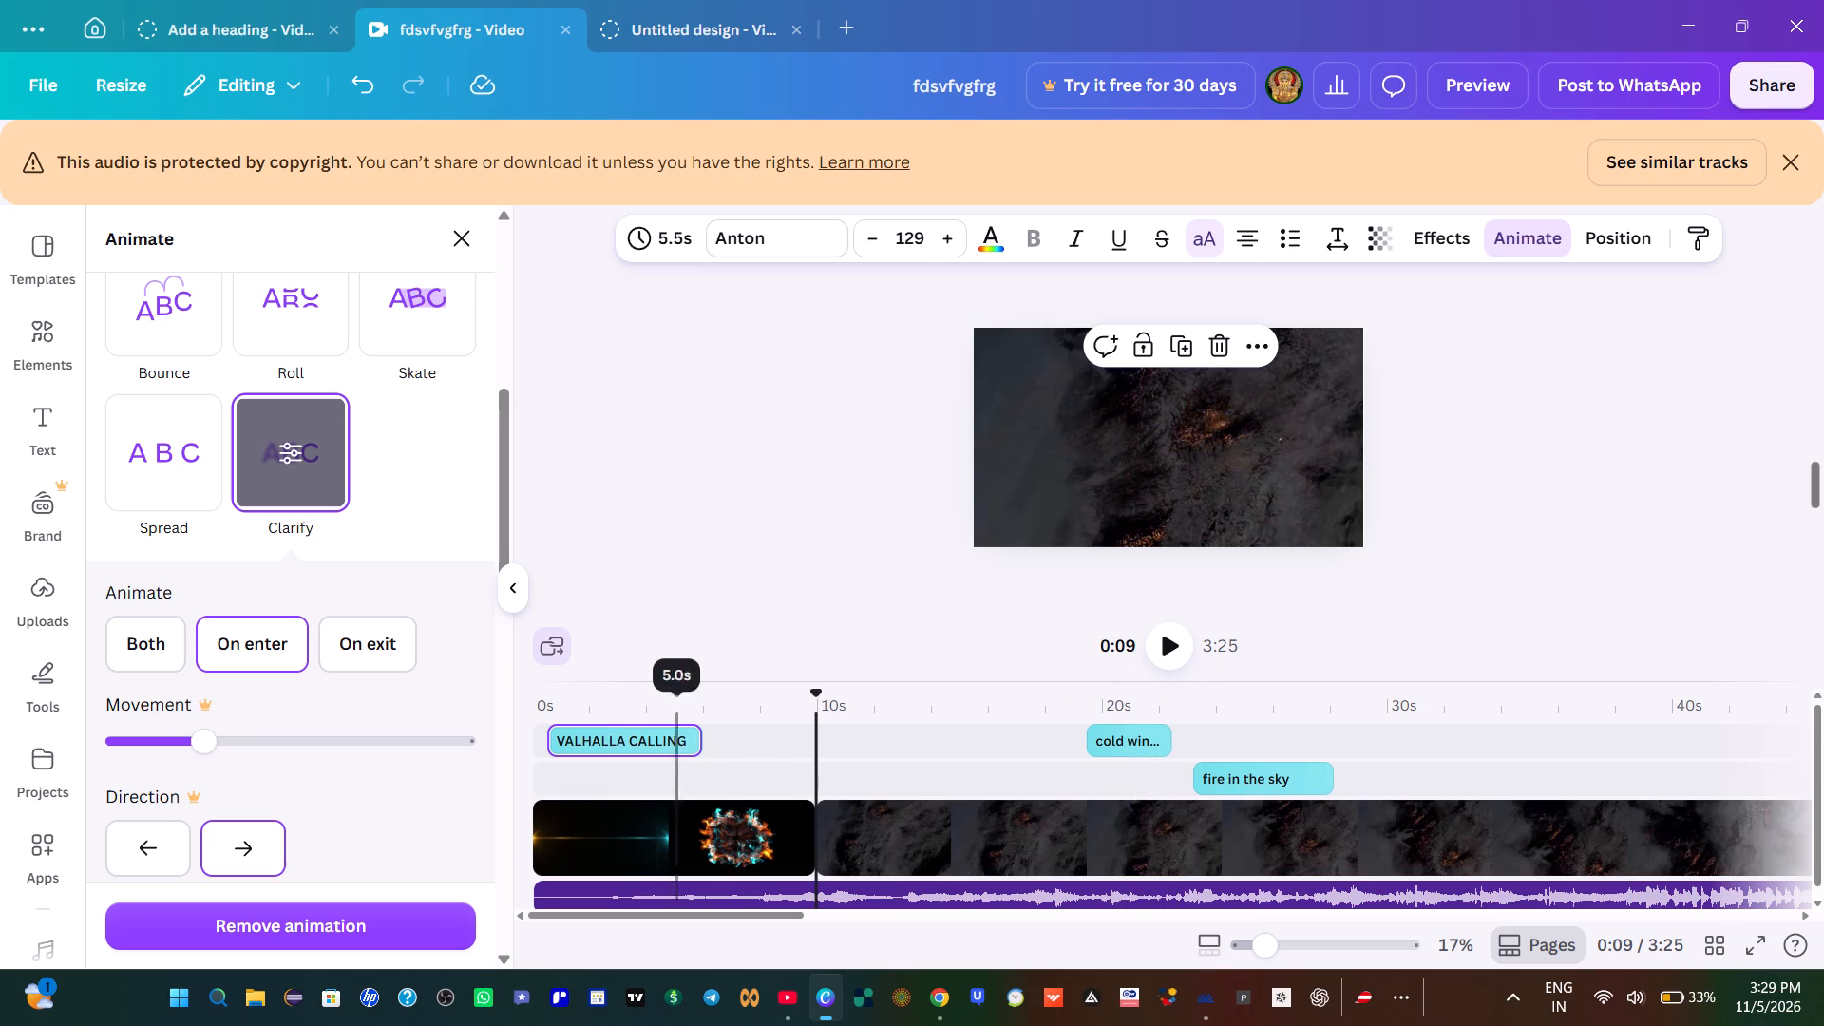
Trim about 1 second off the start of the song and realign it to 0:00, previewing the intro full screen before and after.
left_click(1749, 951)
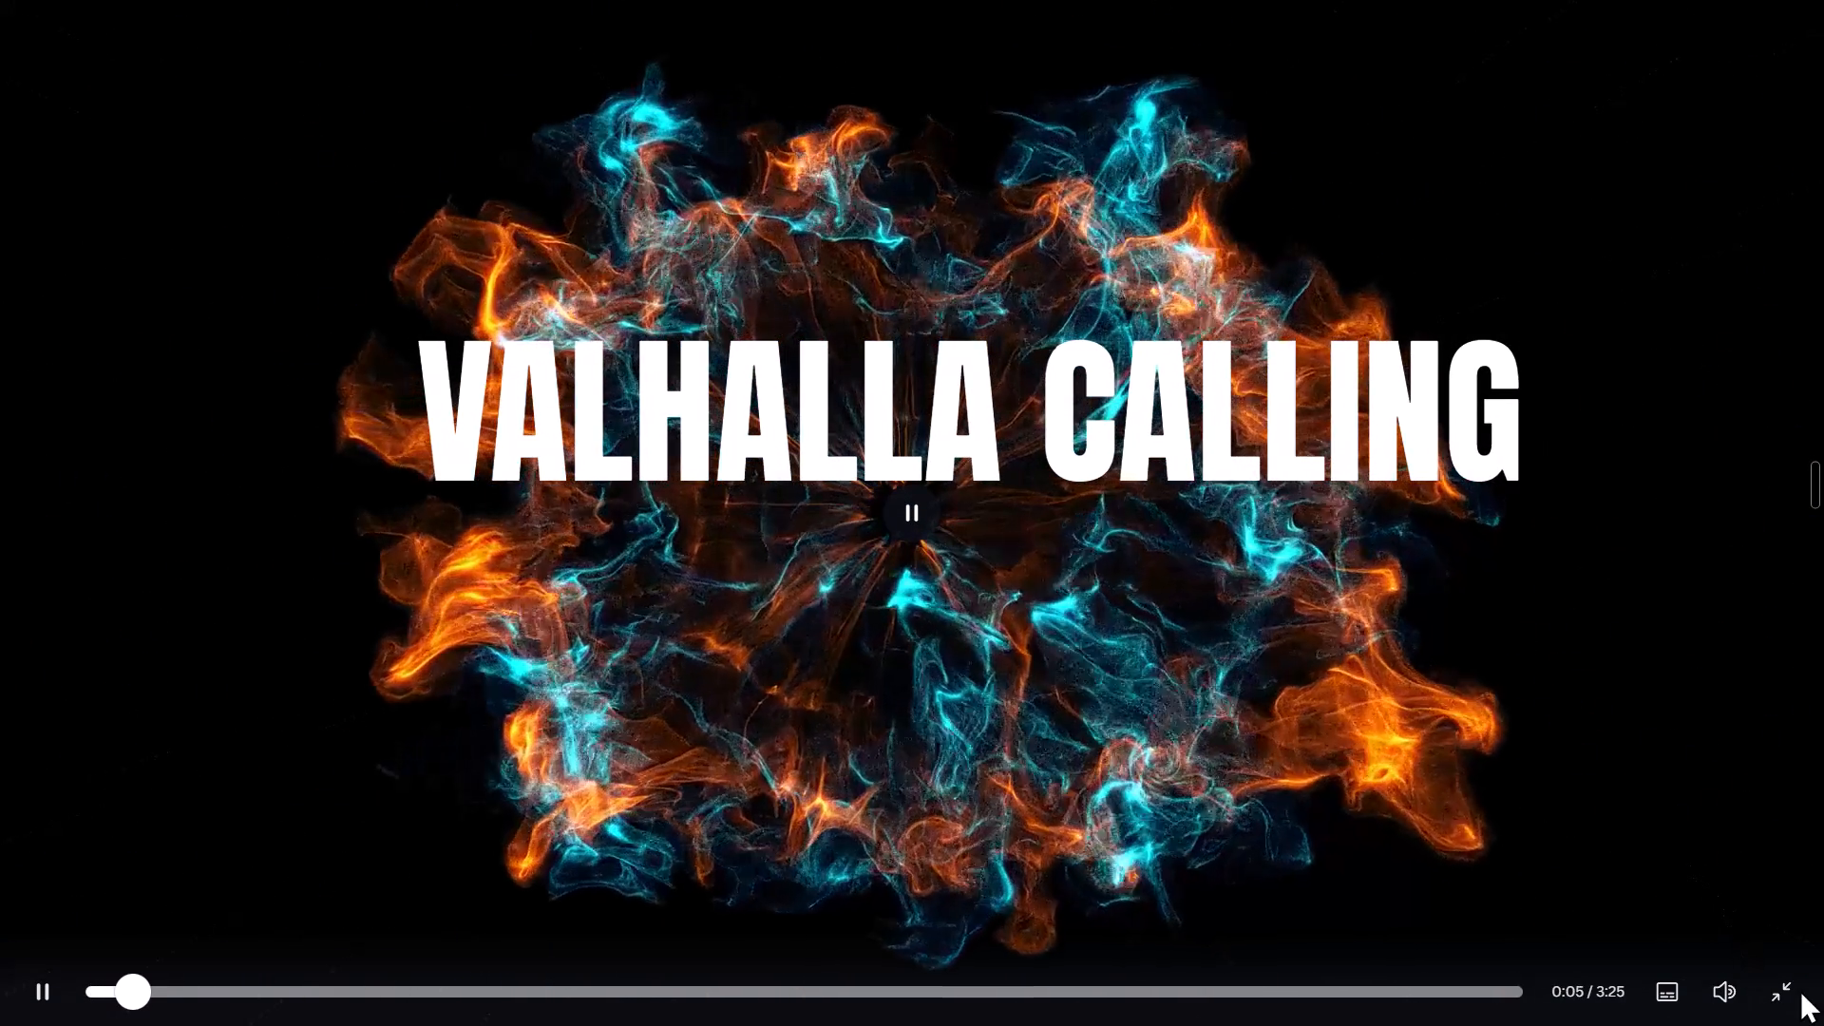
left_click(1784, 983)
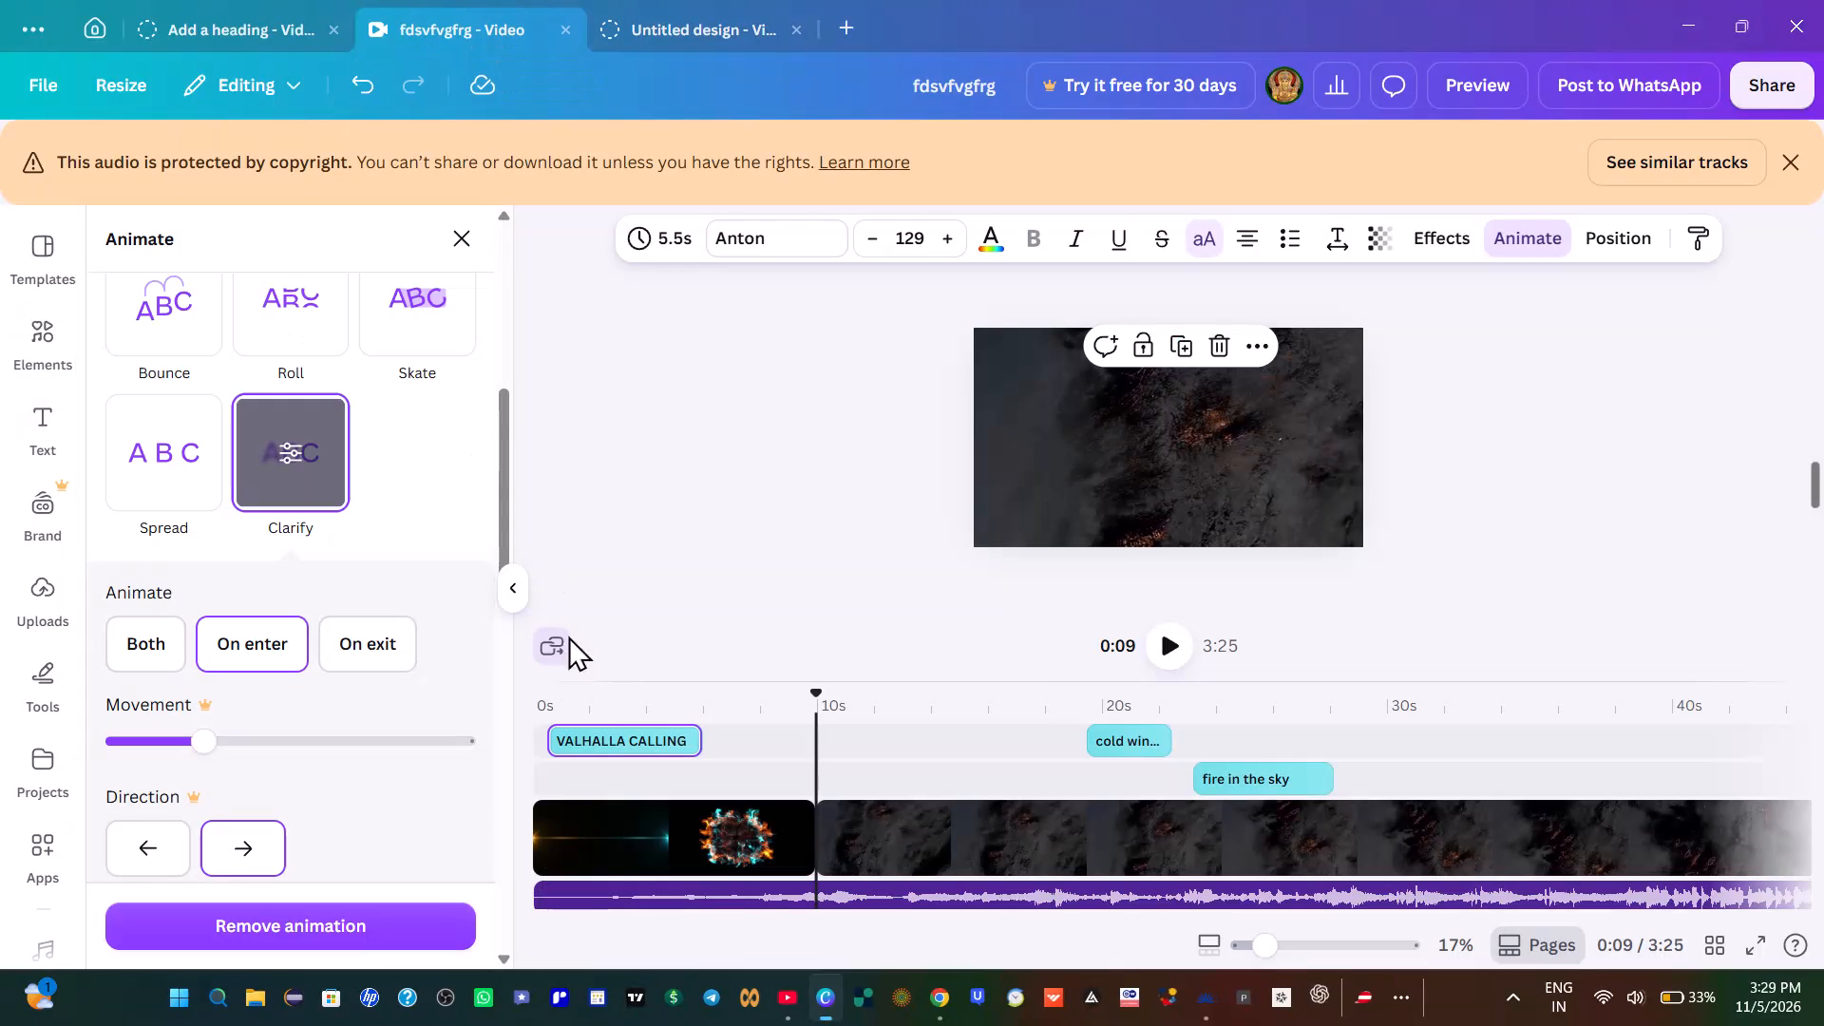
left_click_drag(535, 890, 560, 887)
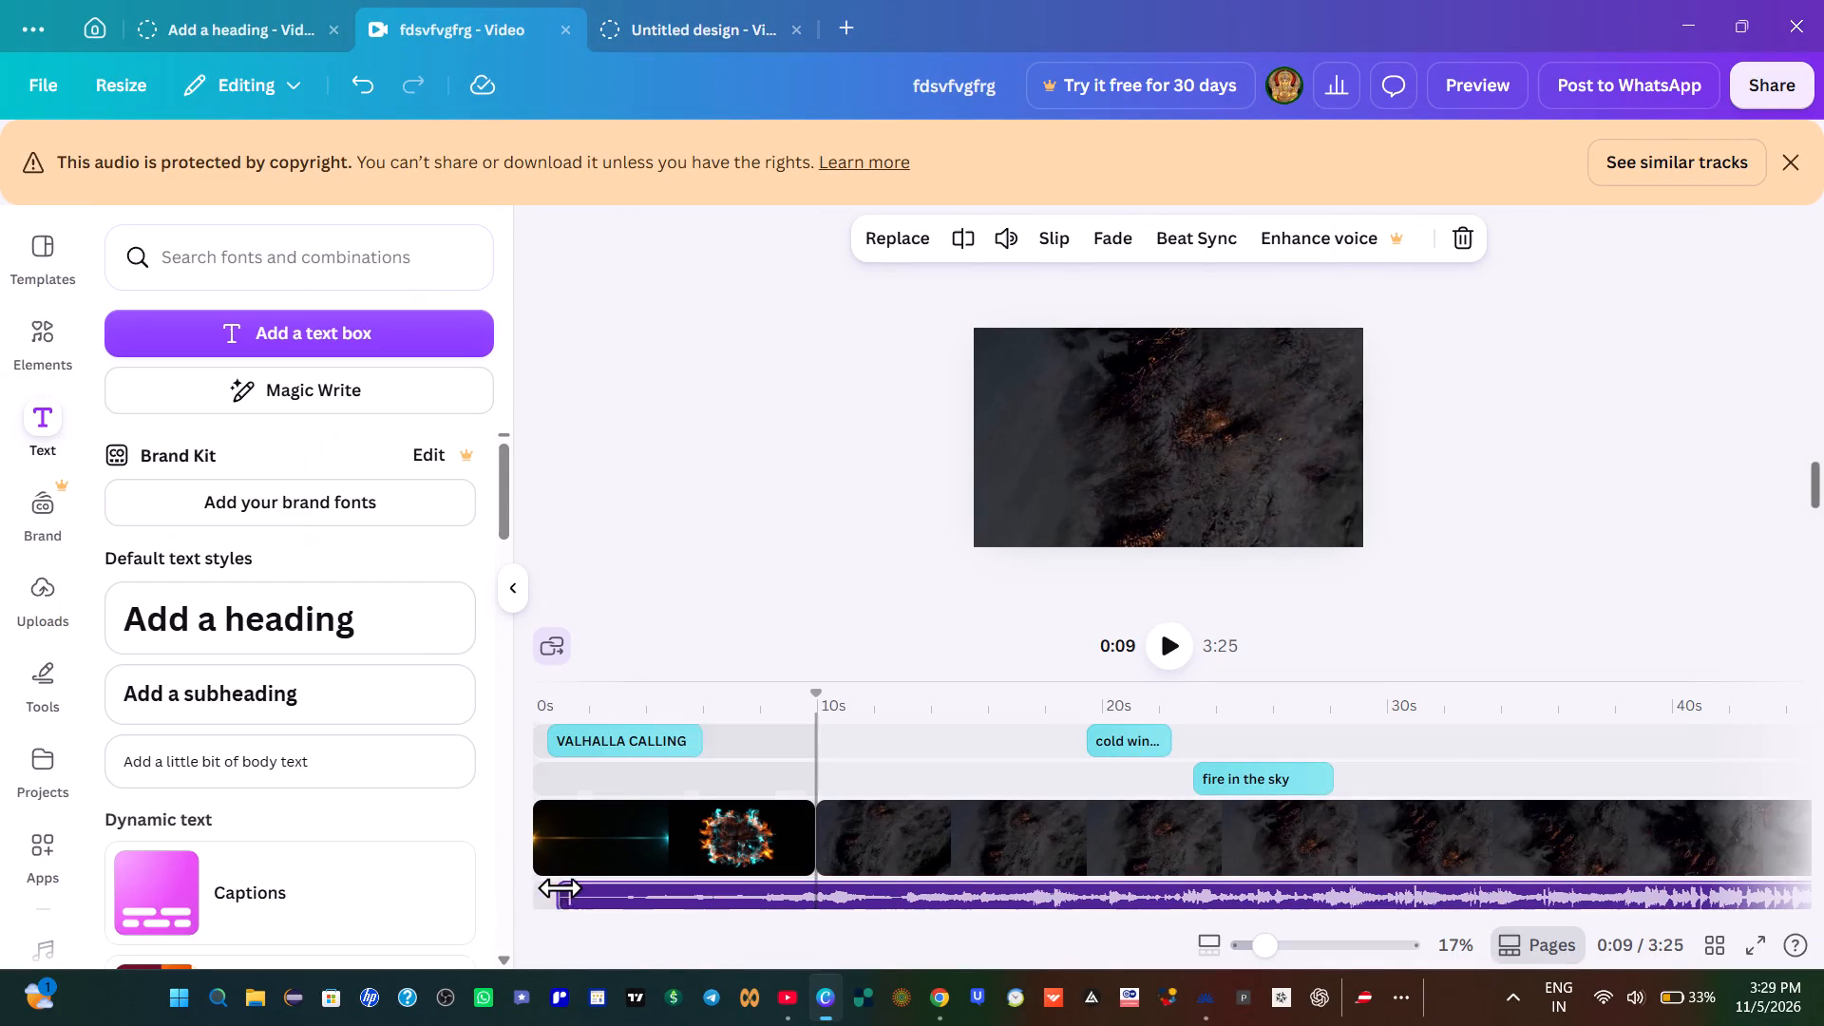
left_click_drag(560, 887, 568, 887)
left_click_drag(691, 884, 650, 888)
left_click_drag(810, 892, 769, 896)
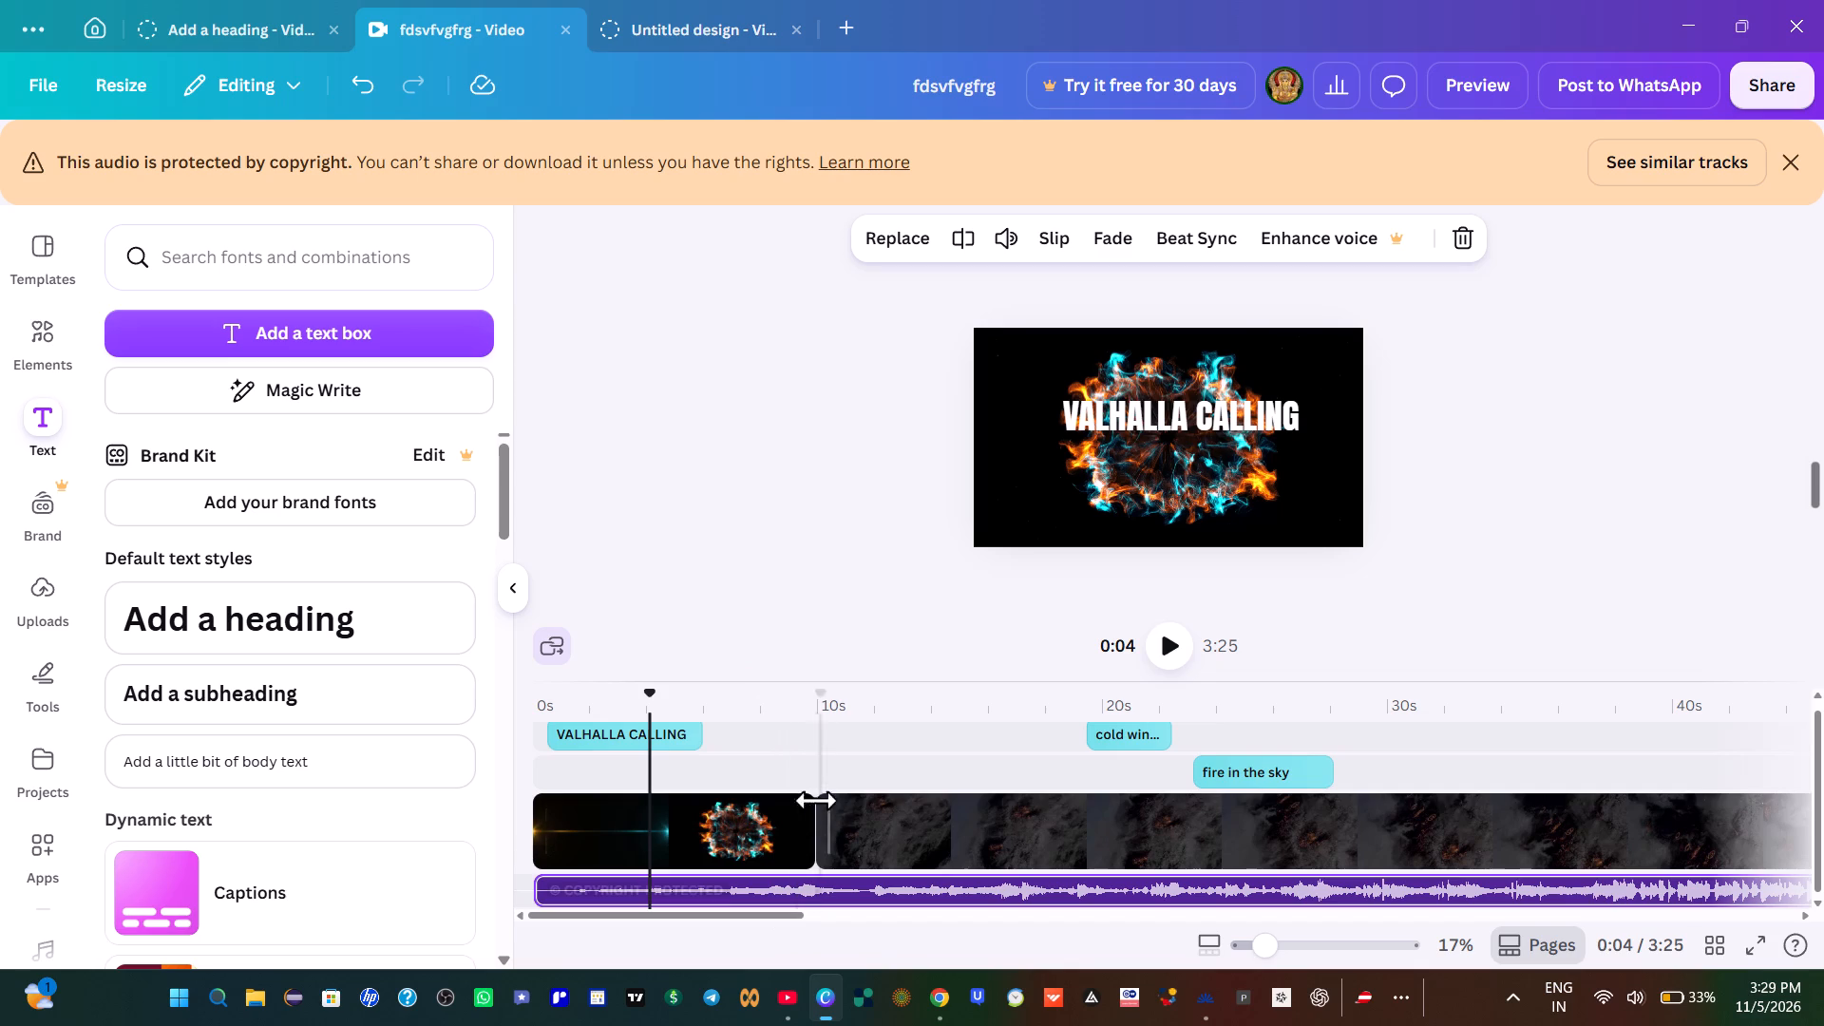
left_click(1761, 947)
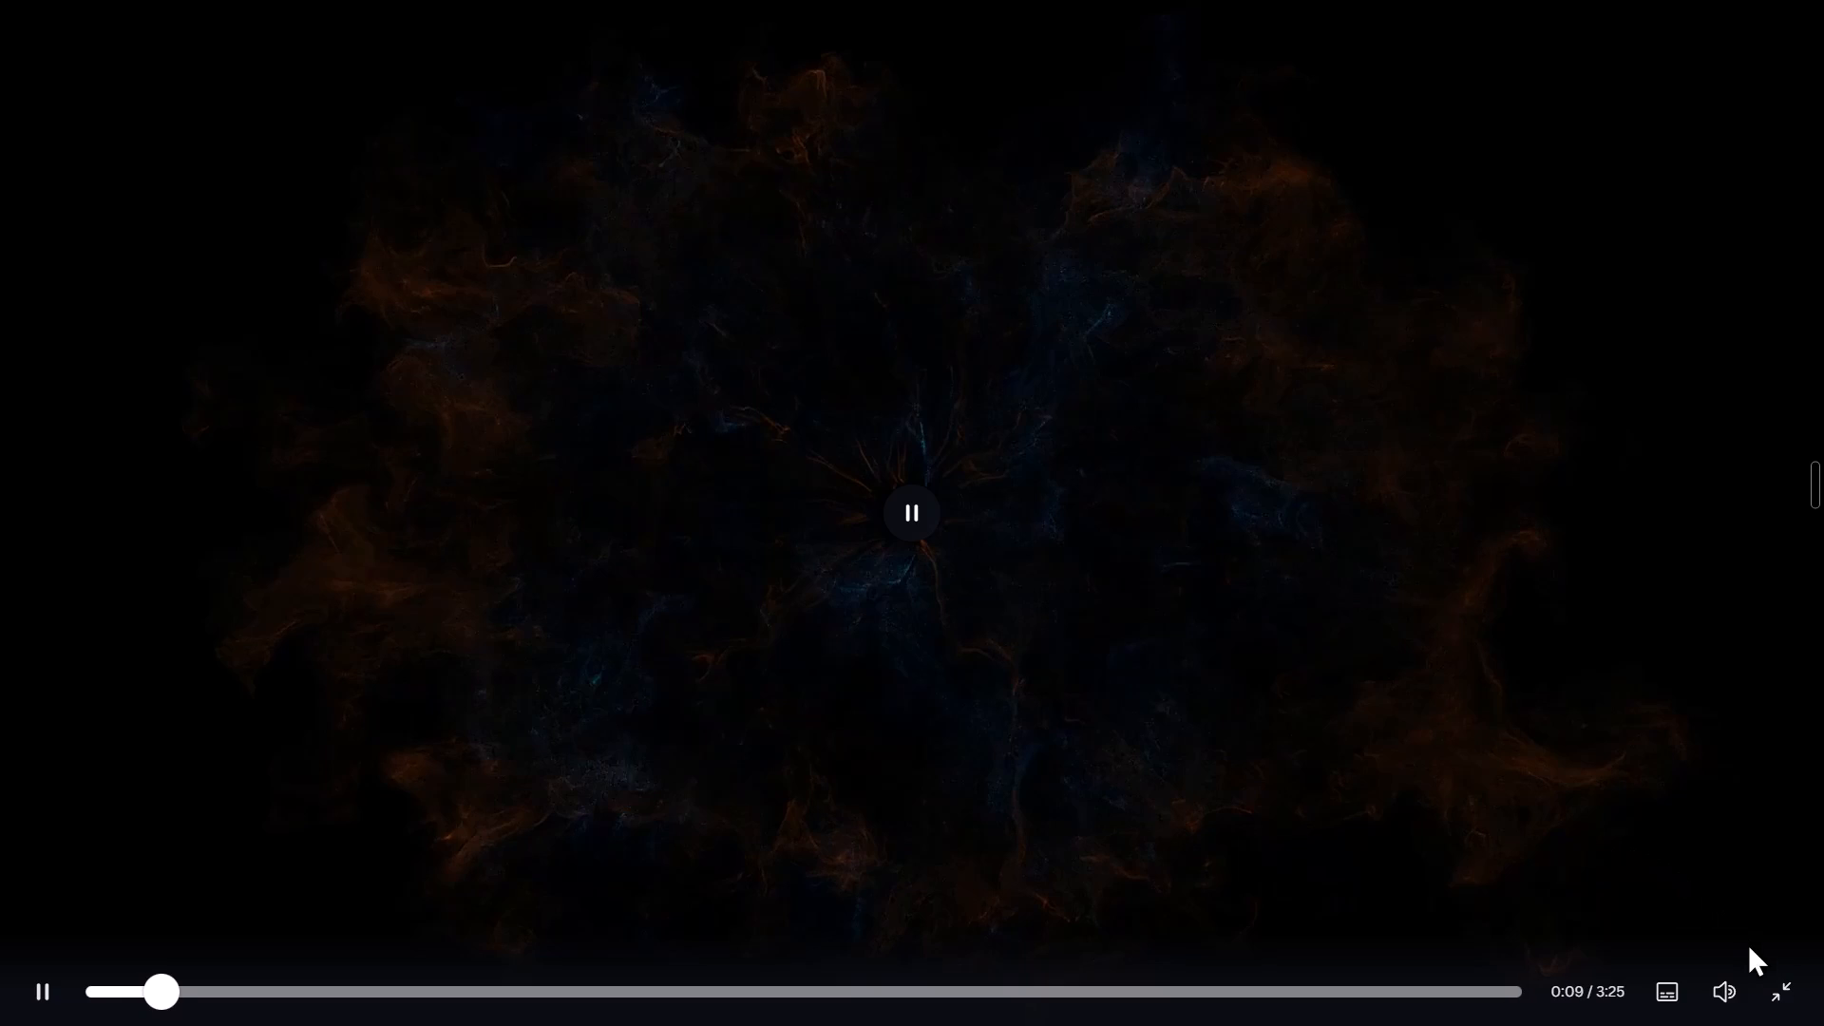
left_click(1776, 986)
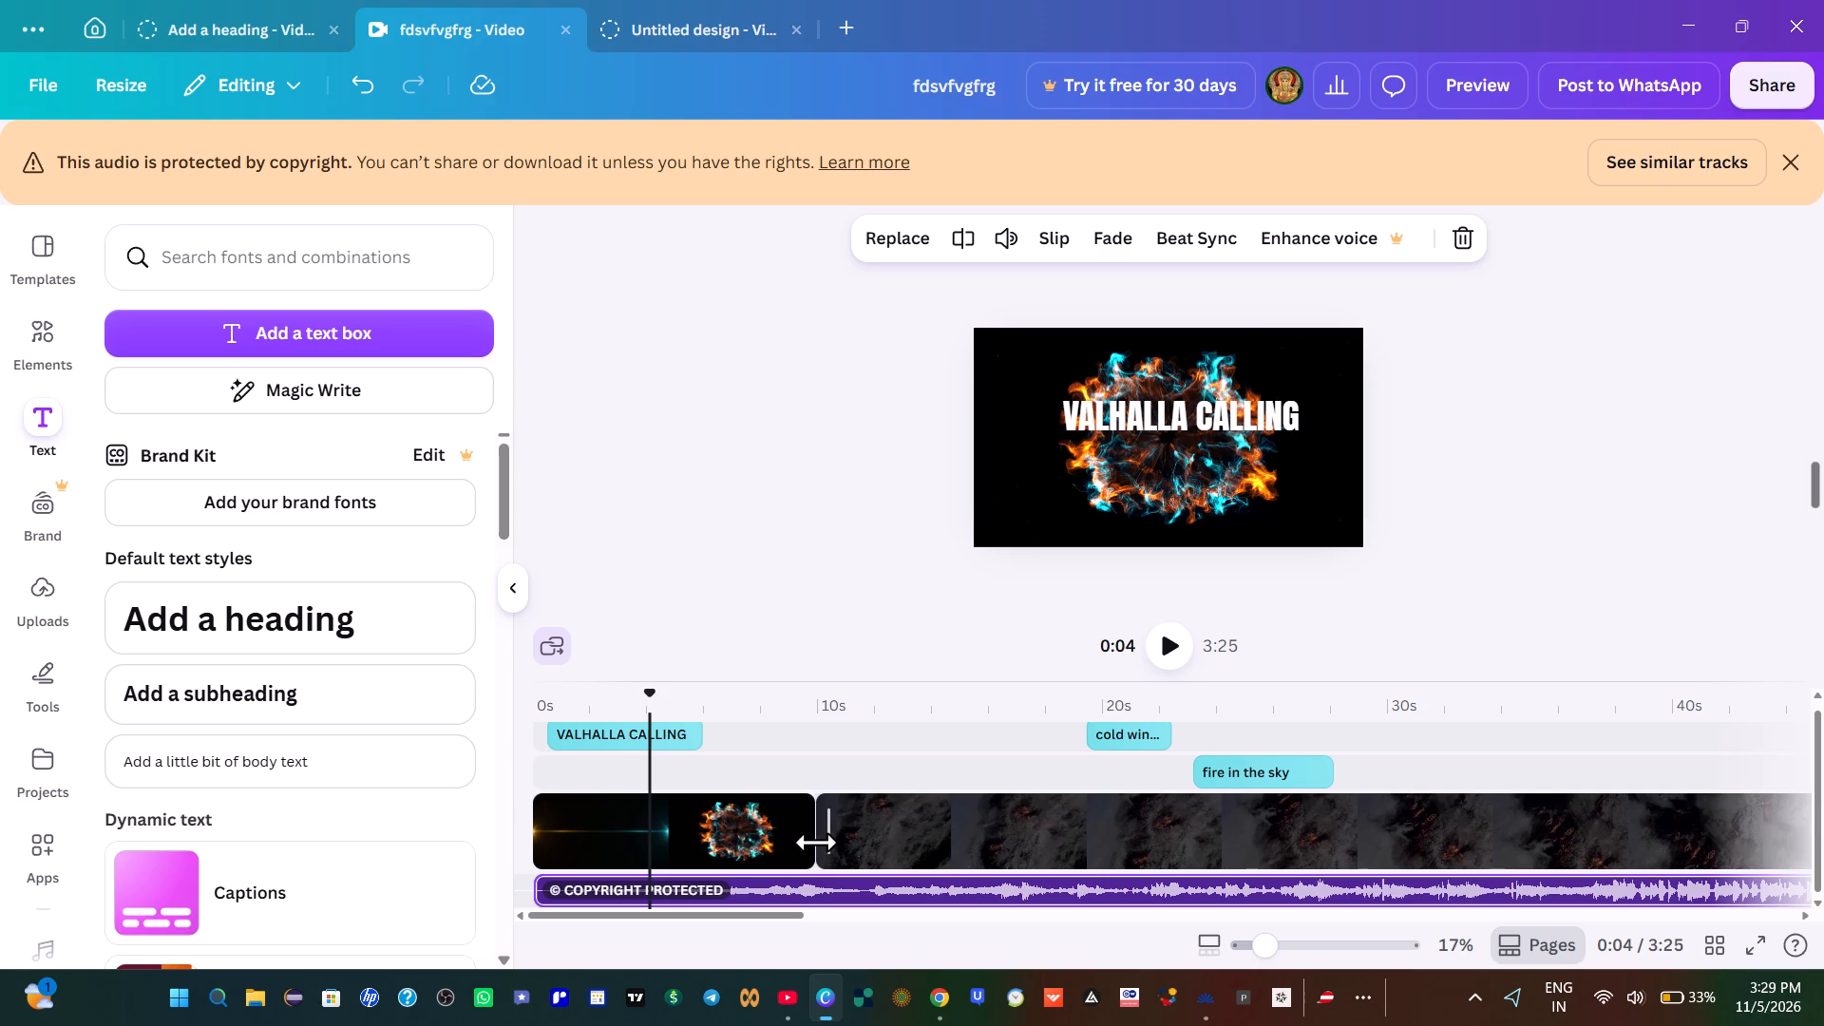
Add a Dissolve transition lasting 2 seconds between the fiery burst clip and the smoky background video.
left_click(815, 839)
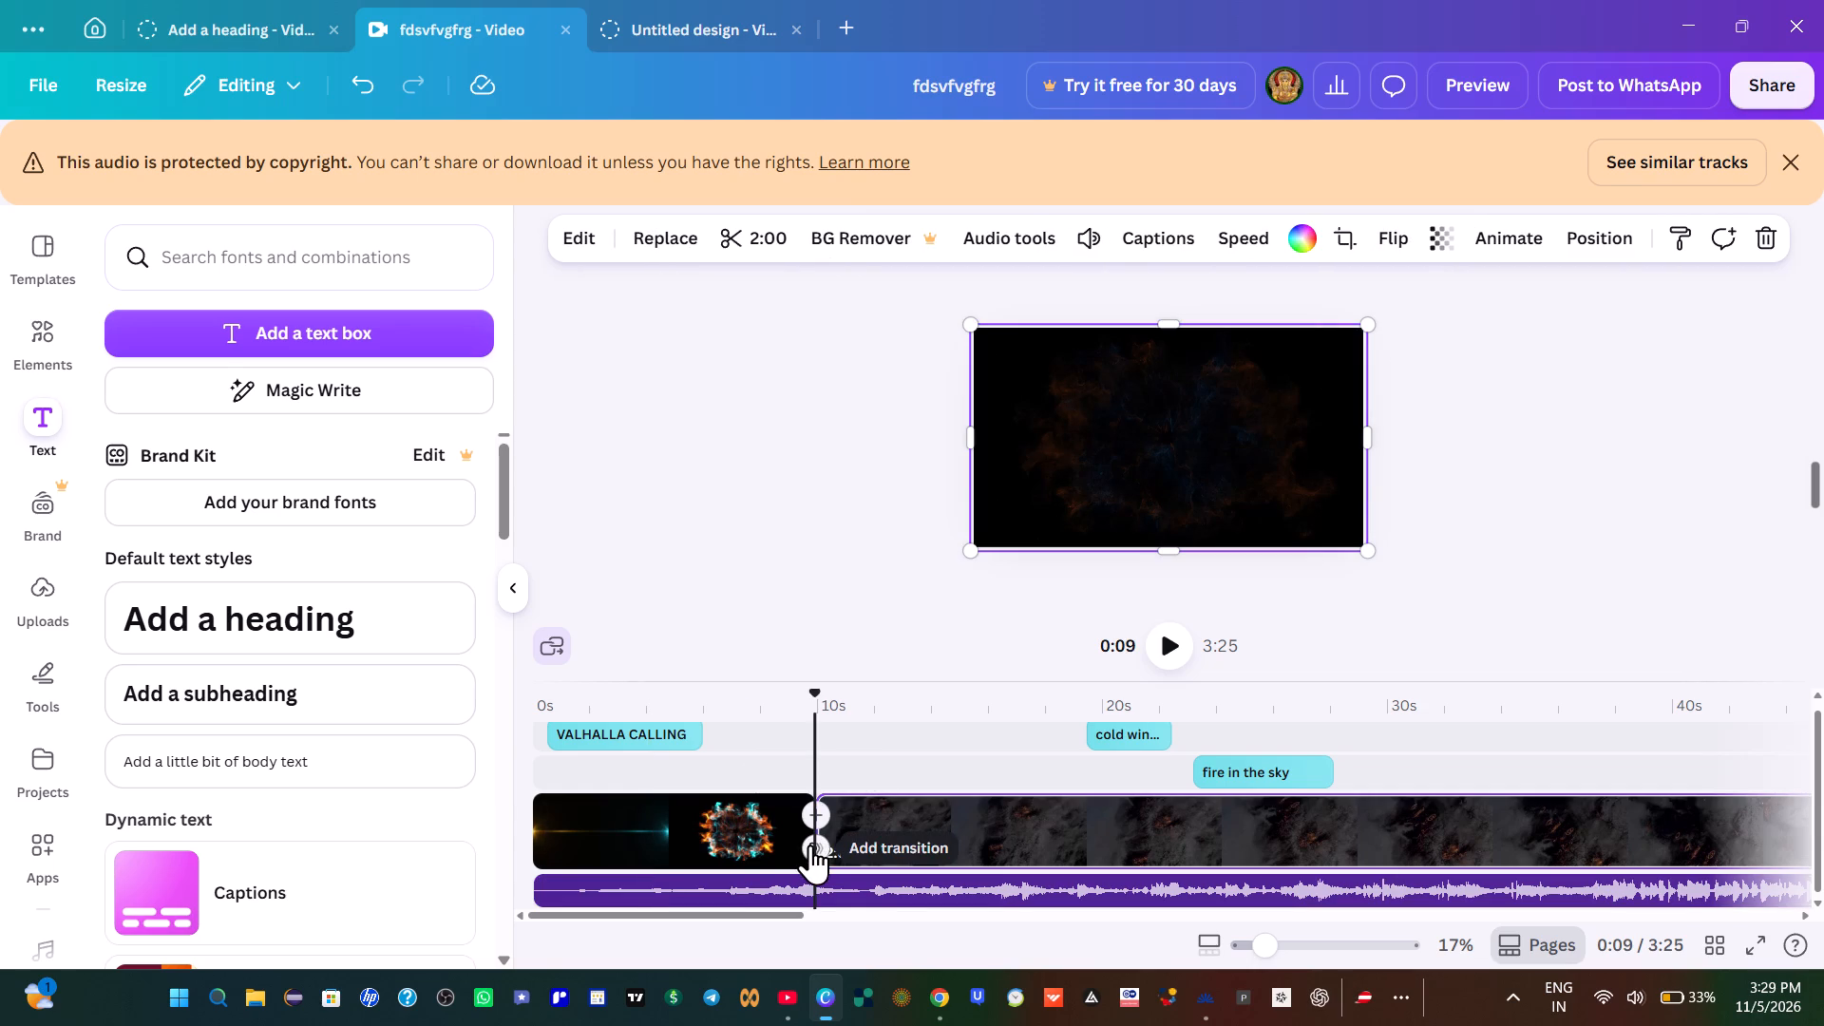
left_click(810, 845)
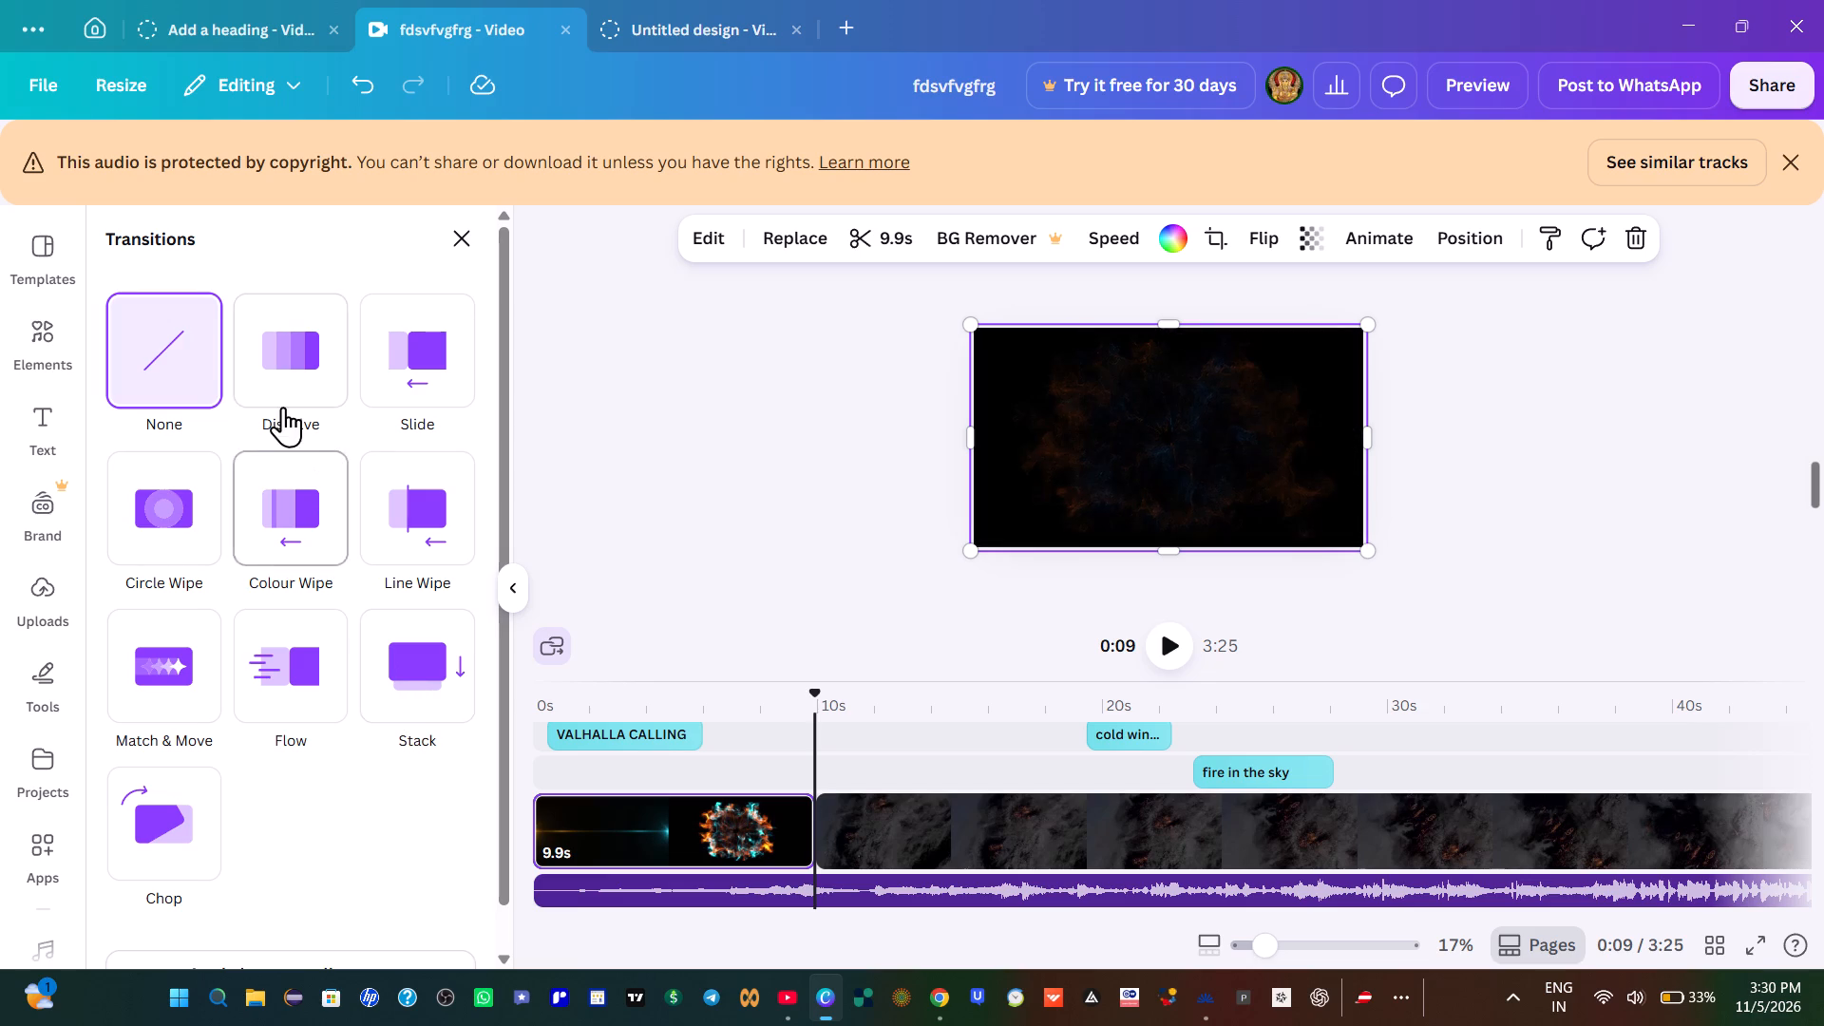
scroll(284, 368, "down", 4)
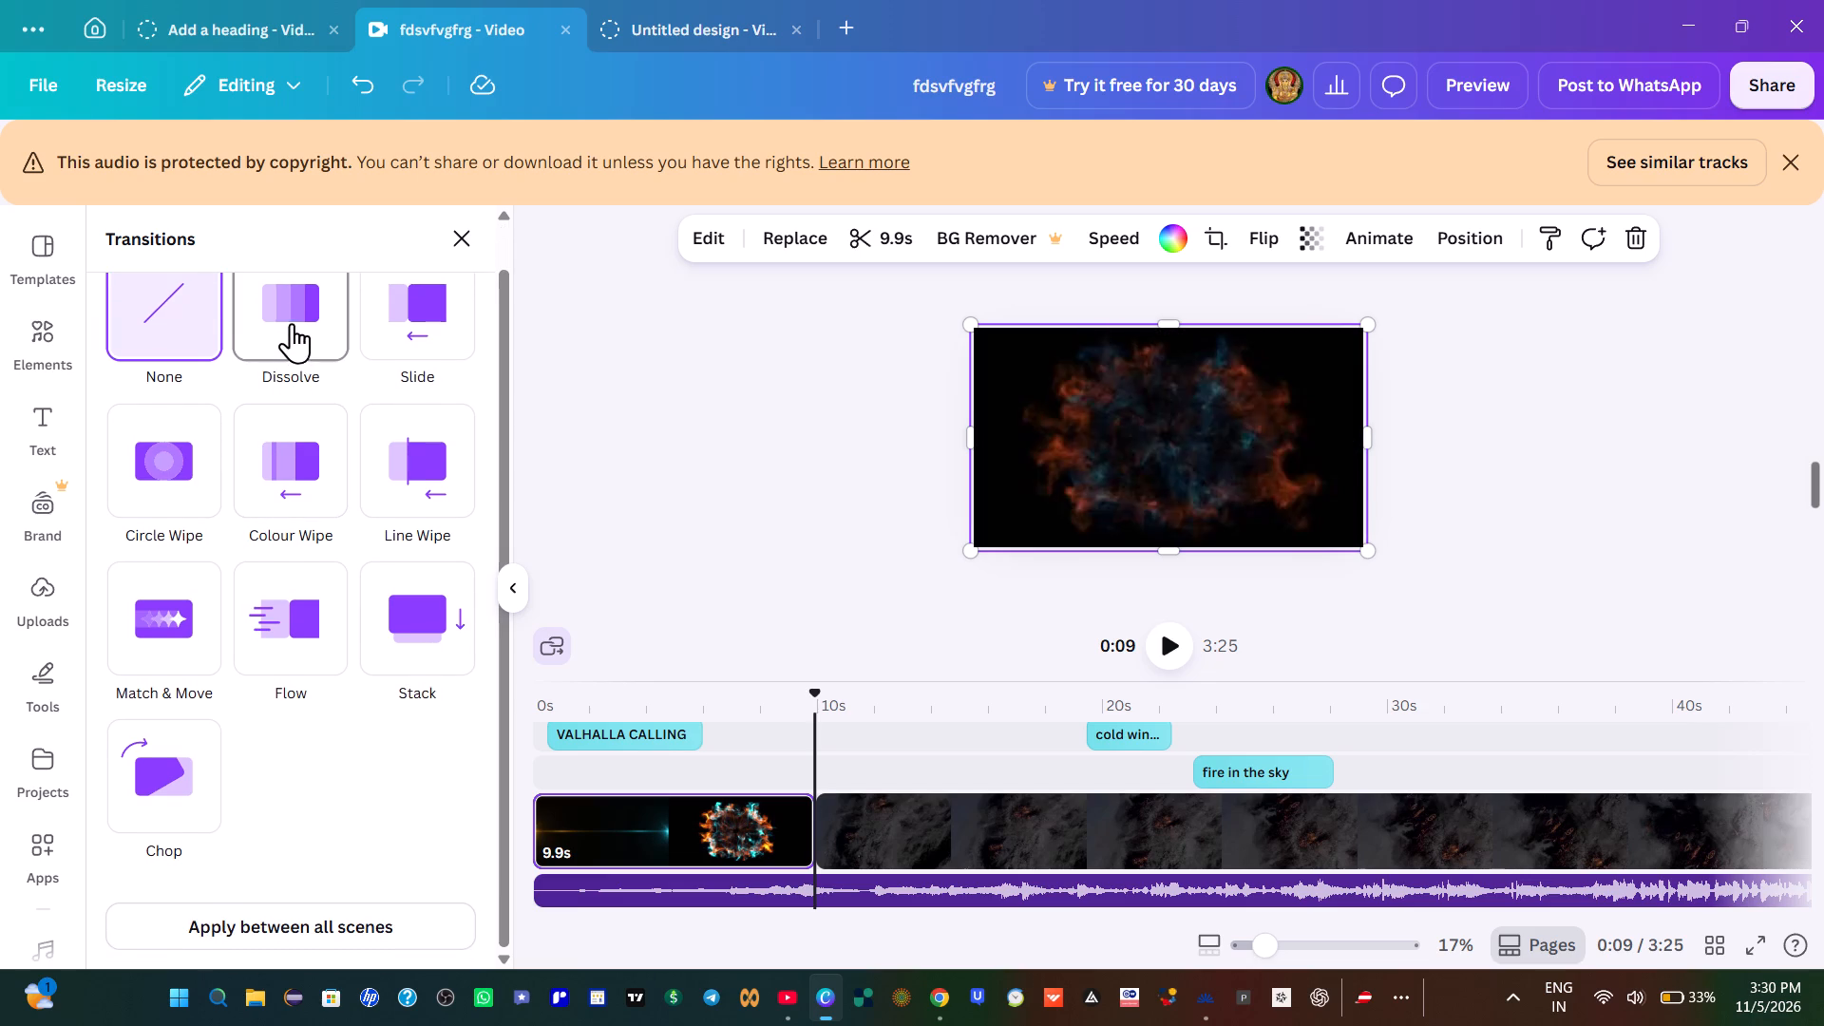
left_click(293, 319)
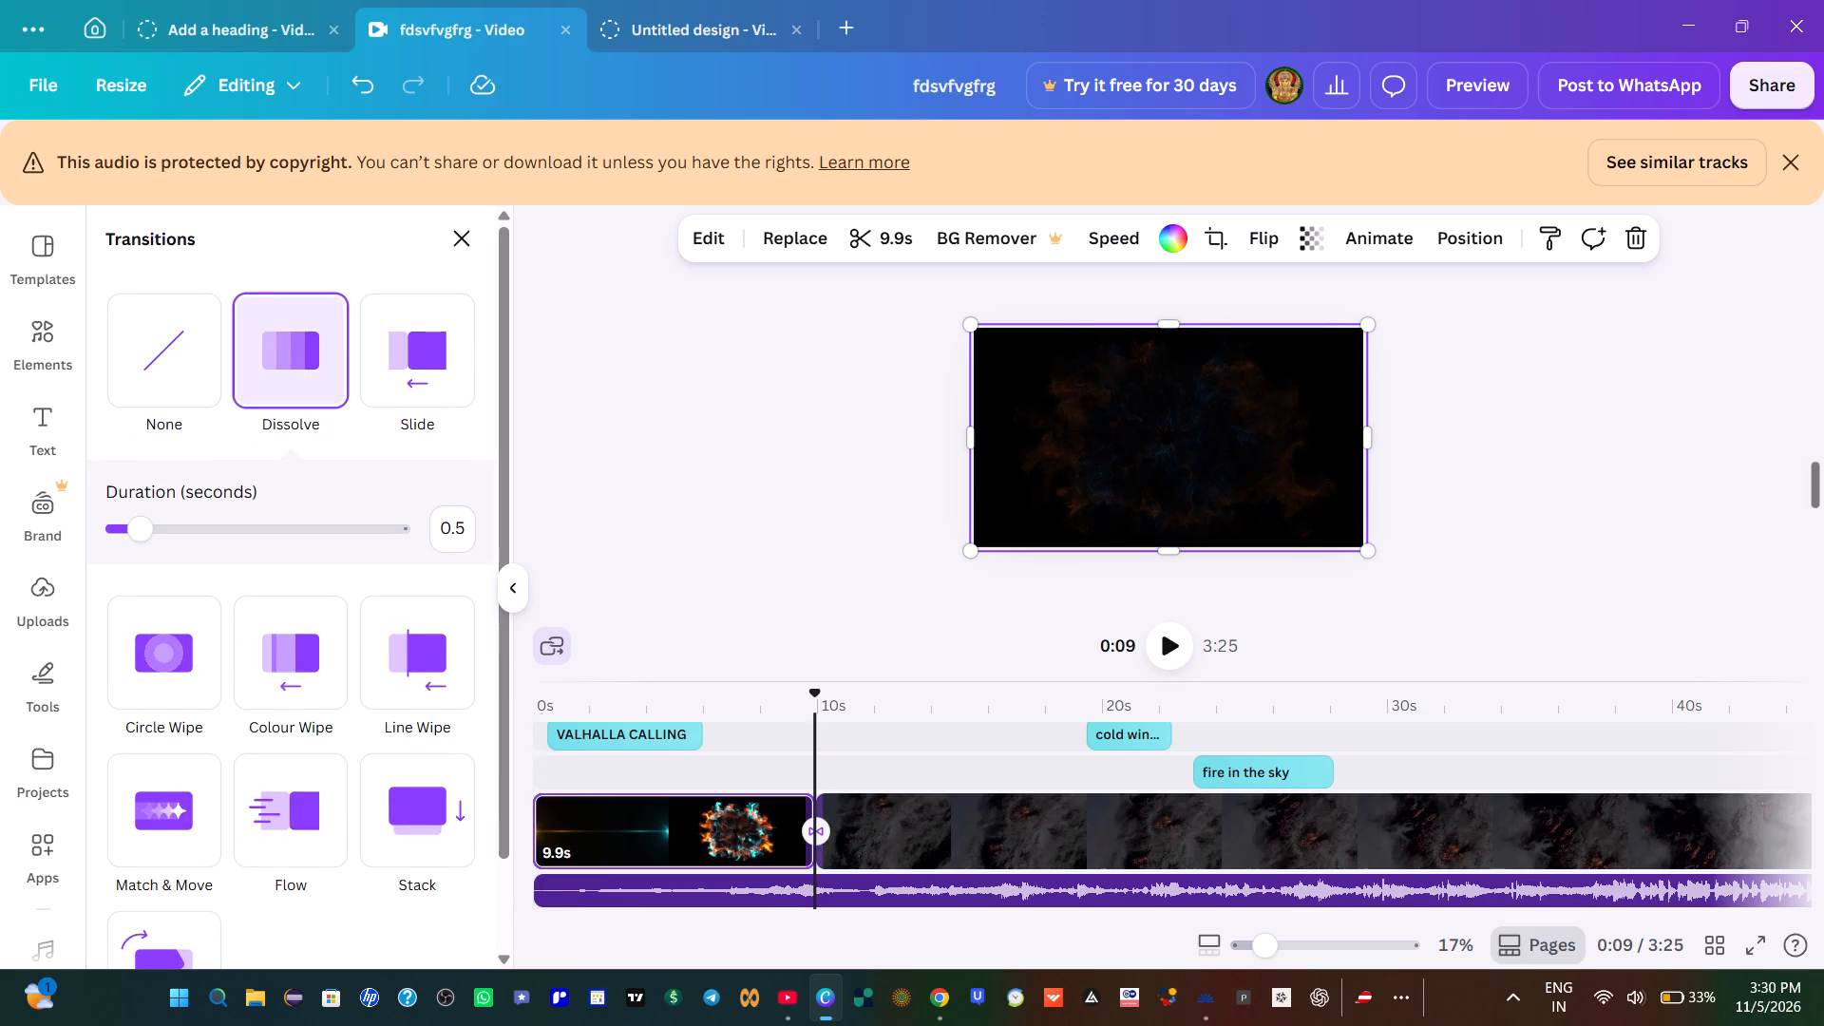
left_click(225, 530)
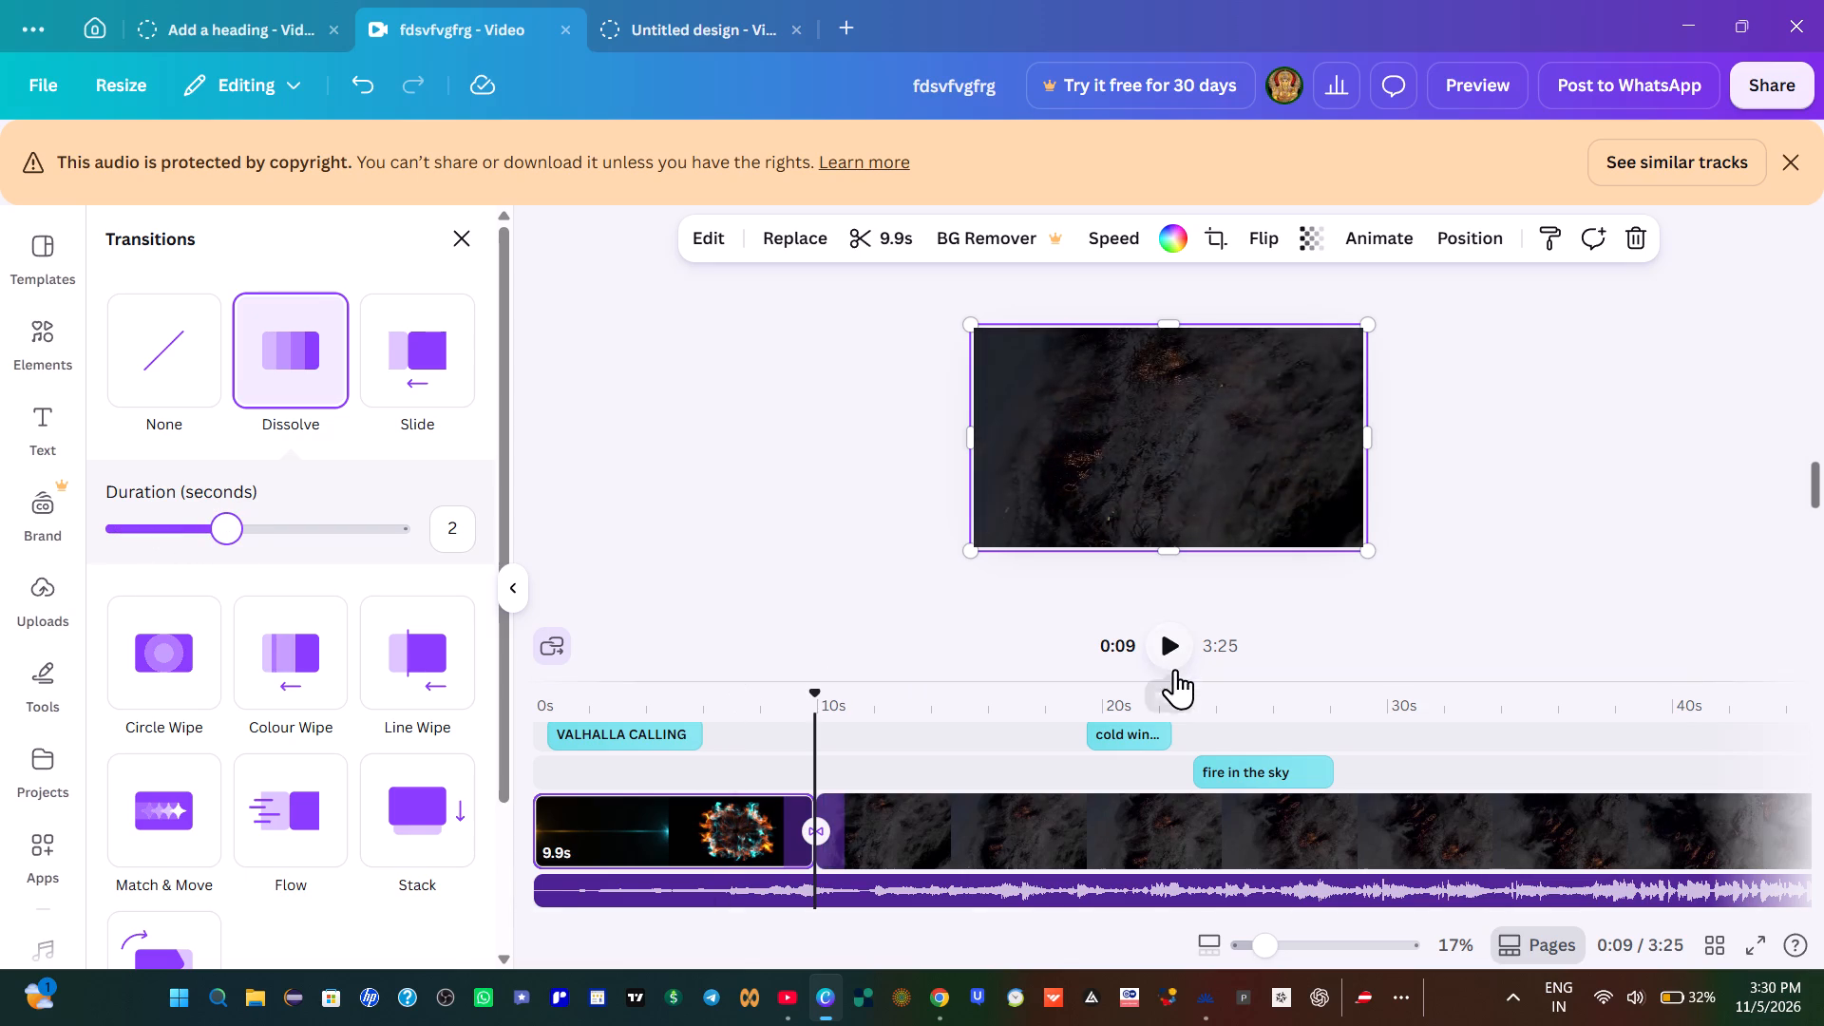
Preview the dissolve full screen, then replay the song between 0:06 and 0:08 to locate where the first lyric line starts.
left_click(1754, 944)
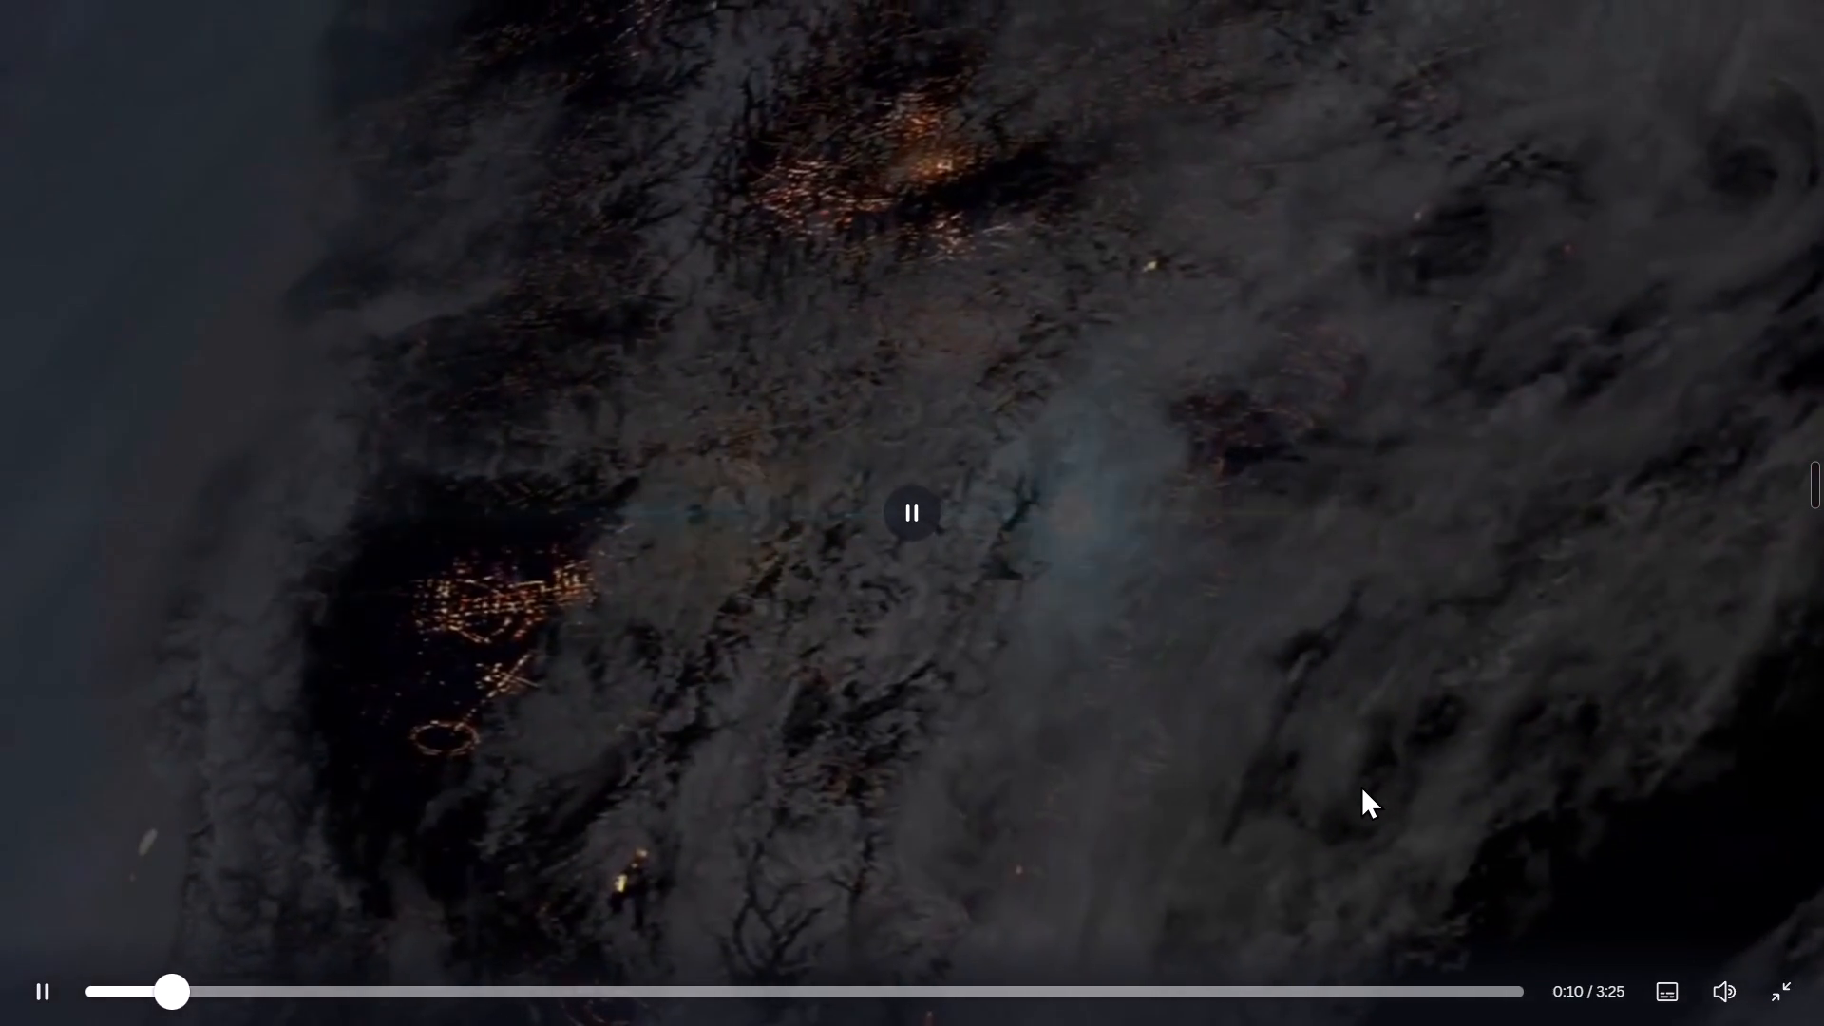
left_click(1778, 994)
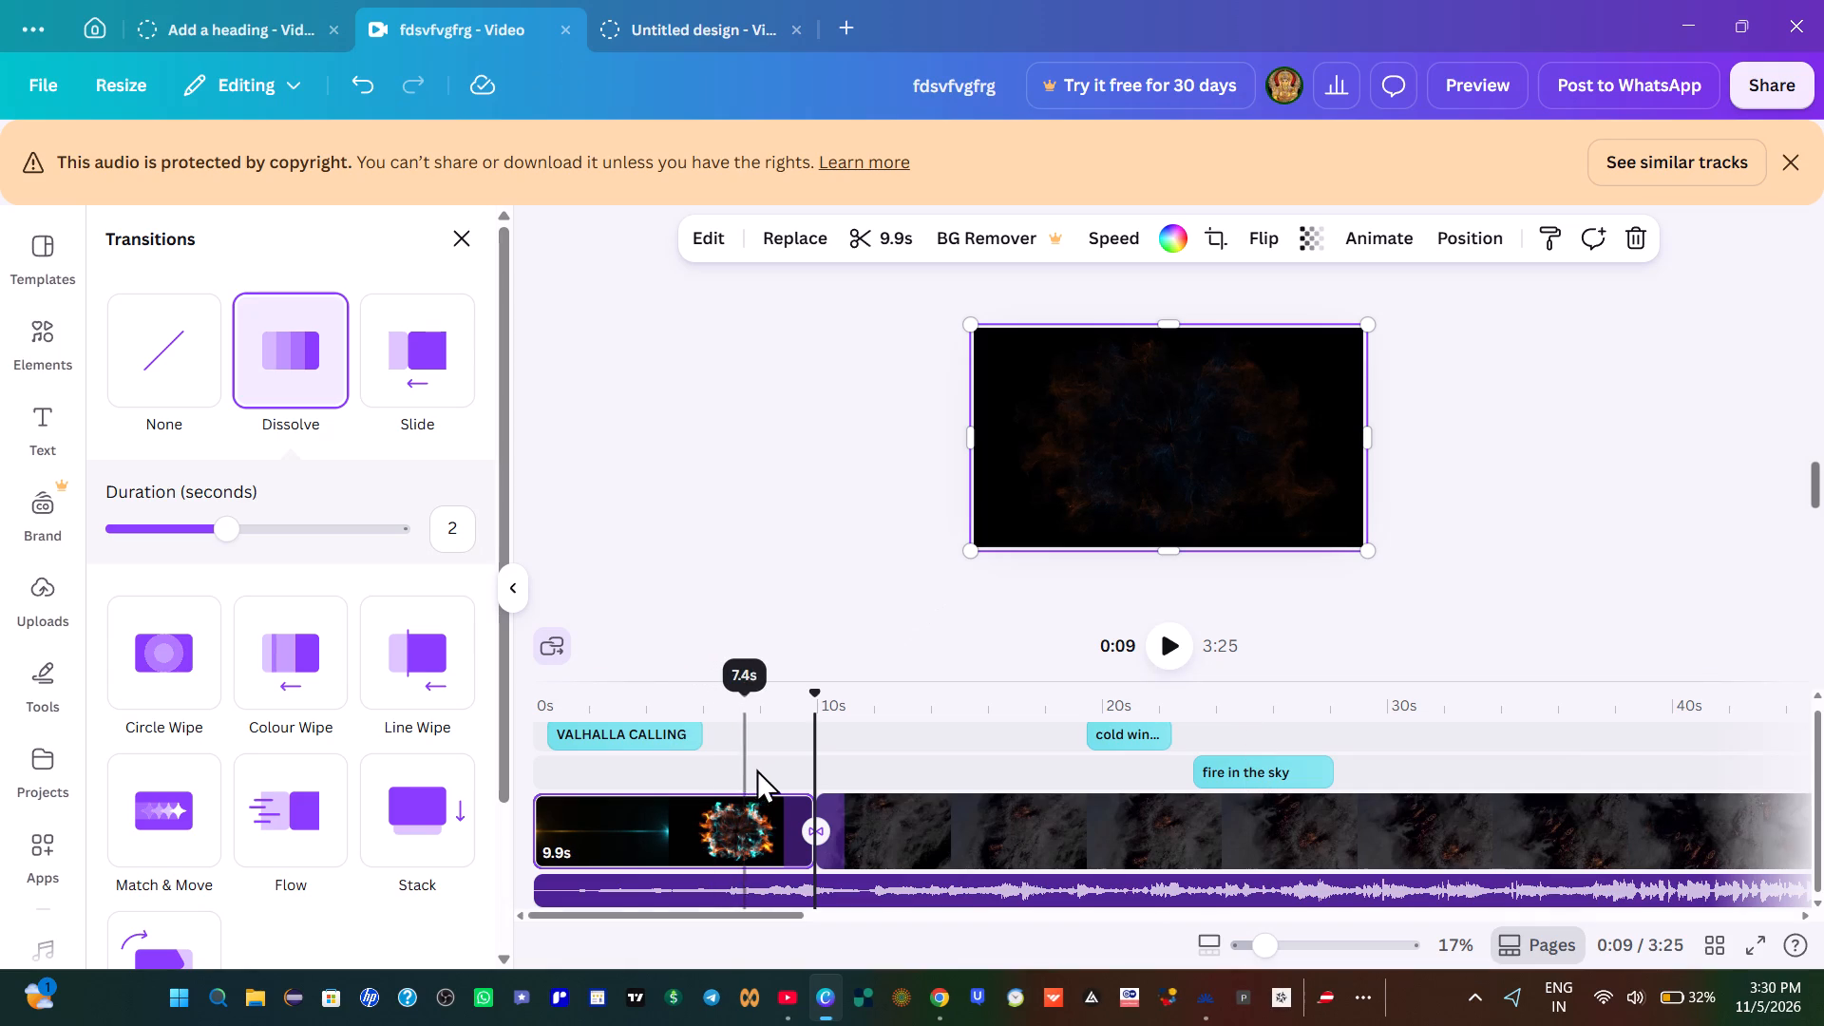
left_click(730, 779)
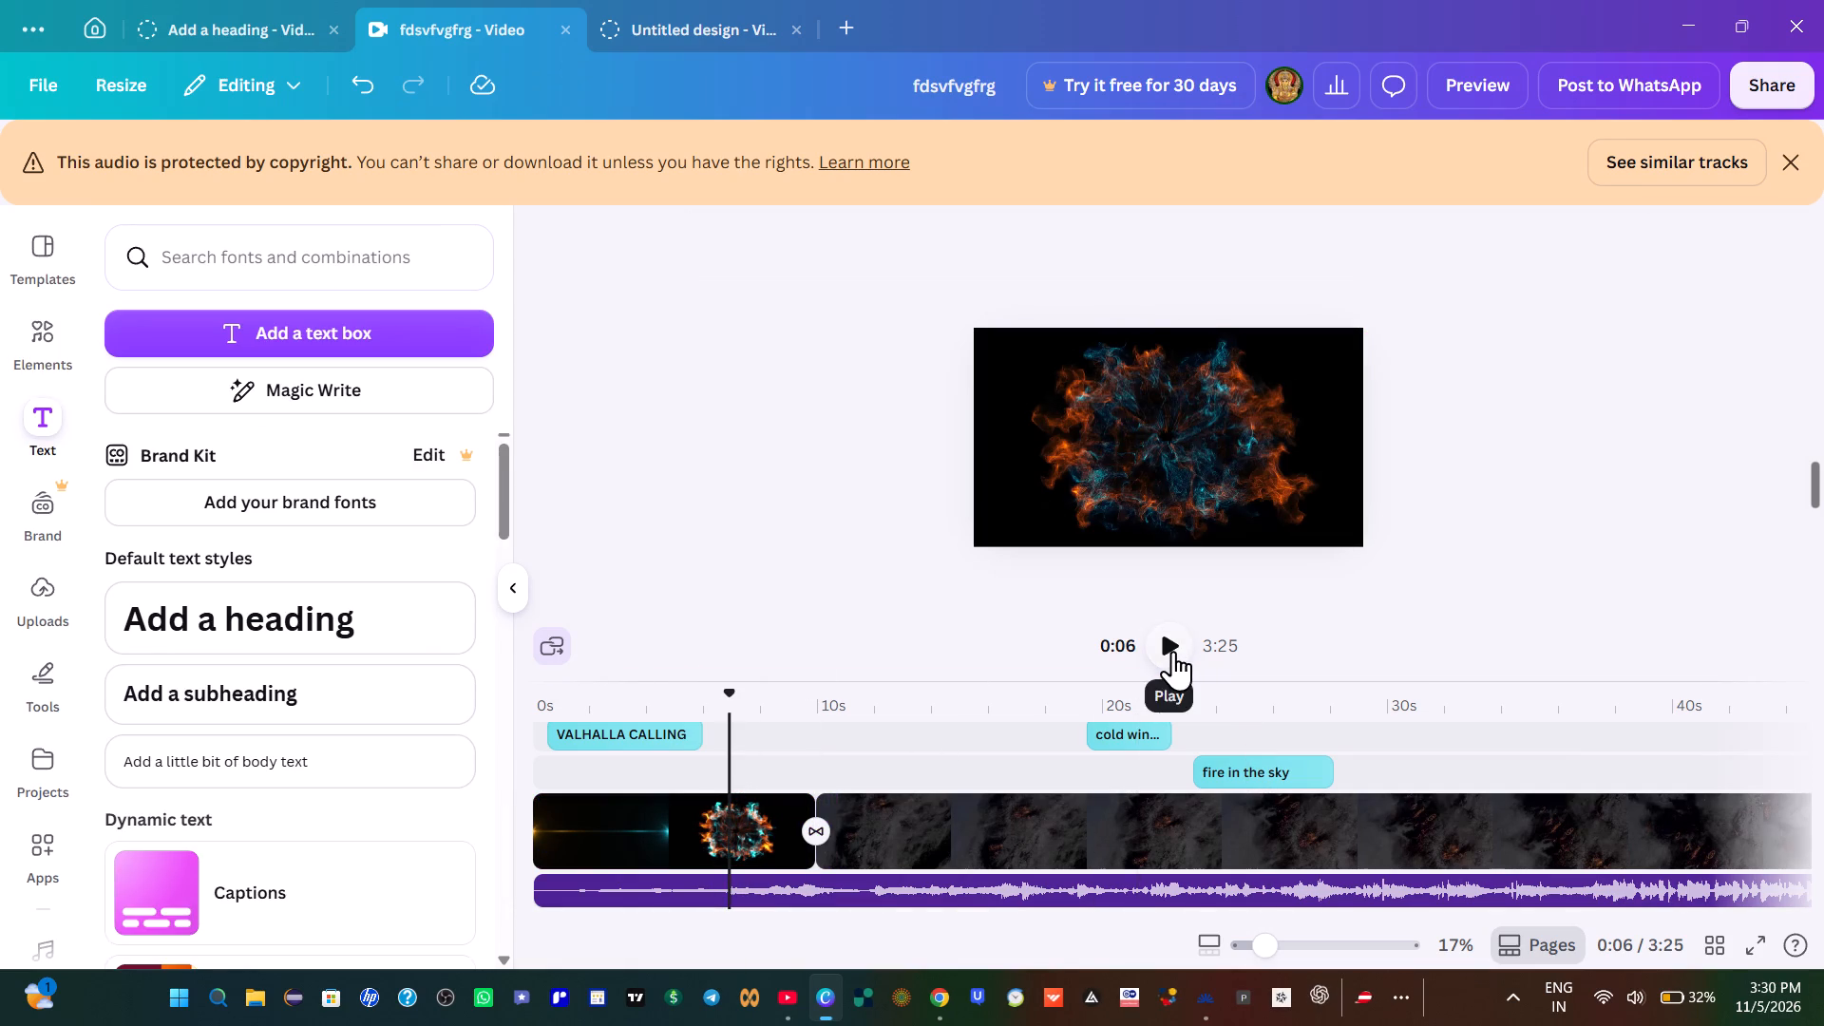
left_click(1171, 651)
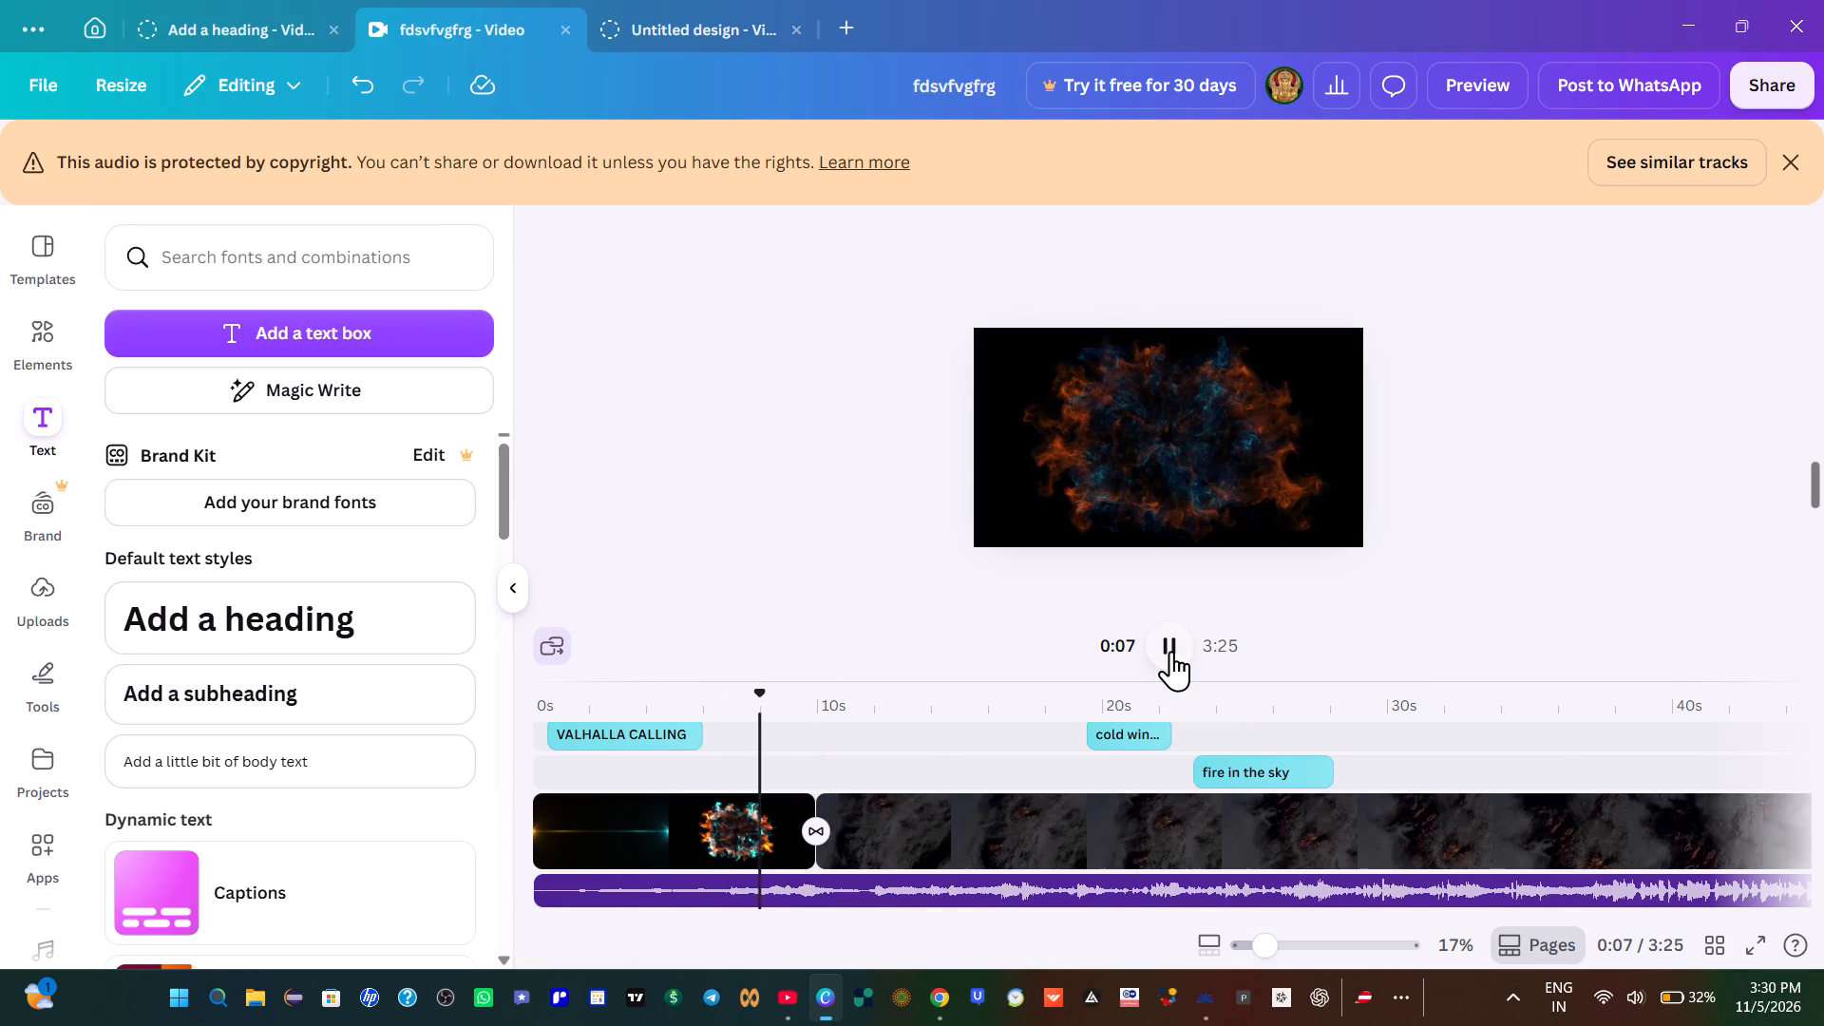
left_click(1171, 651)
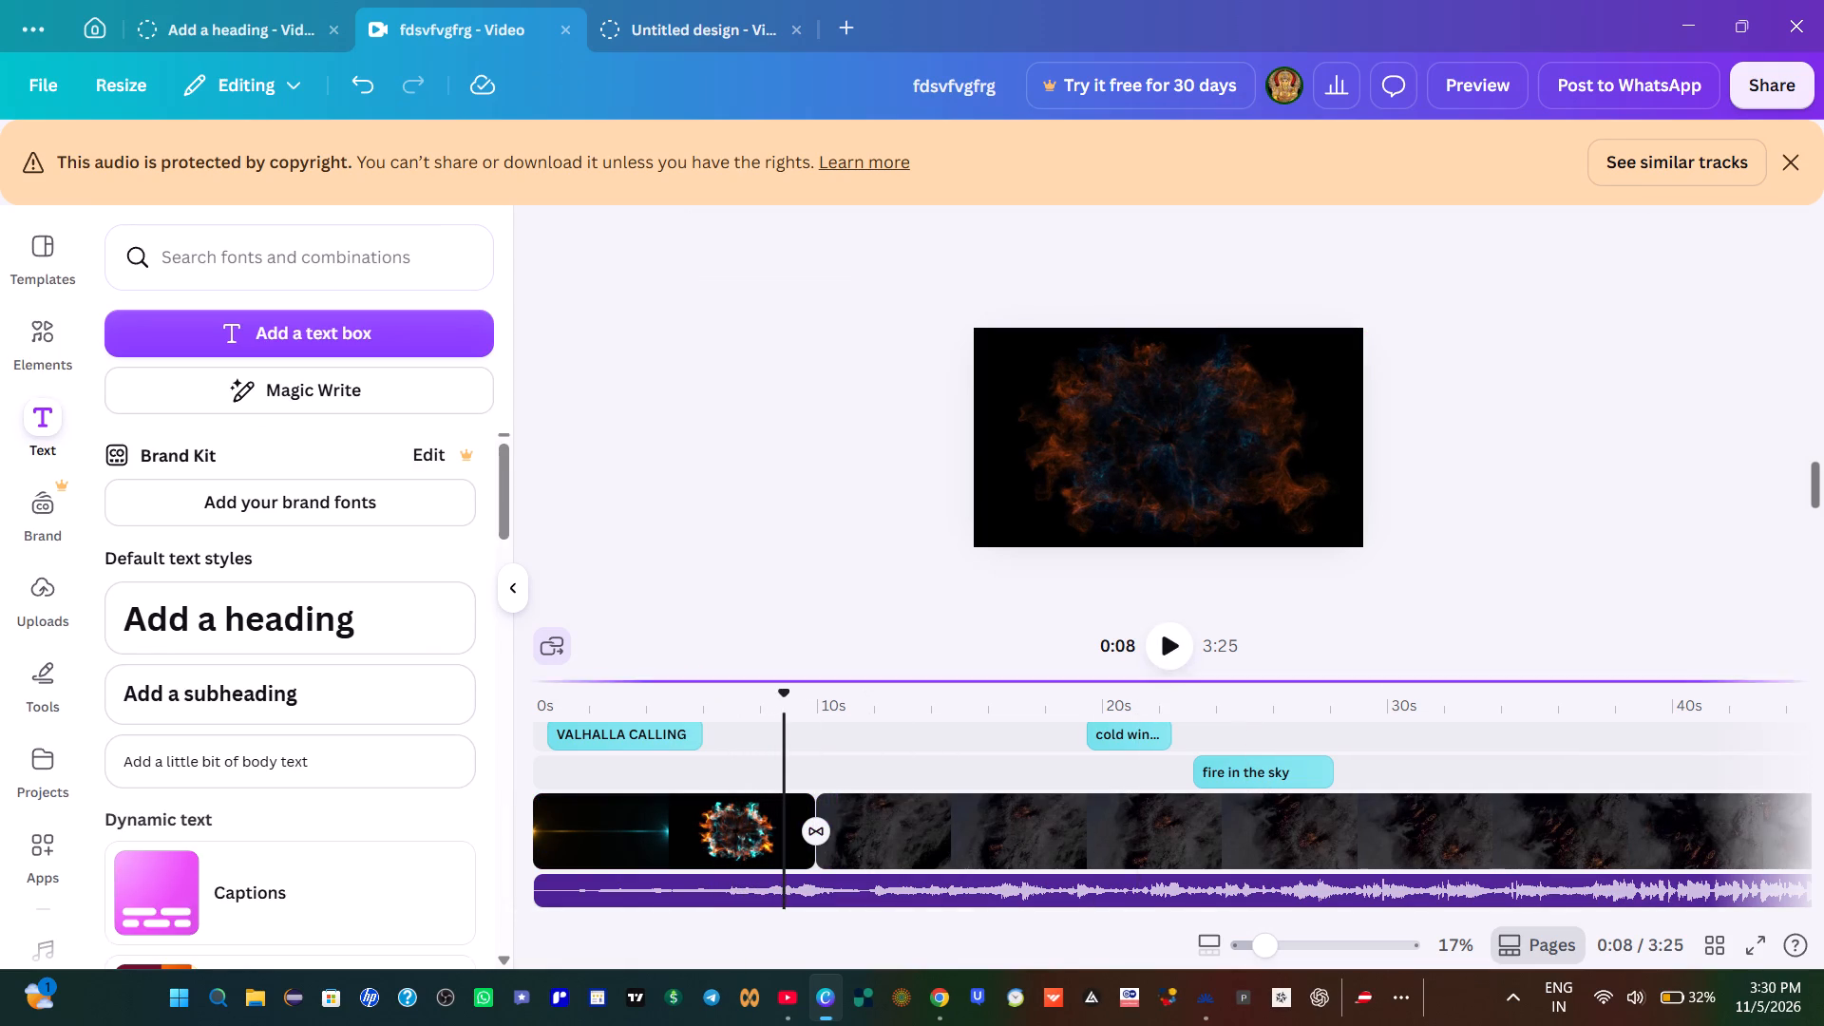
left_click(747, 712)
left_click(1170, 647)
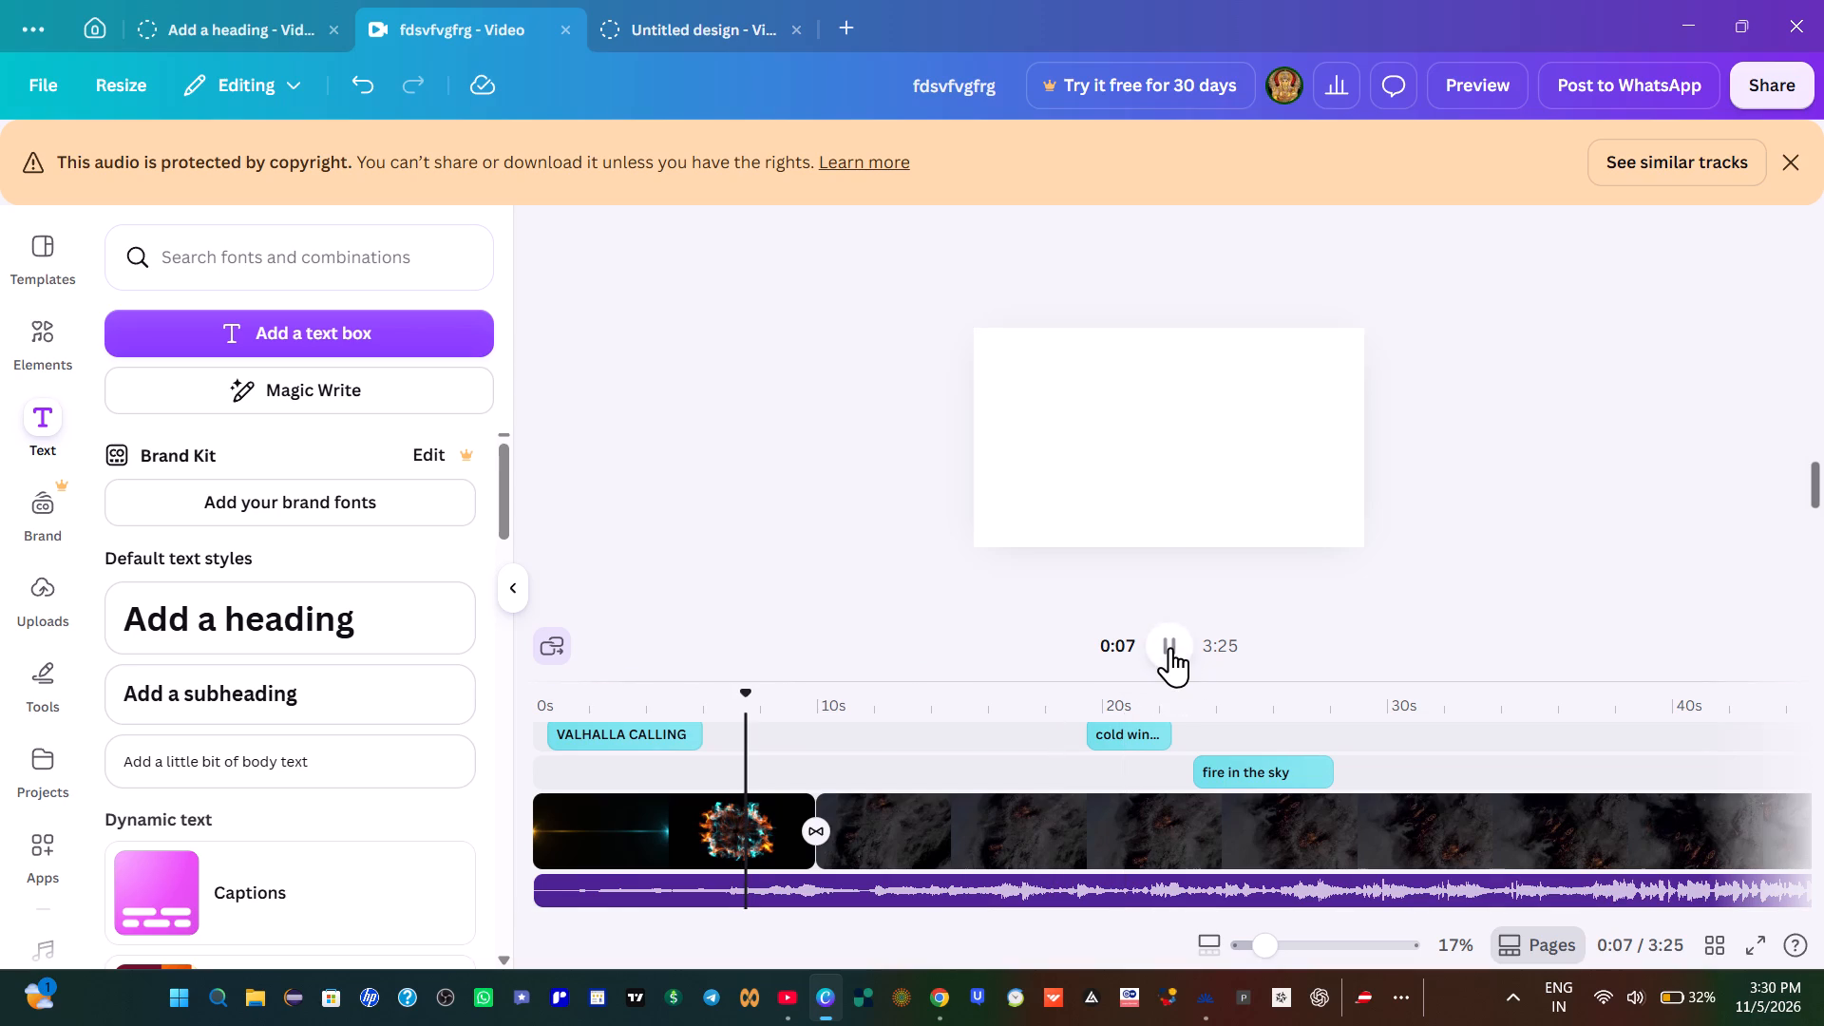
left_click(1170, 647)
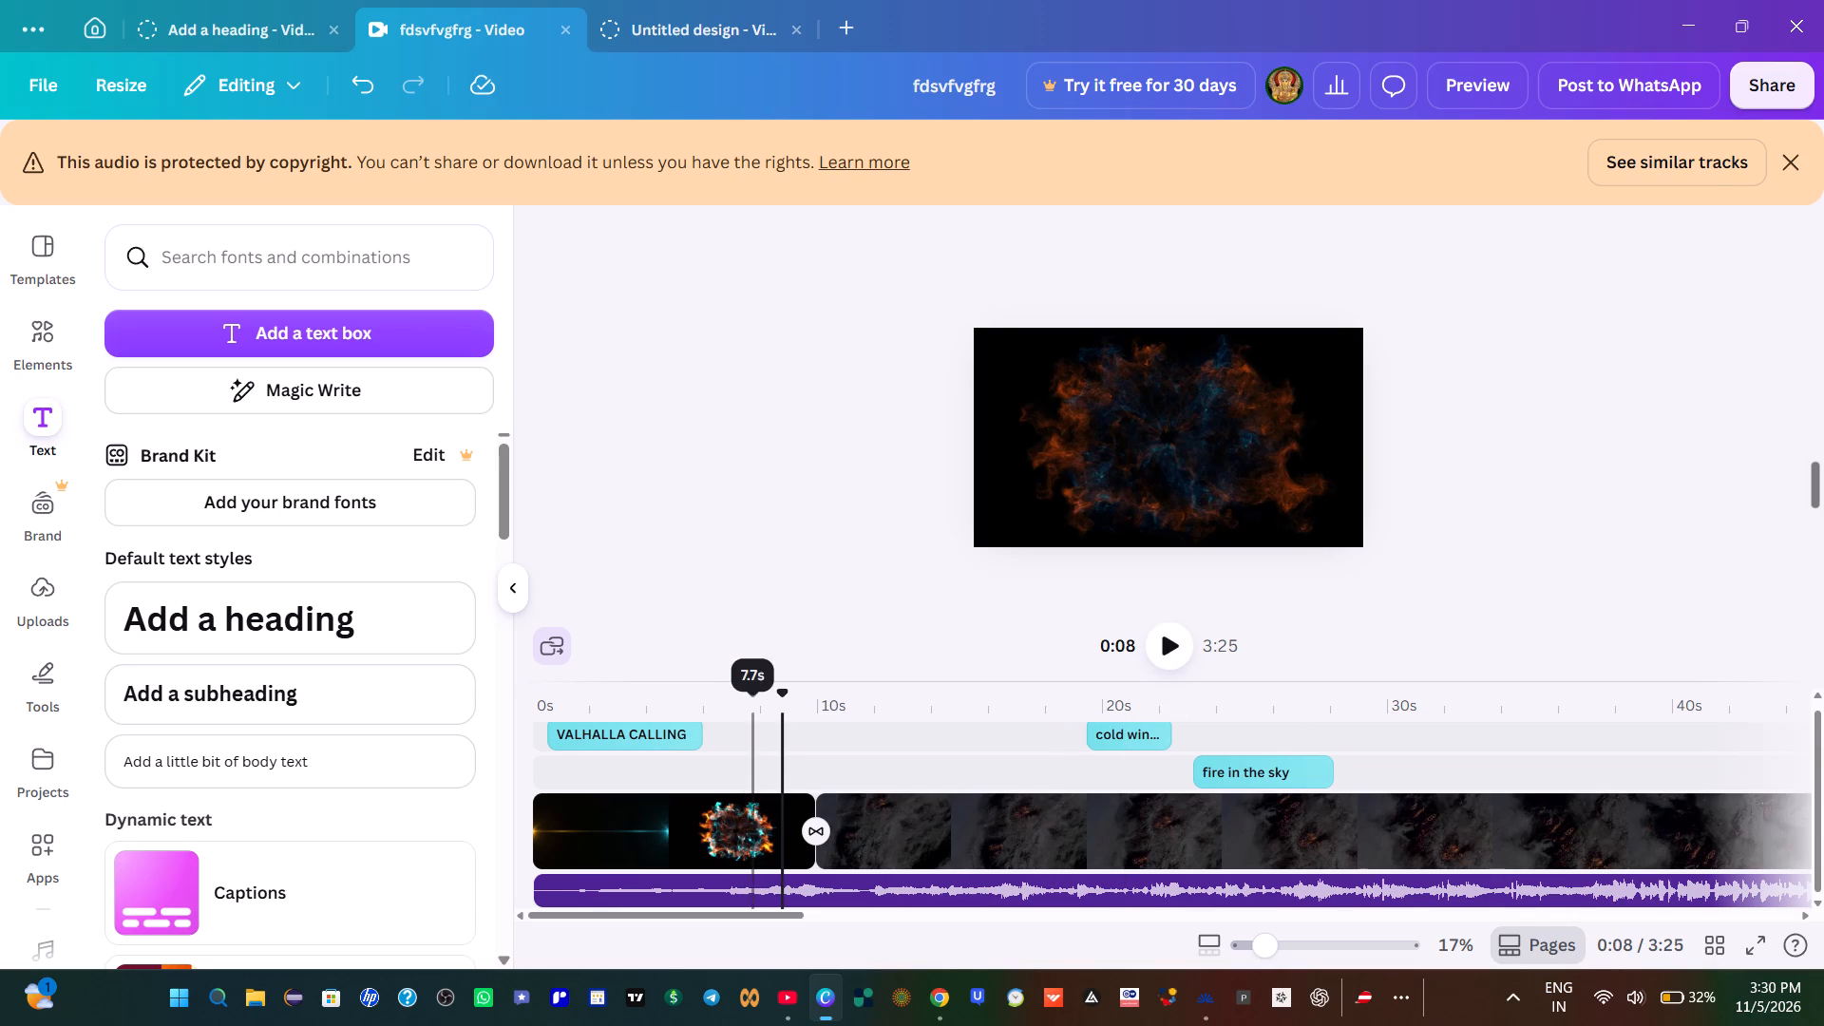
left_click(762, 721)
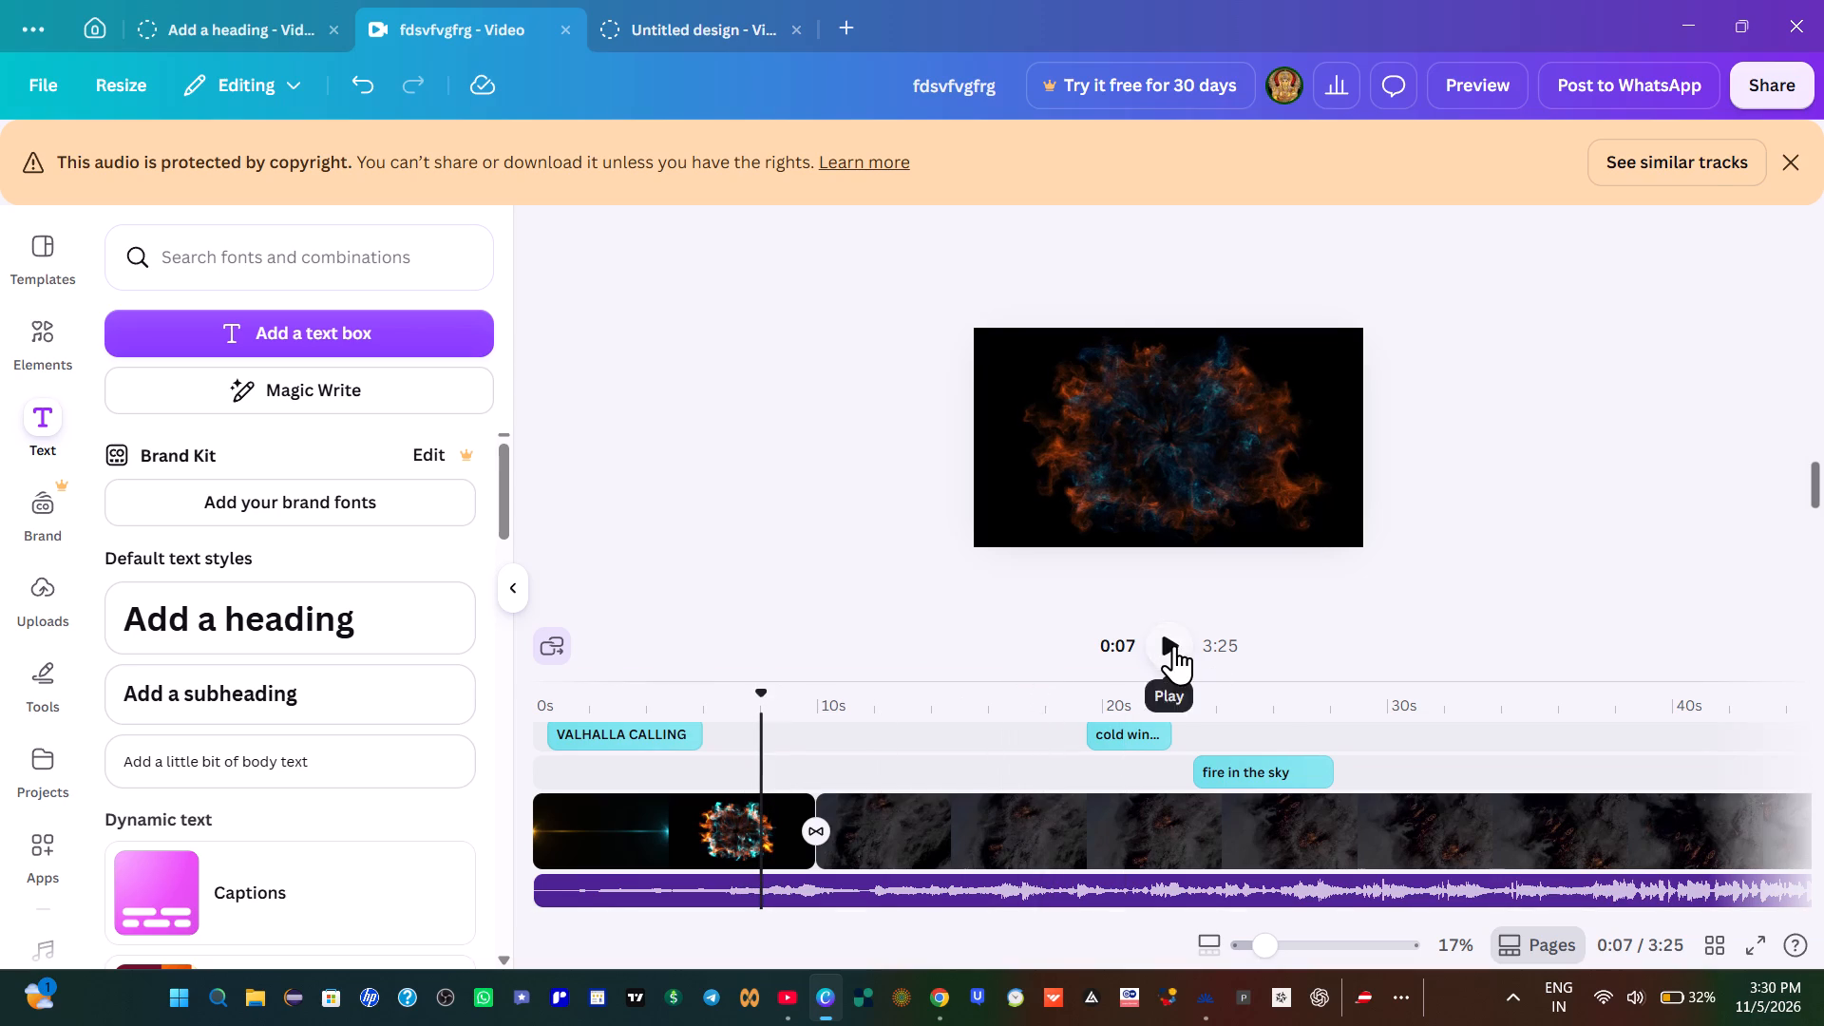
left_click(1174, 645)
left_click(1174, 645)
Move the "cold wind rising" lyric line to start at about 8.4 seconds, replaying that passage to match it to the song.
left_click_drag(1114, 732, 1020, 731)
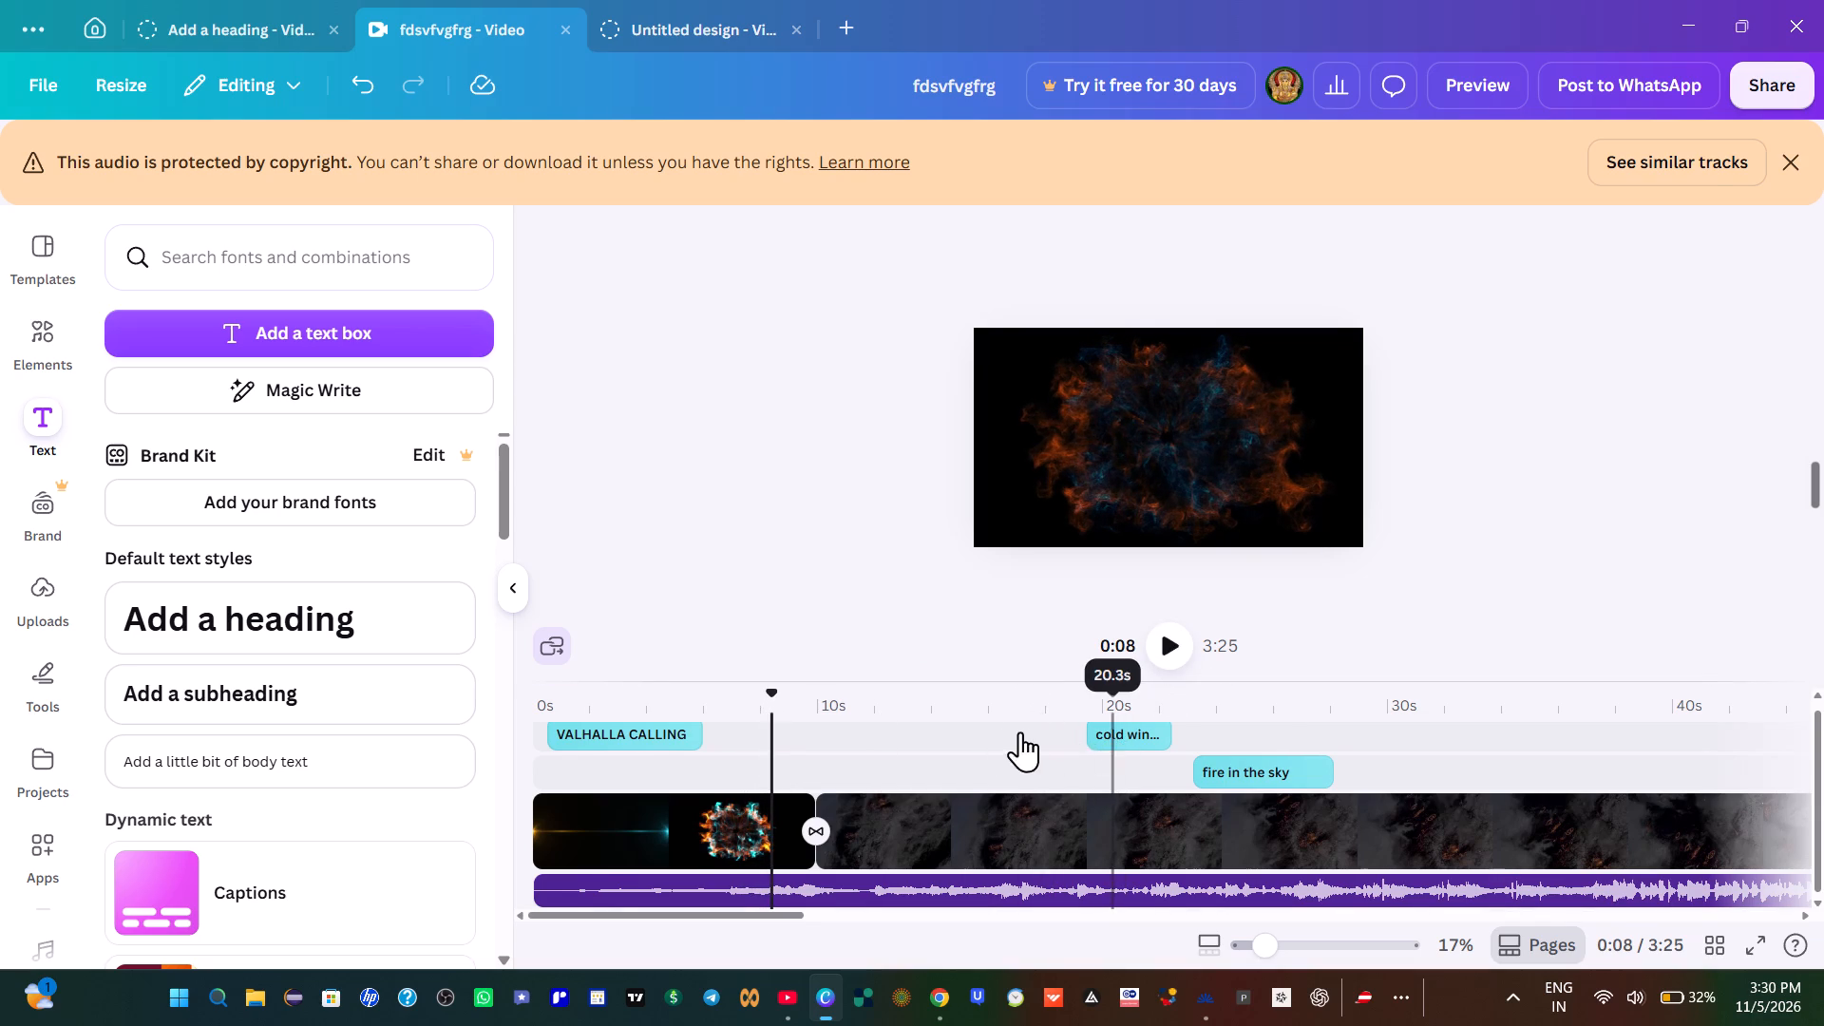
left_click_drag(1020, 731, 774, 744)
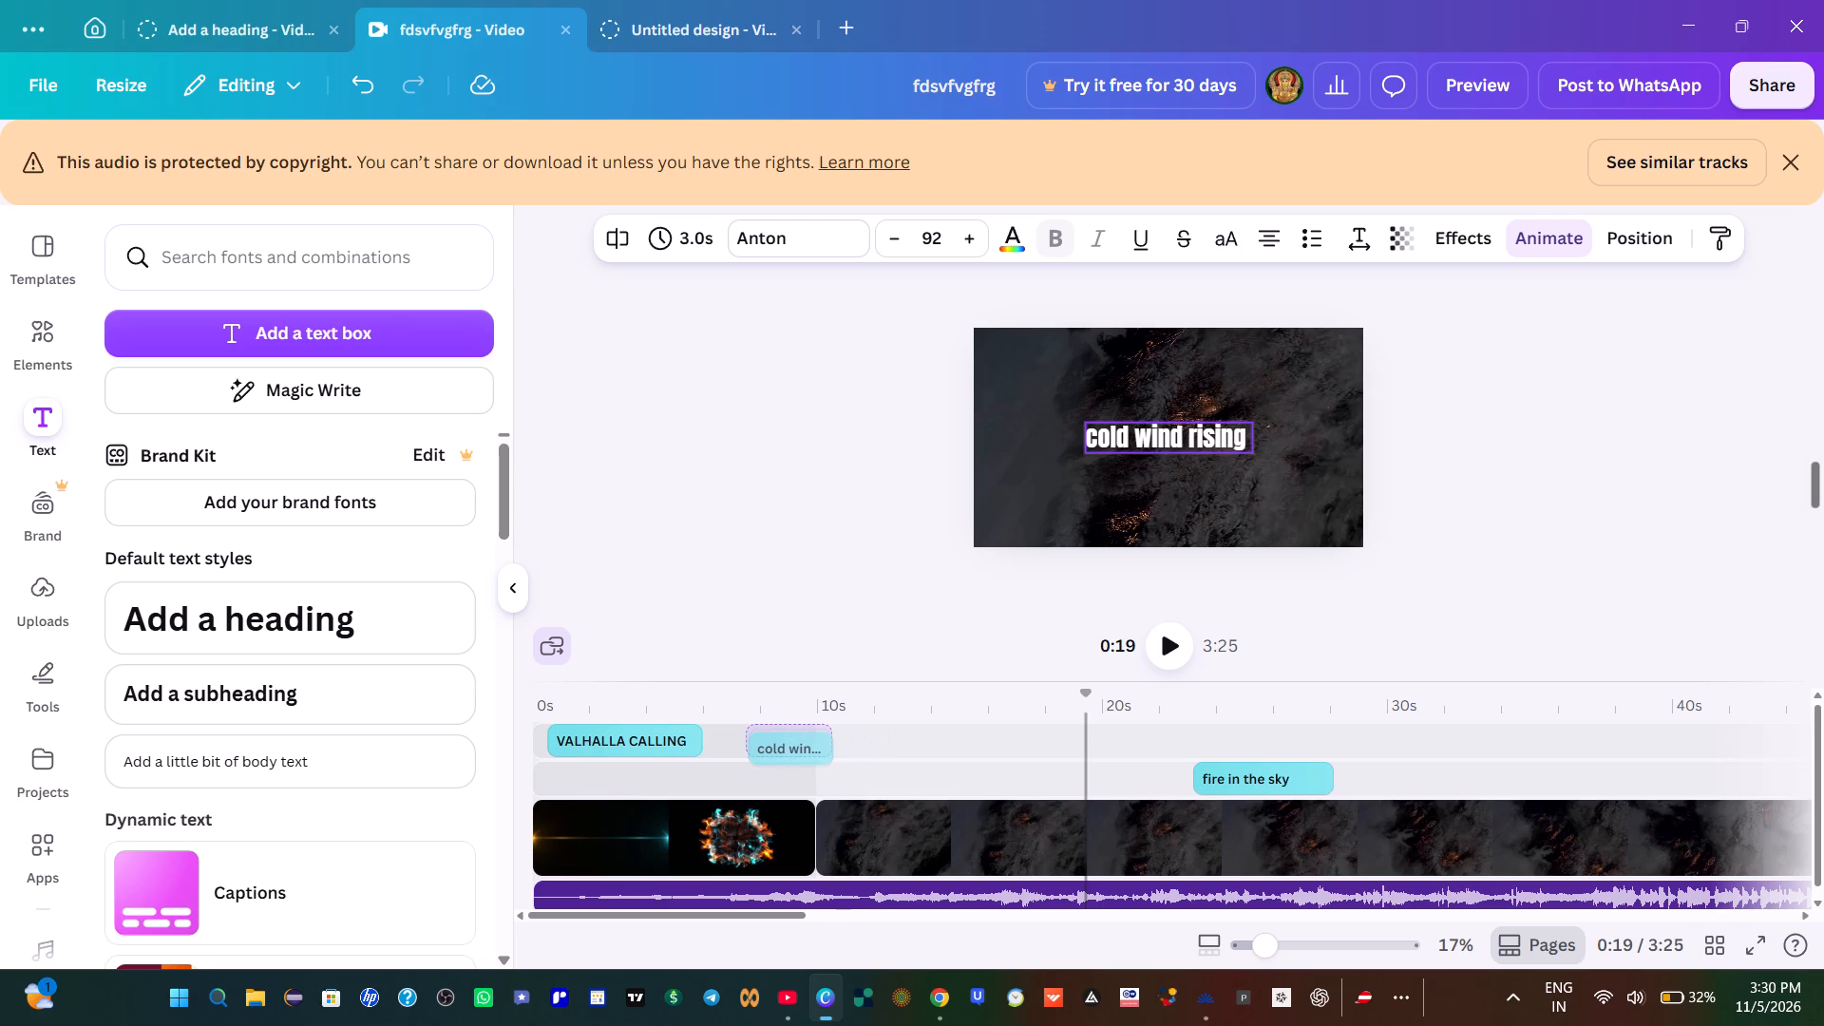
left_click_drag(774, 744, 787, 745)
left_click(735, 714)
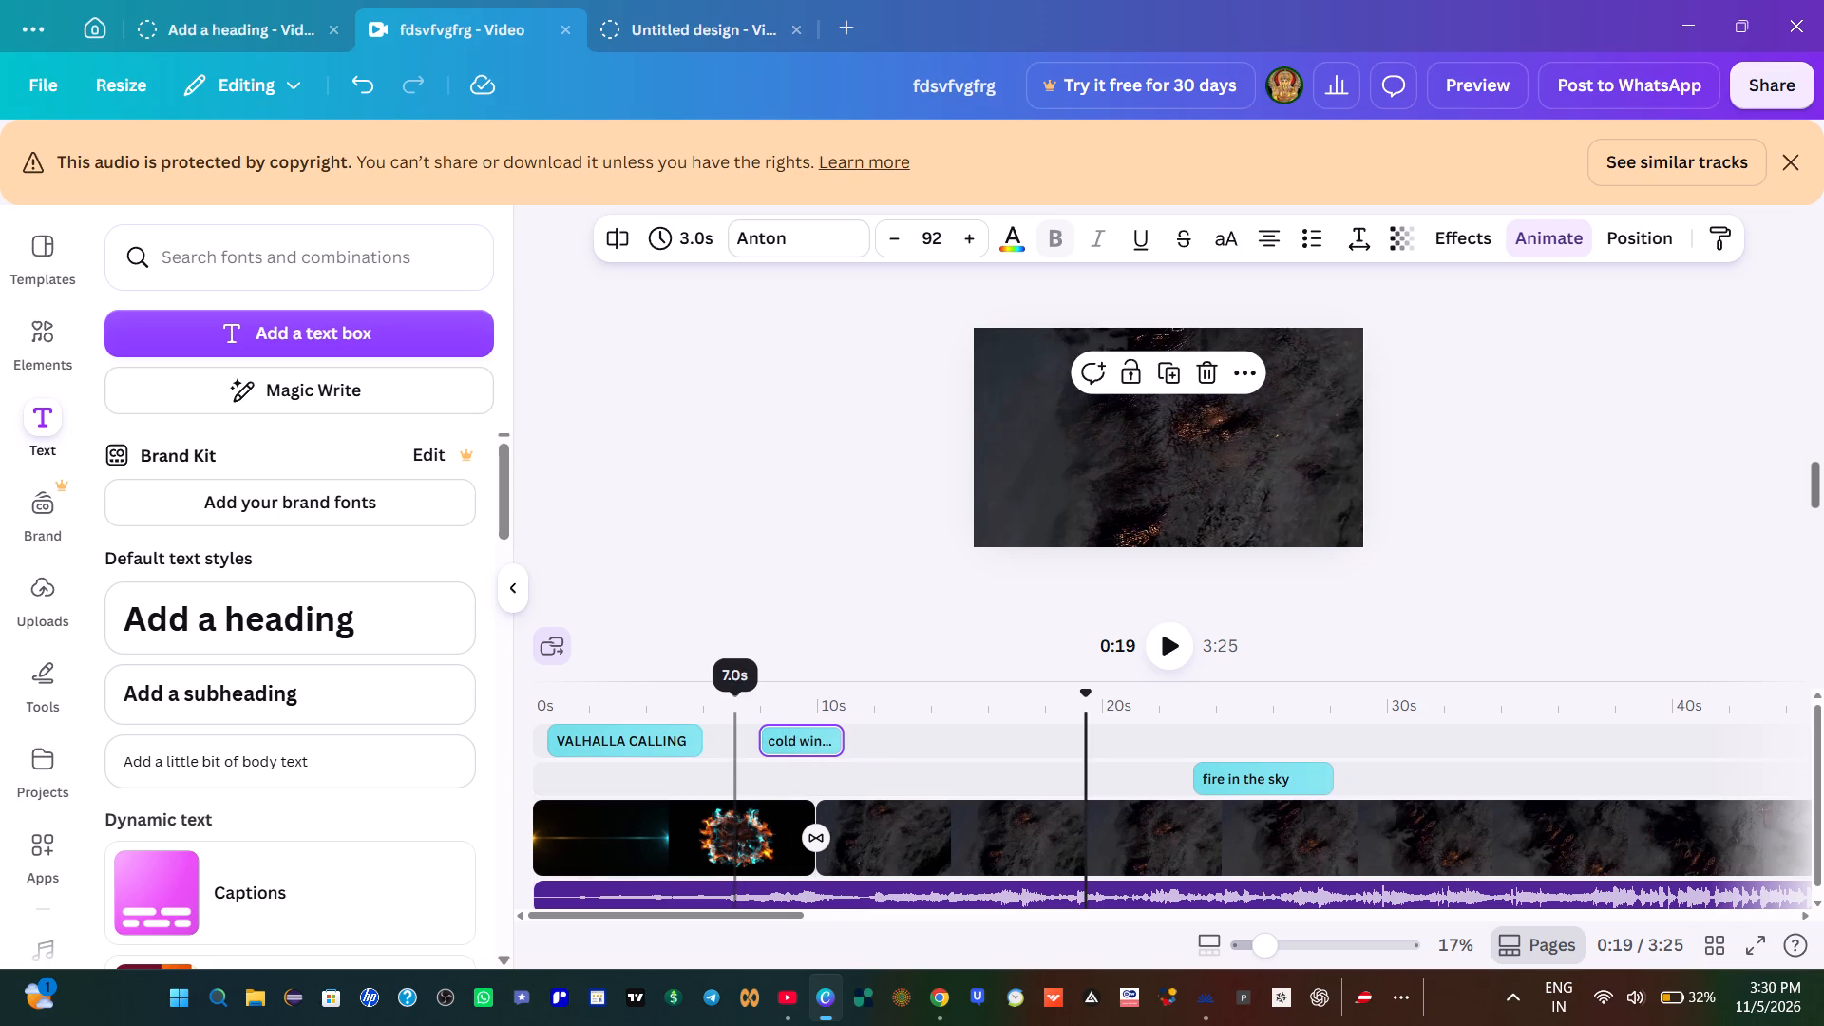
left_click(1165, 655)
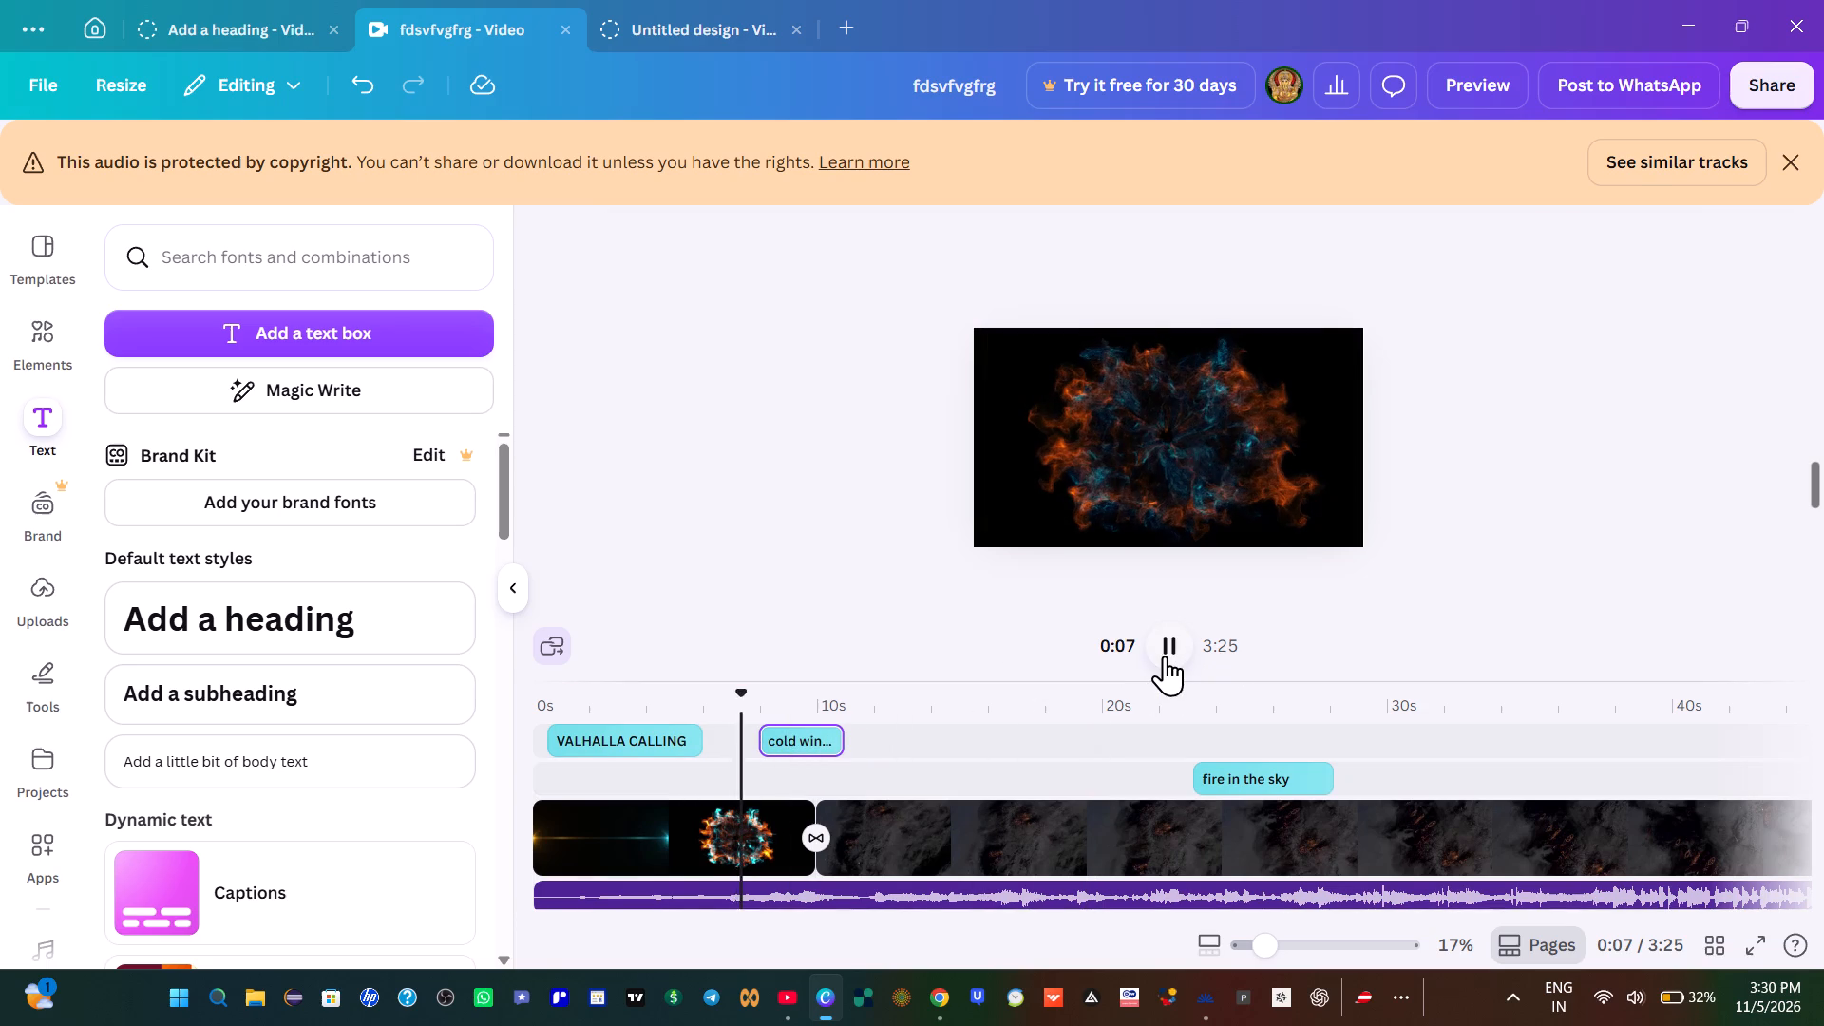
left_click(1165, 655)
double_click(1165, 655)
left_click(1165, 655)
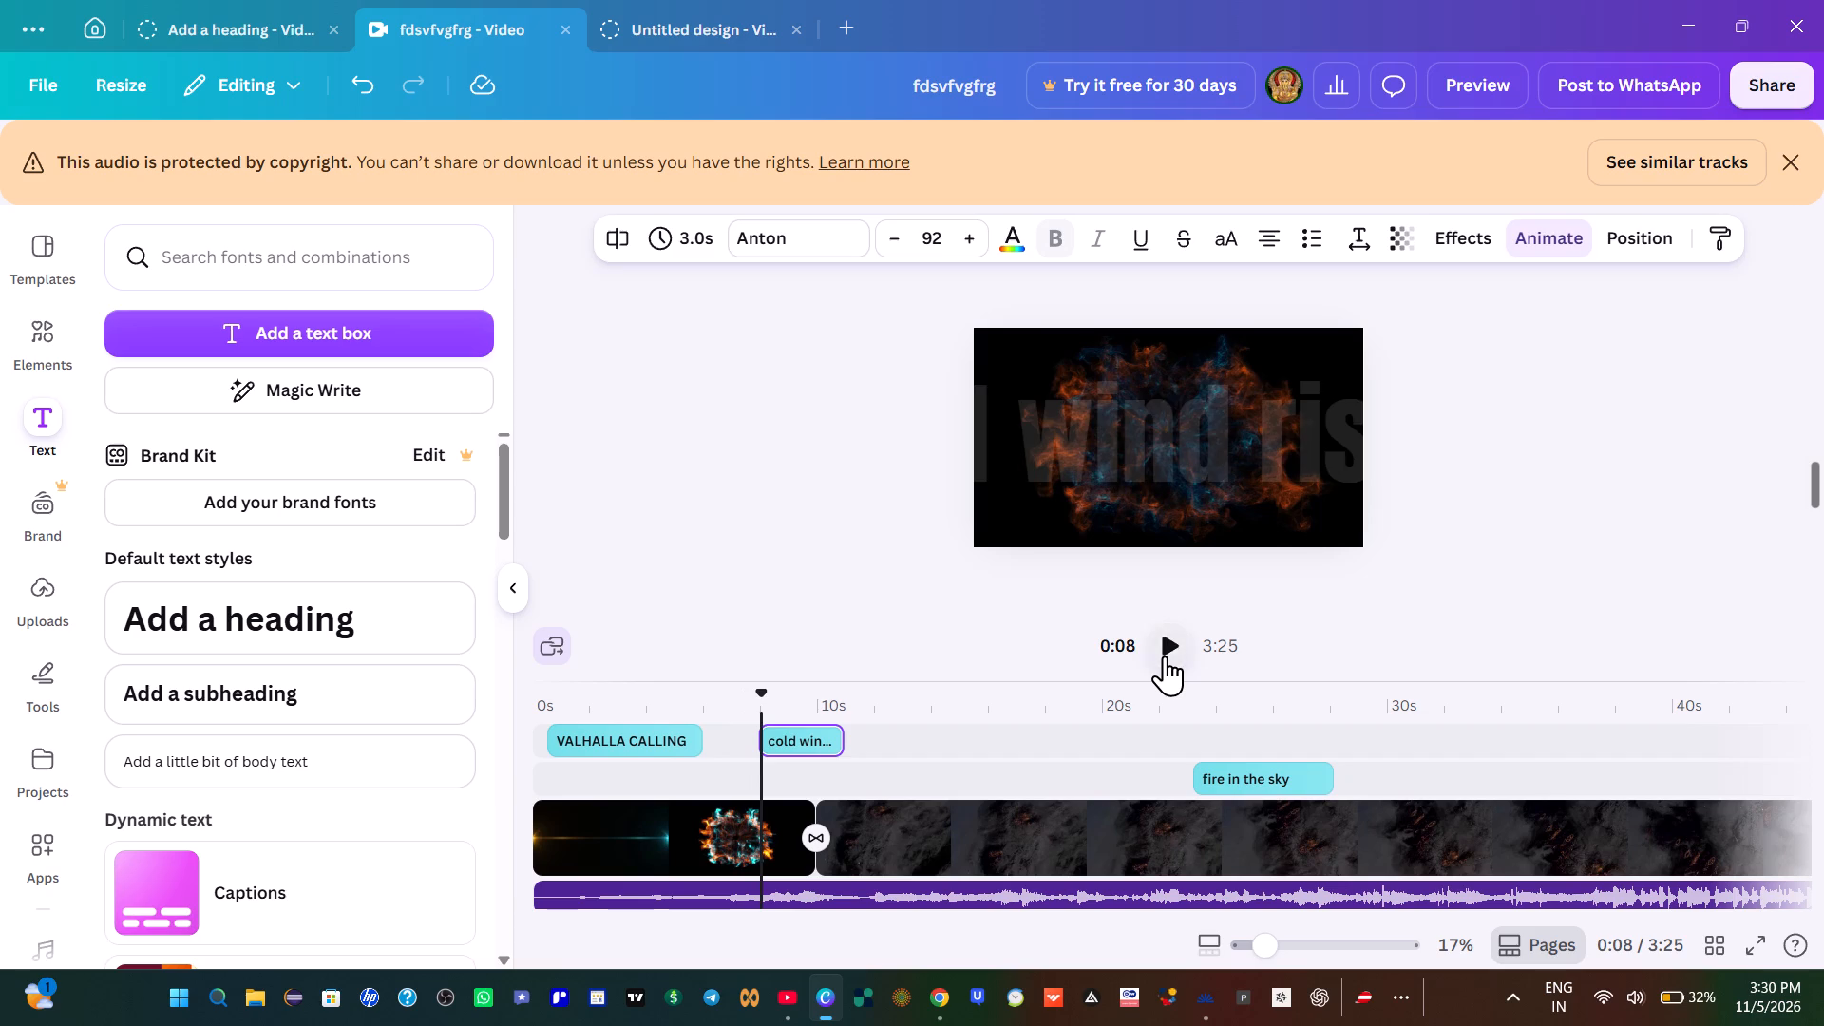
left_click(1165, 655)
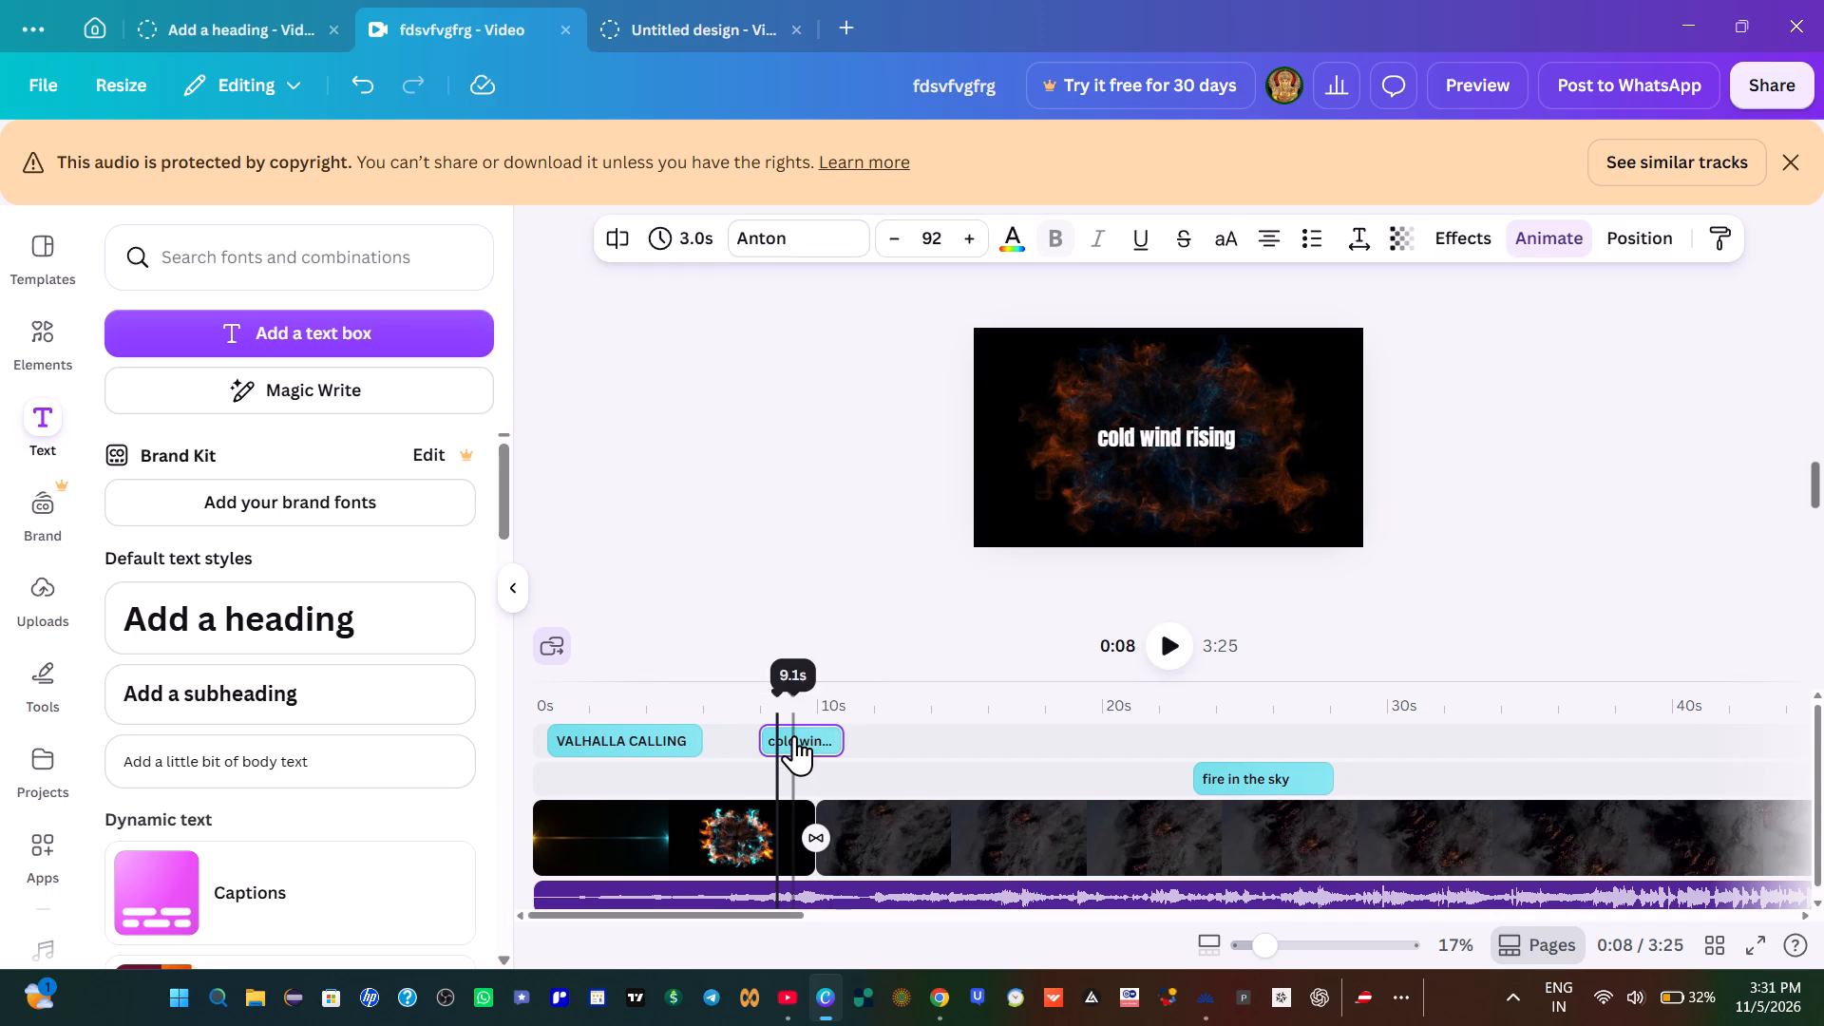
left_click_drag(794, 735, 807, 735)
left_click(752, 704)
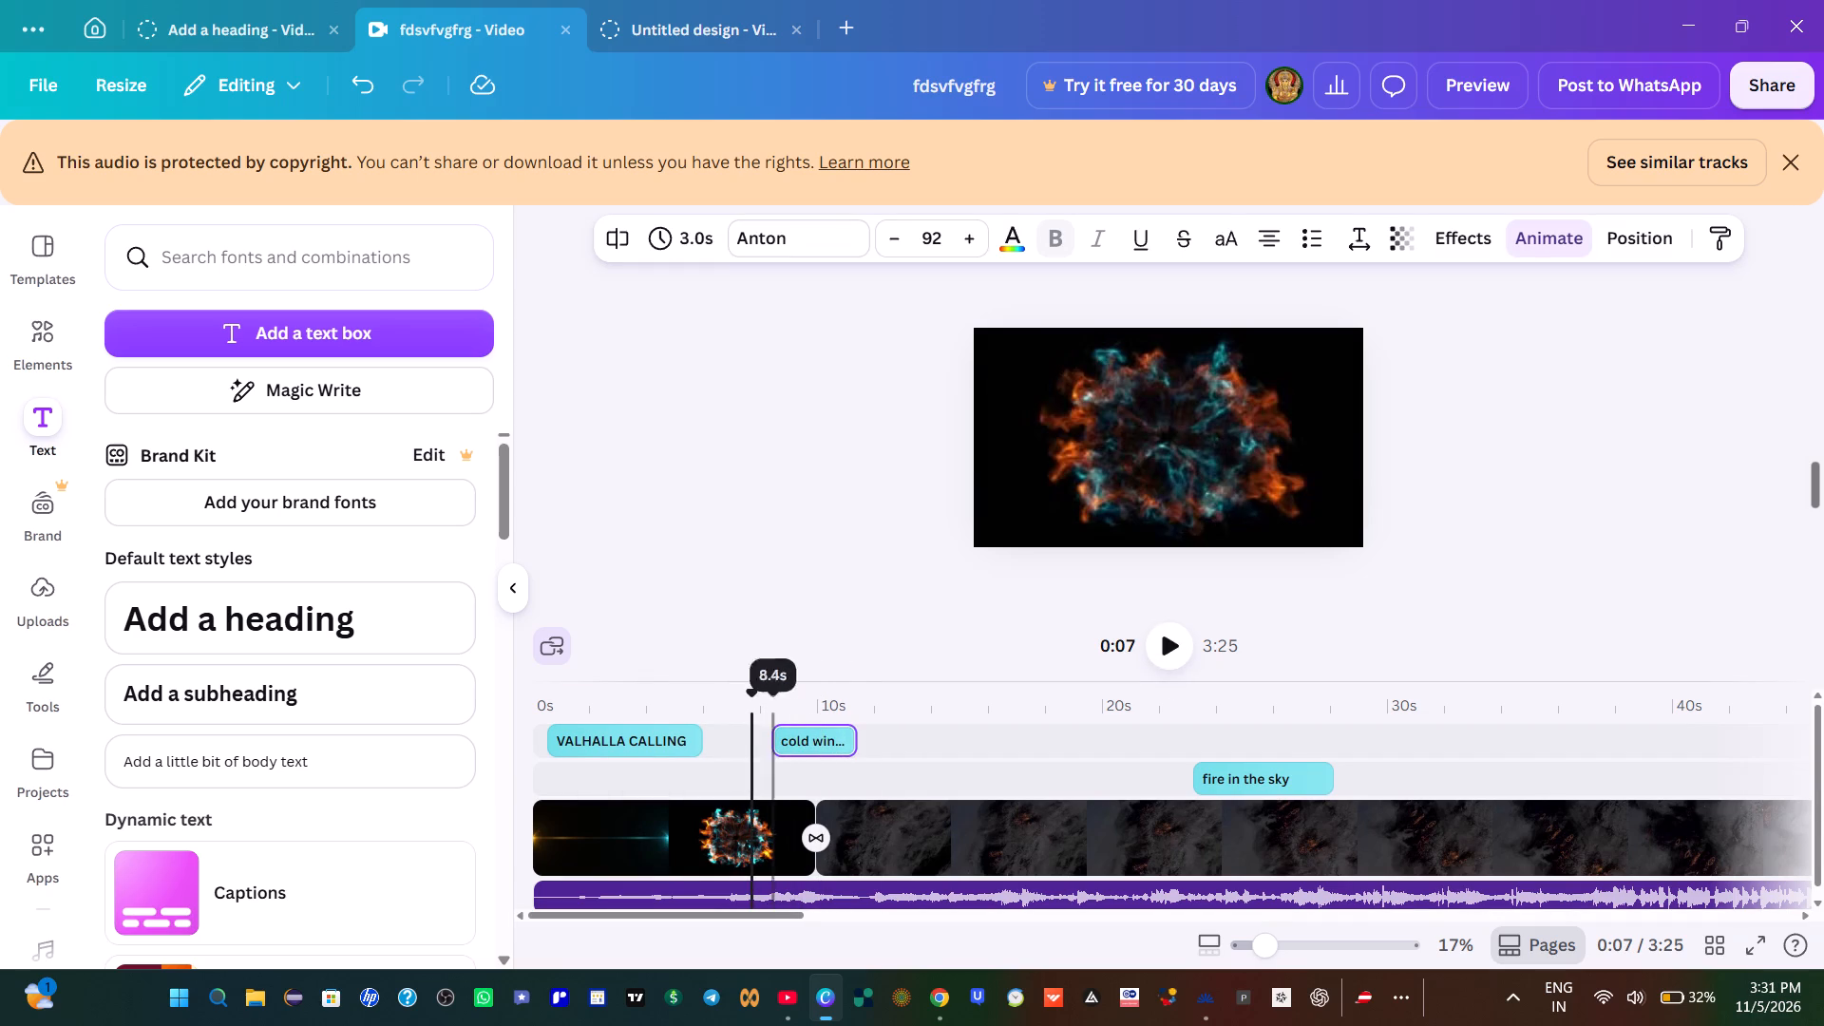
left_click(1162, 657)
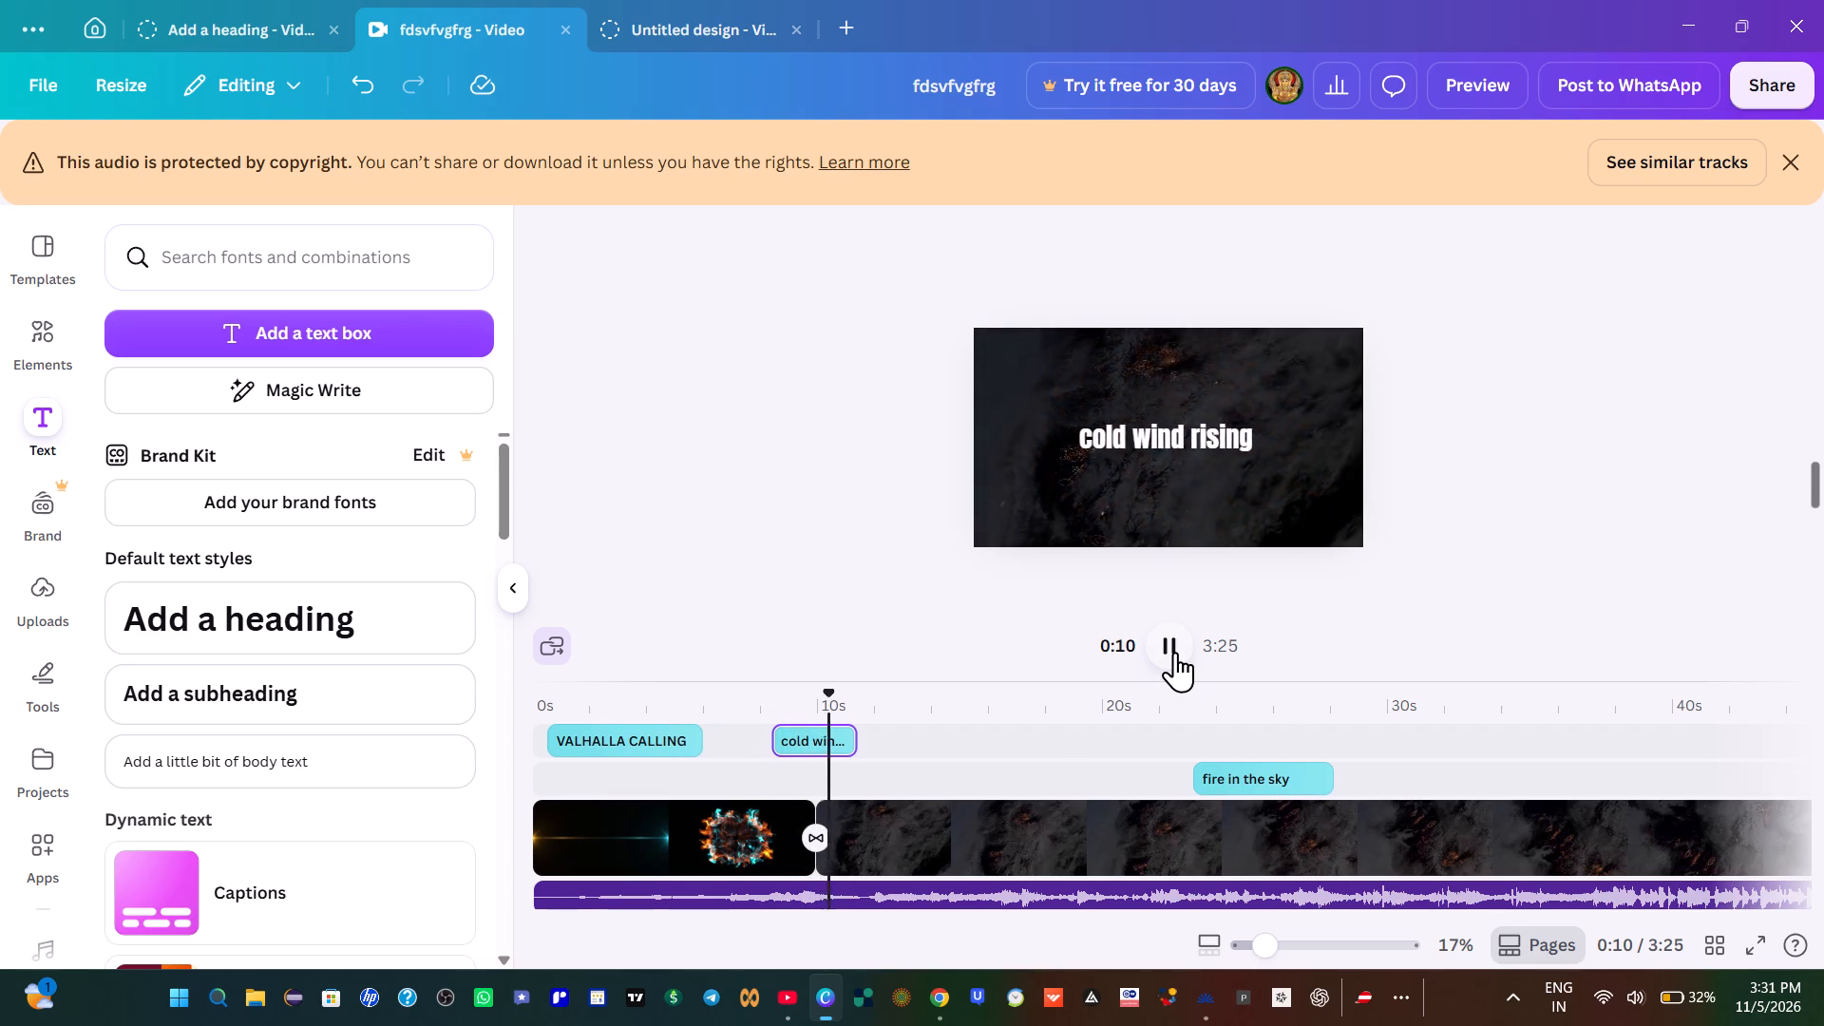
left_click(1175, 652)
left_click(1175, 652)
left_click(1175, 652)
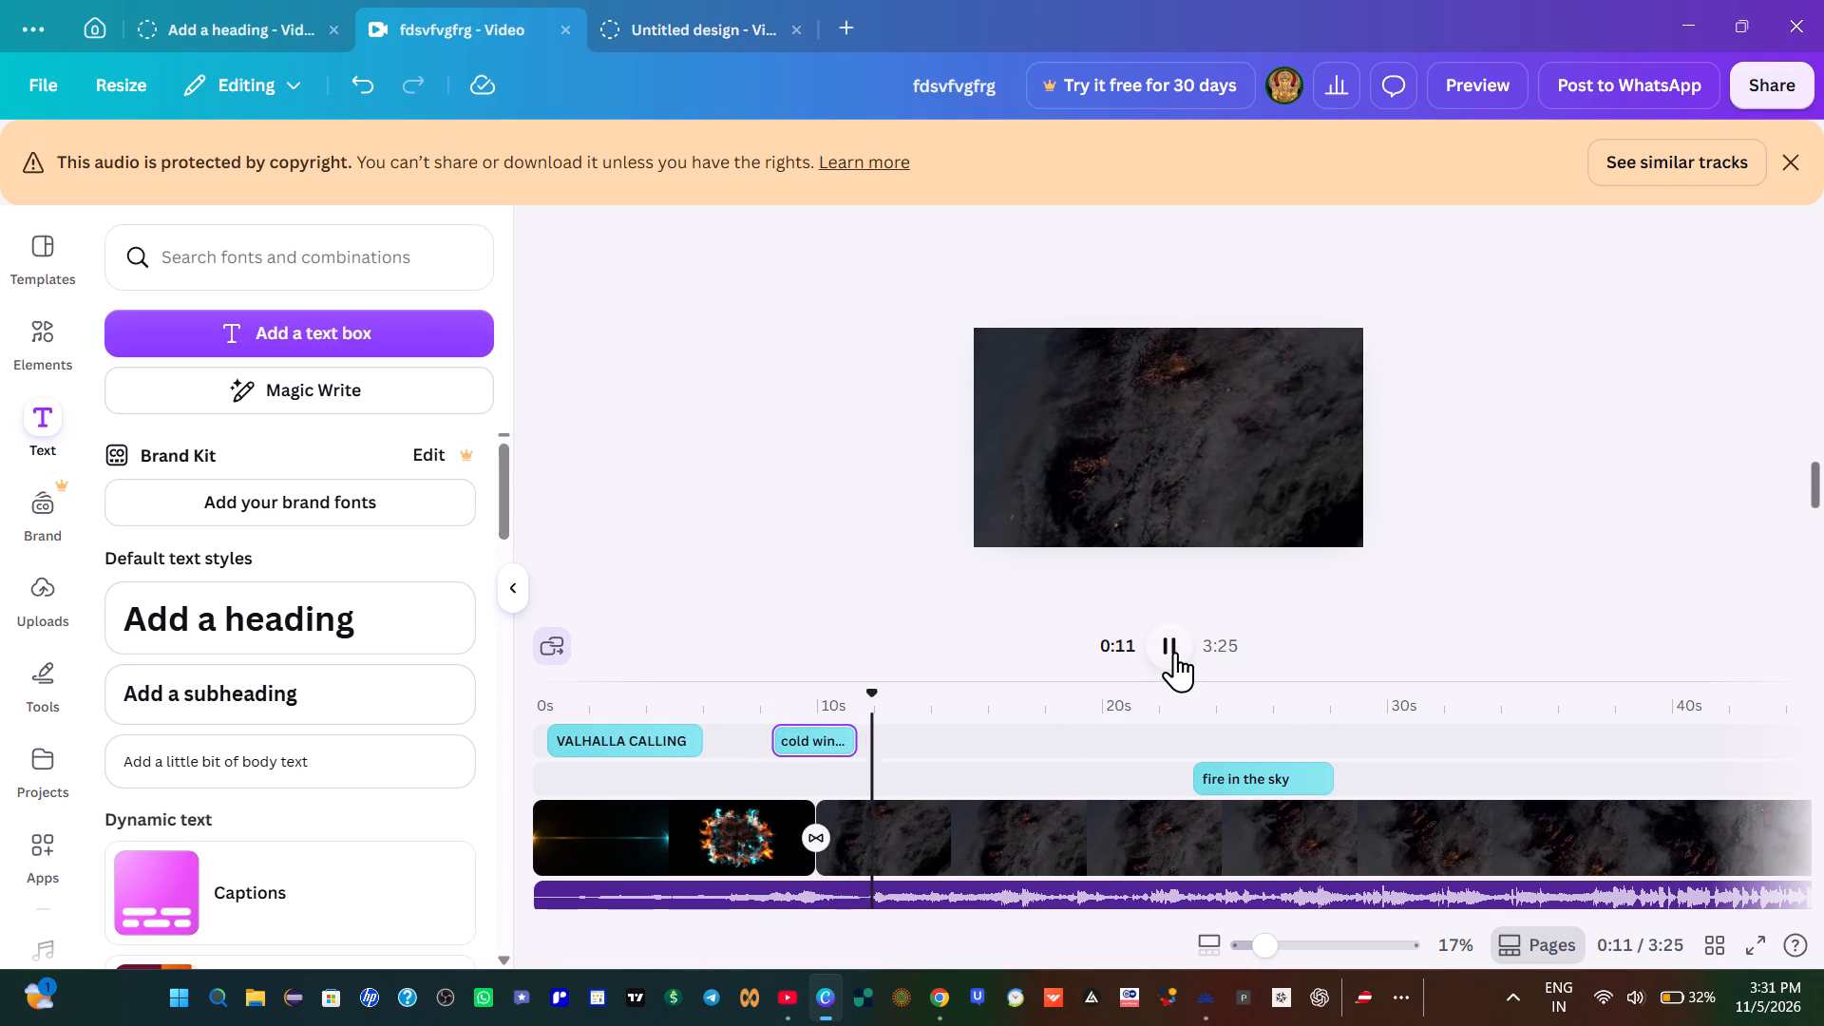
Move the "fire in the sky" lyric line to start at about 11.5 seconds, just after "cold wind rising", and replay that passage.
left_click_drag(1259, 773, 1130, 763)
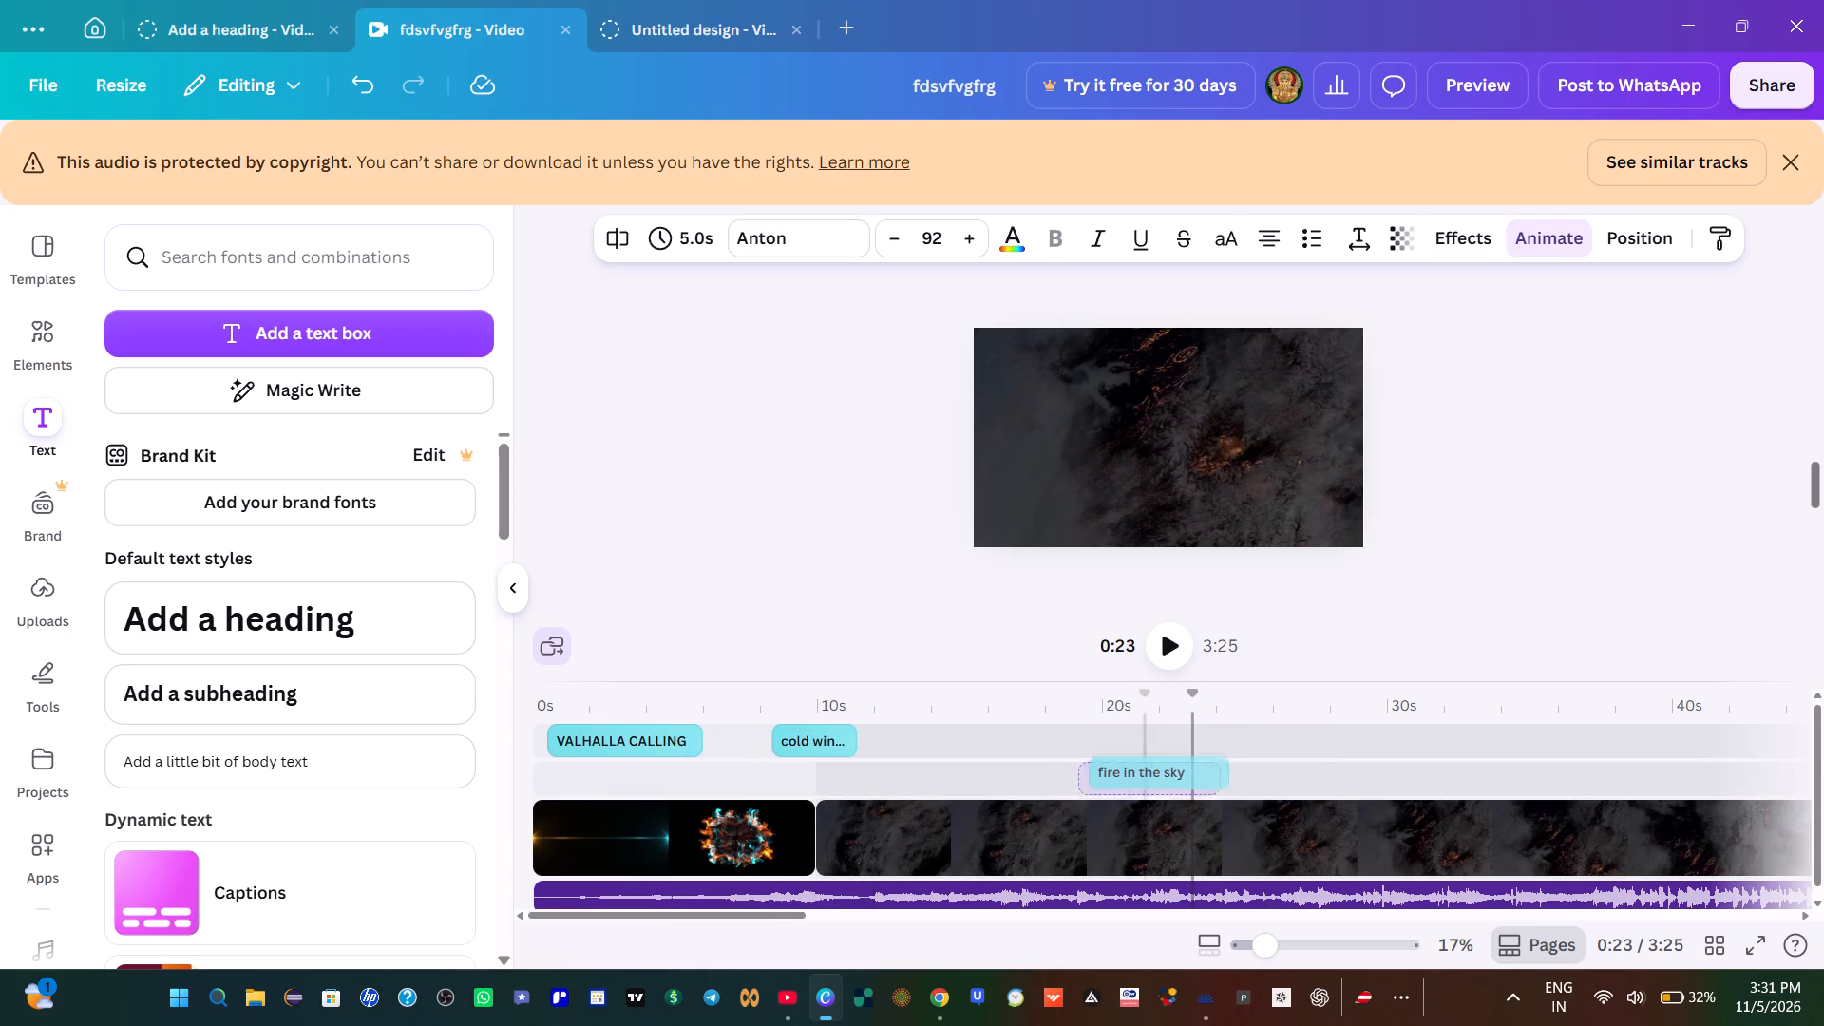
left_click_drag(1130, 763, 929, 766)
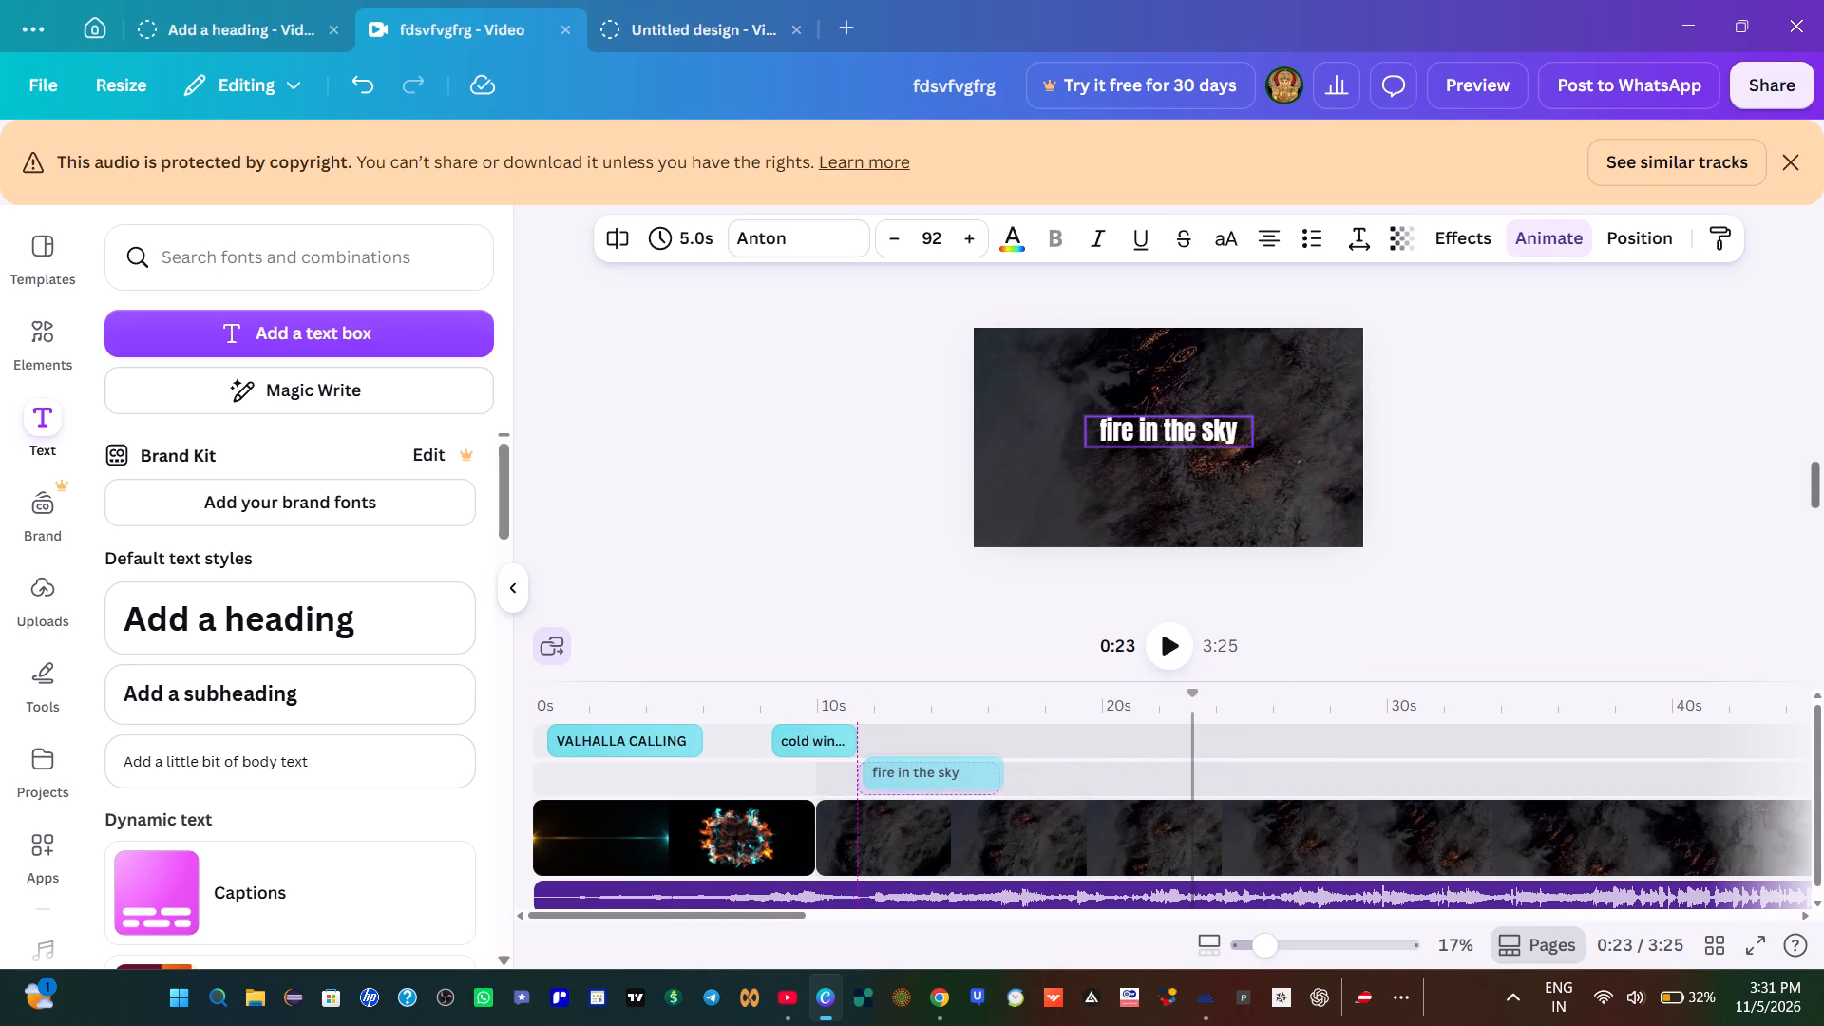
left_click_drag(929, 766, 923, 769)
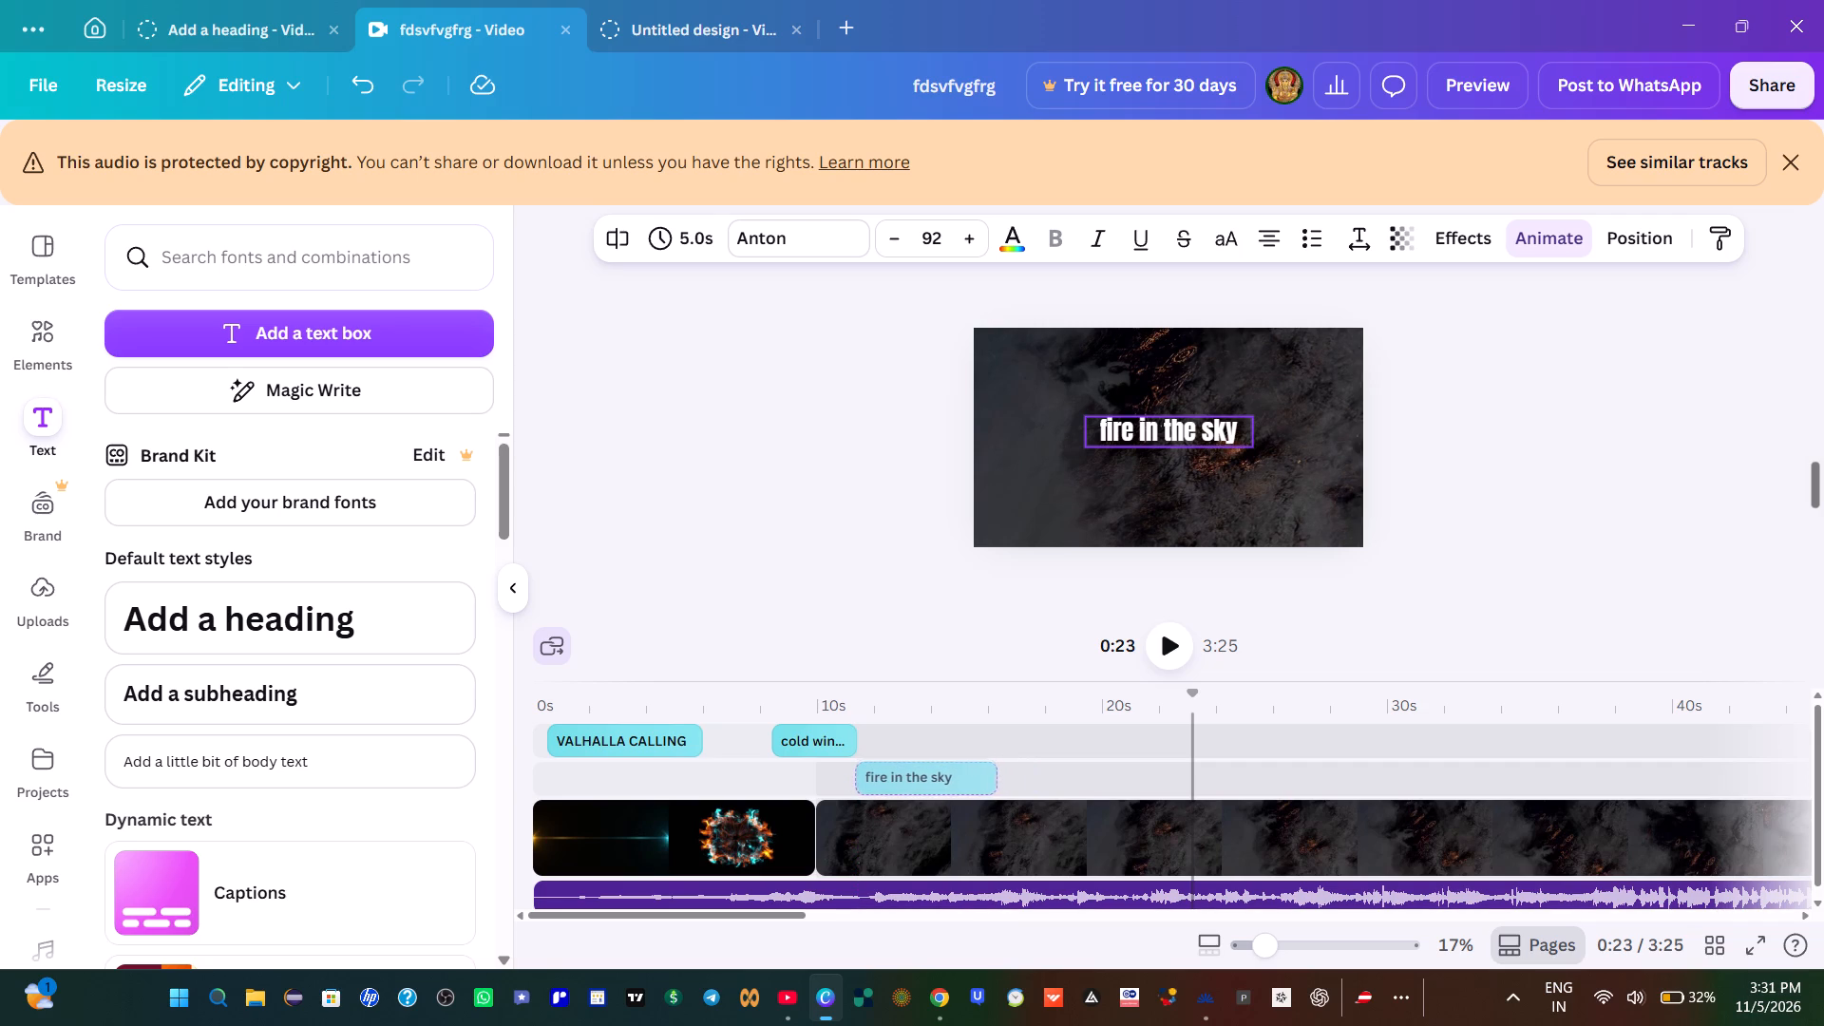
left_click_drag(923, 769, 926, 769)
left_click(826, 708)
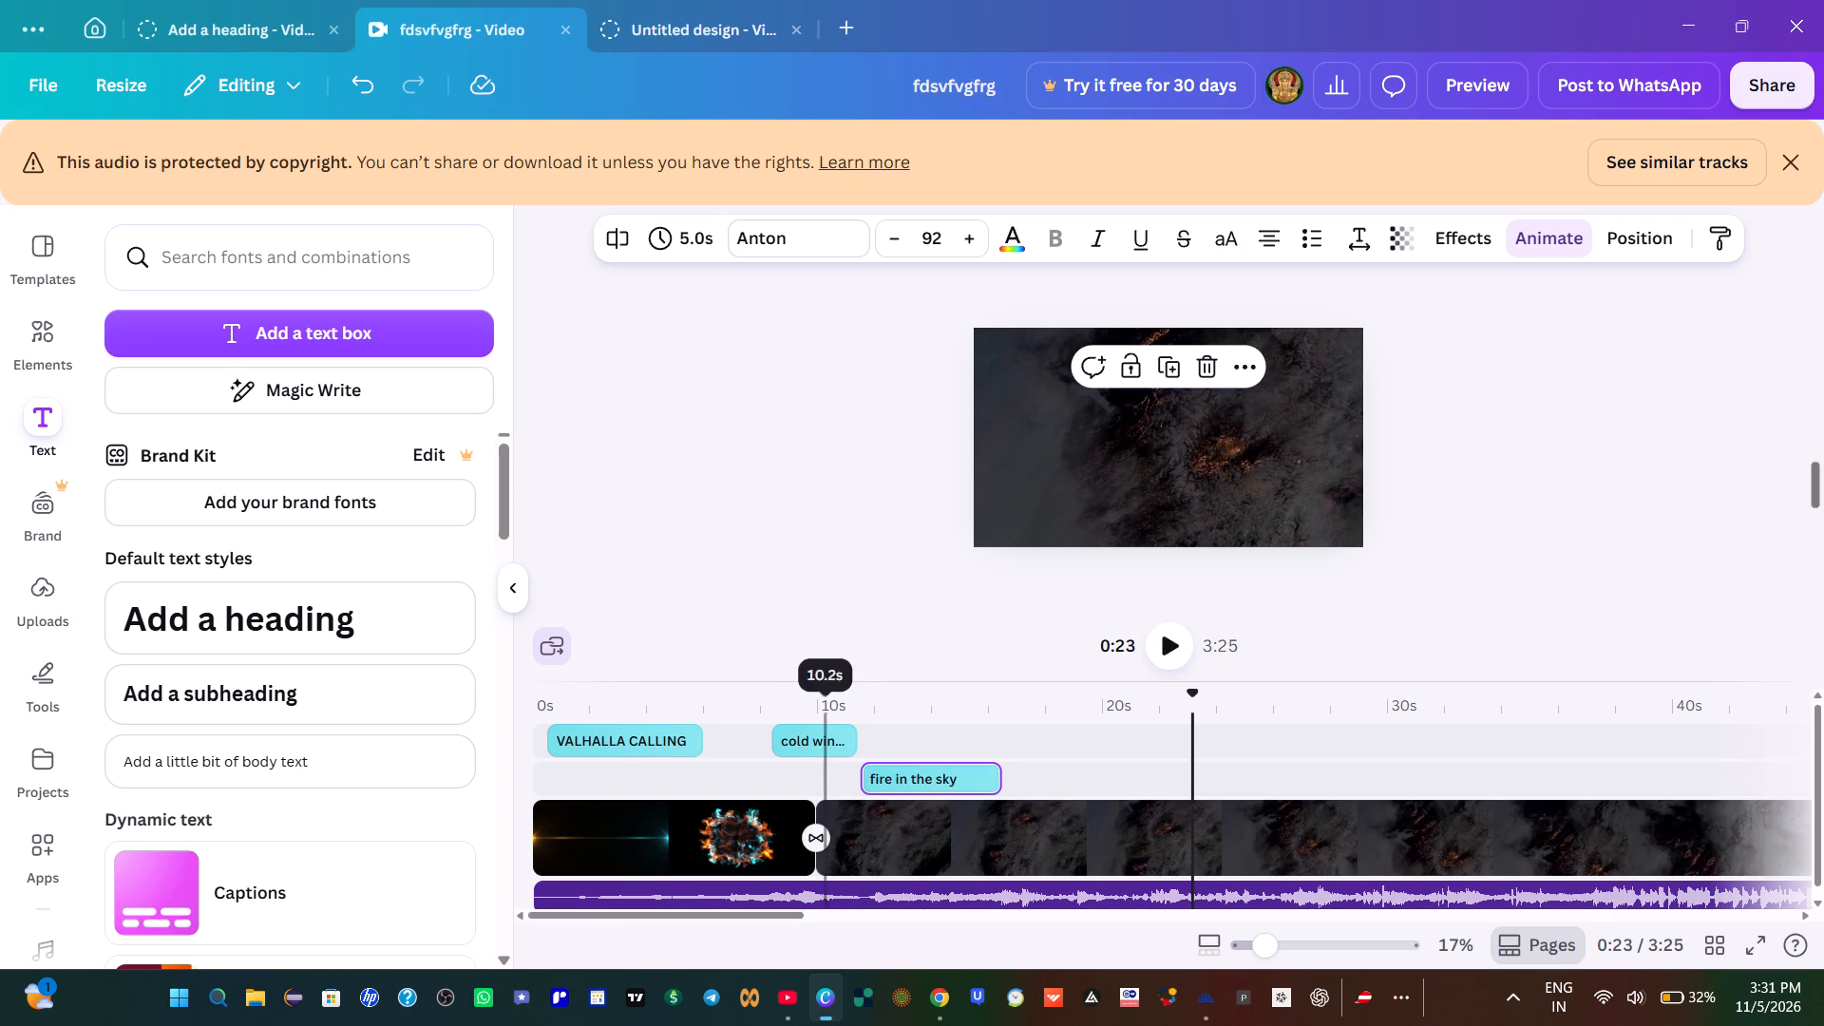
left_click(1171, 646)
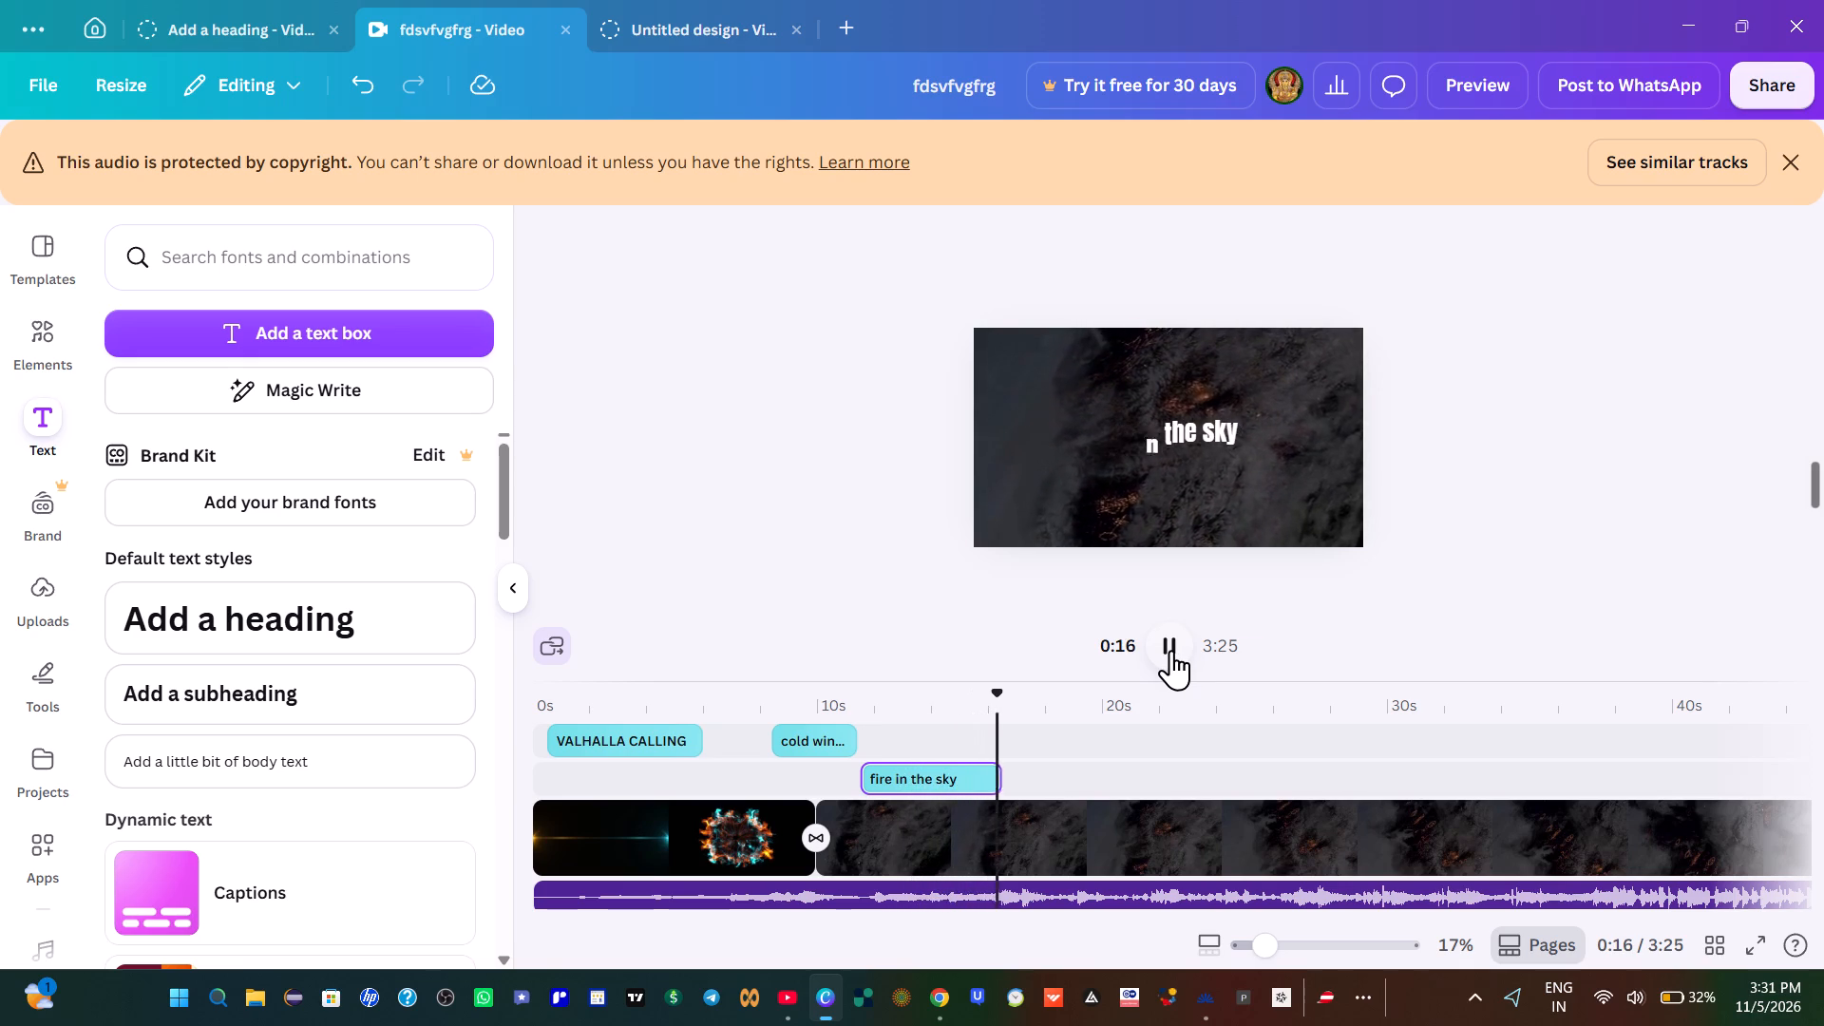
left_click(1171, 650)
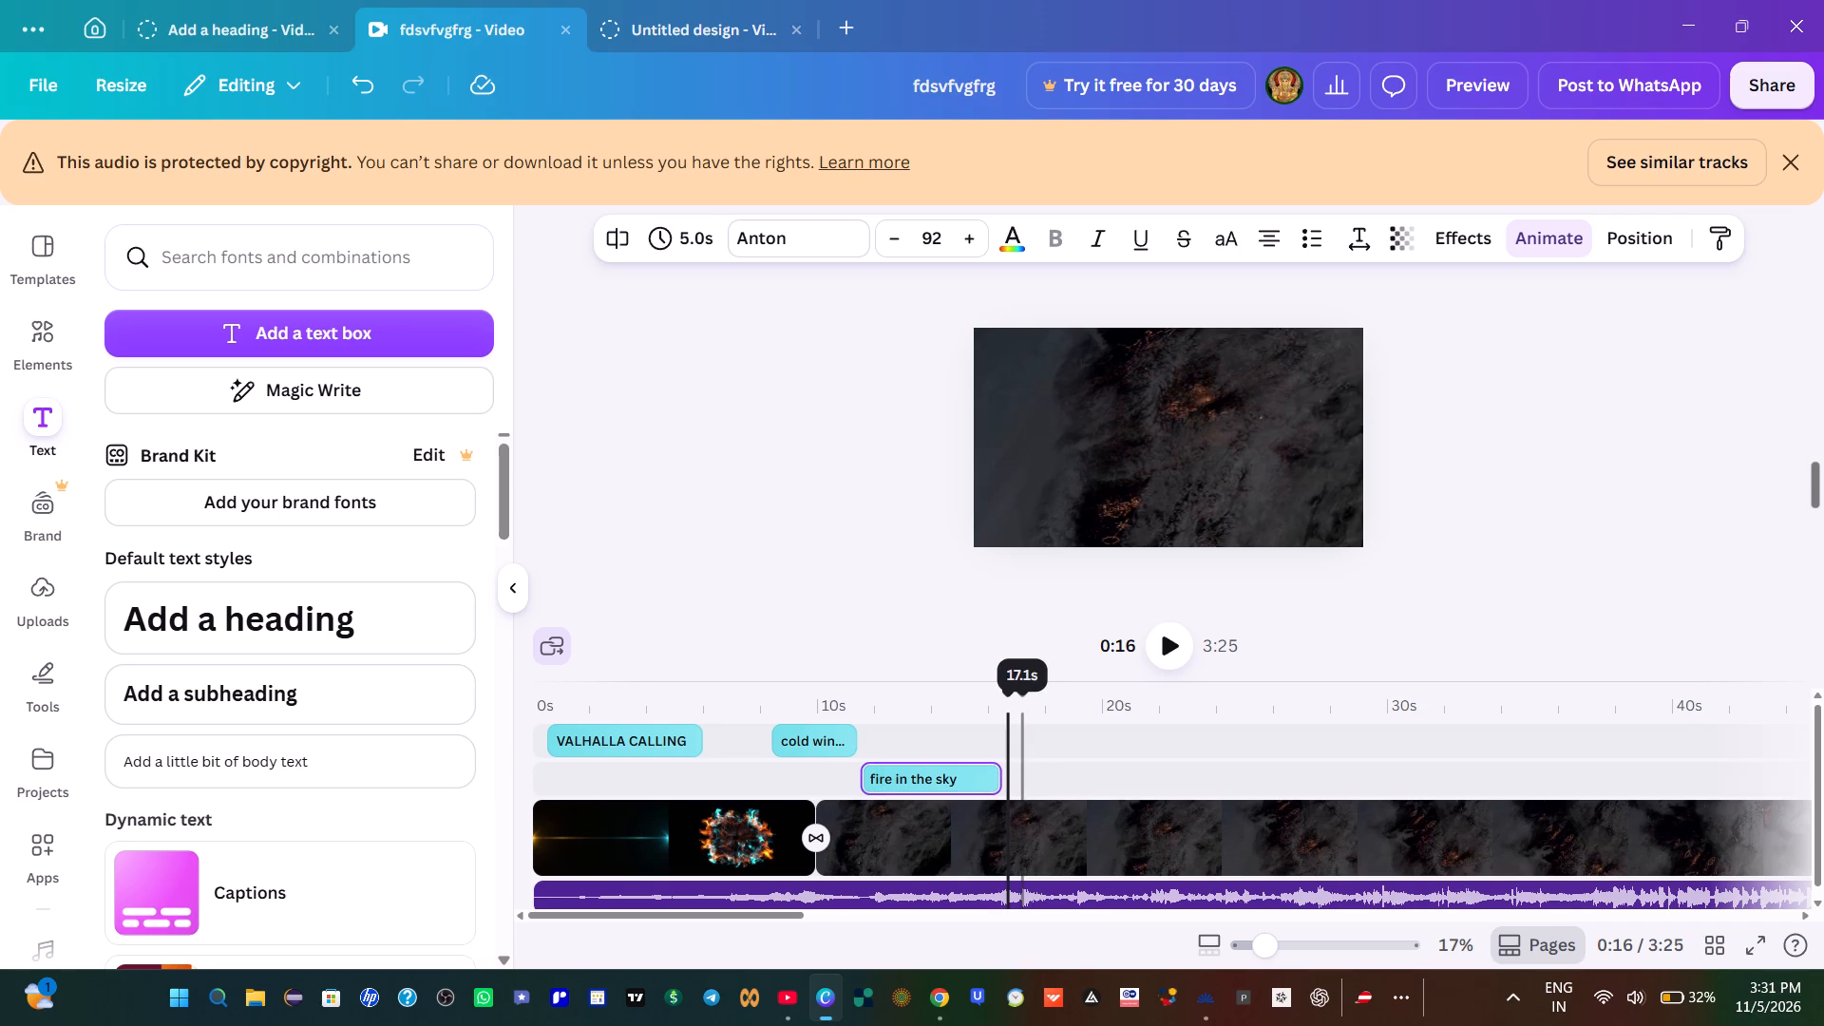
Add a new heading and place its clip directly after "fire in the sky" on the same track, starting at about 16.5 seconds.
left_click_drag(1012, 702, 987, 711)
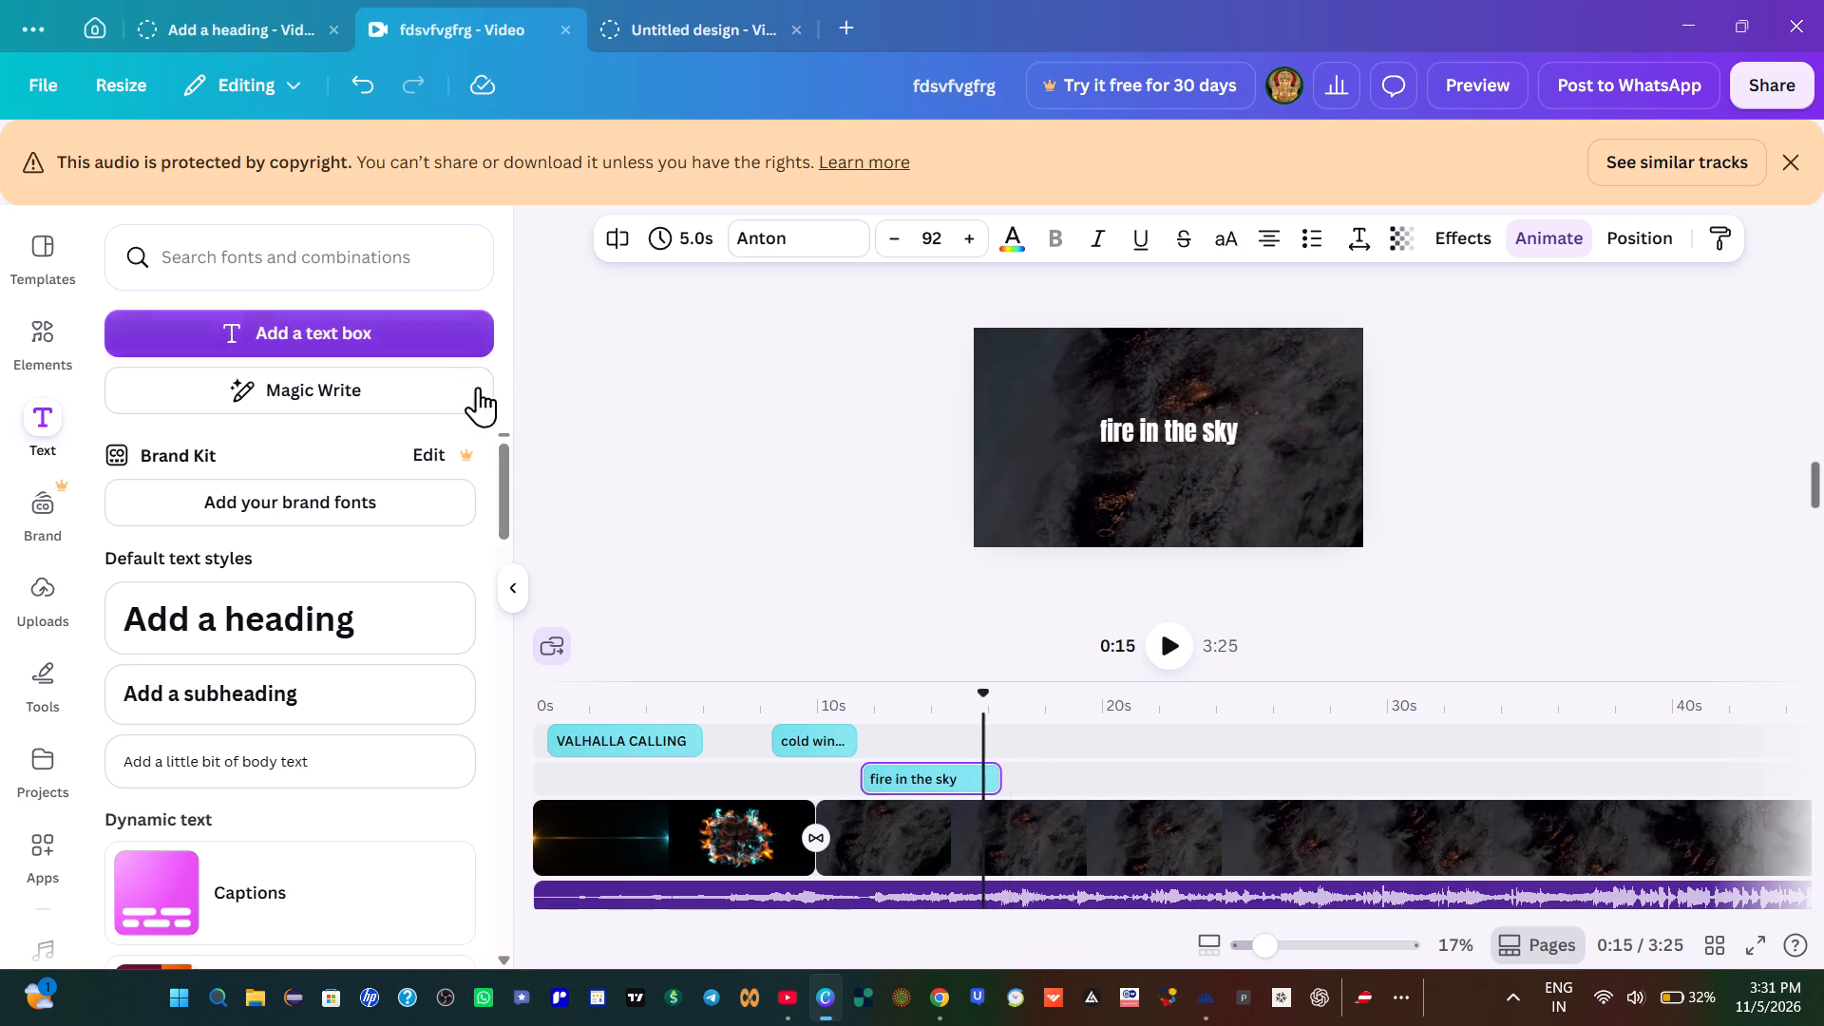
left_click(289, 617)
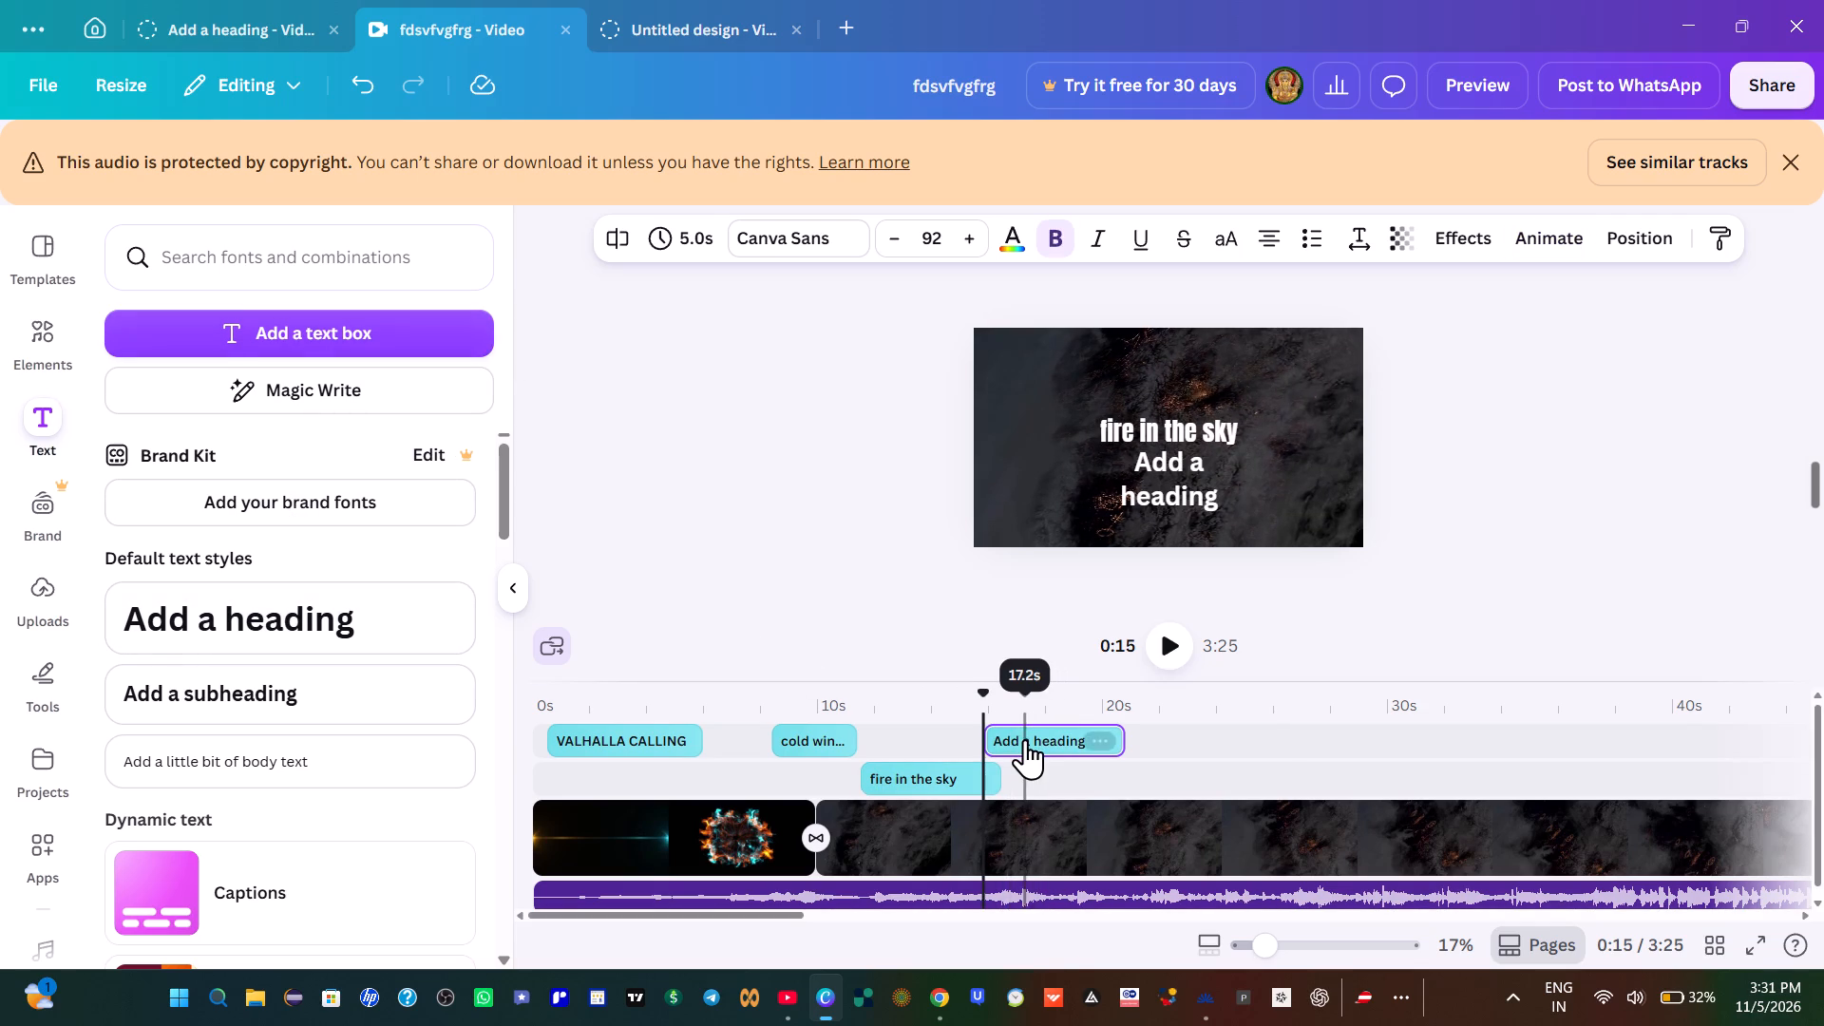
left_click_drag(1027, 738, 1044, 769)
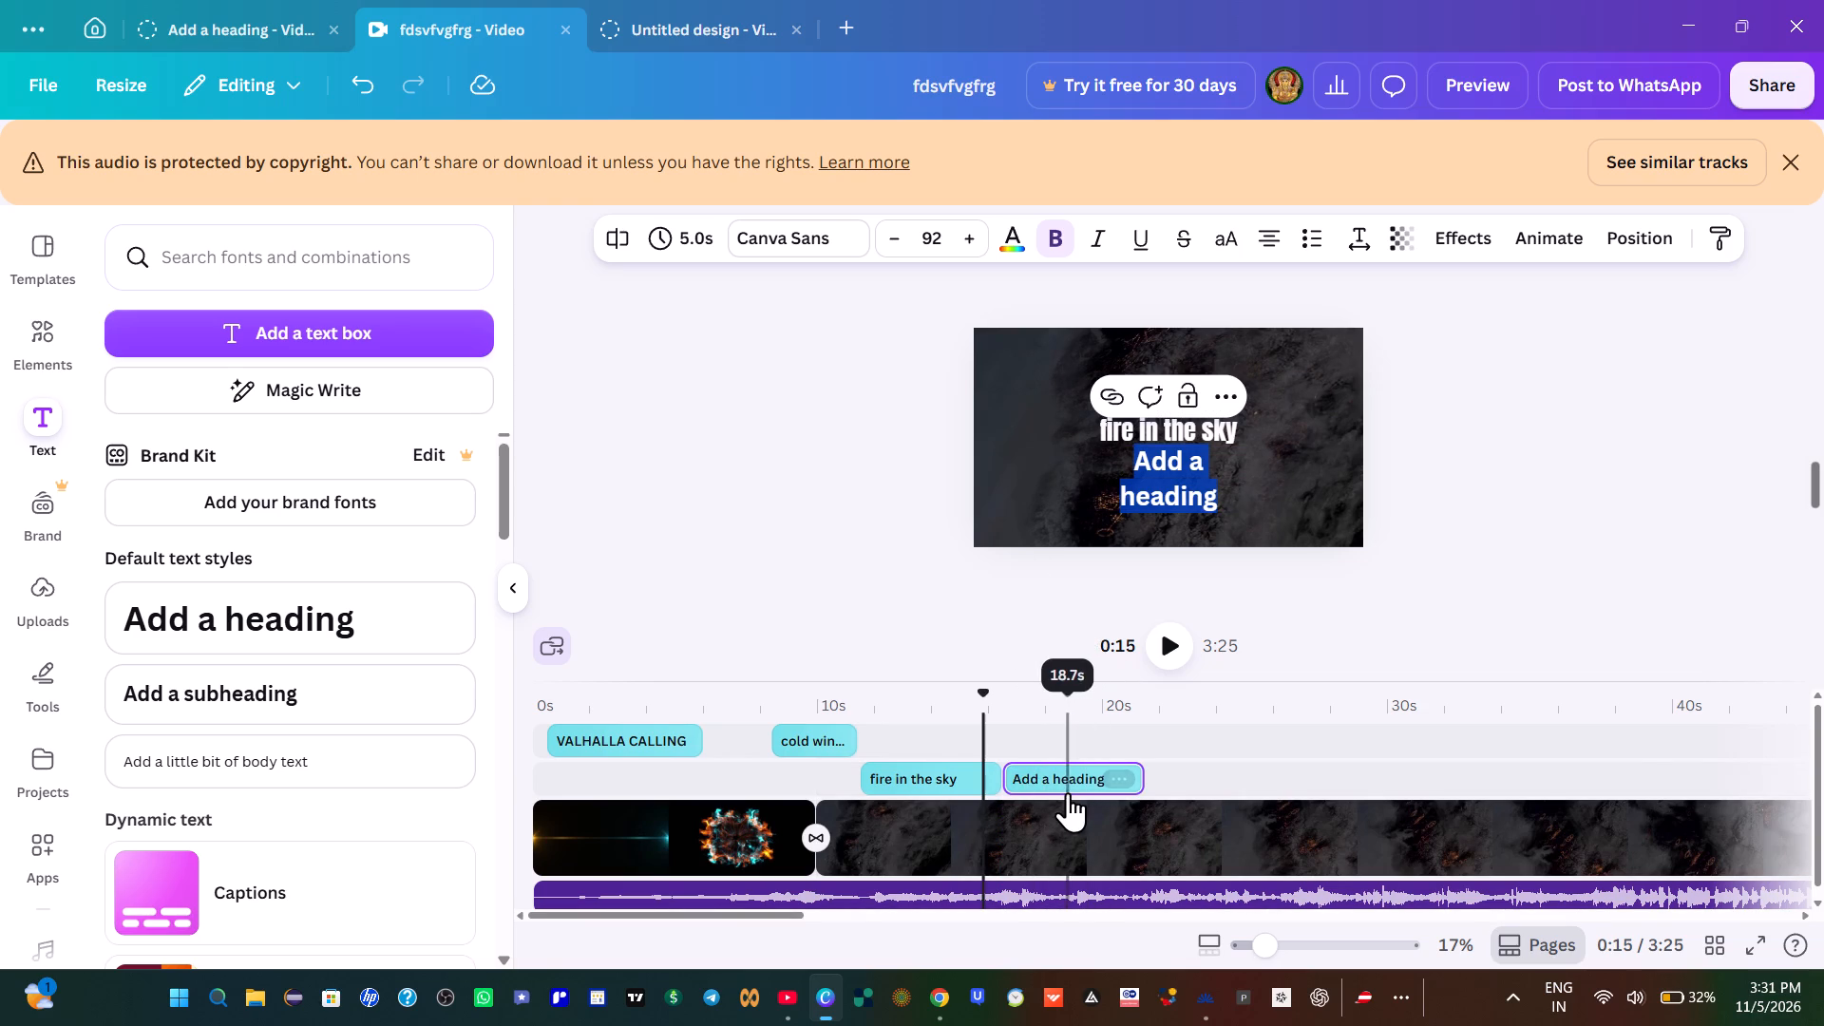
left_click(1053, 779)
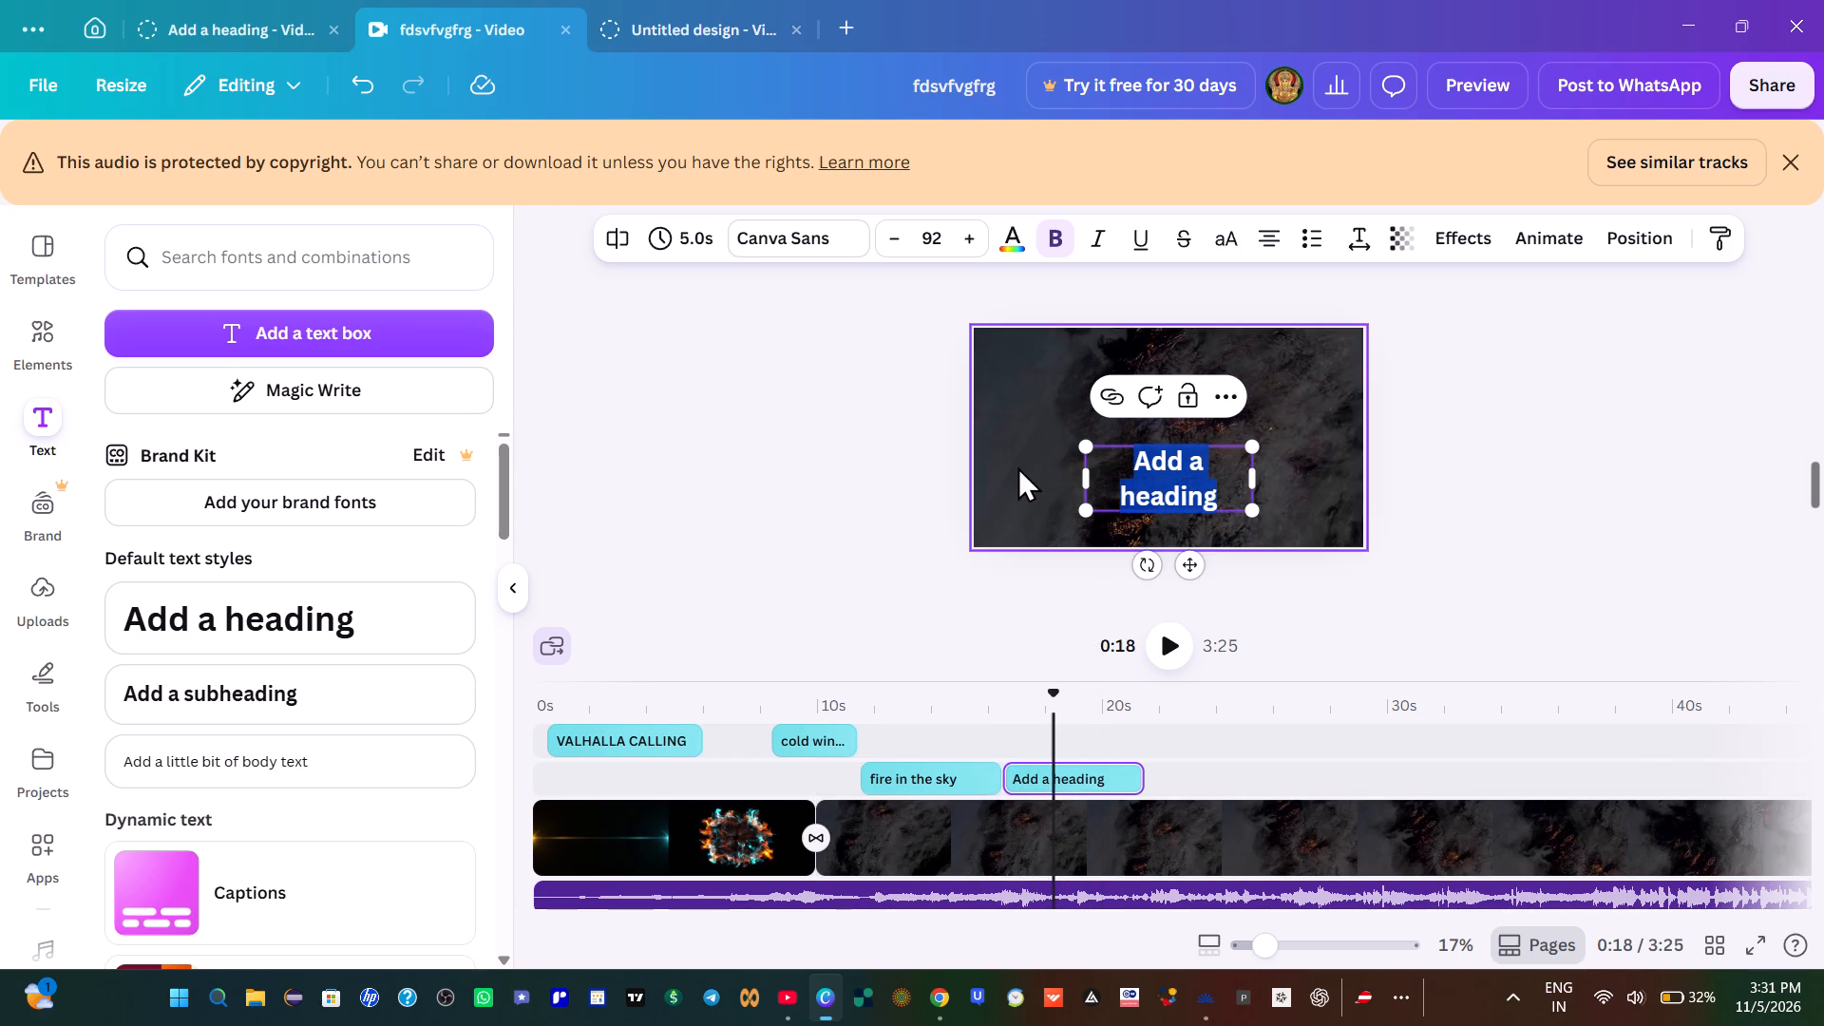
left_click(1193, 493)
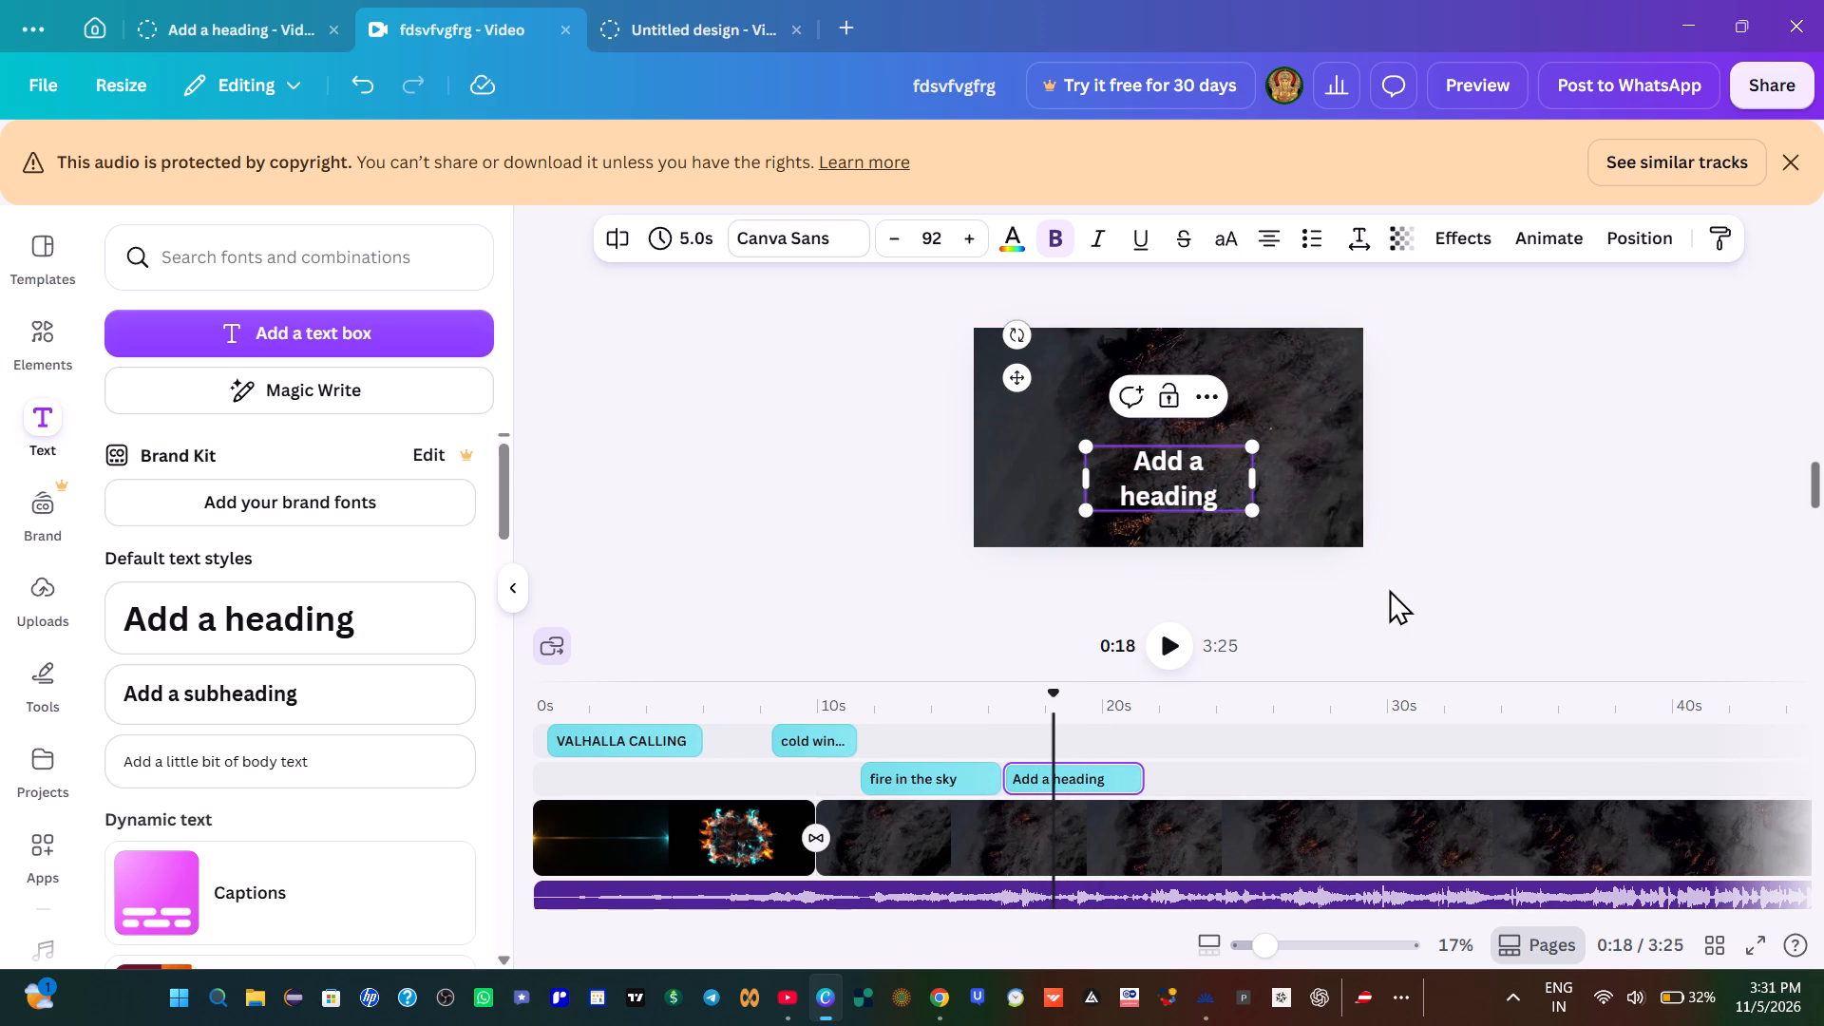
left_click(1299, 484)
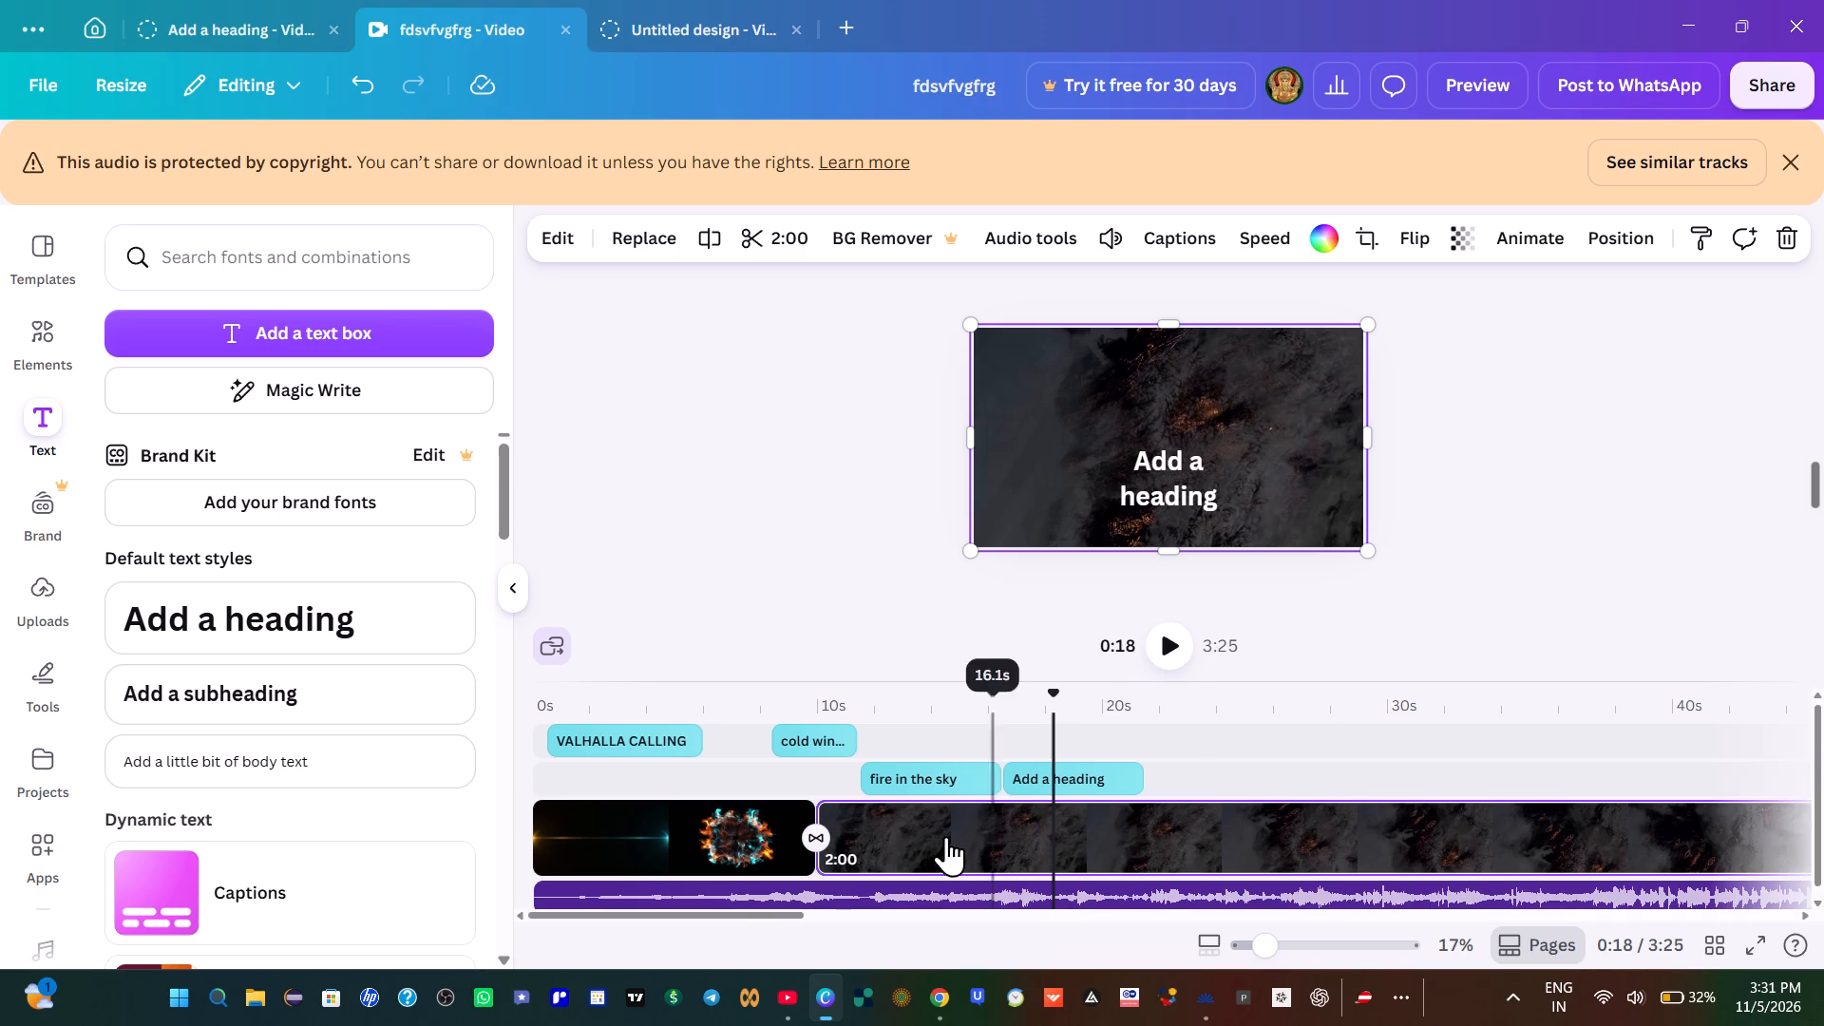
Copy "Calling me home" from the lyrics page in Google Chrome and paste it over the new heading's text in Canva.
left_click(933, 1003)
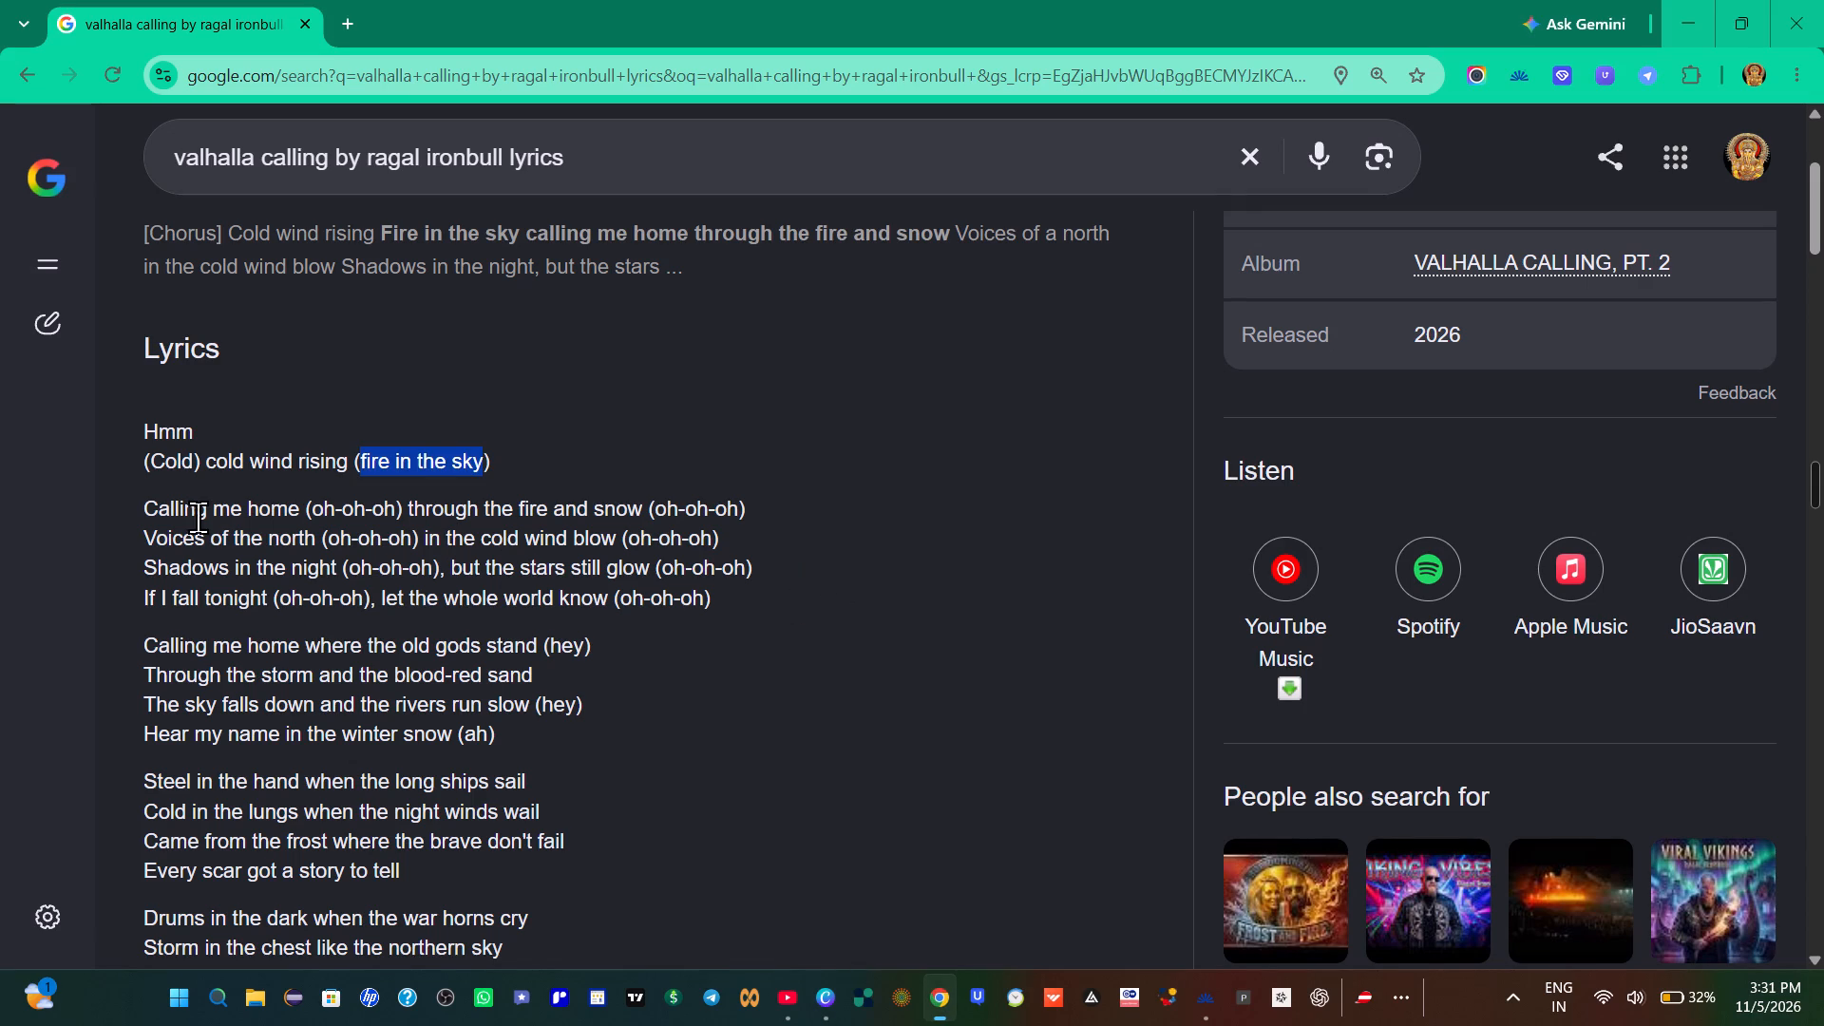
left_click_drag(139, 508, 263, 512)
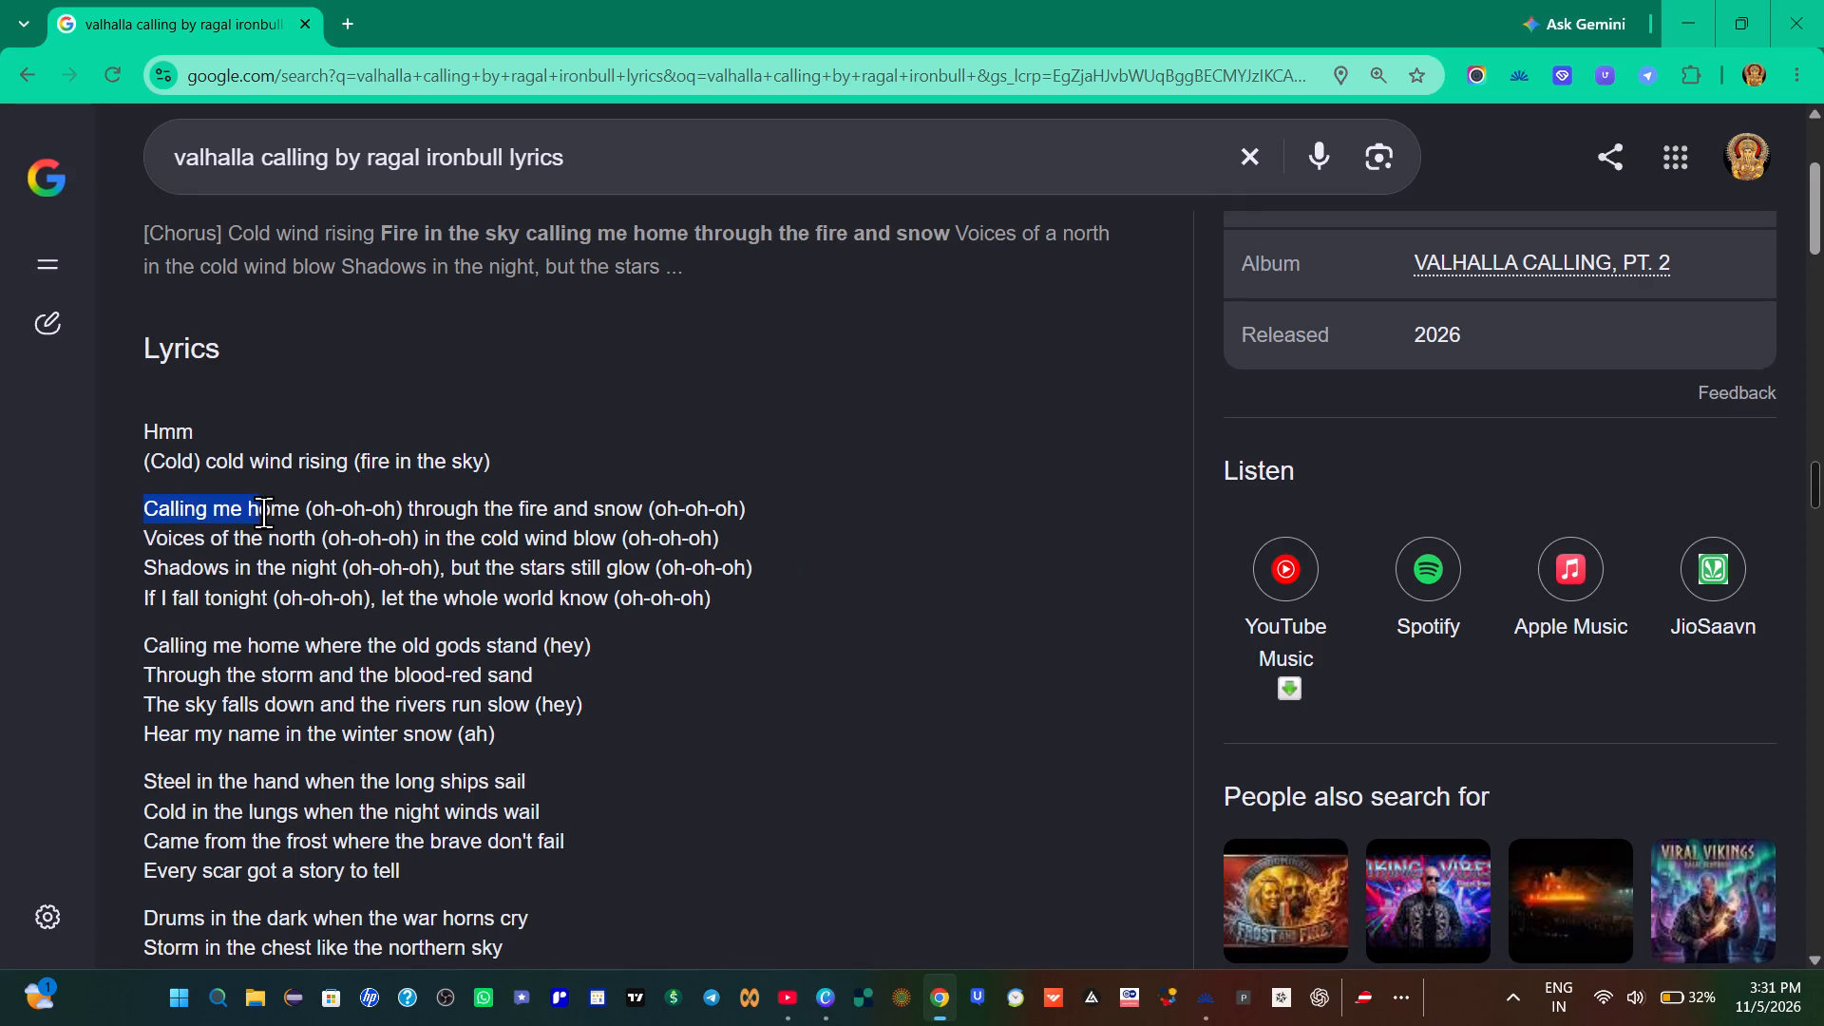
left_click_drag(263, 512, 298, 511)
right_click(280, 507)
left_click(371, 541)
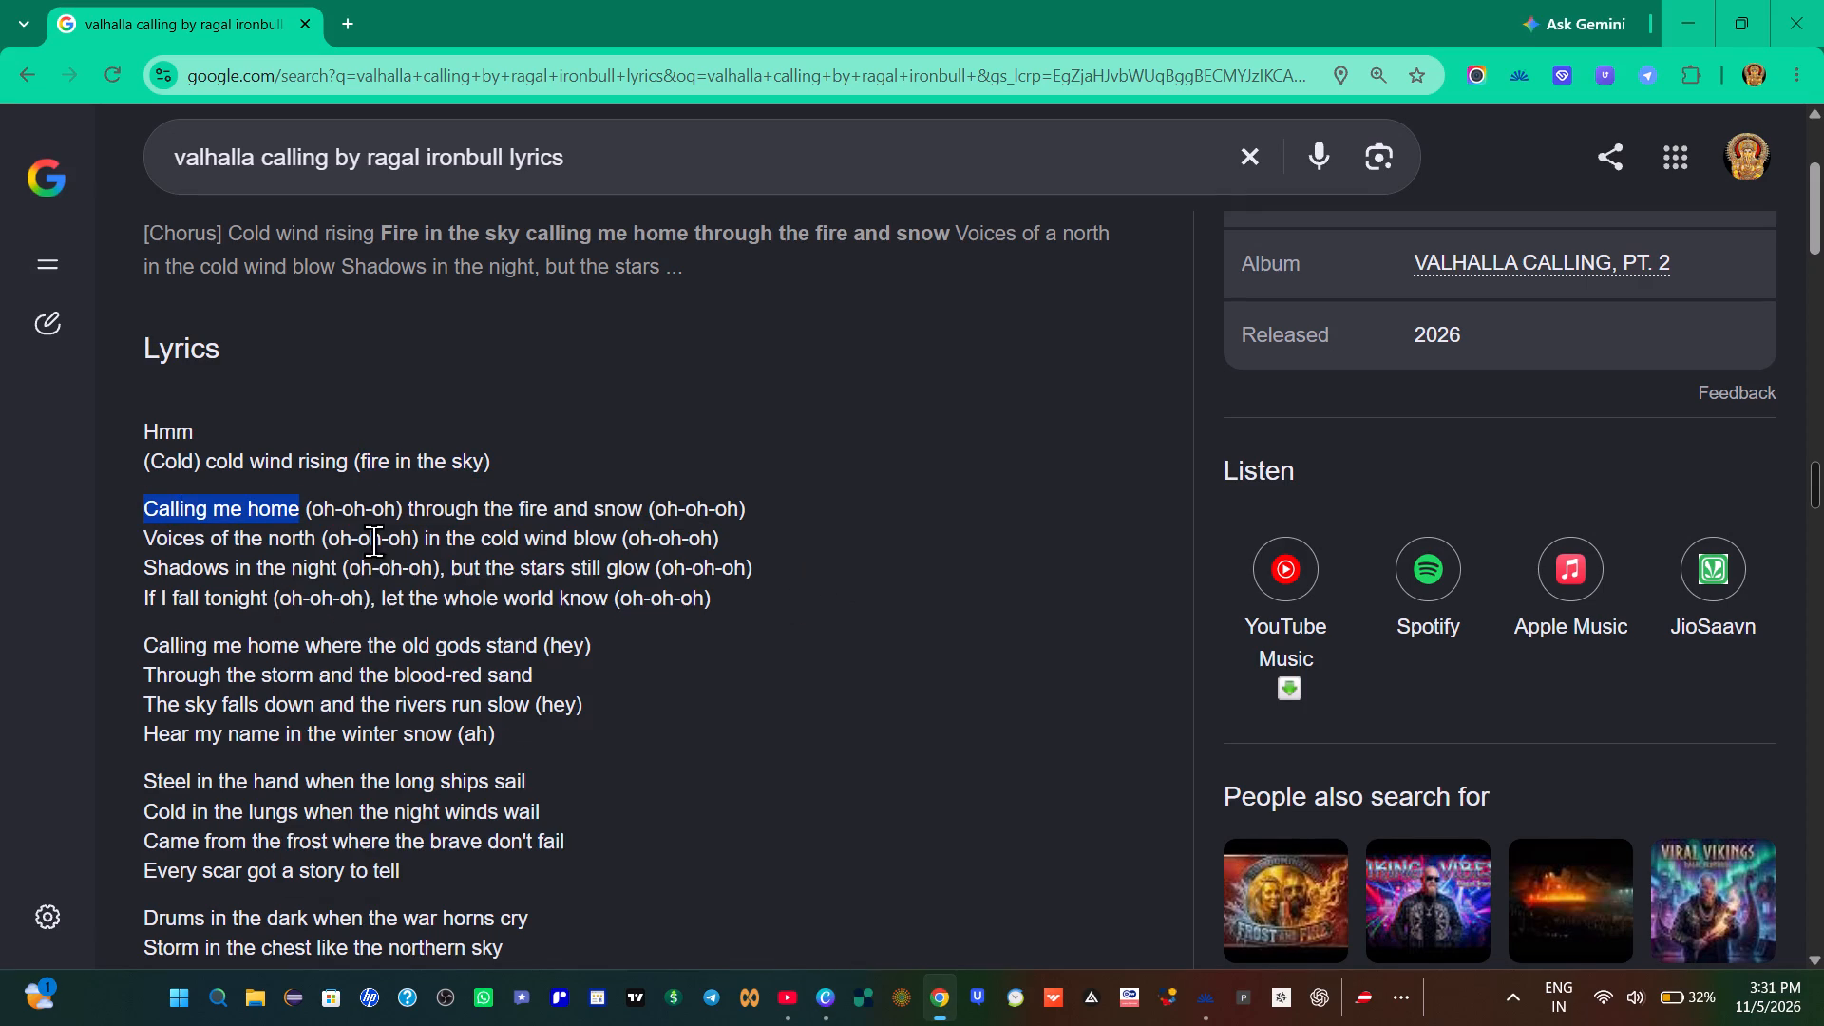
left_click(826, 989)
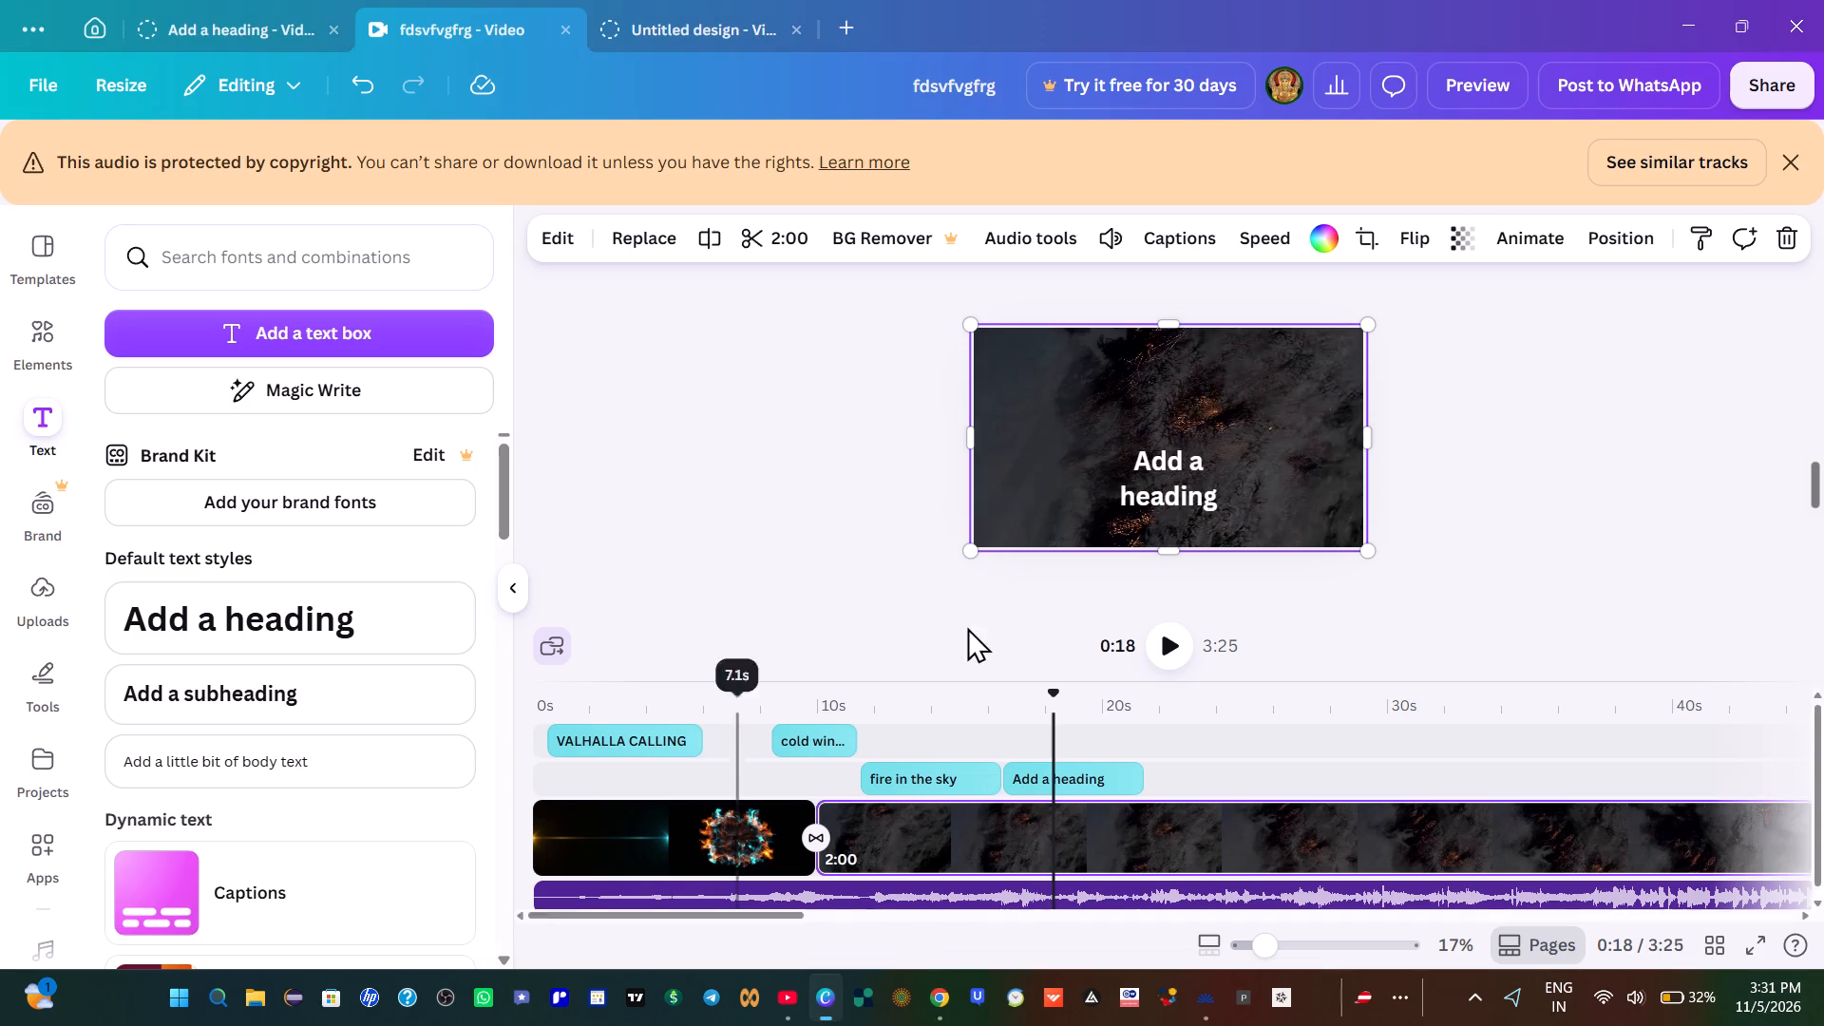
left_click(1170, 470)
left_click(1171, 469)
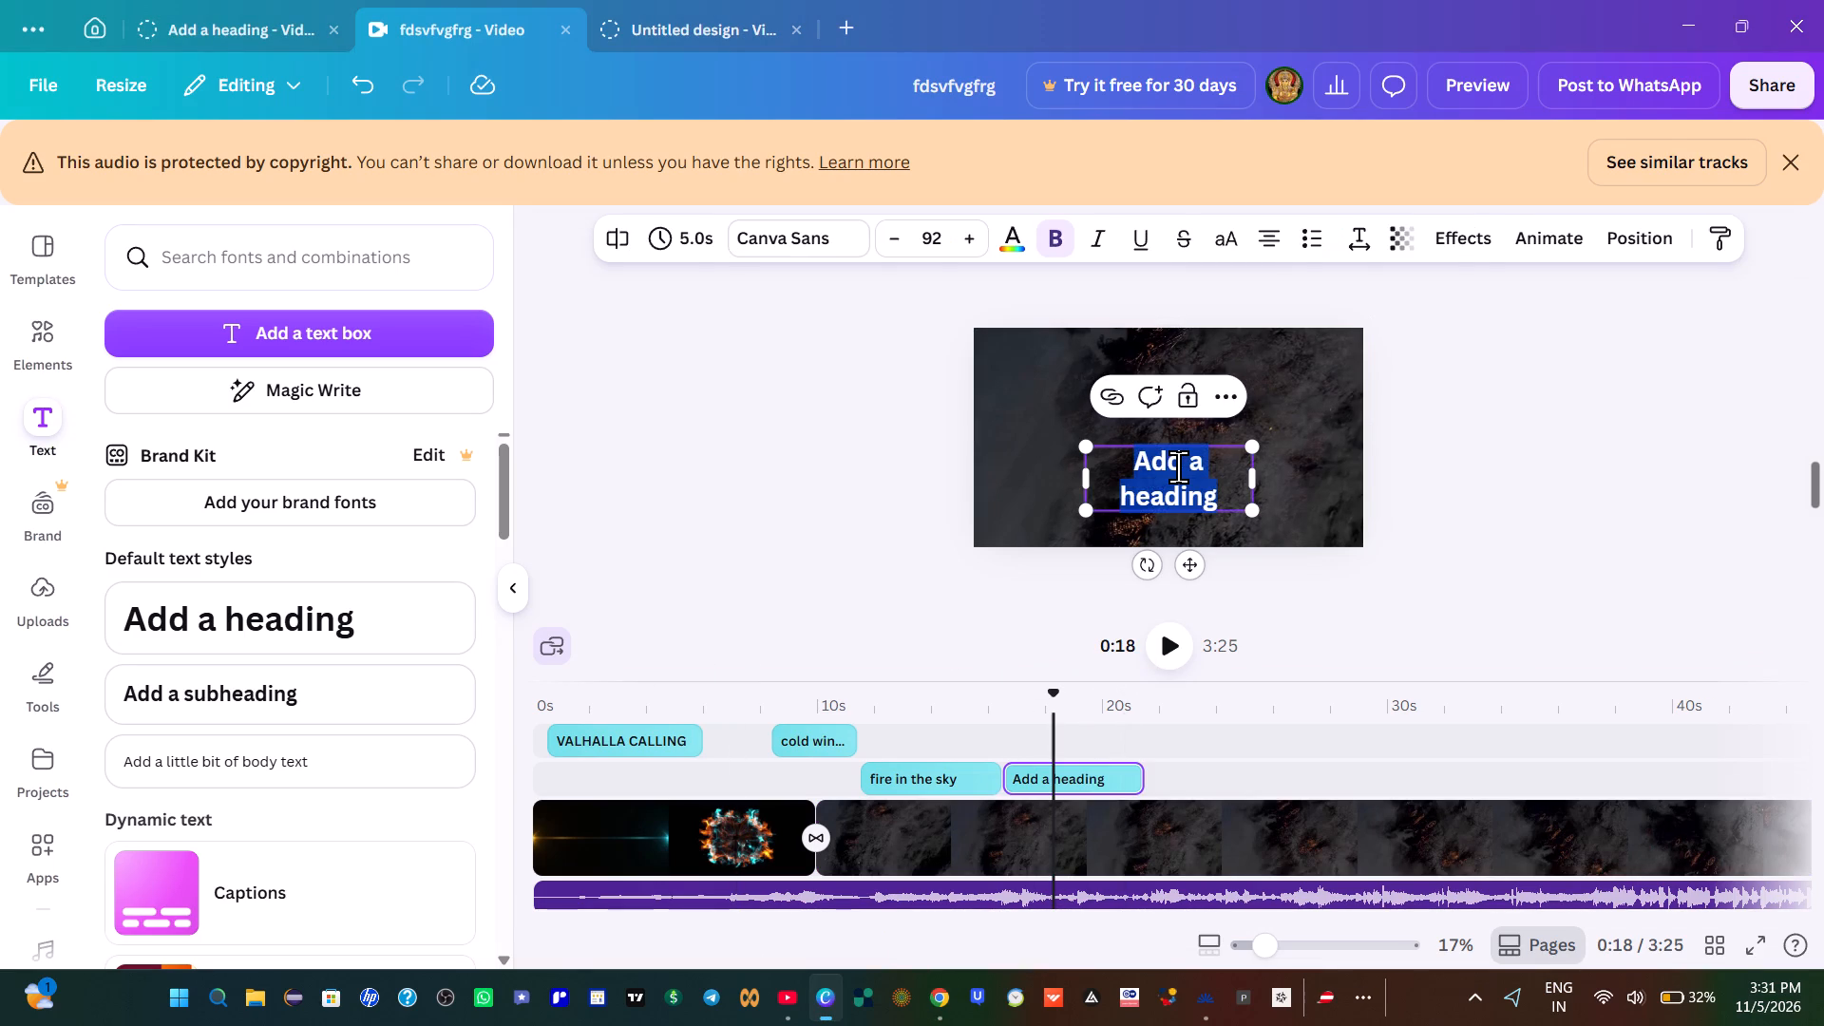
key("BackSpace")
key("ctrl+v")
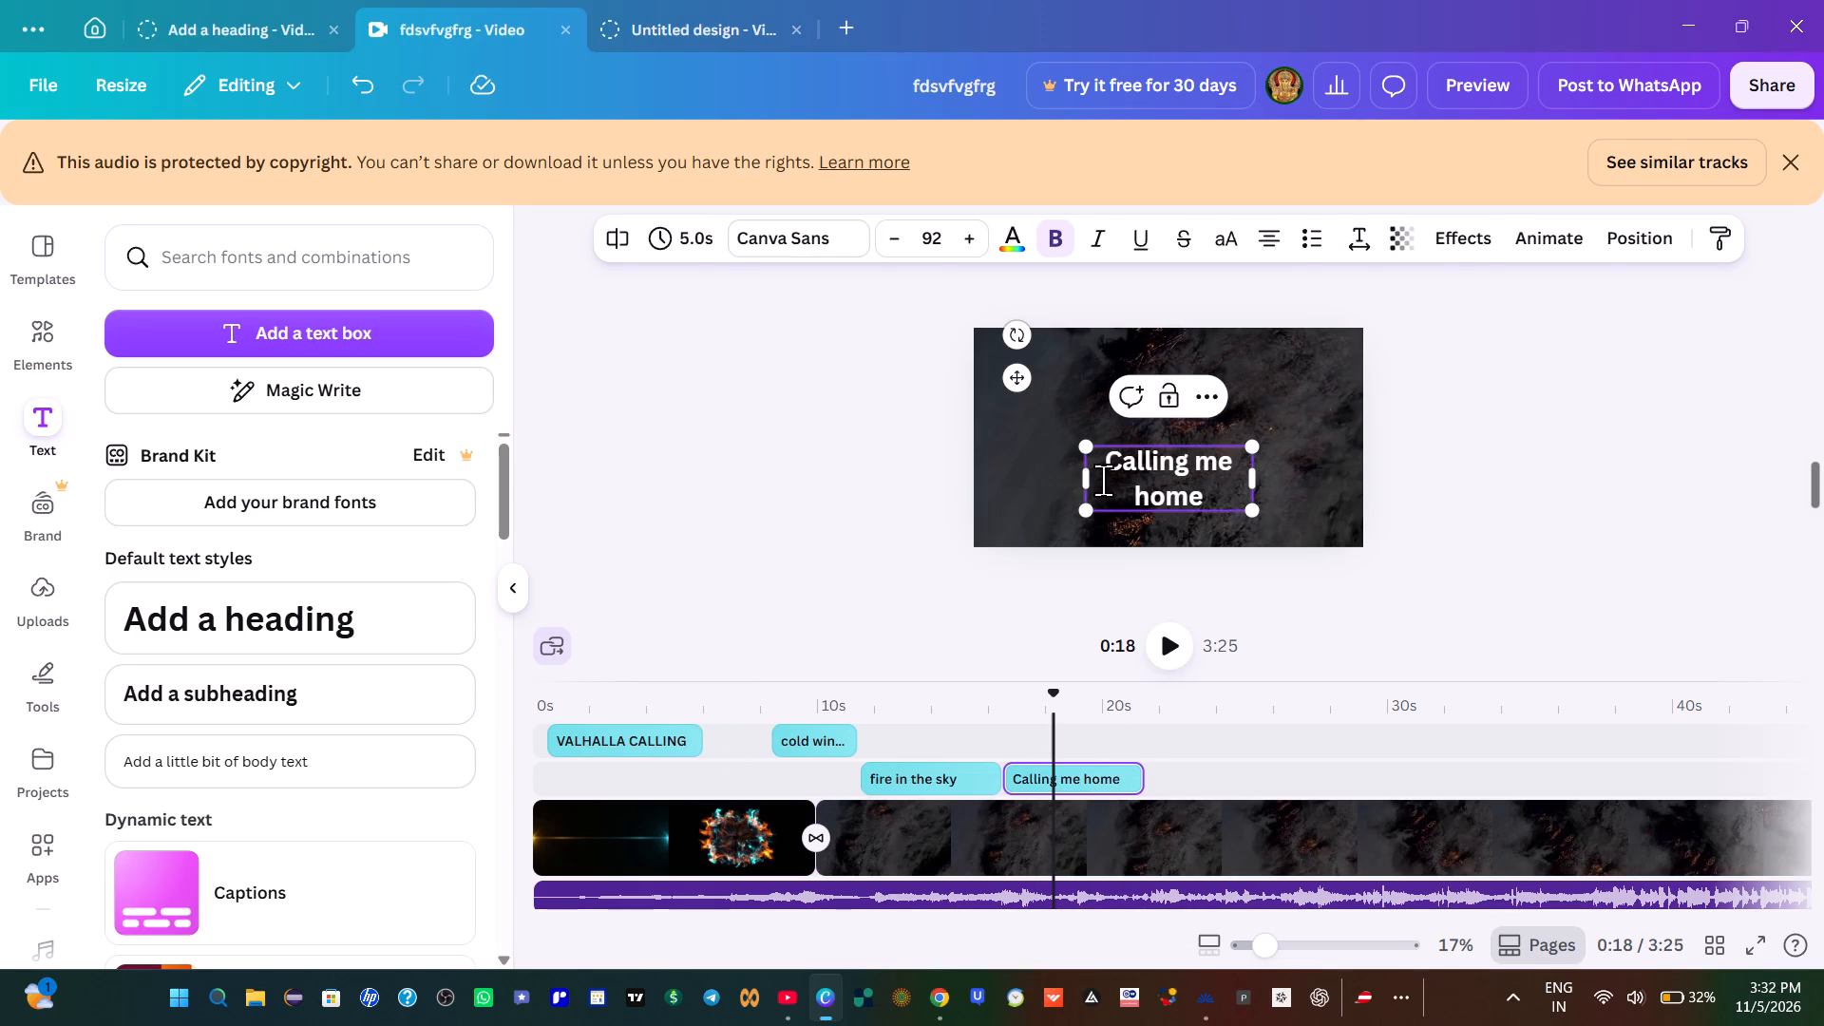
Widen the "Calling me home" text box to fit on one line and move it up to the middle of the frame.
left_click_drag(1080, 482, 1056, 483)
left_click_drag(1056, 483, 1028, 483)
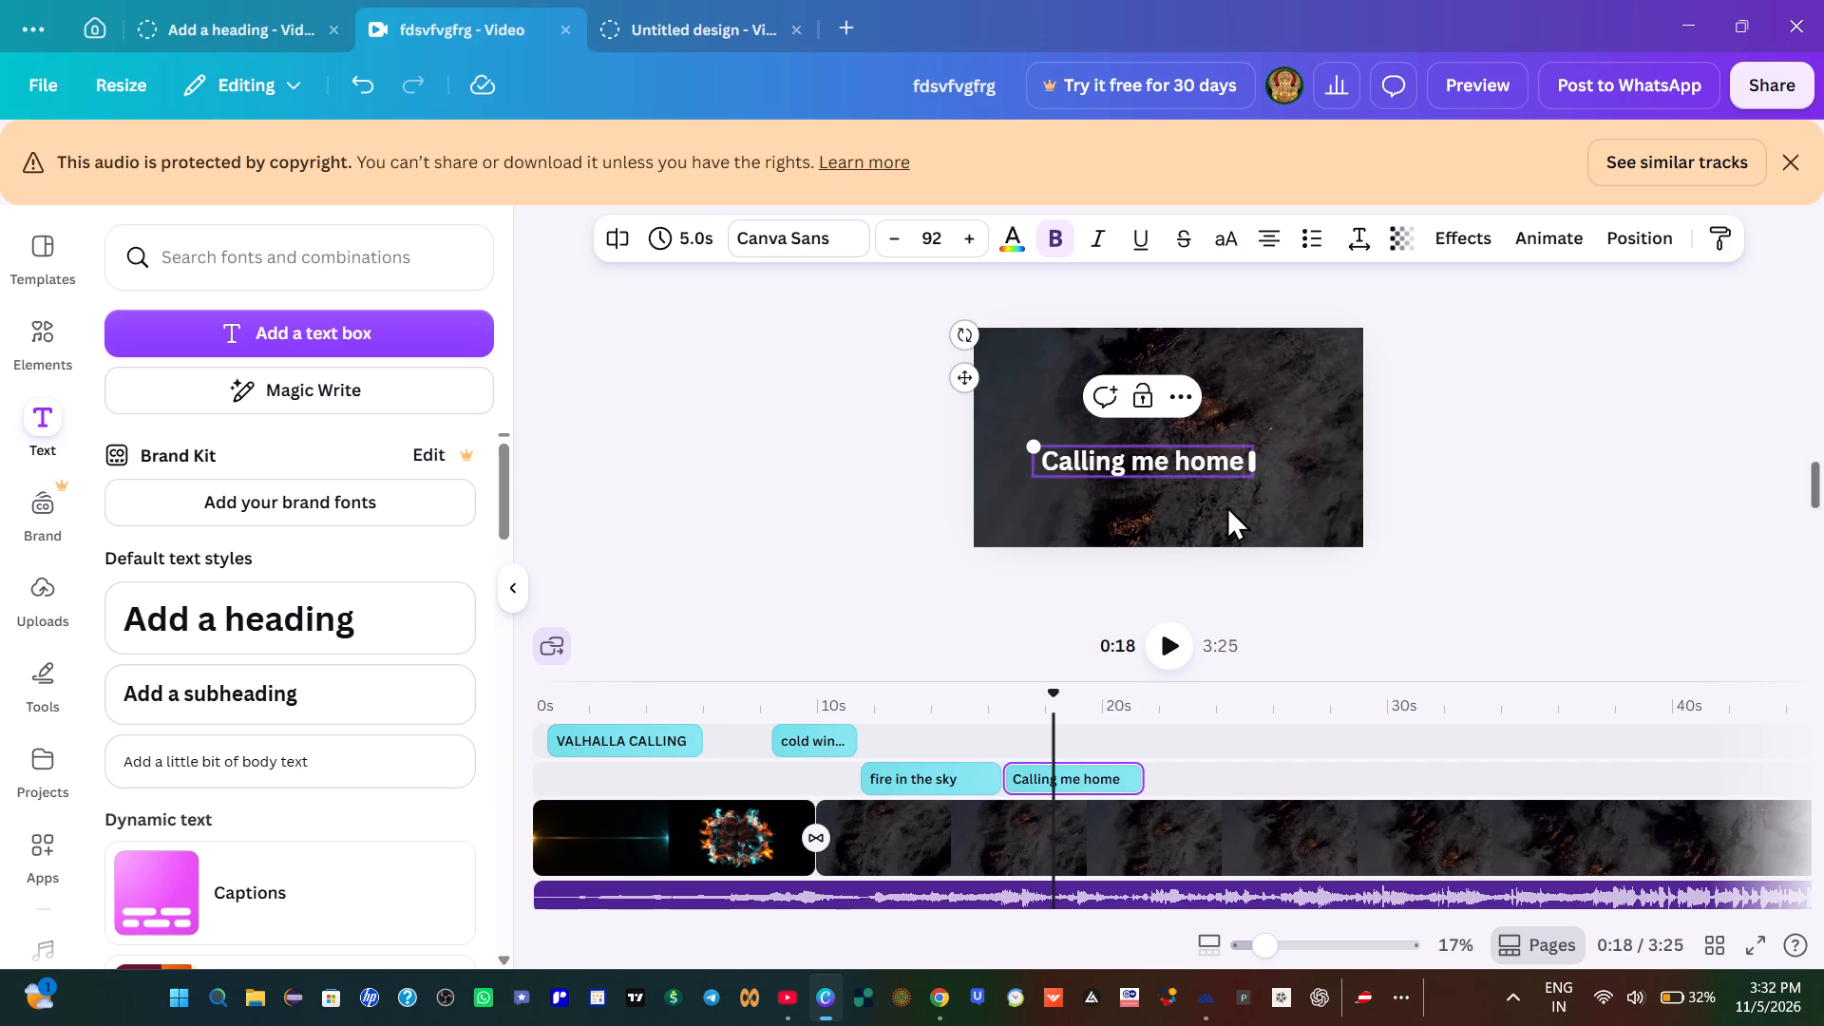
left_click(1151, 500)
left_click_drag(1156, 465, 1166, 455)
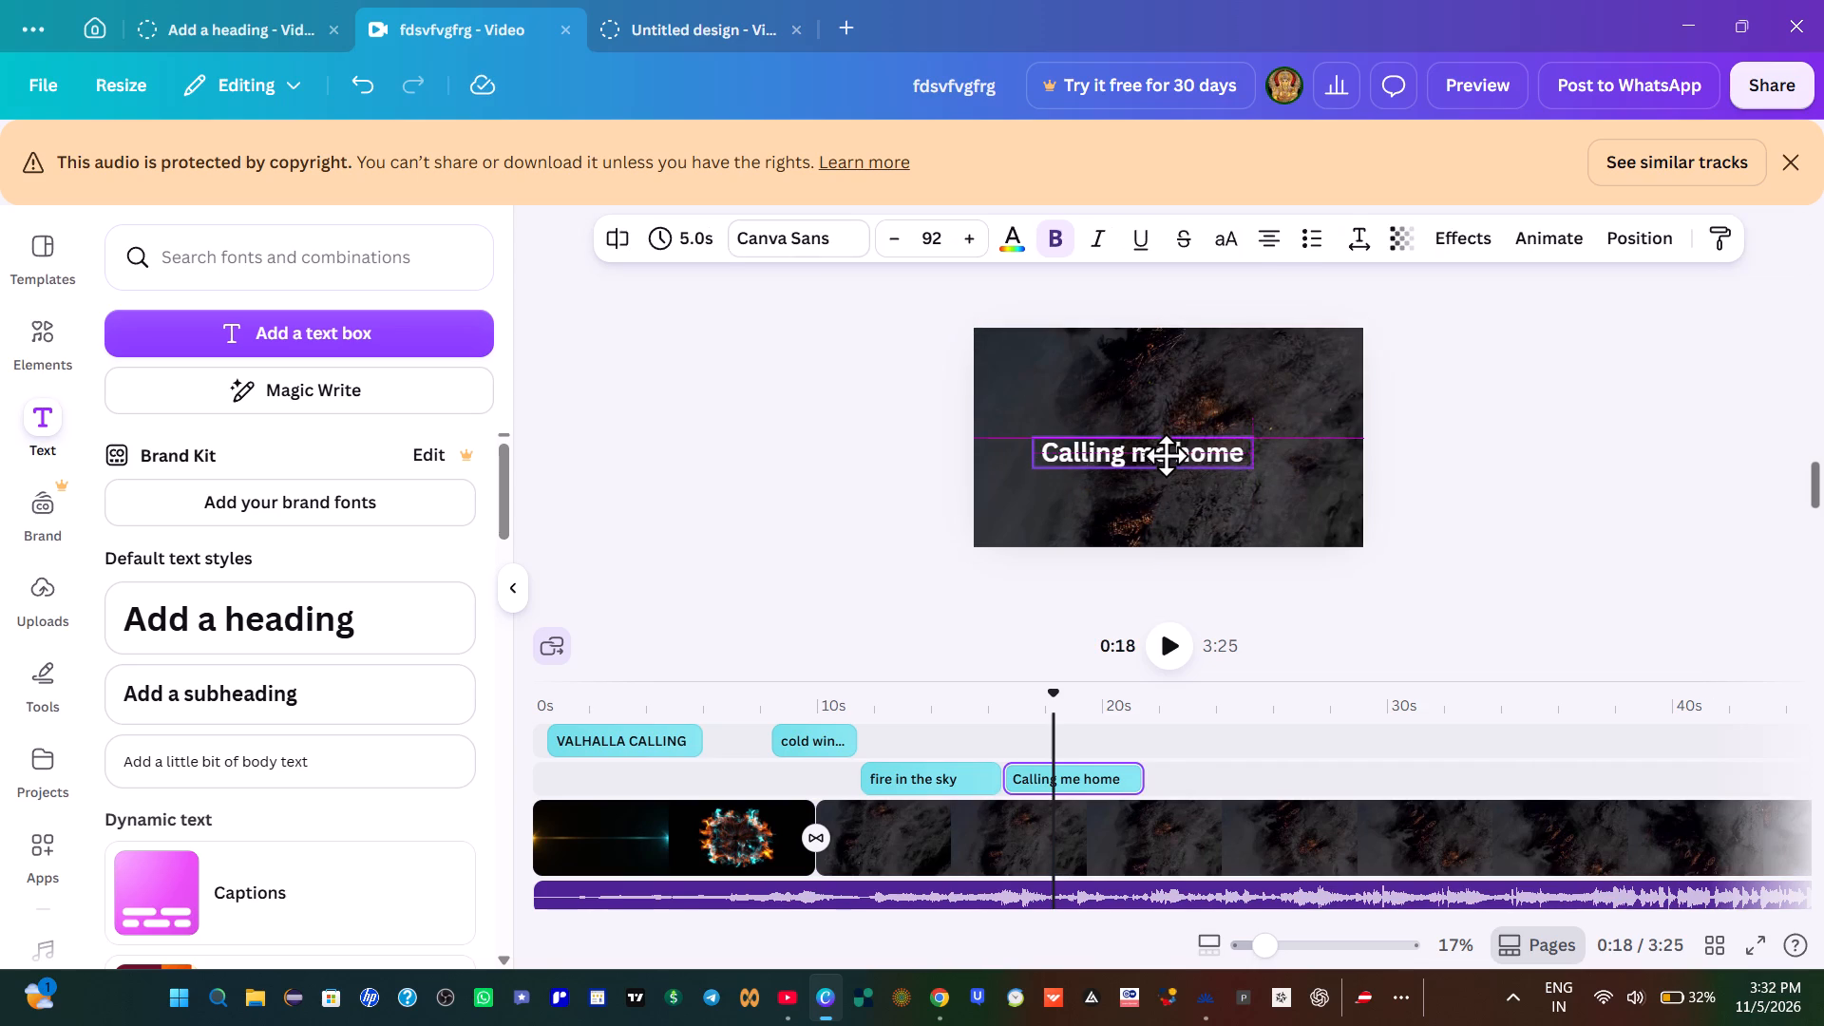
left_click_drag(1166, 455, 1168, 435)
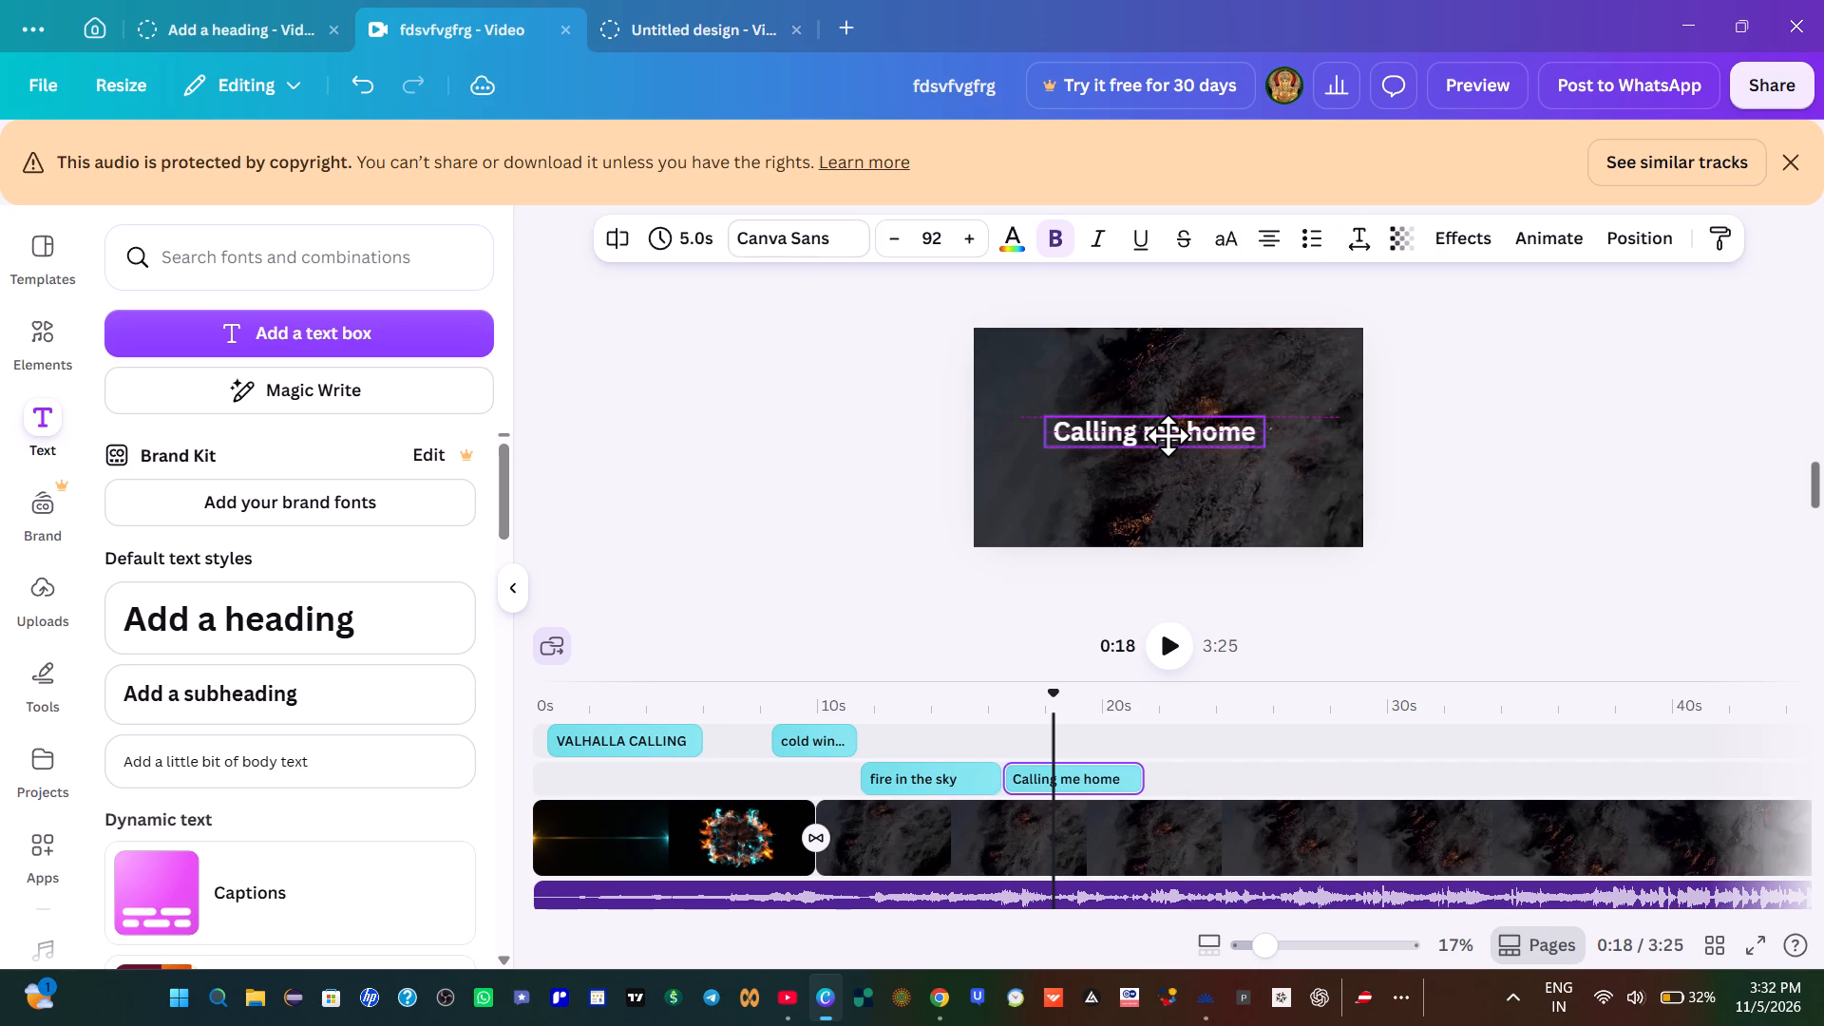
left_click_drag(1168, 435, 1150, 436)
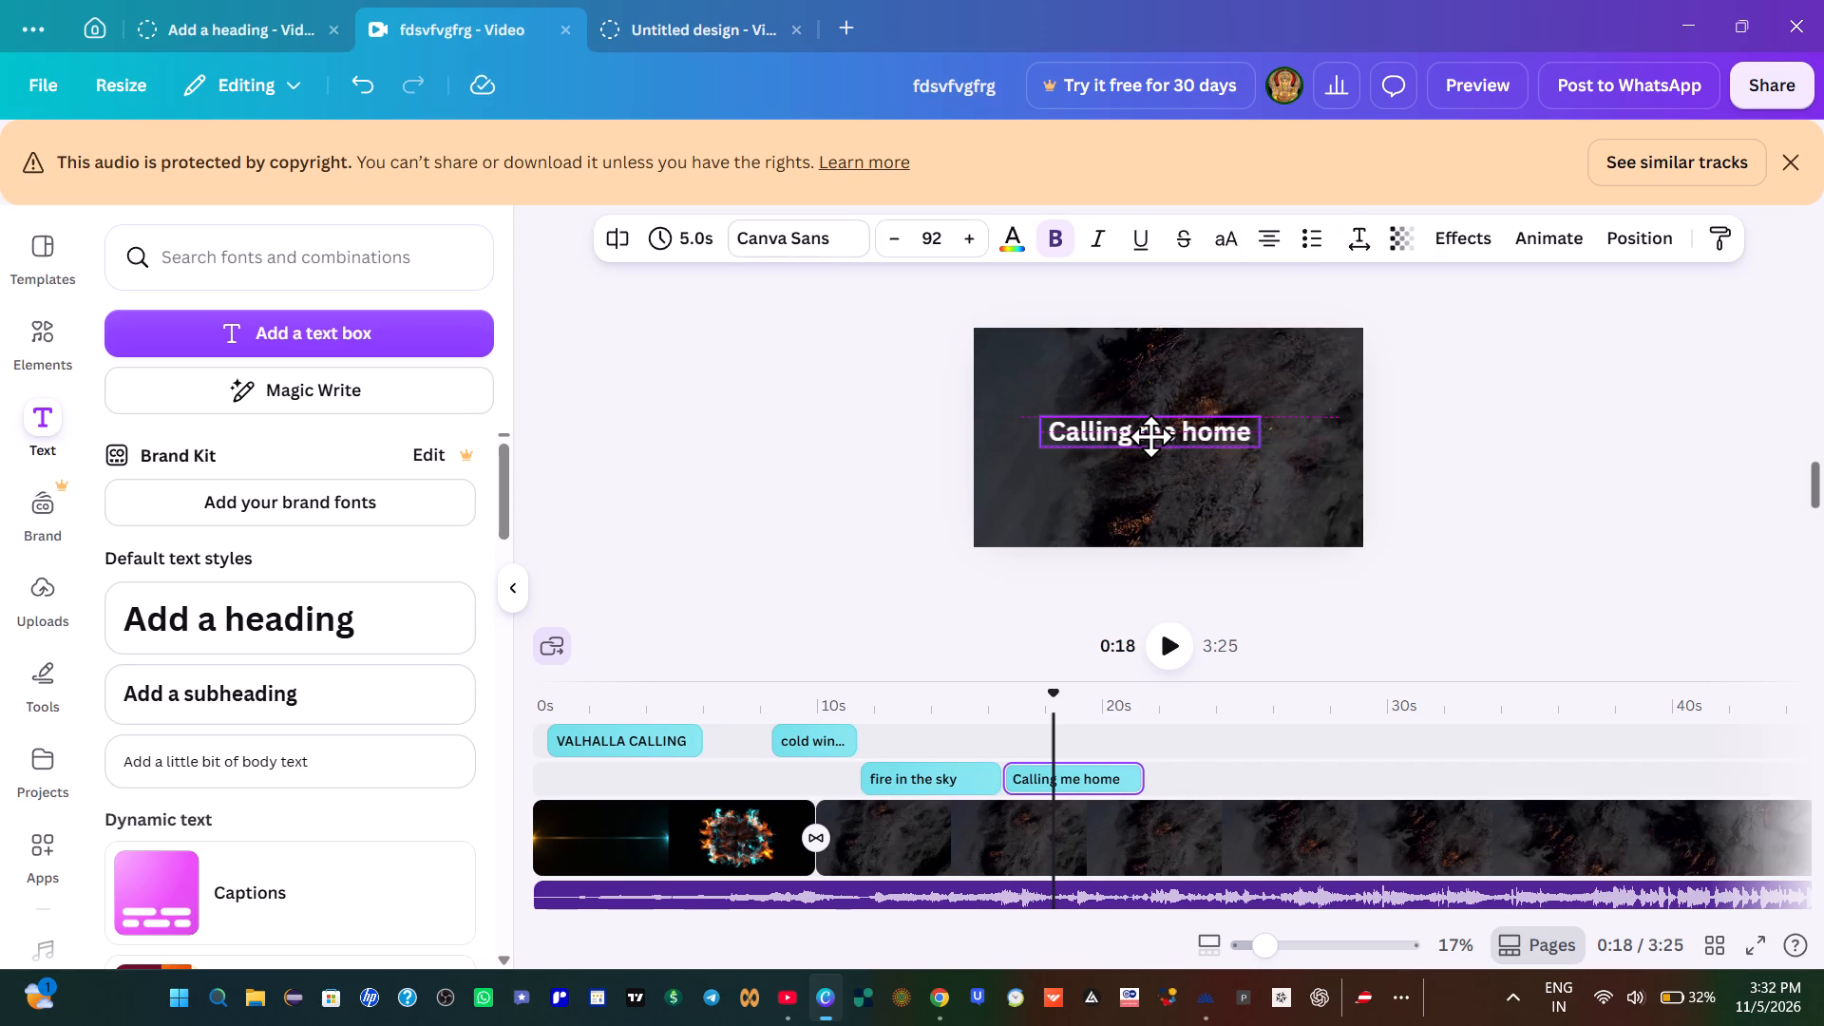
left_click_drag(1150, 436, 1179, 435)
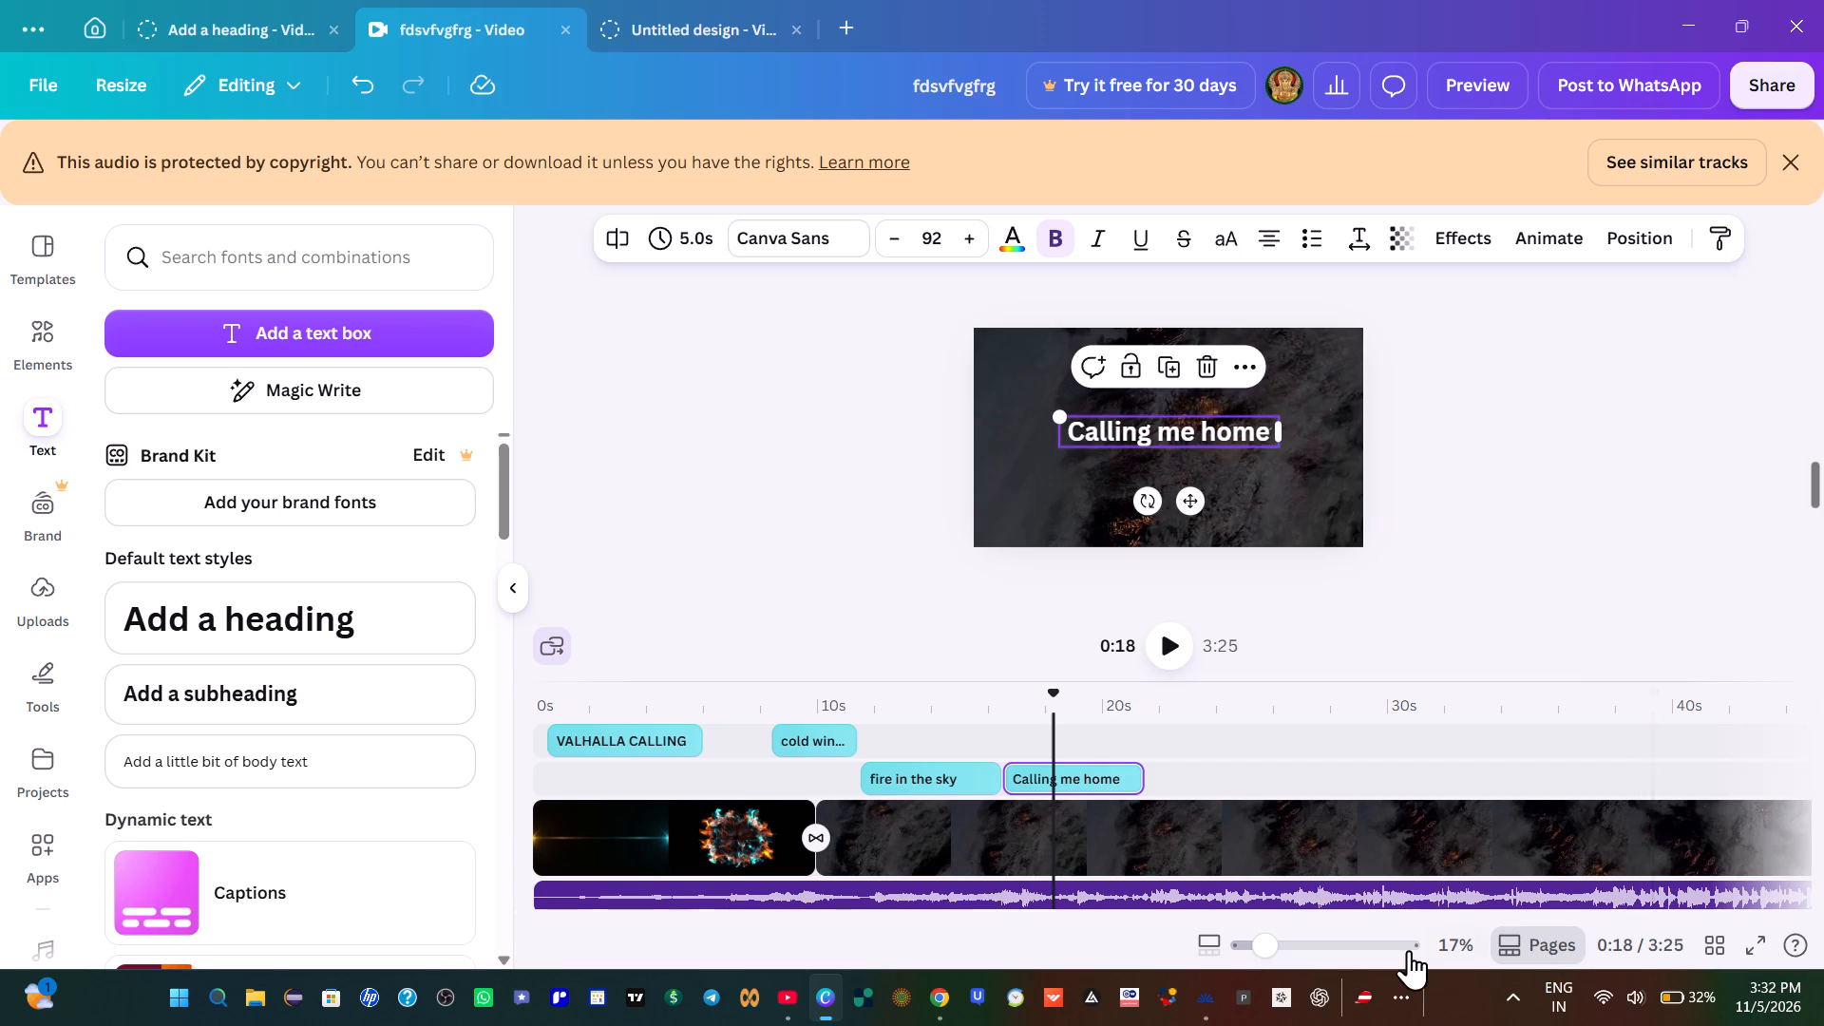
Compare the styling and placement of the "Calling me home" line with the "fire in the sky" line in an enlarged view.
left_click(1292, 947)
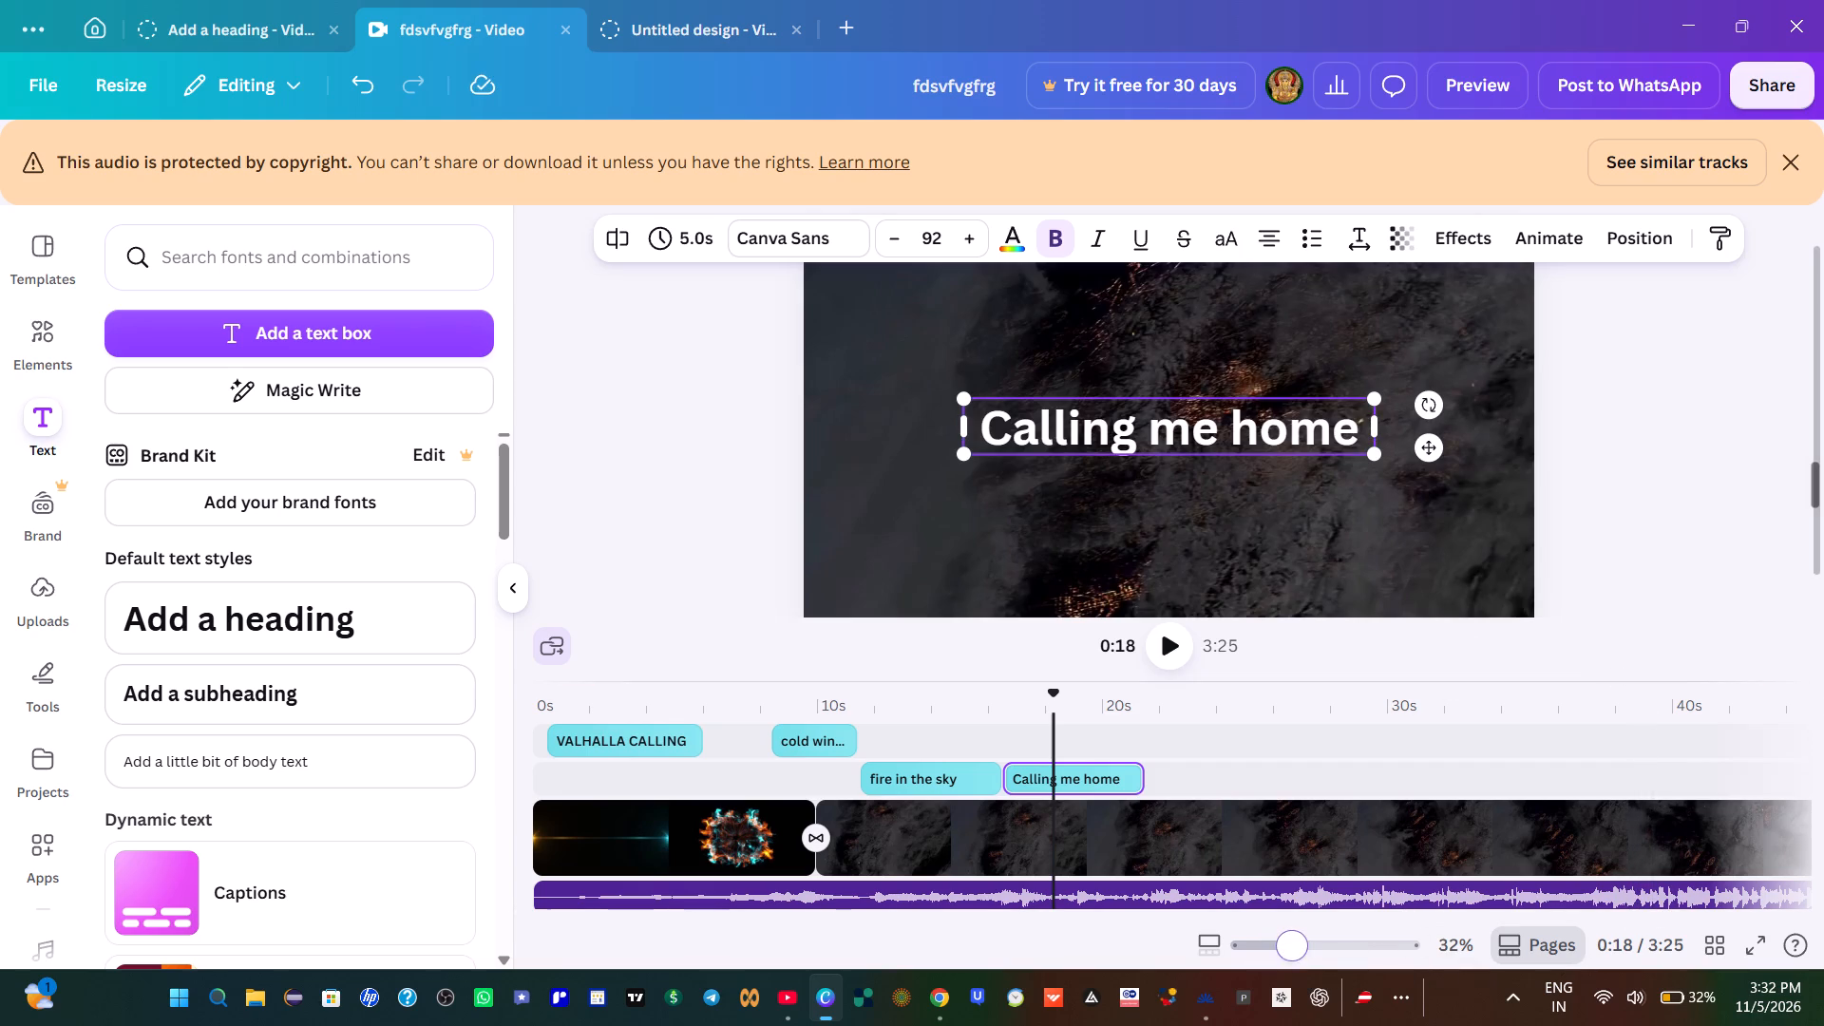
scroll(1243, 497, "down", 3)
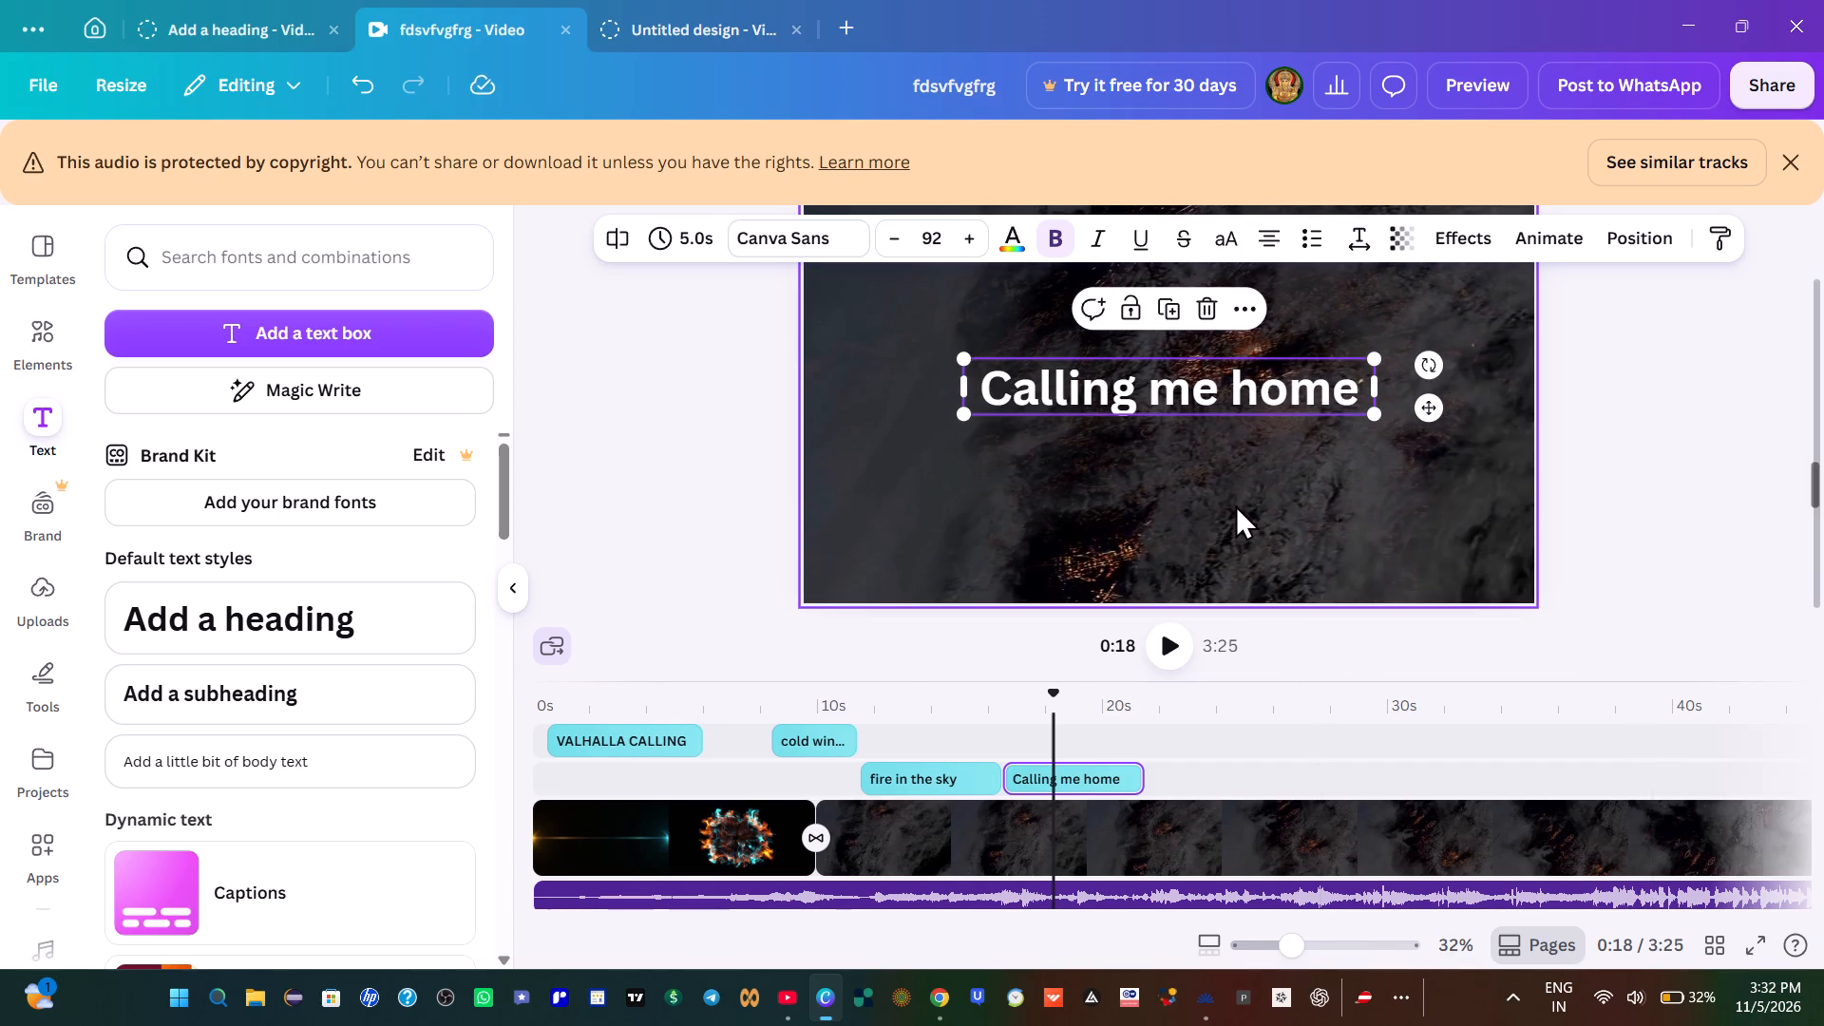
left_click(947, 779)
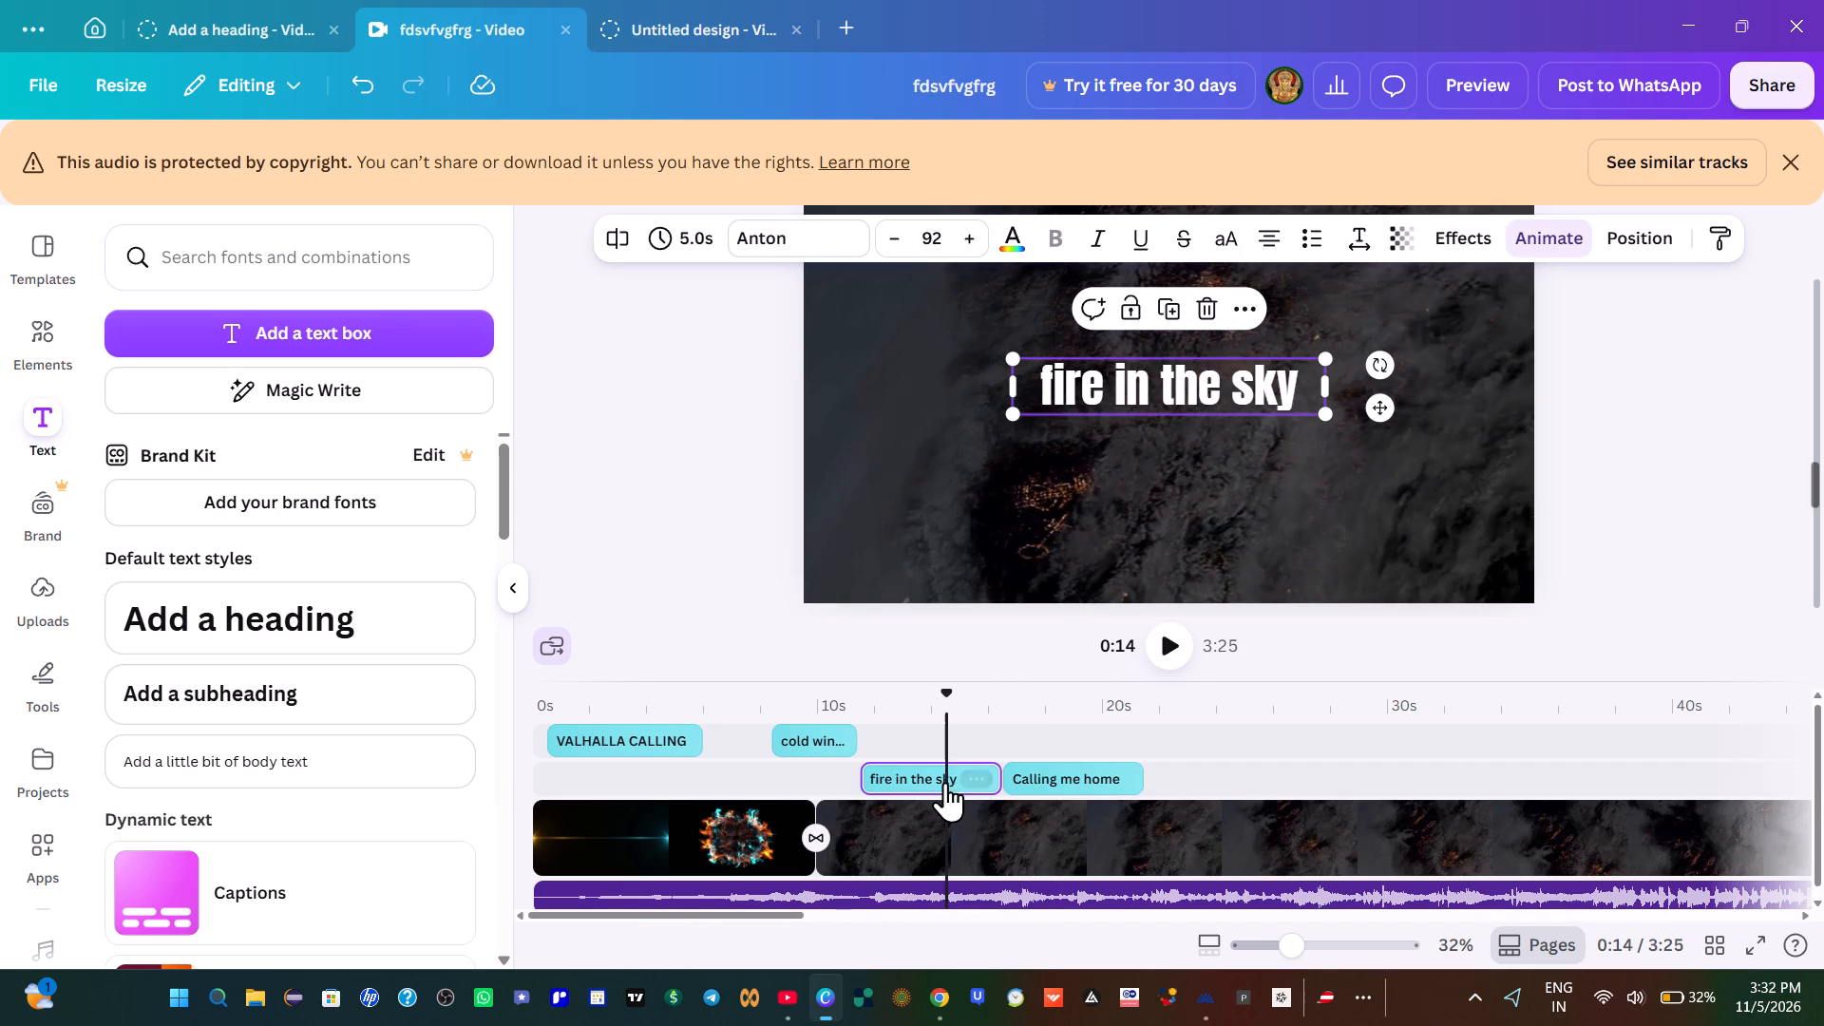
left_click(1054, 760)
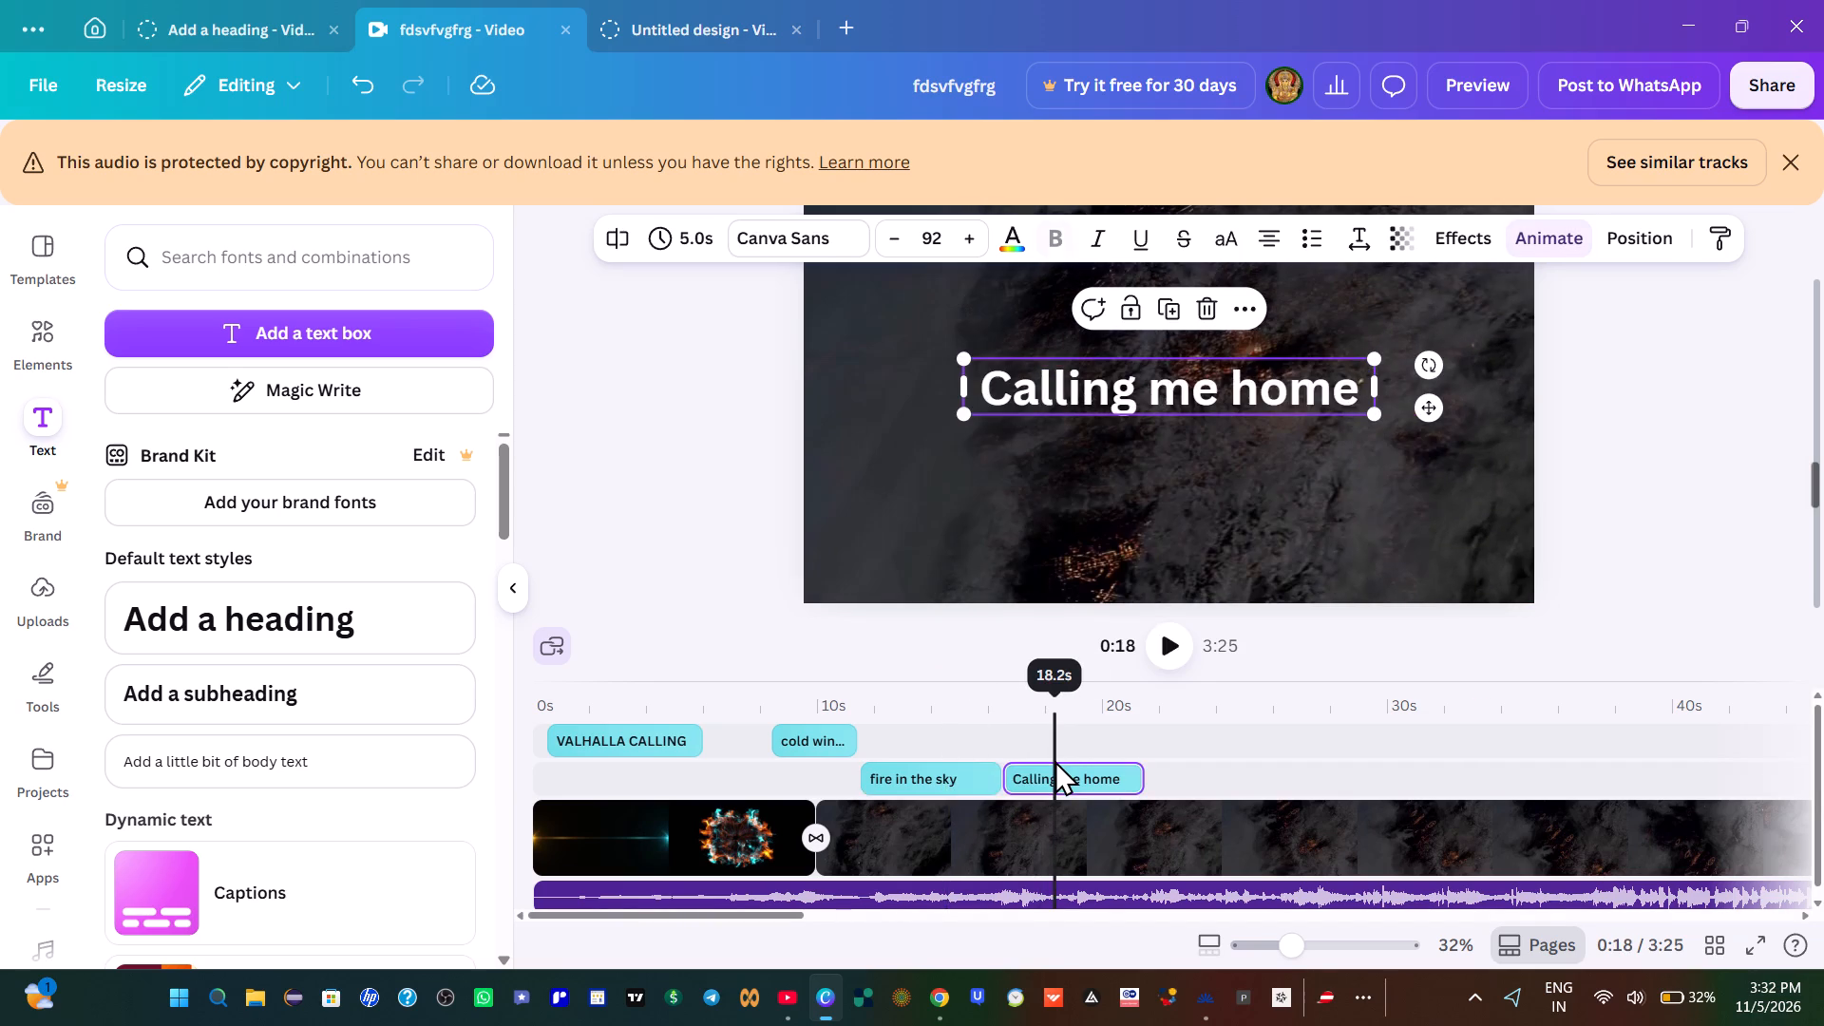